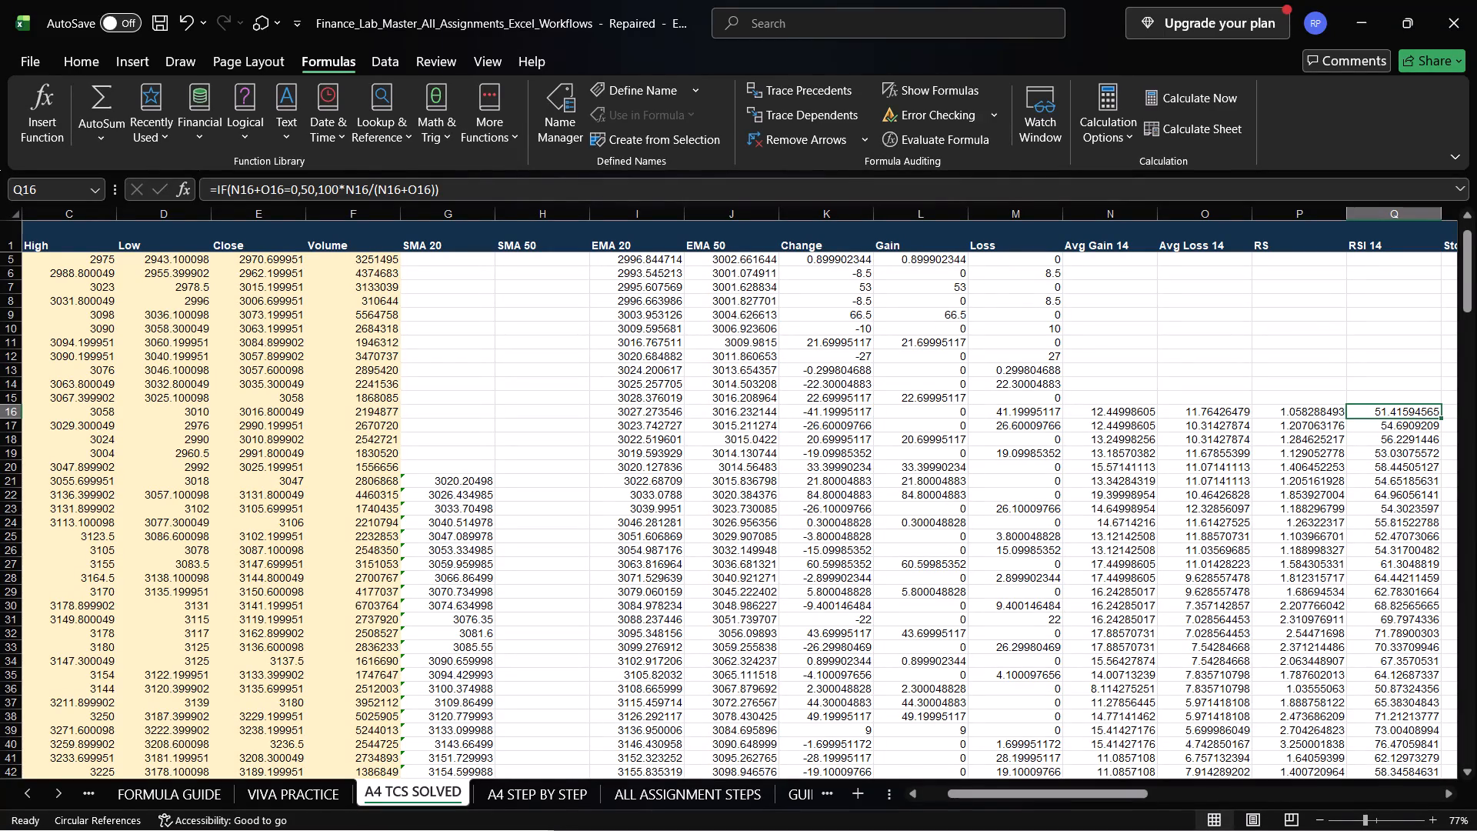
Copy the whole data table from the A4 TCS SOLVED sheet and paste it into sheet Q3 of Book1 at A1.
click(1109, 407)
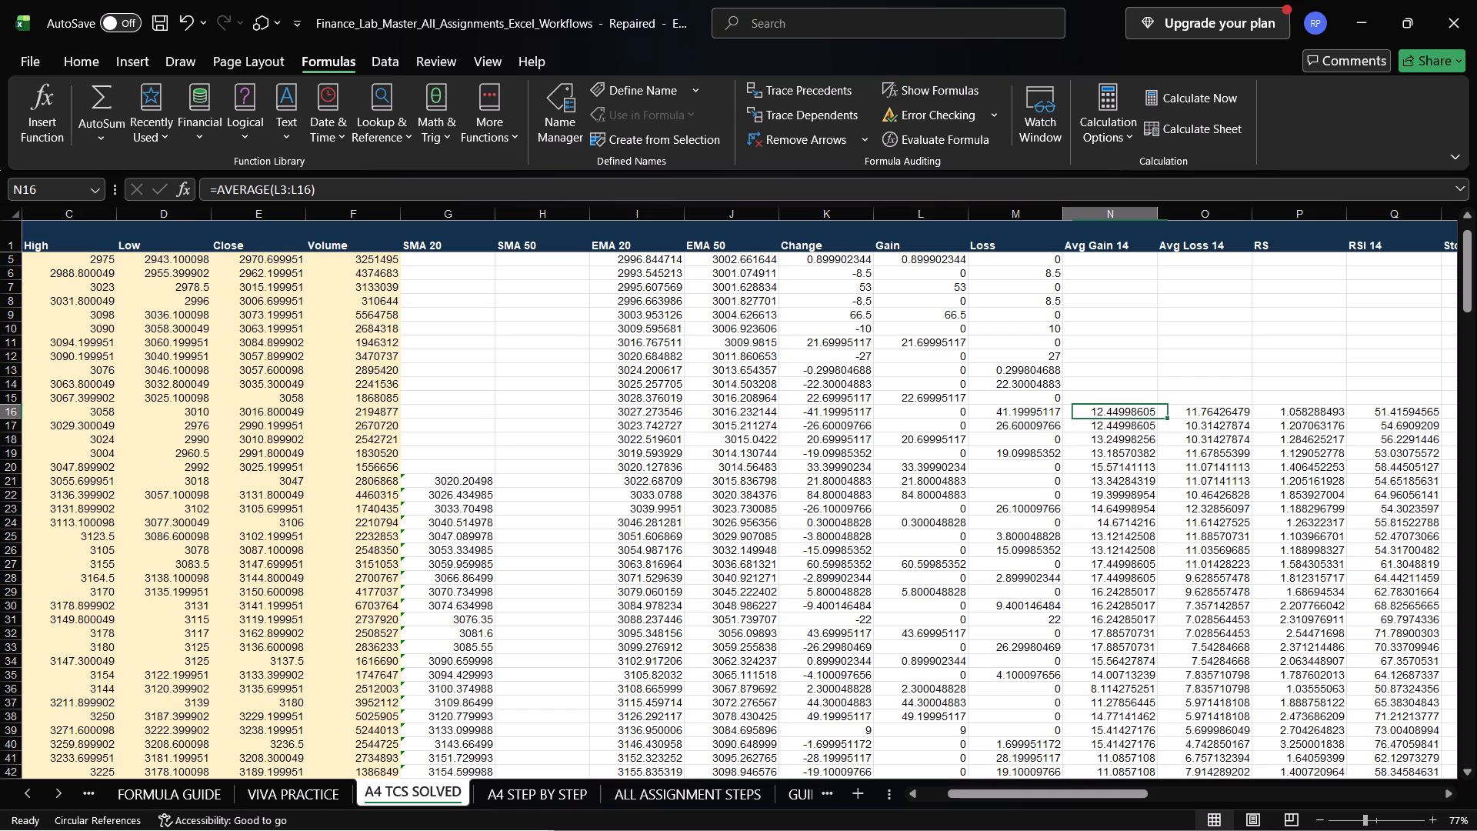
click(944, 412)
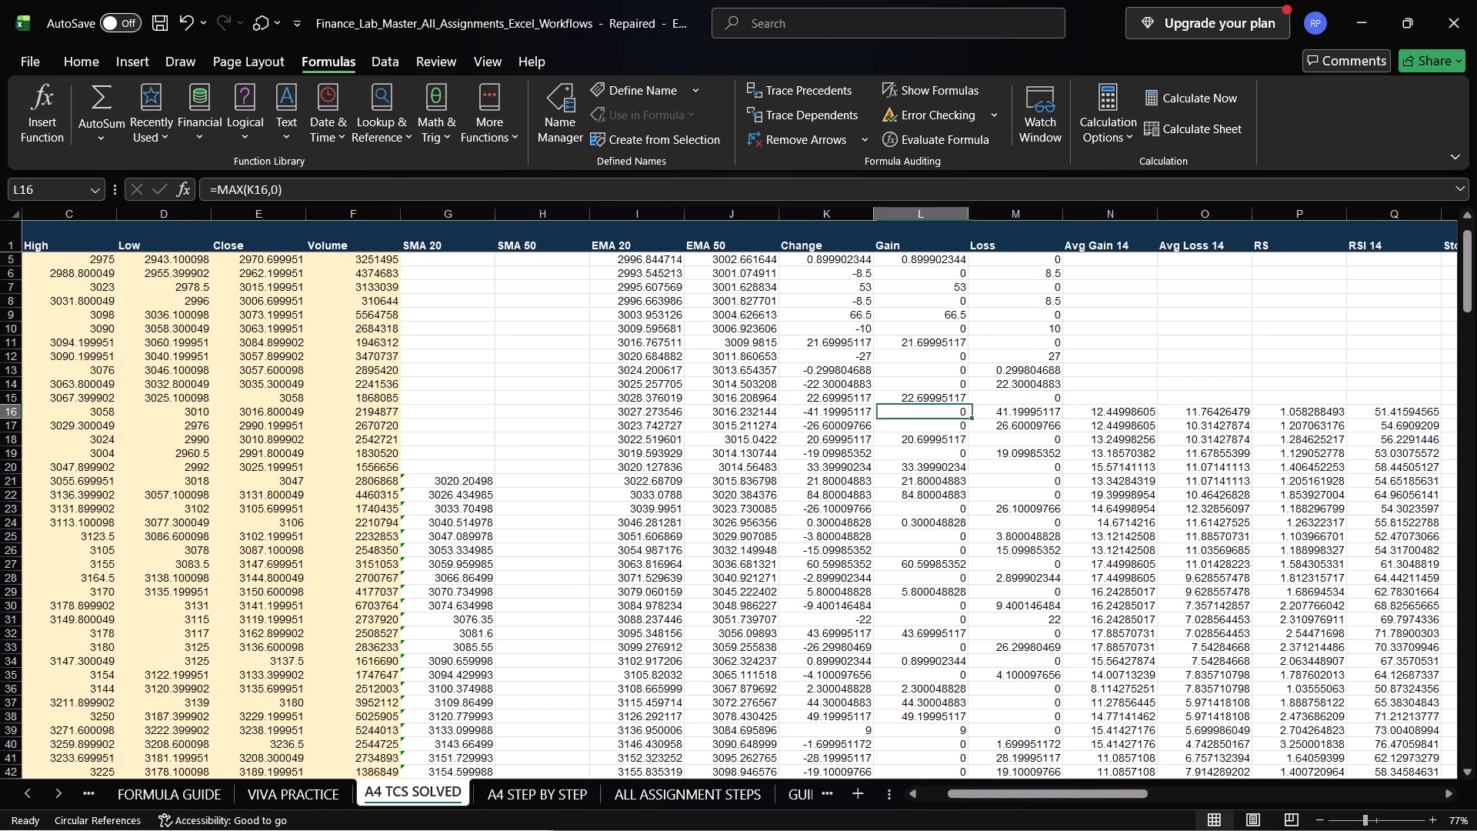
click(534, 363)
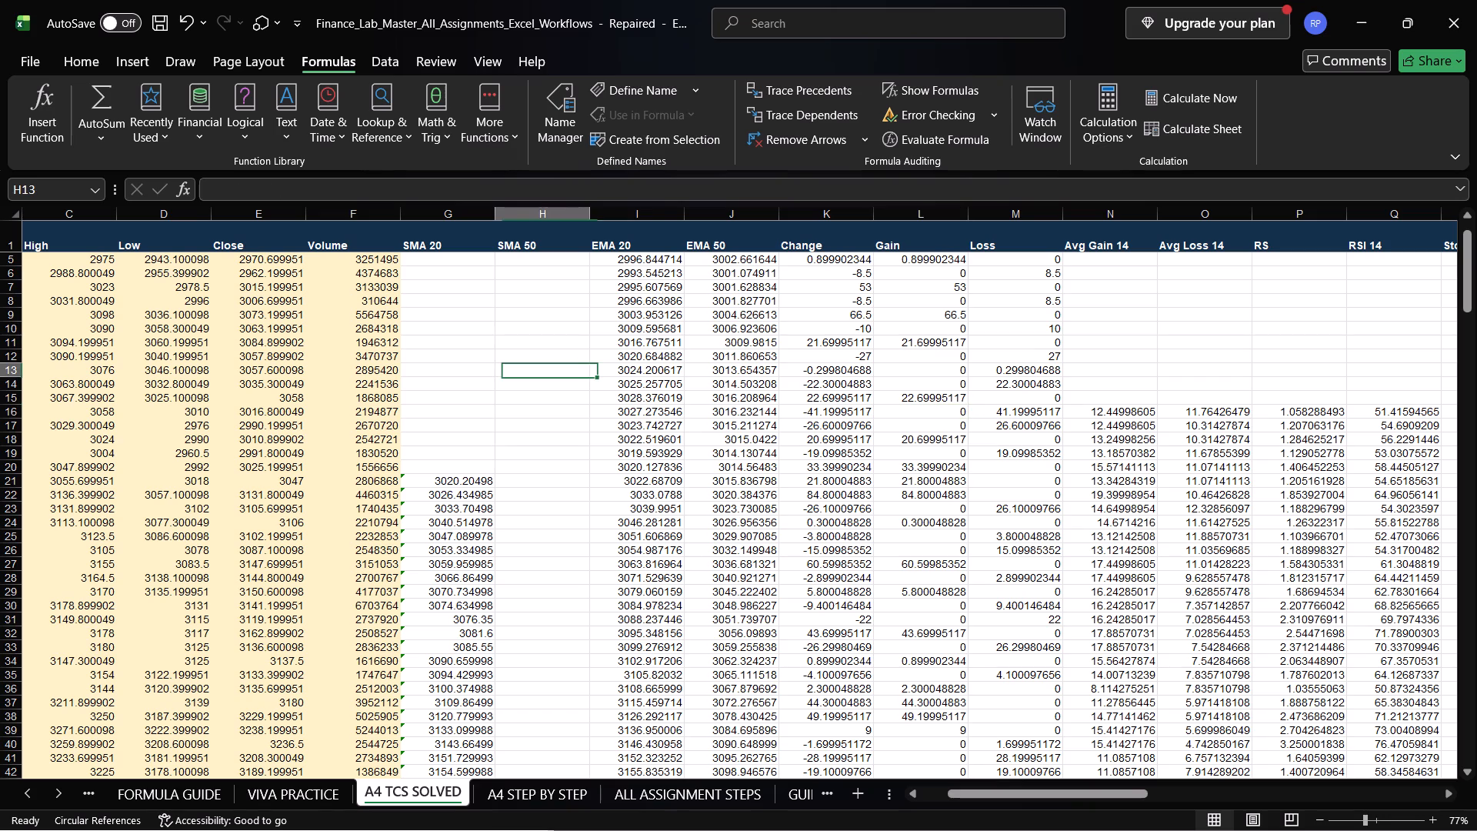
scroll(211, 269, right, 3)
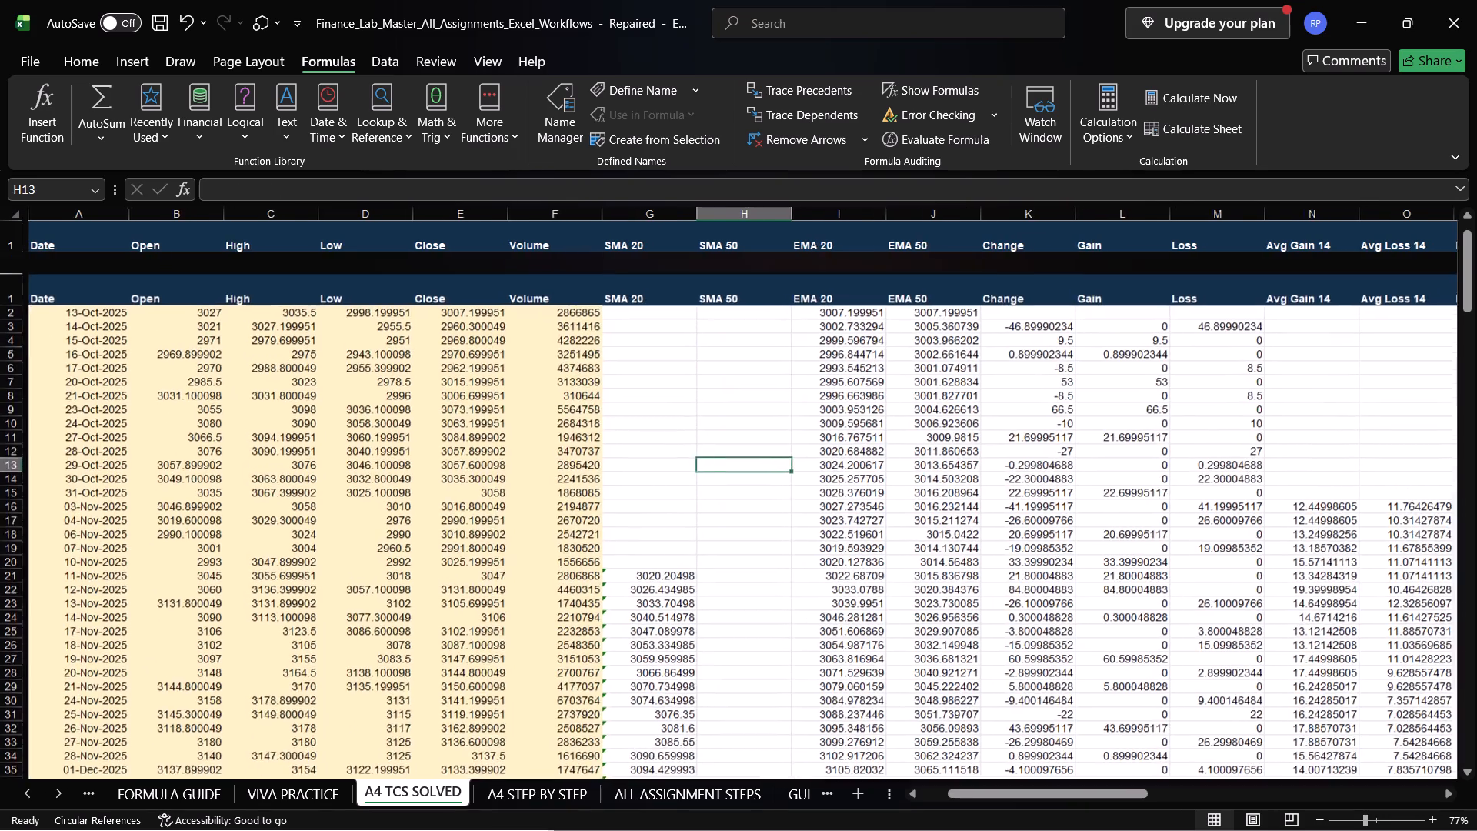
click(390, 416)
key(ctrl+a)
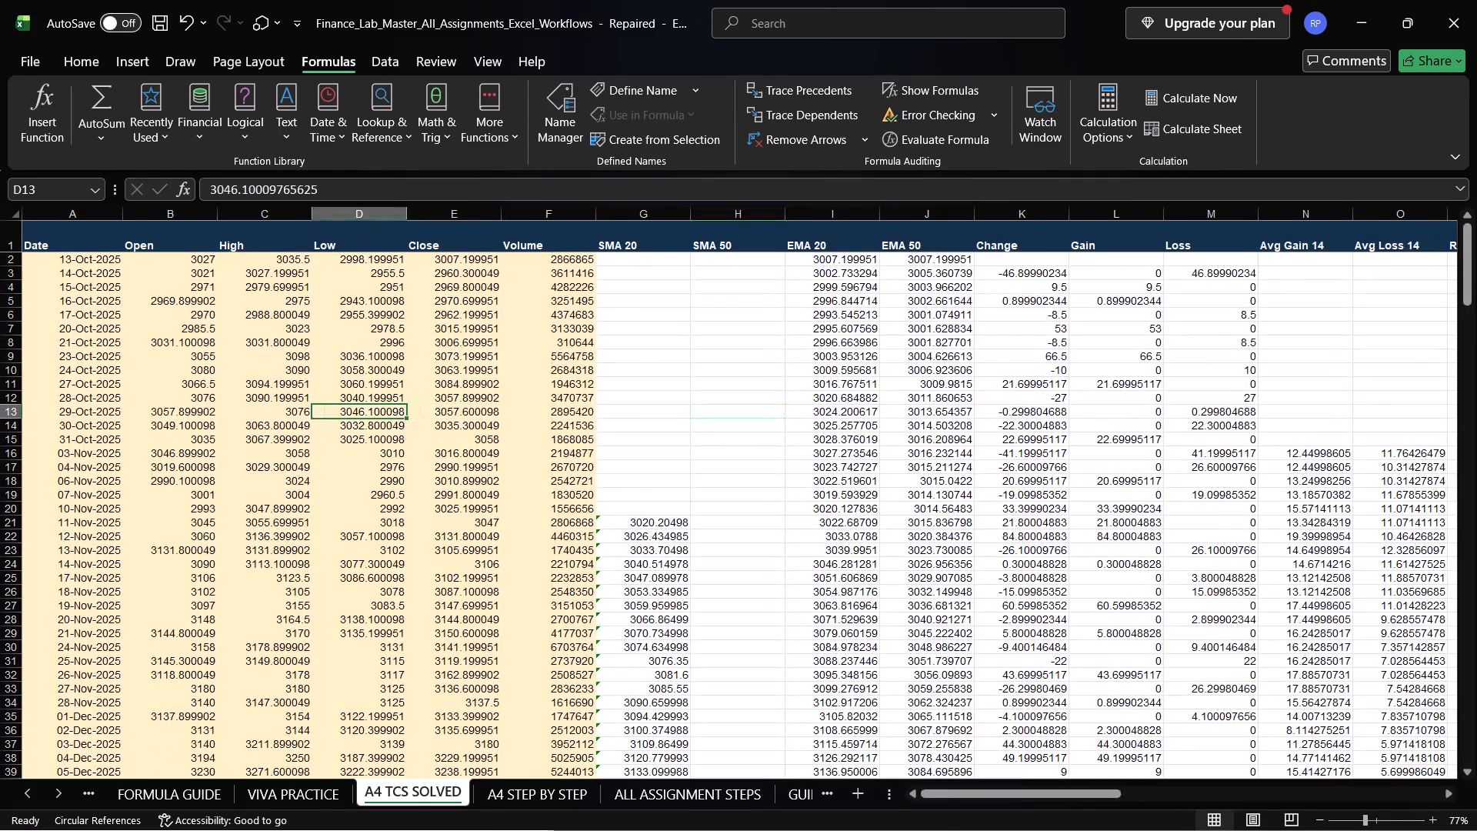
key(ctrl+c)
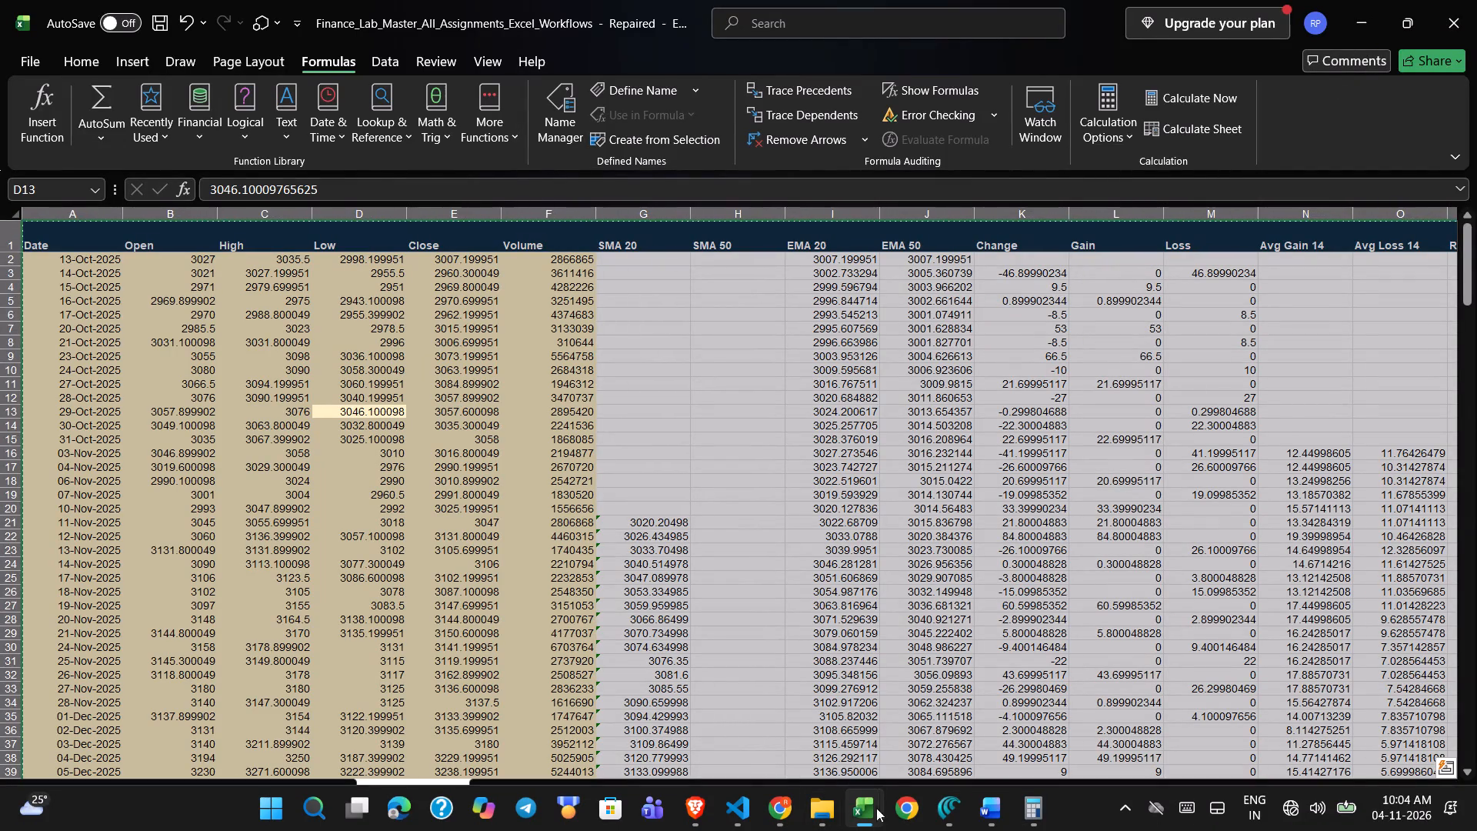
click(1071, 705)
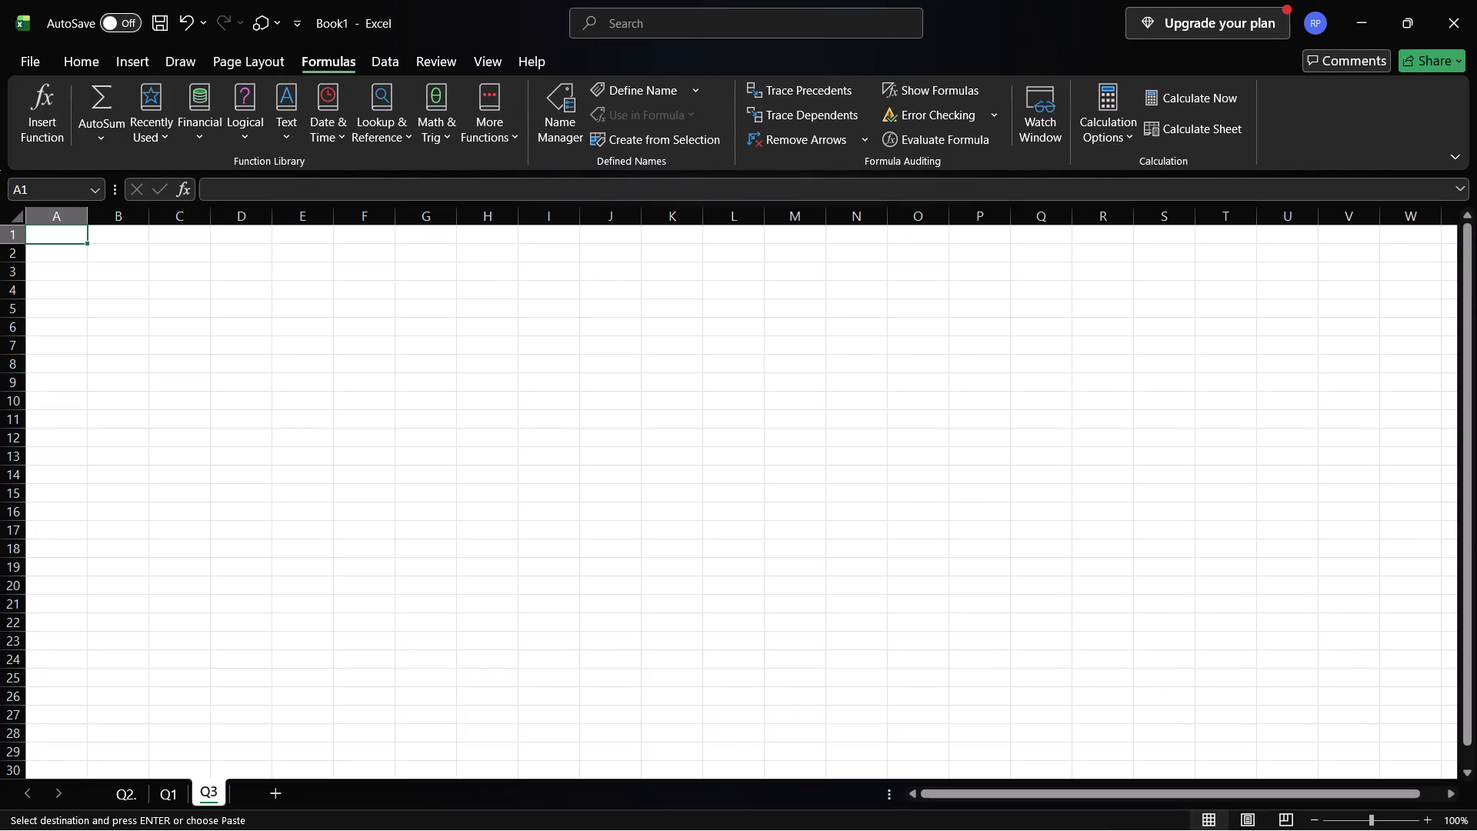
key(ctrl+v)
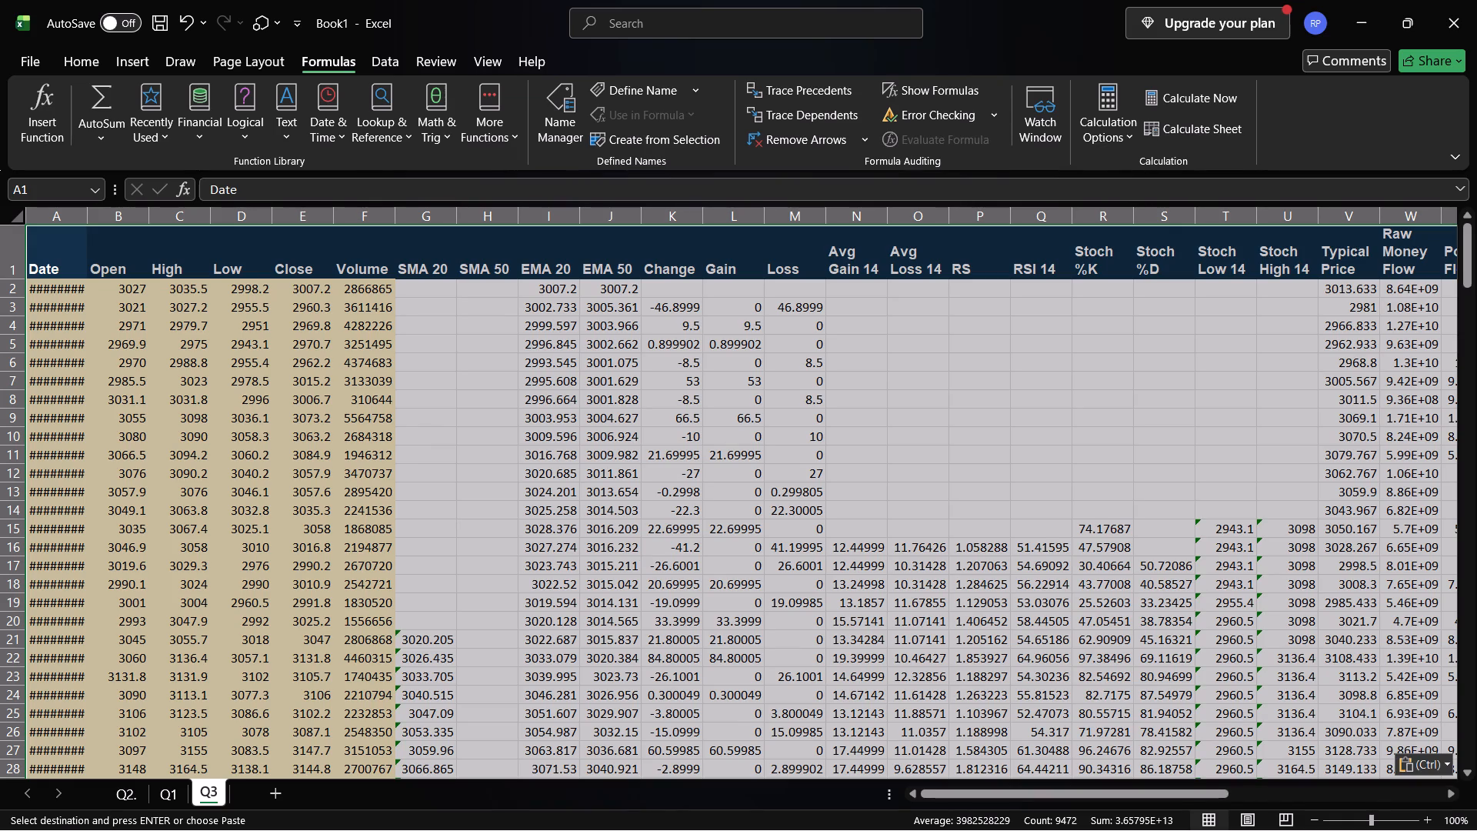
Delete the Open column from the pasted table on sheet Q3.
click(125, 301)
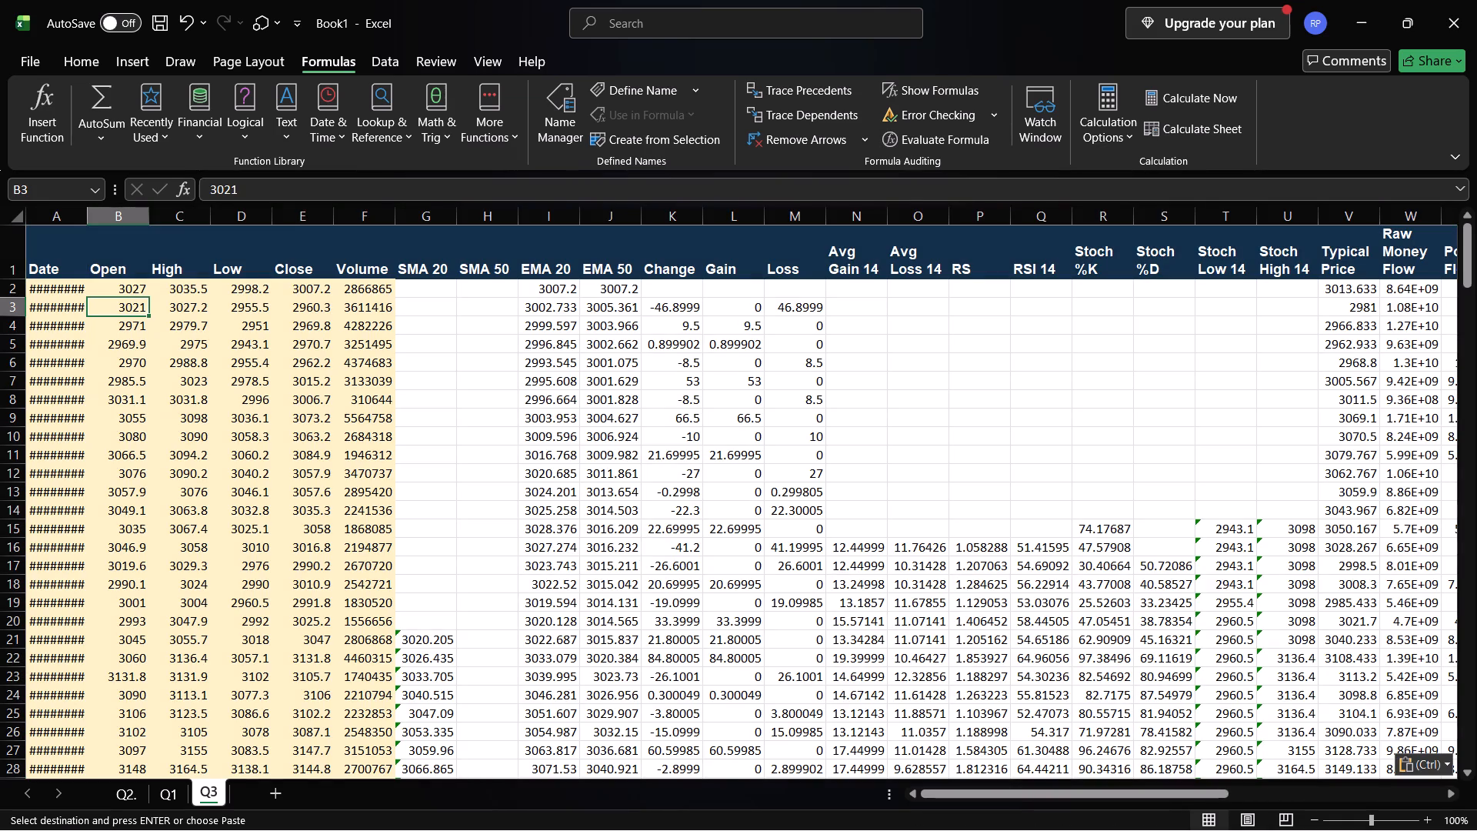
click(105, 215)
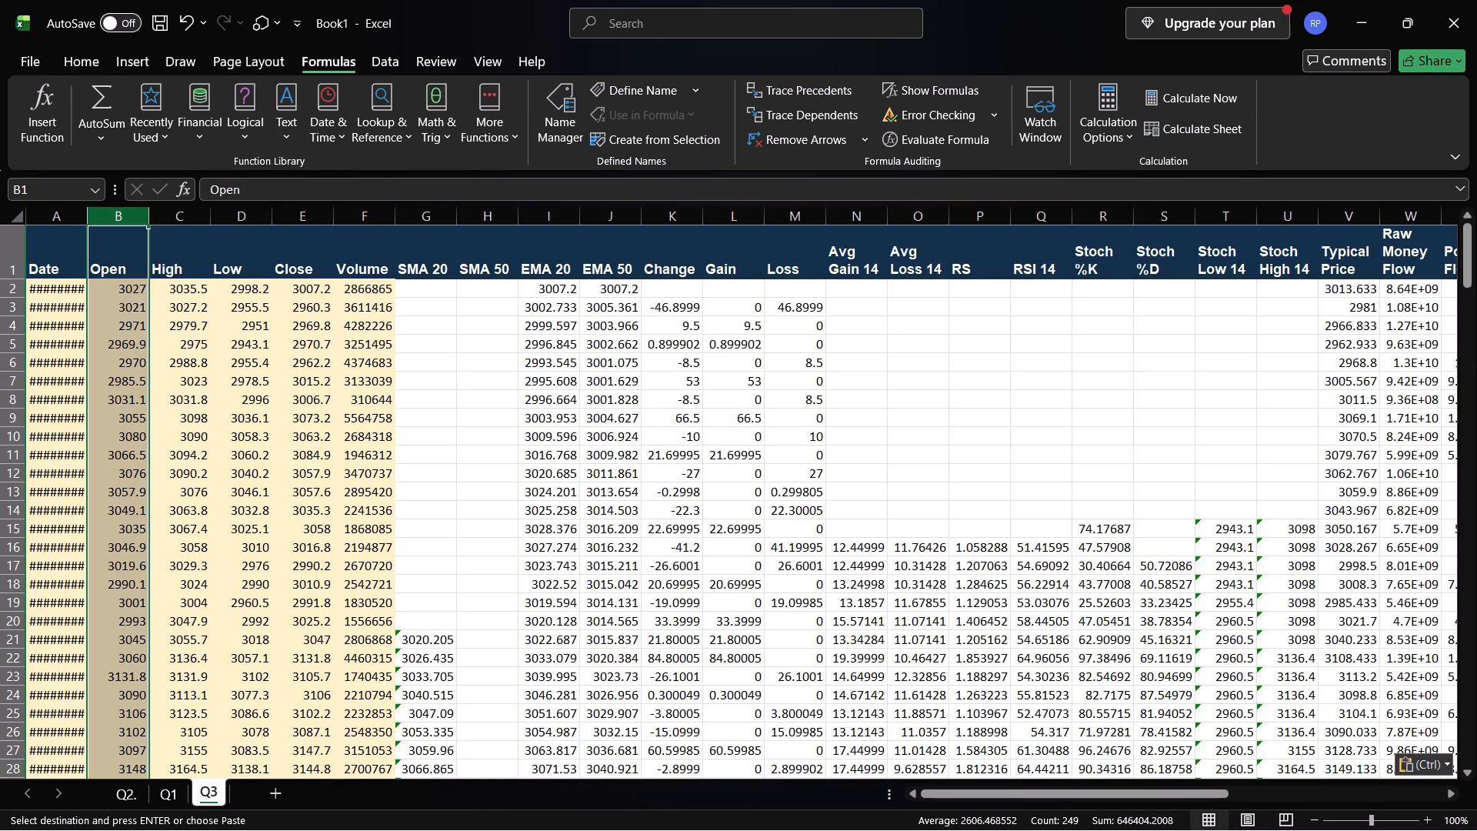
right_click(105, 215)
click(153, 442)
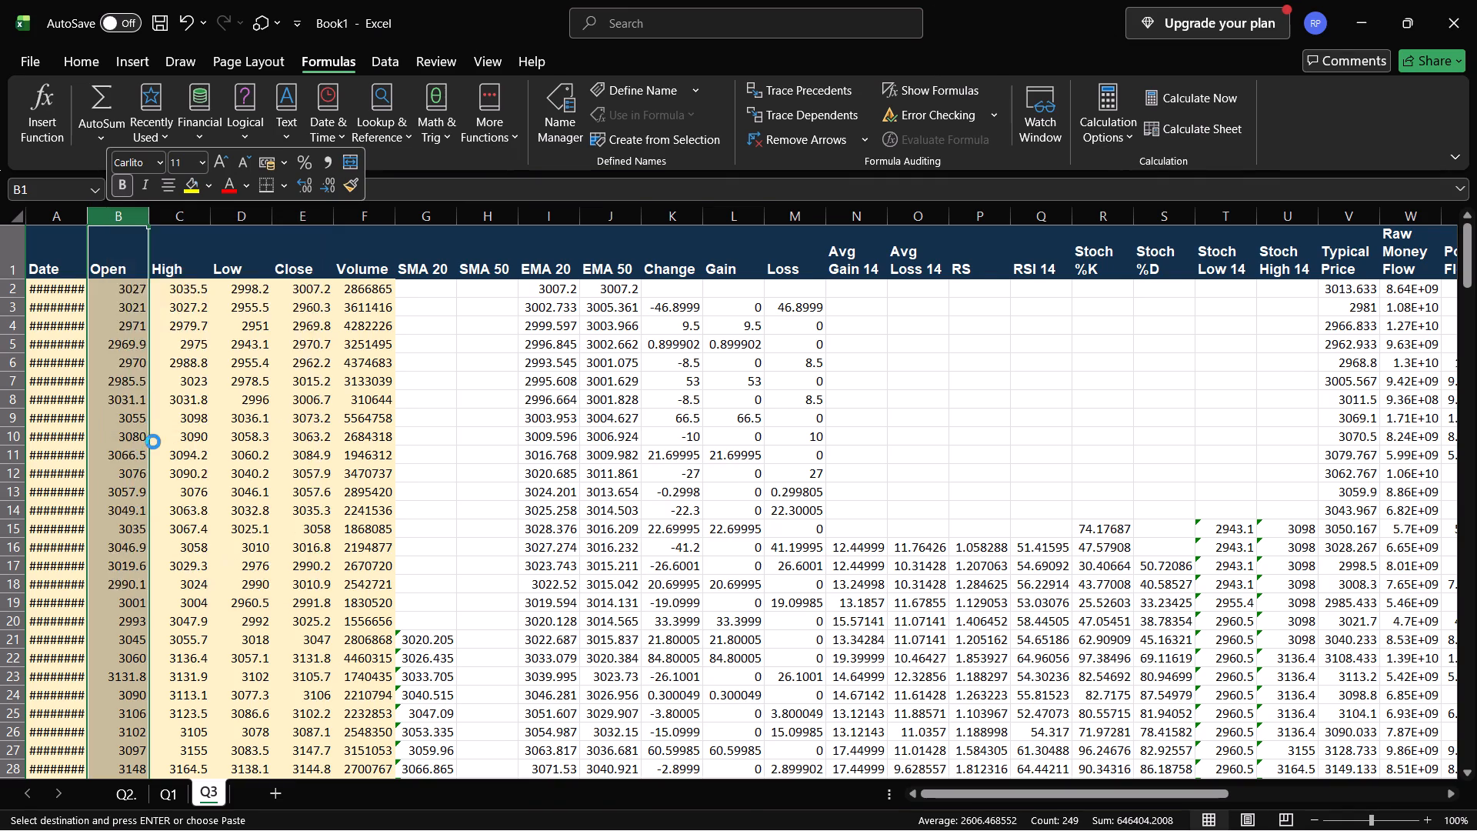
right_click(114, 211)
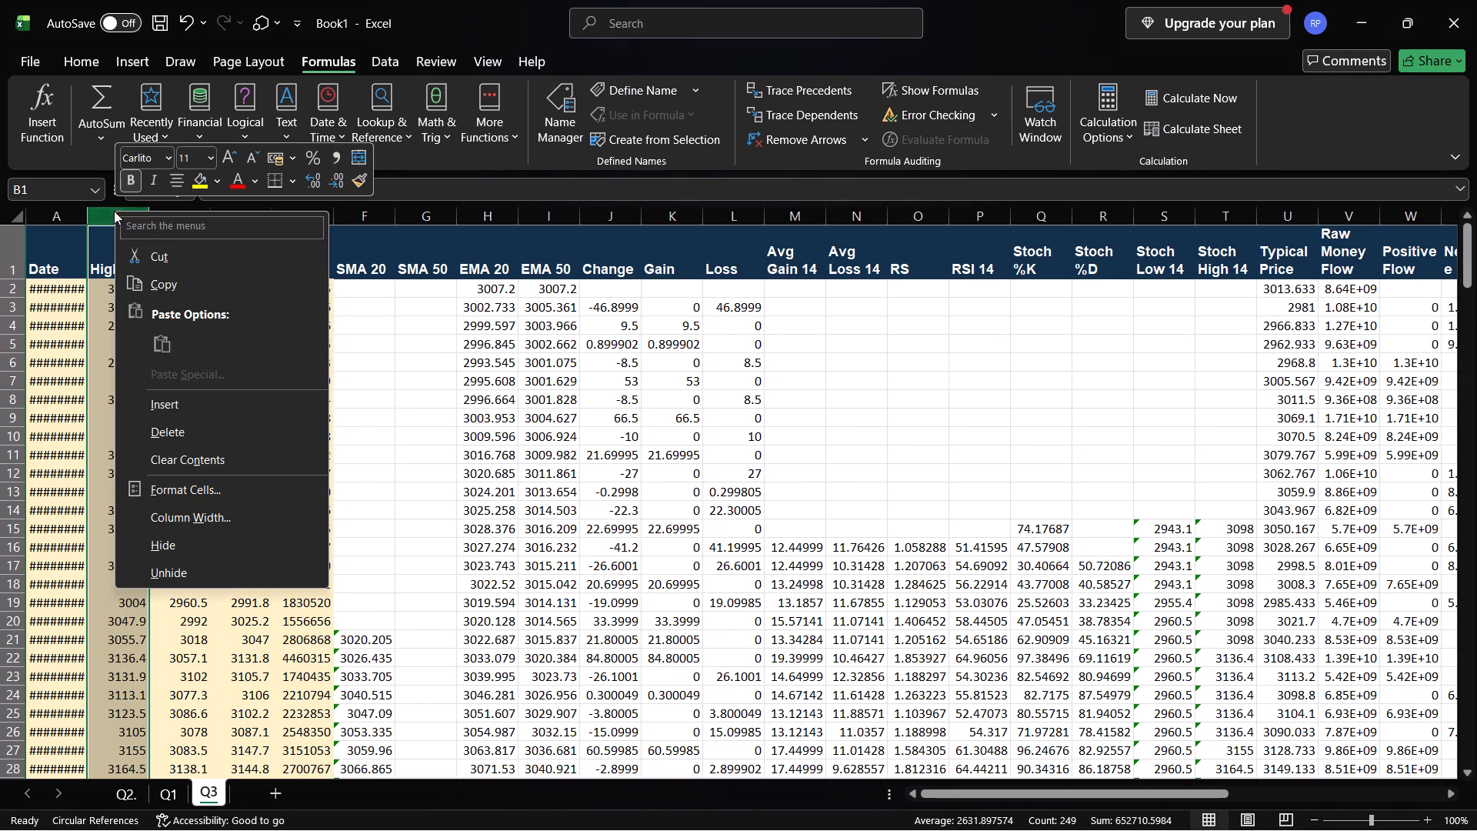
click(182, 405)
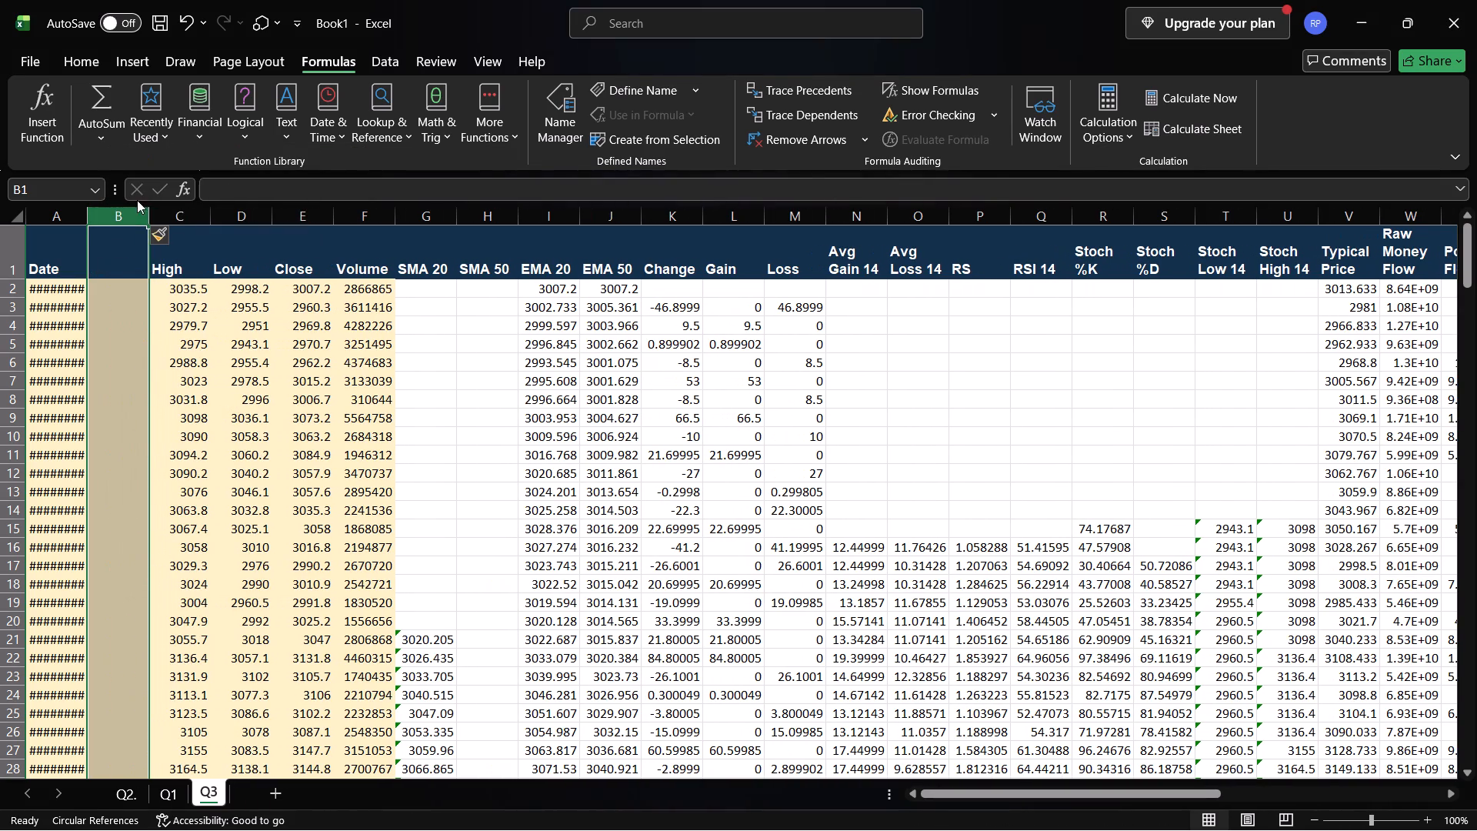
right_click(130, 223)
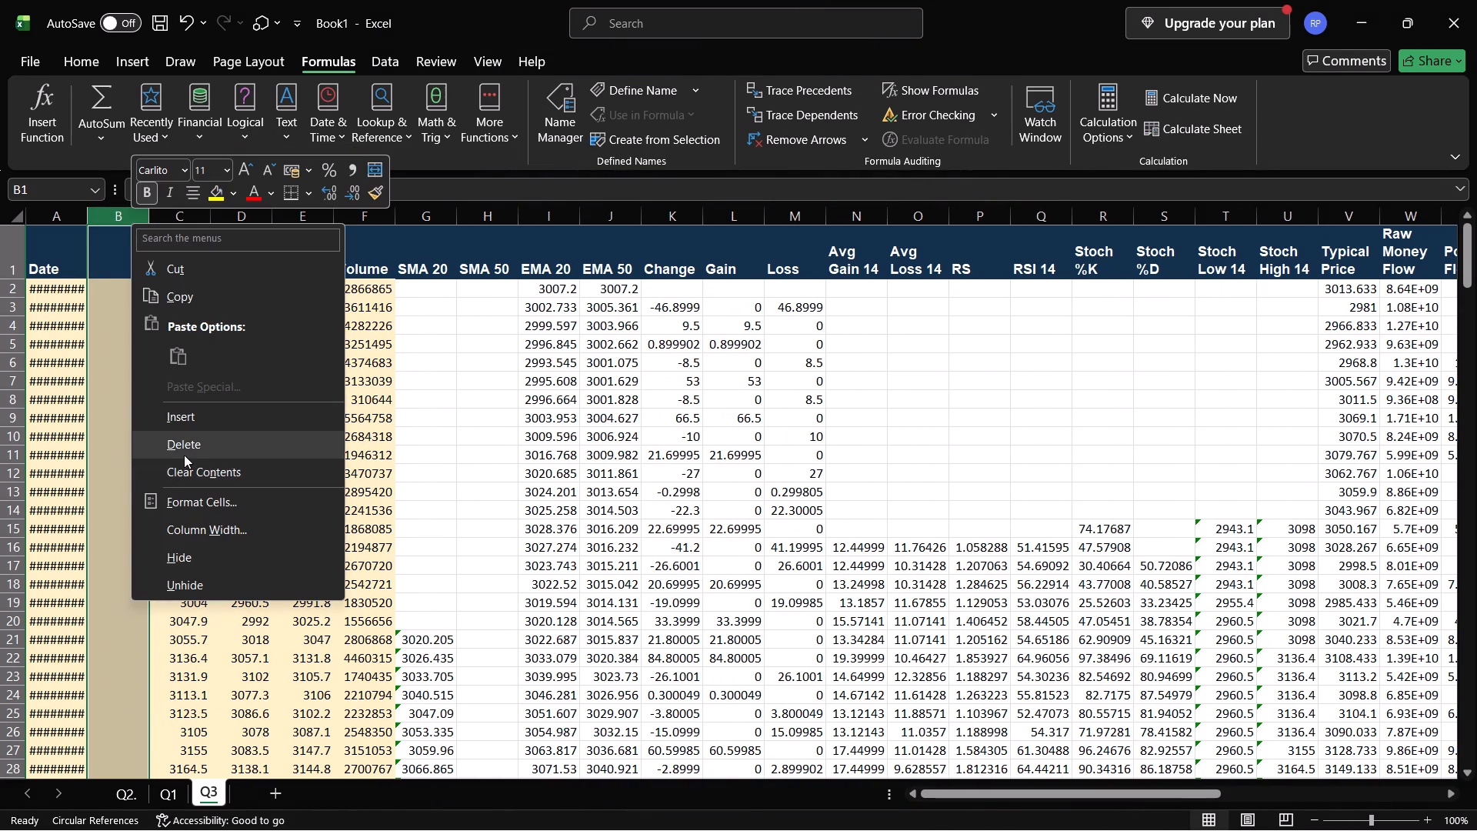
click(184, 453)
Delete the High, Low and Volume columns so that Close directly follows Date.
right_click(128, 222)
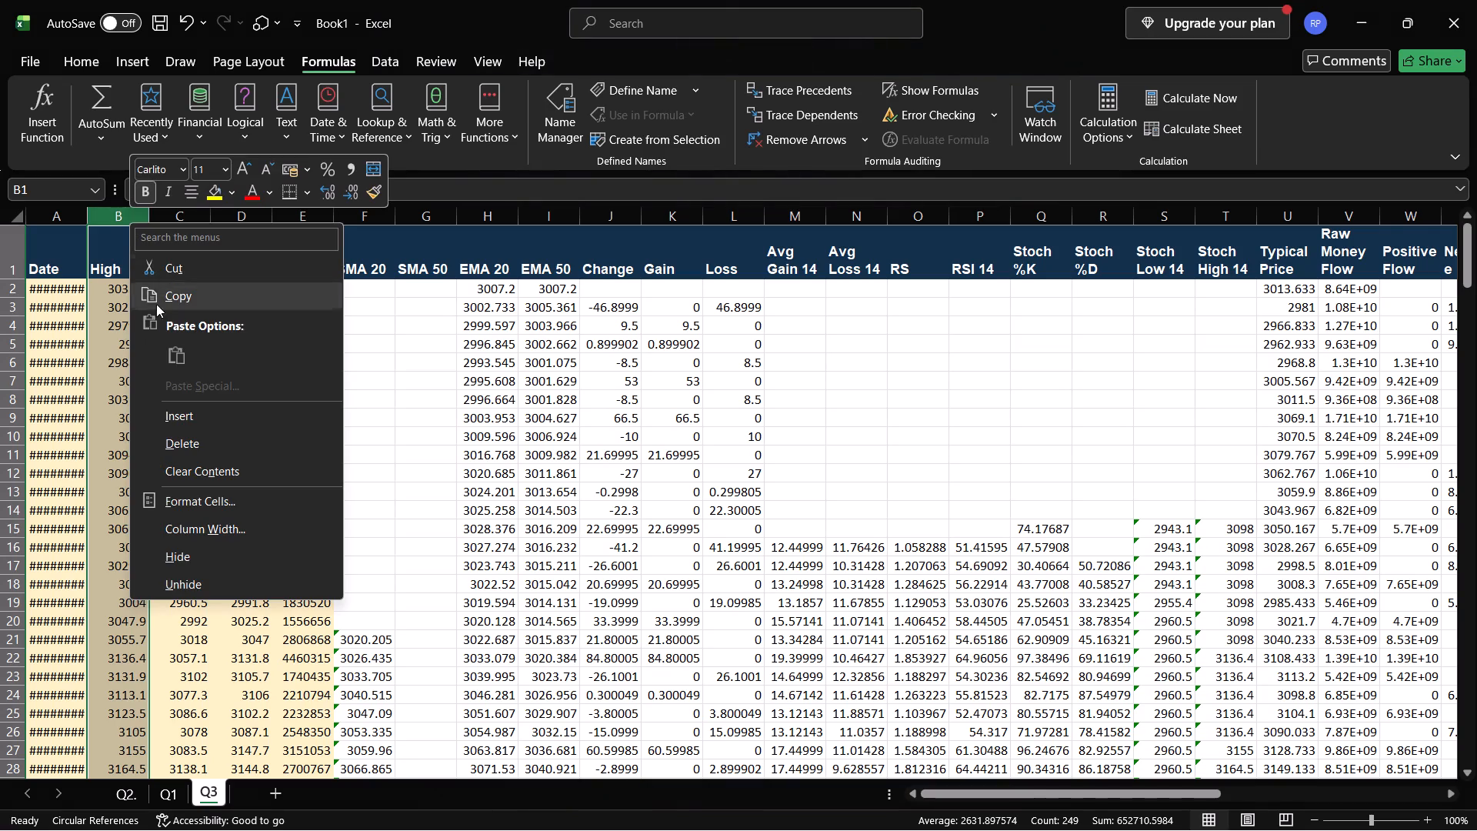
click(176, 439)
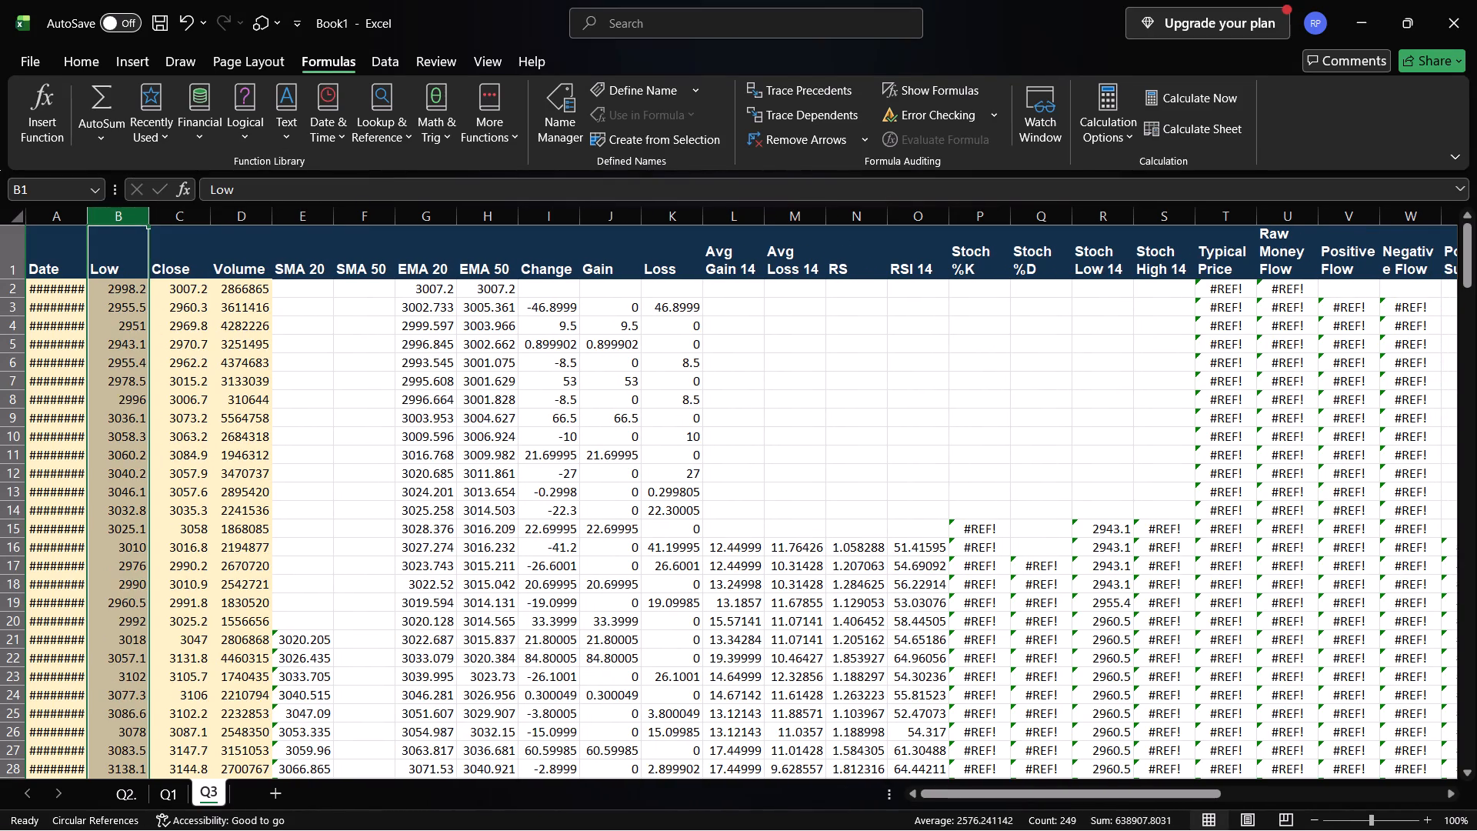
right_click(128, 214)
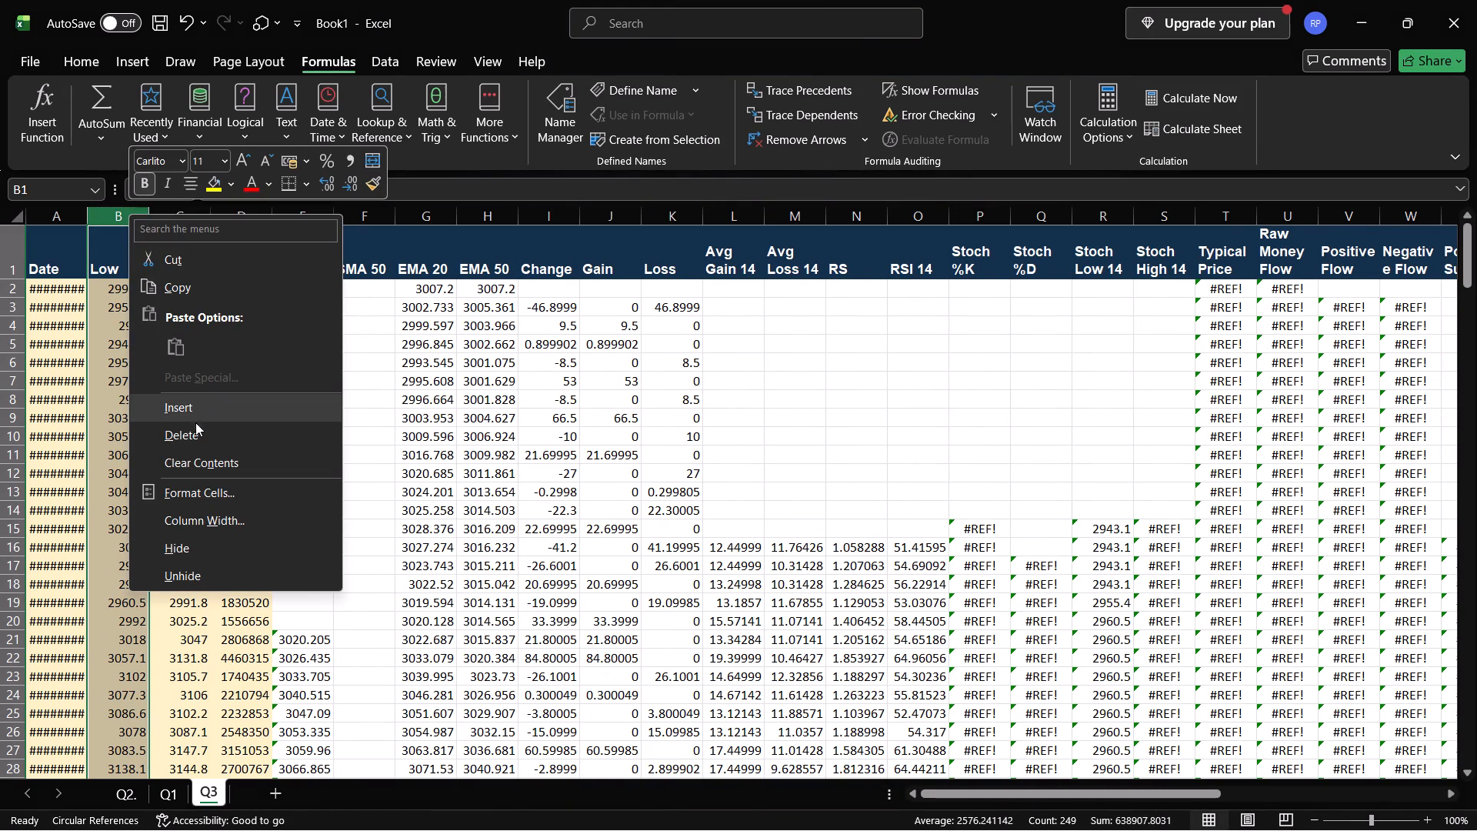
click(185, 436)
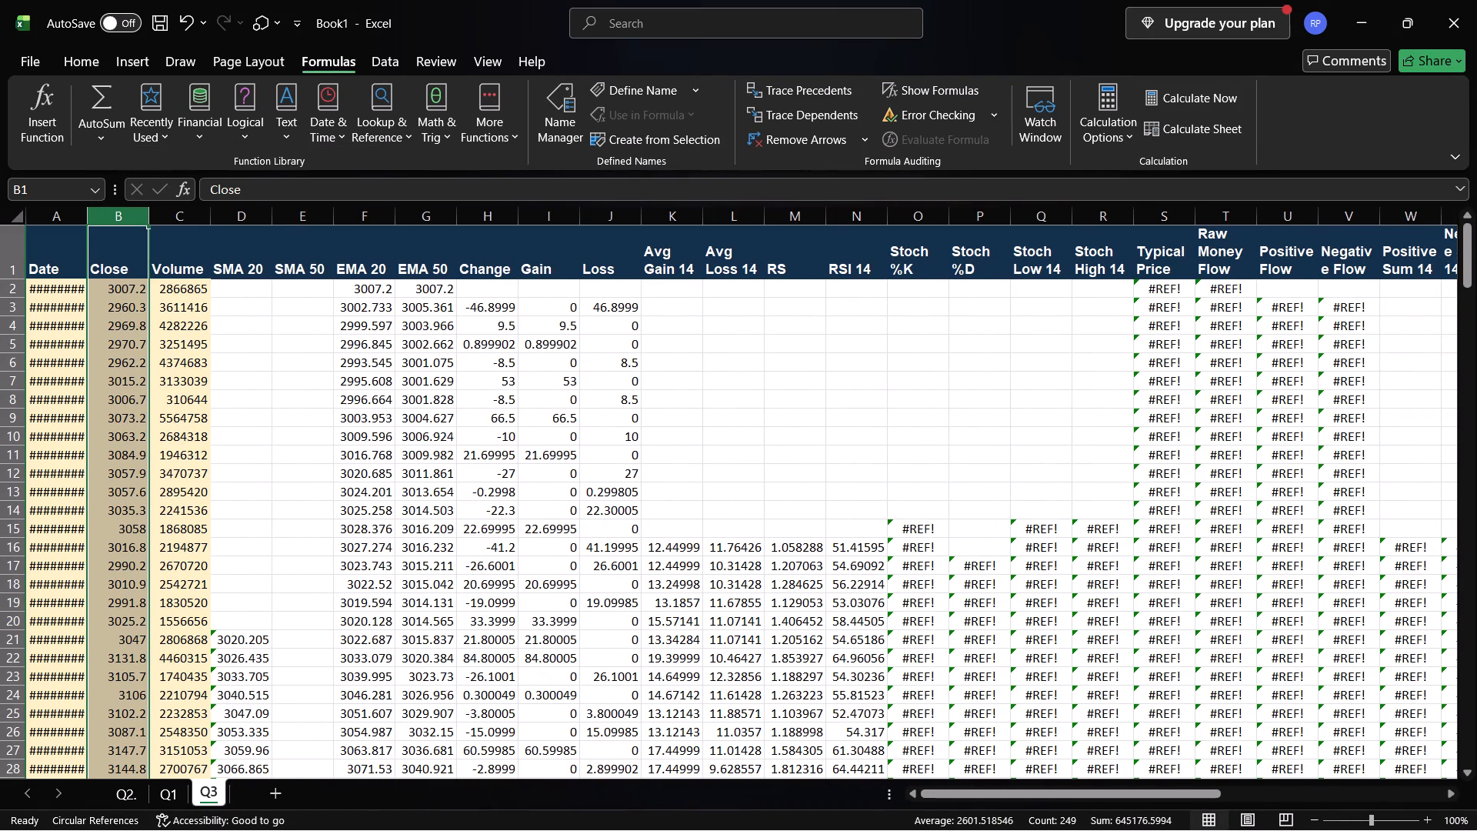
right_click(195, 215)
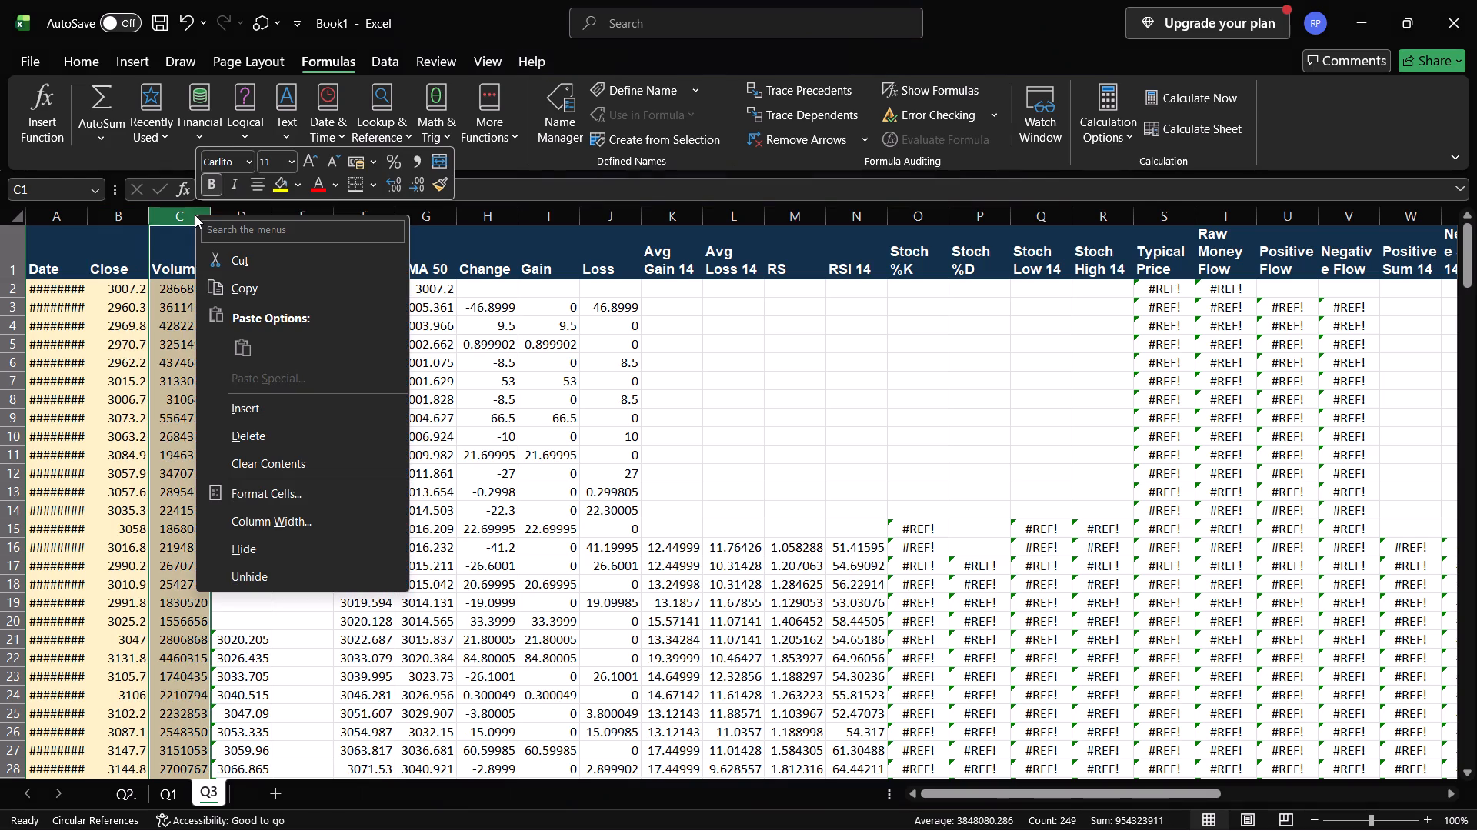
click(220, 432)
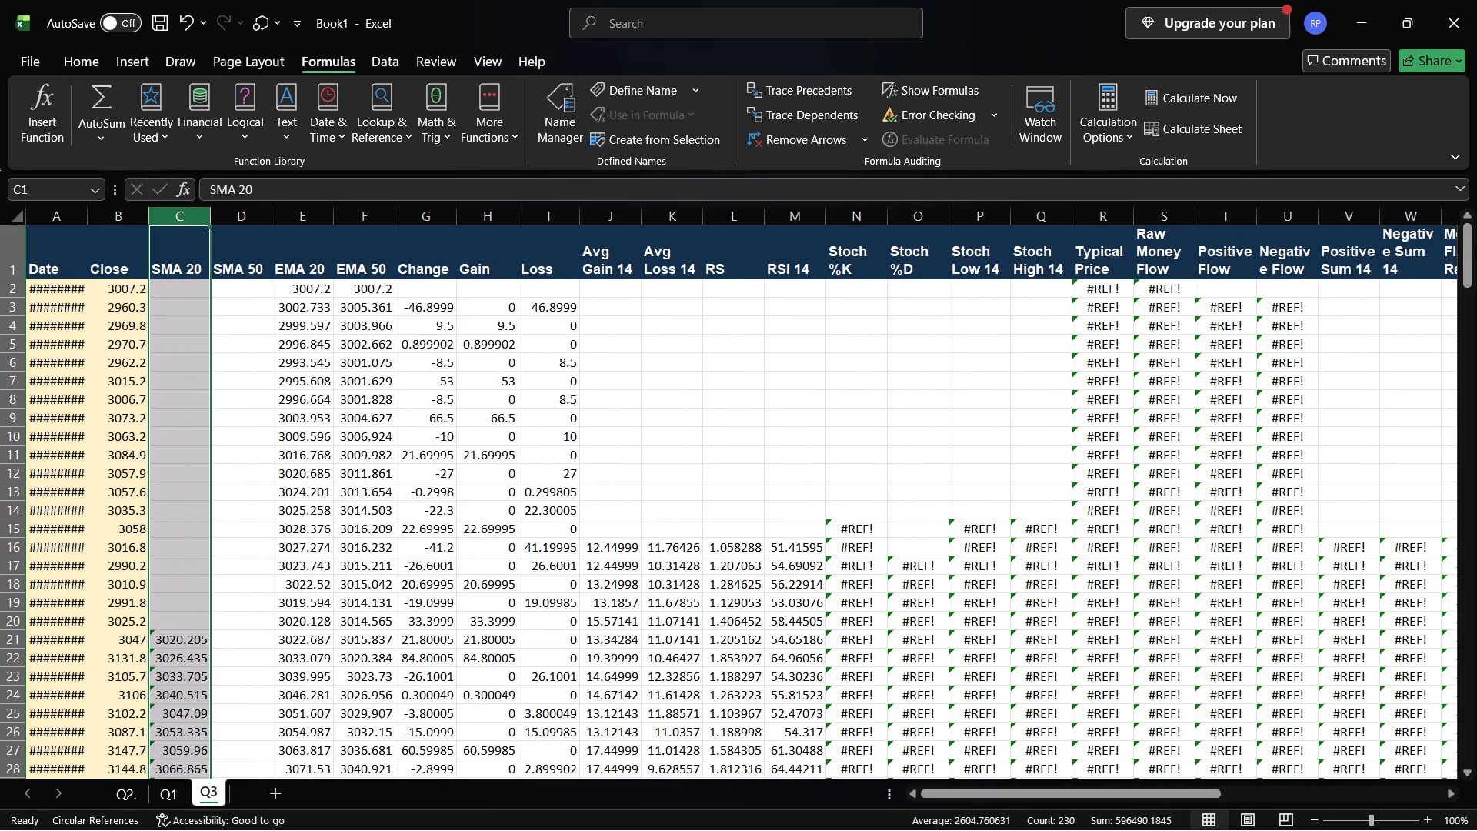
Check the SMA, EMA, Change and Gain formulas, and delete the EMA 50, EMA 20, SMA 50 and SMA 20 columns.
click(168, 647)
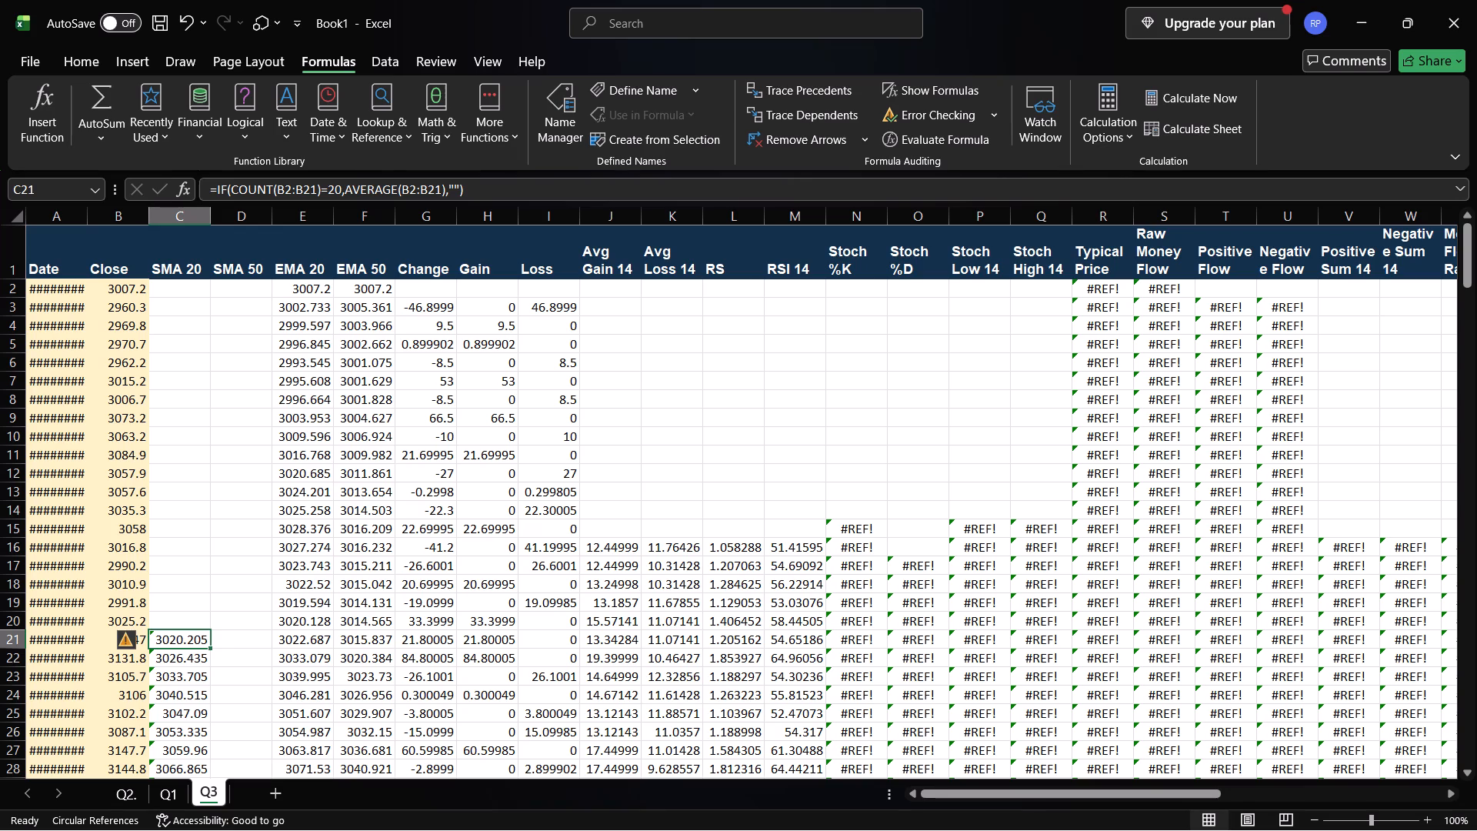
click(496, 349)
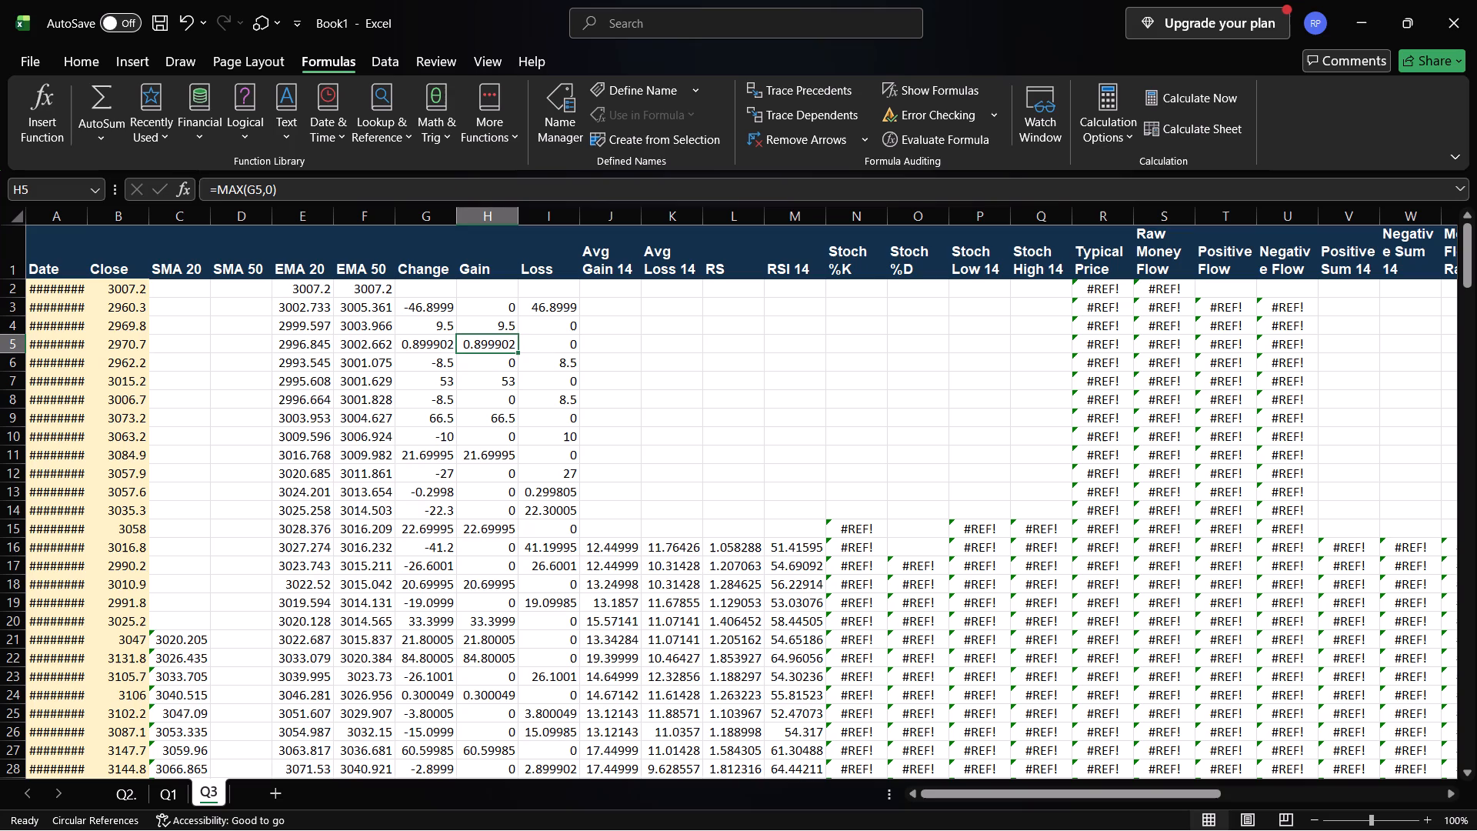
click(424, 342)
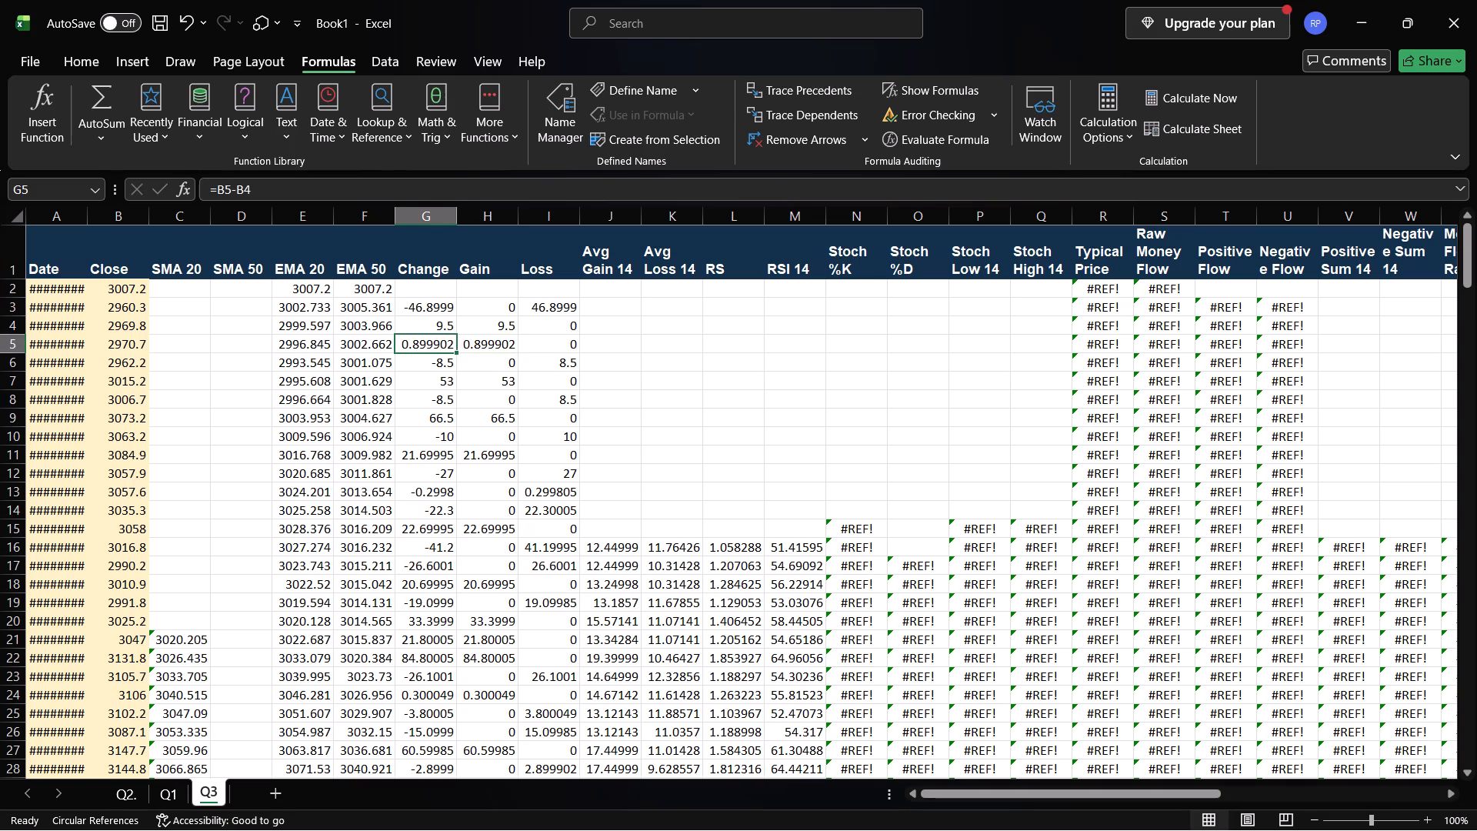
click(354, 345)
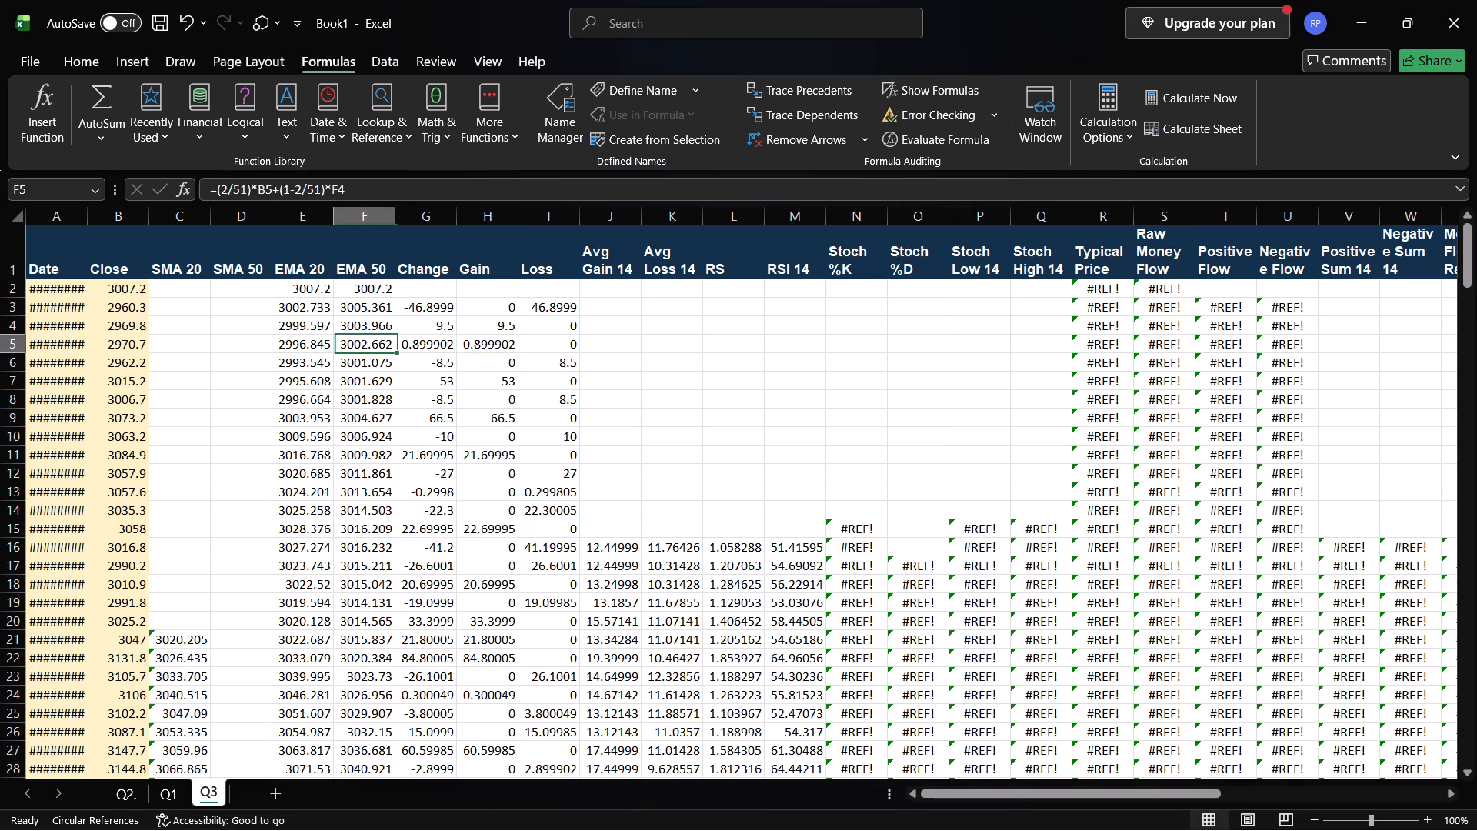
click(323, 341)
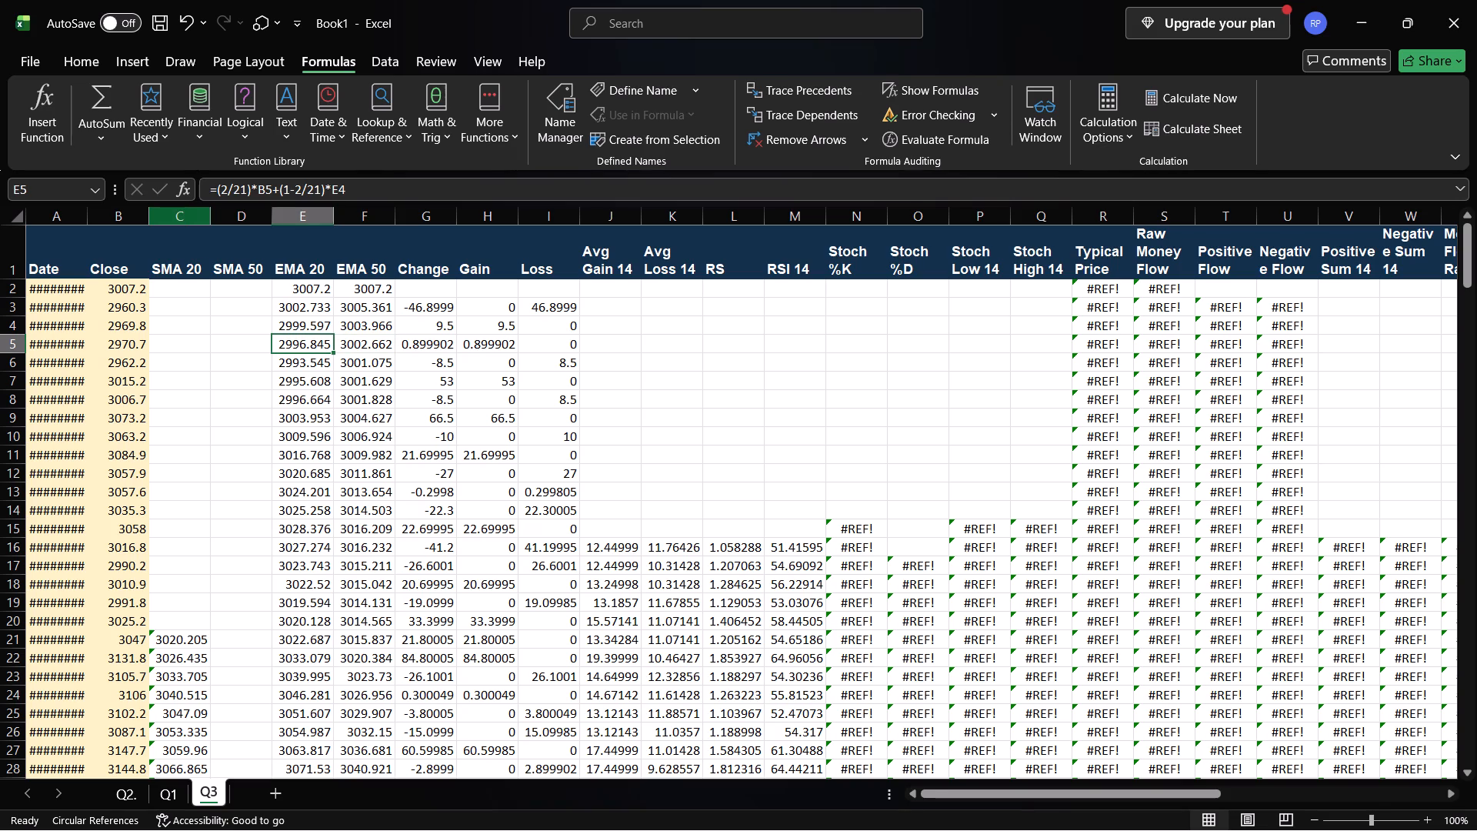
click(355, 222)
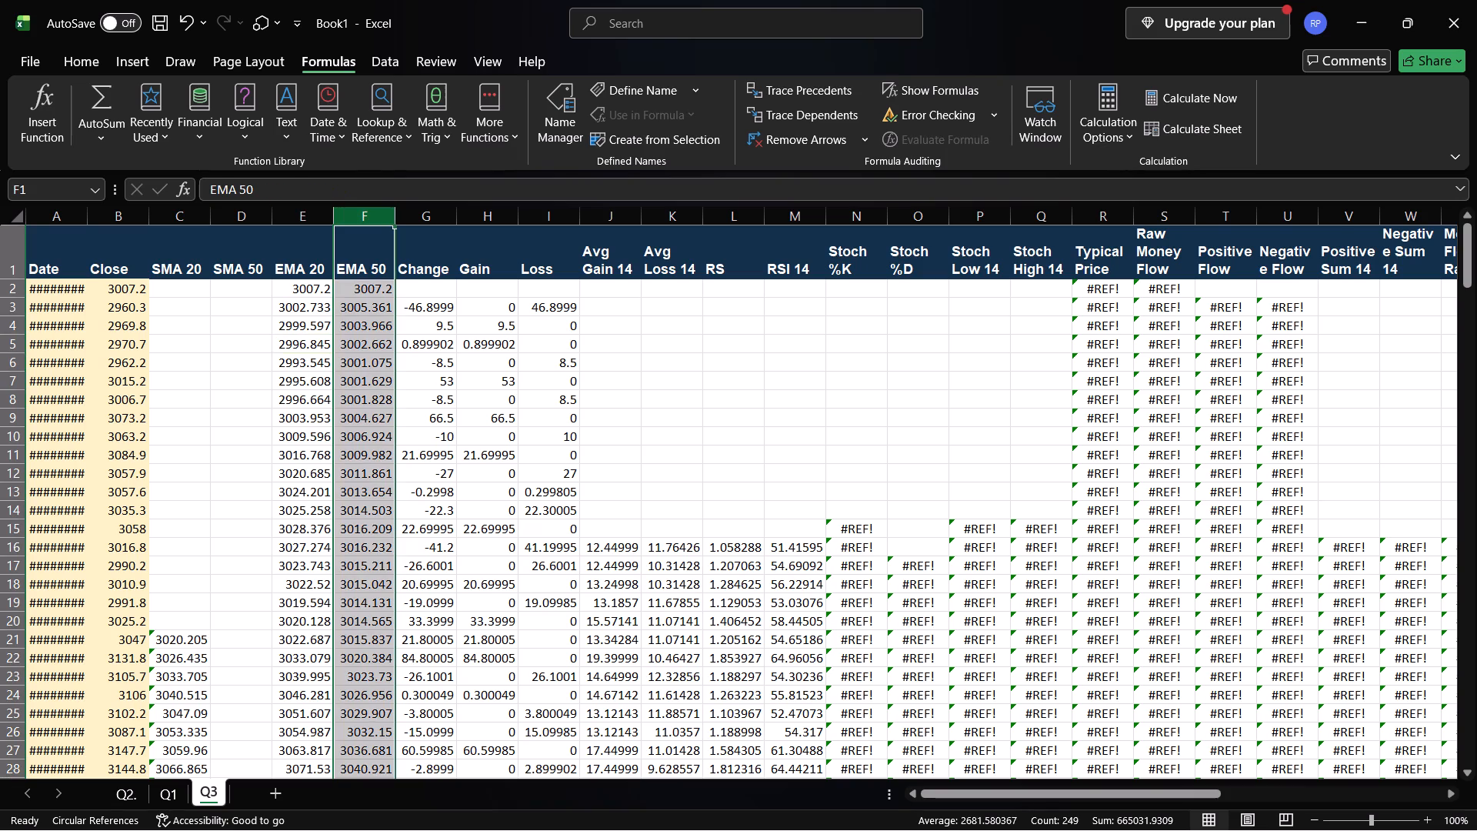
click(355, 222)
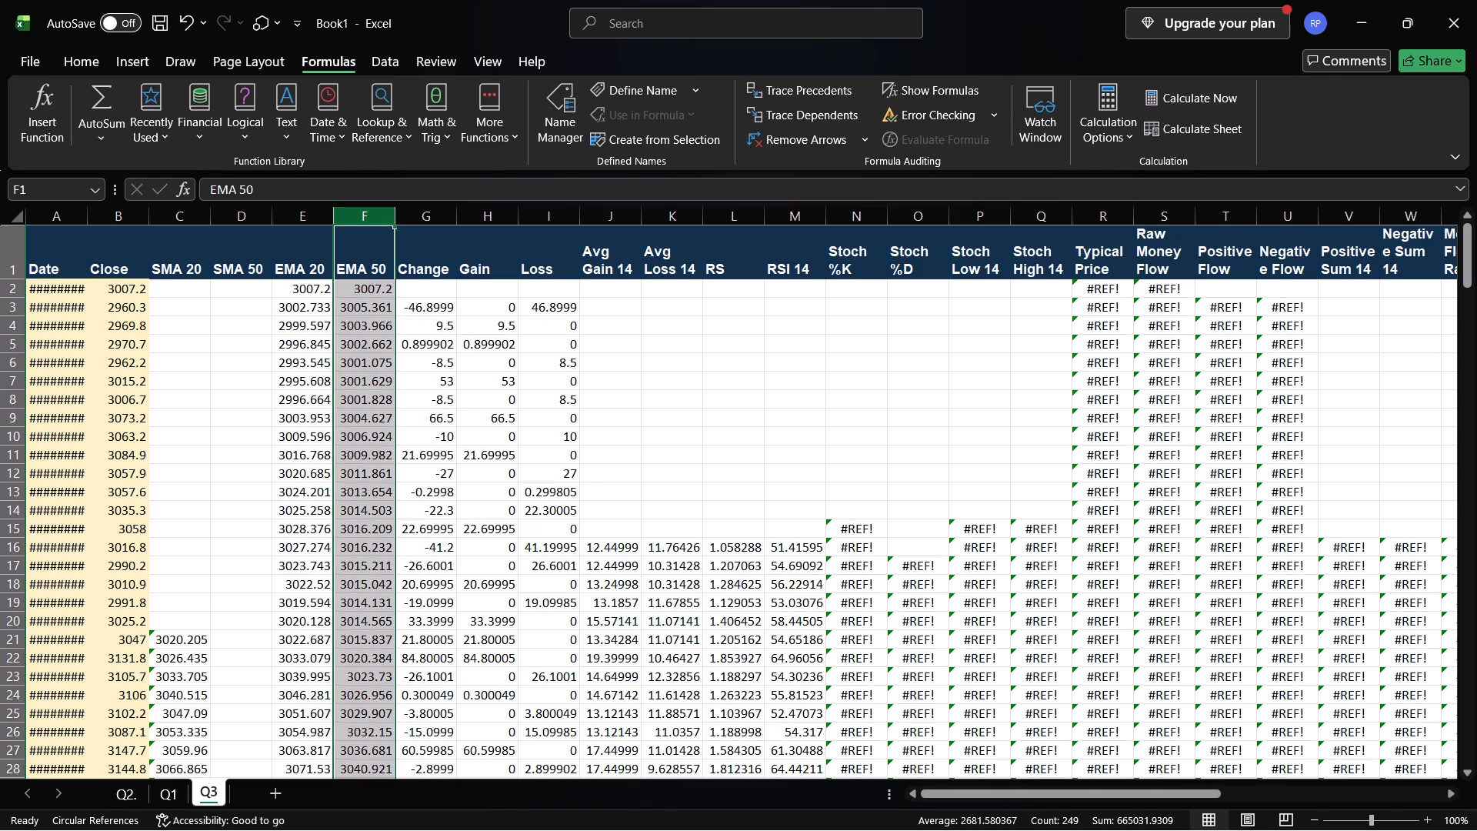
right_click(374, 216)
click(425, 436)
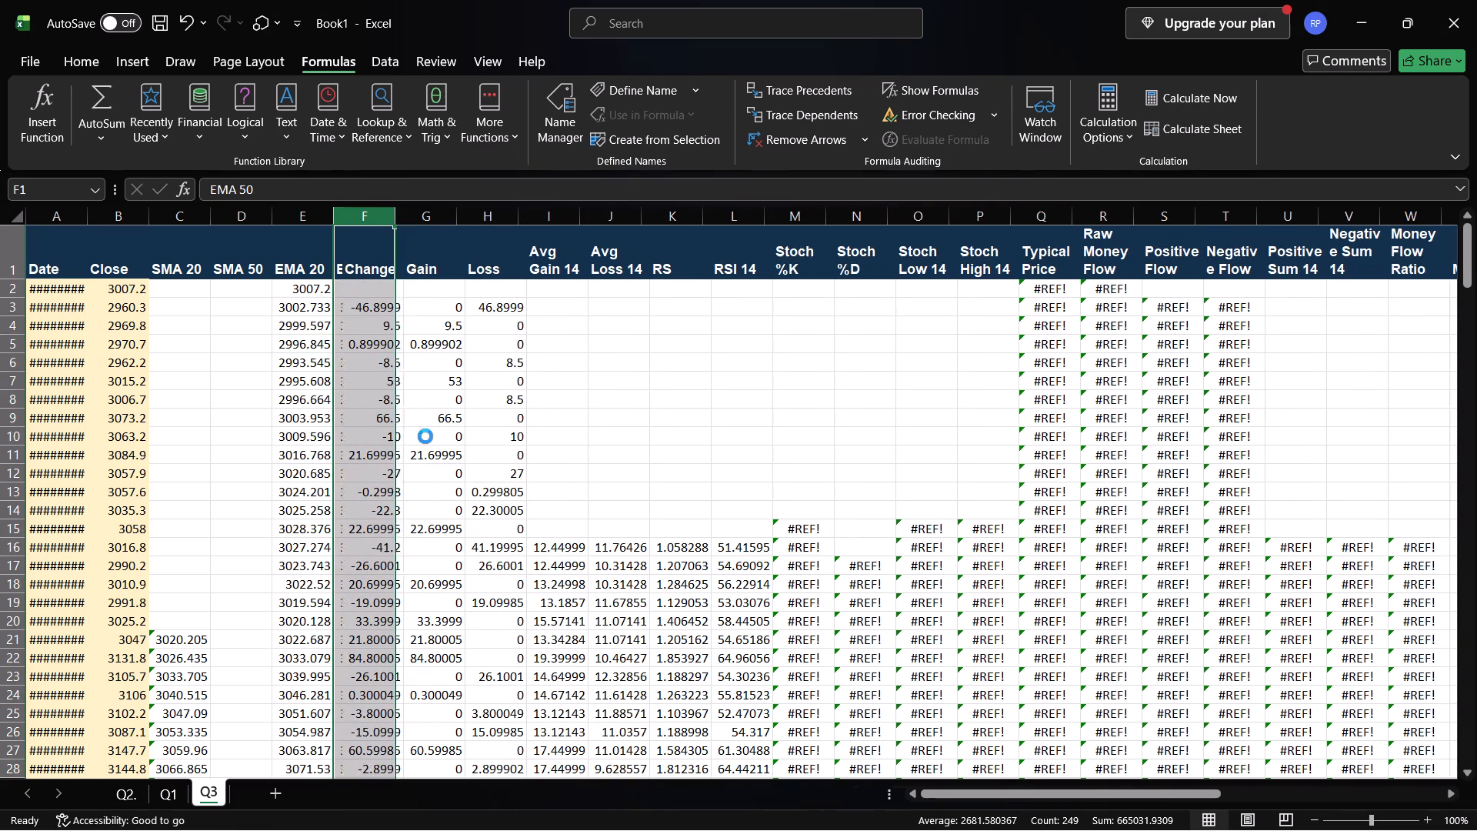
right_click(286, 222)
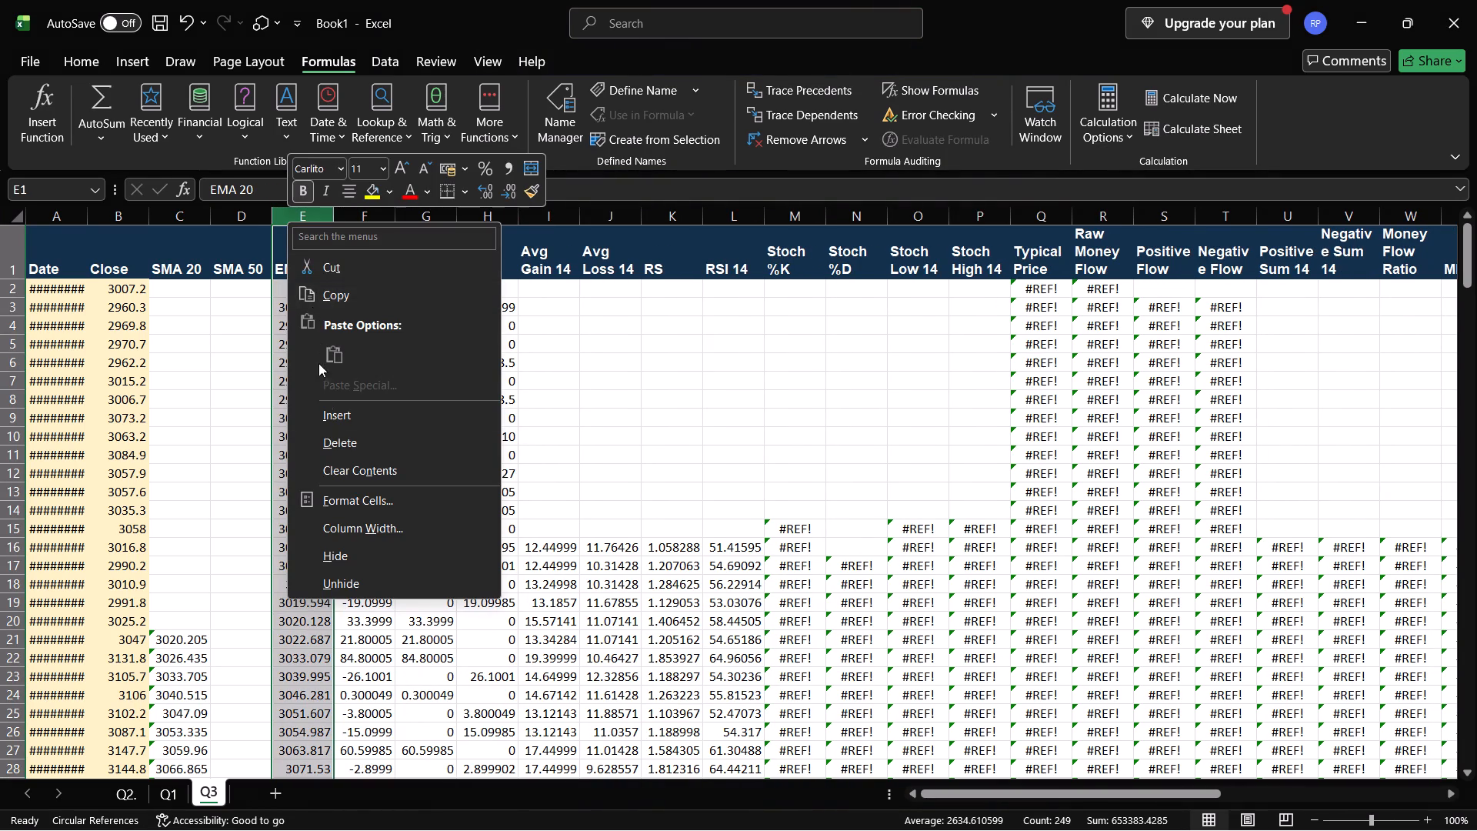
click(329, 439)
right_click(224, 212)
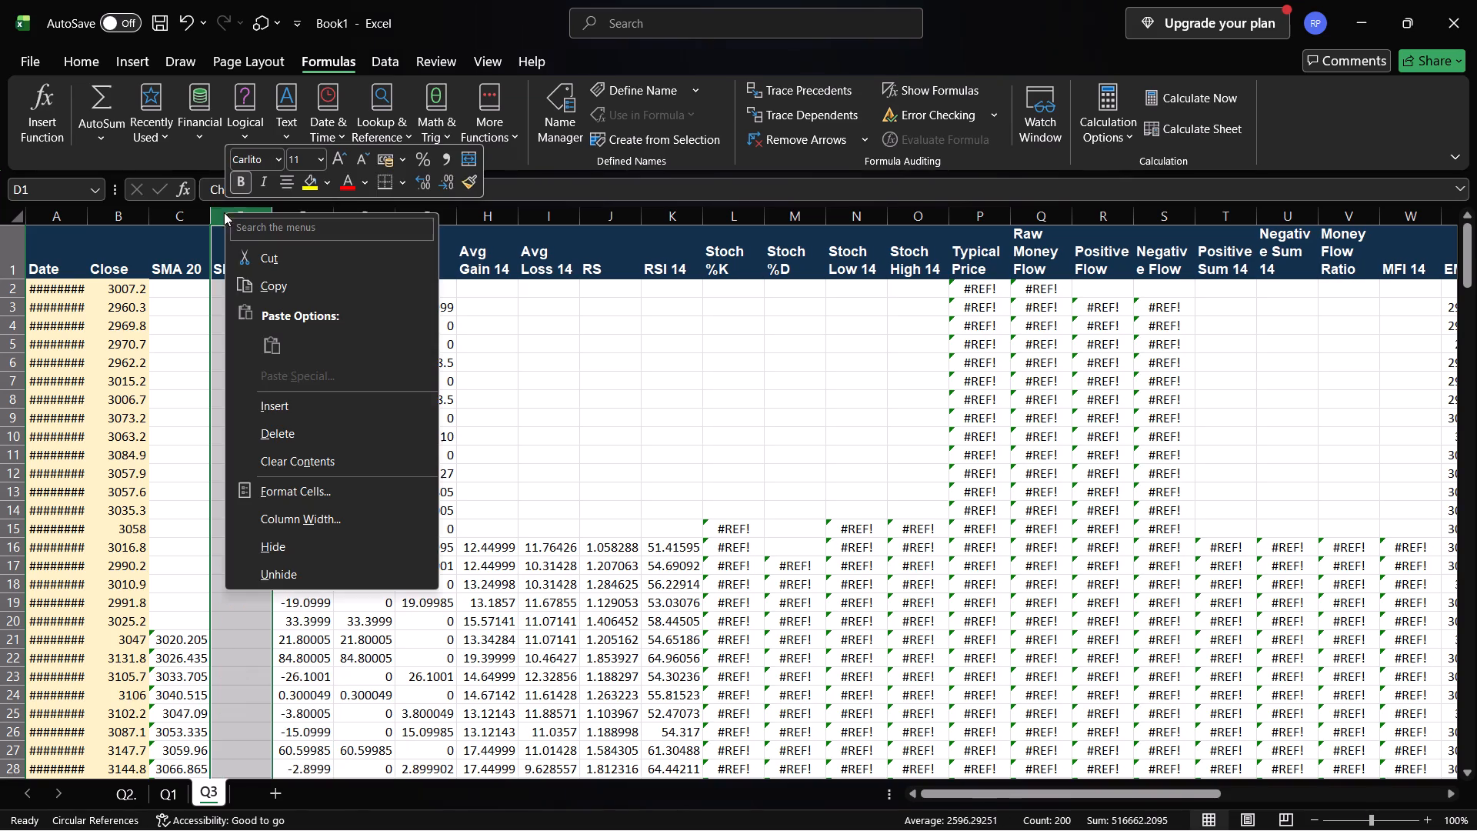
click(268, 436)
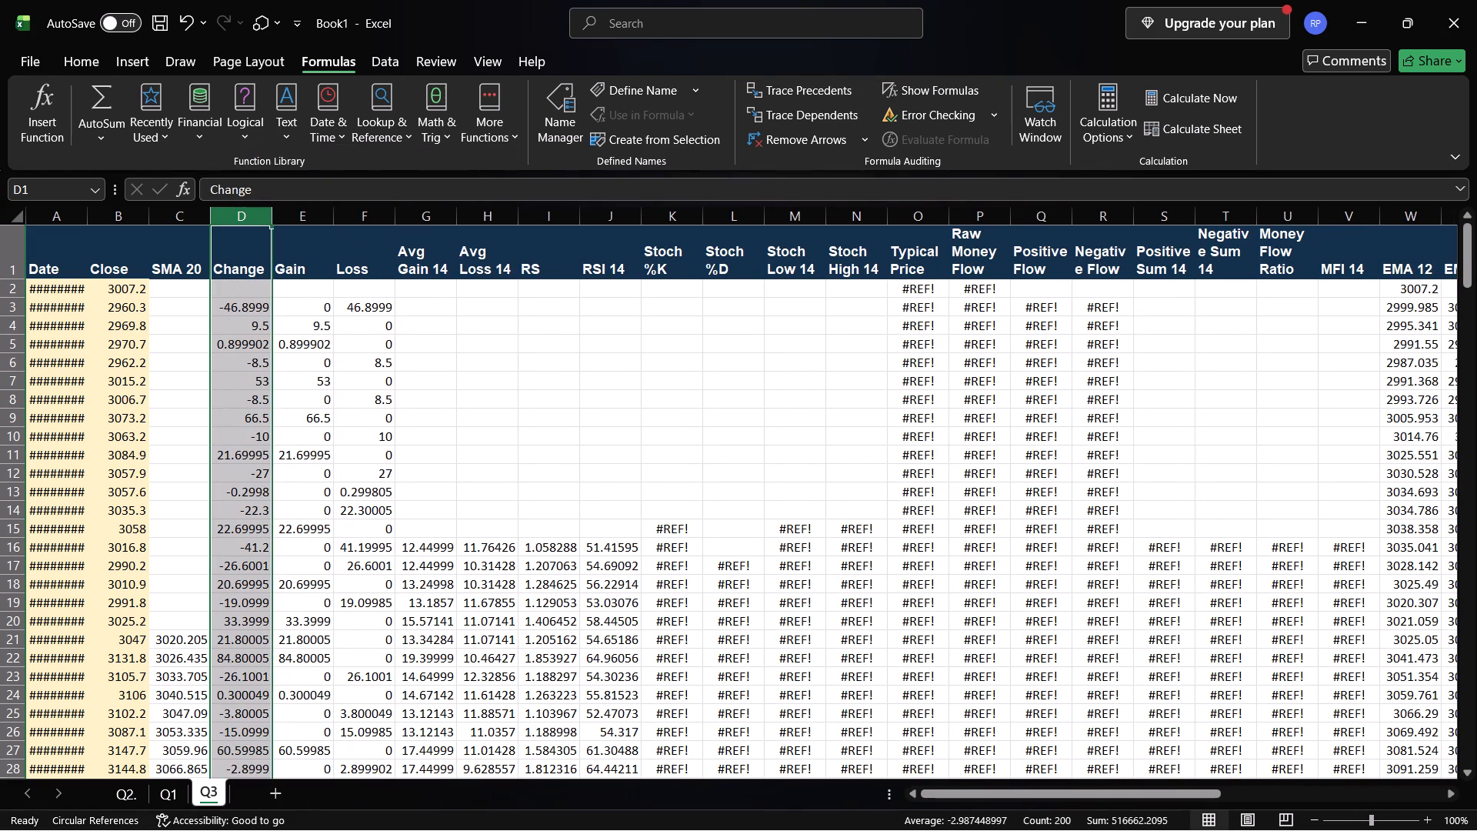
click(193, 215)
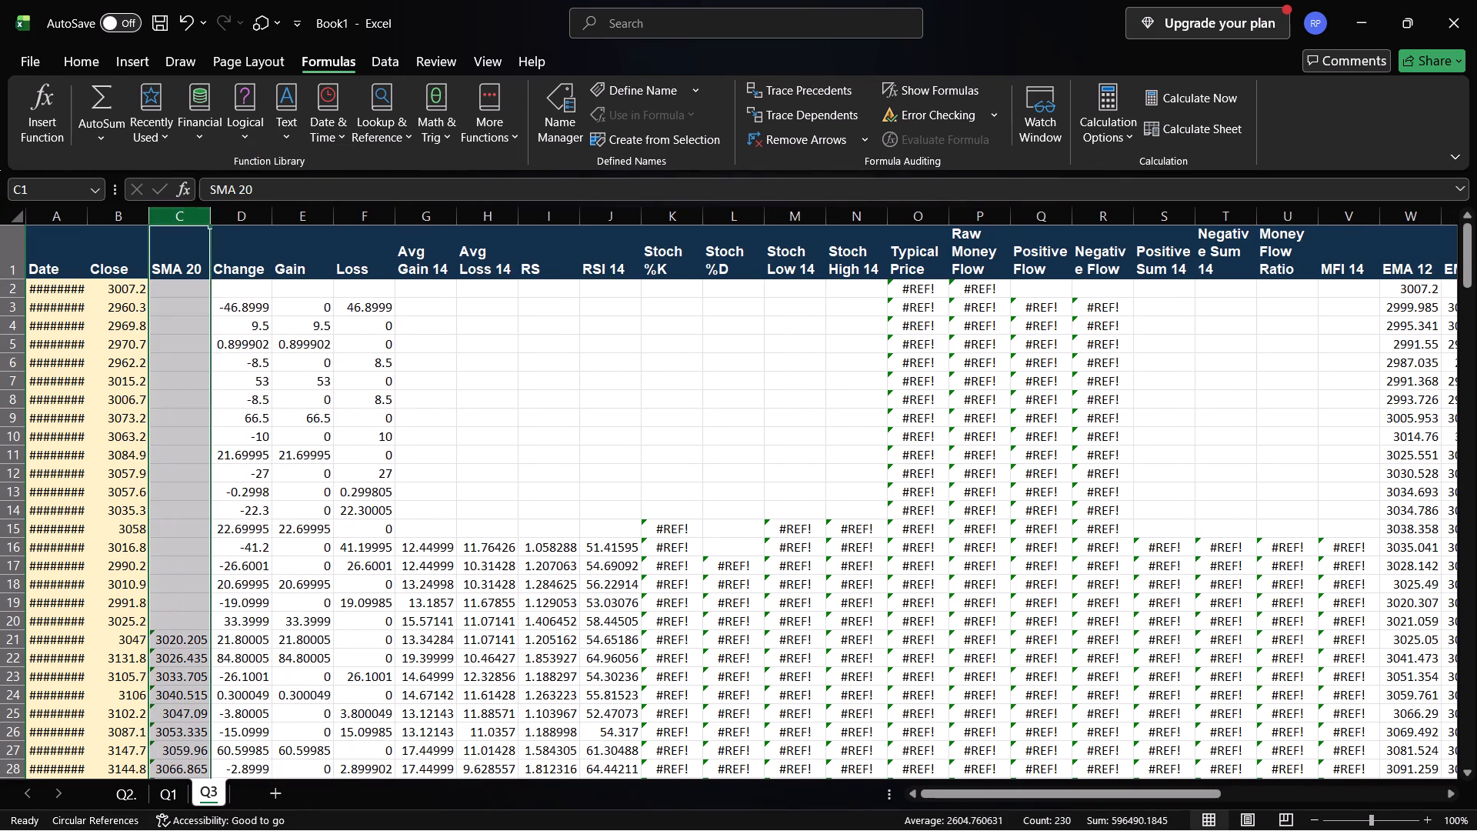
right_click(182, 223)
click(233, 433)
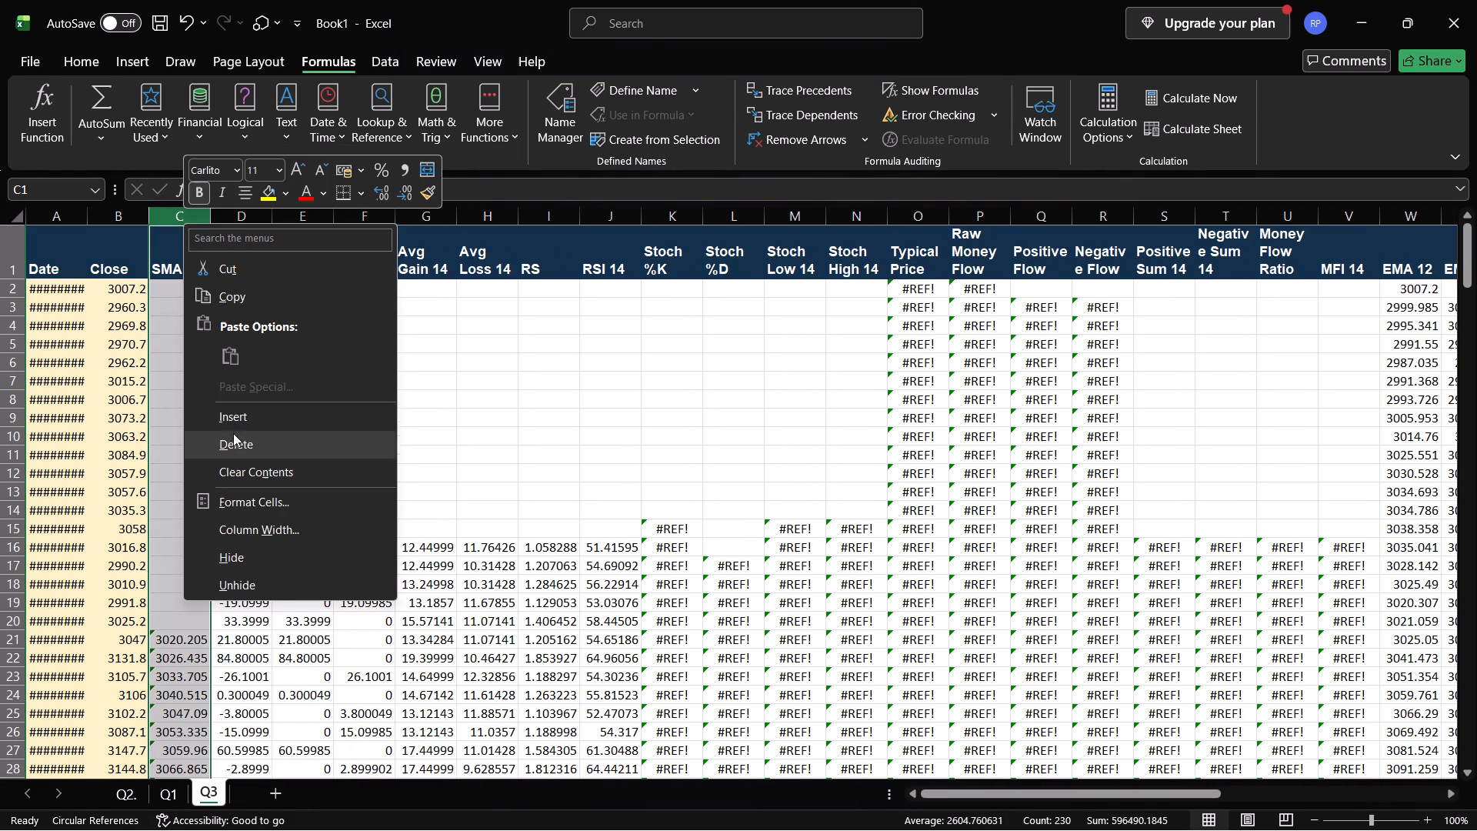
Look across the remaining columns on sheet Q3 and check the EMA 12 and EMA 26 formulas in rows 2 and 3.
click(363, 443)
scroll(363, 443, left, 1)
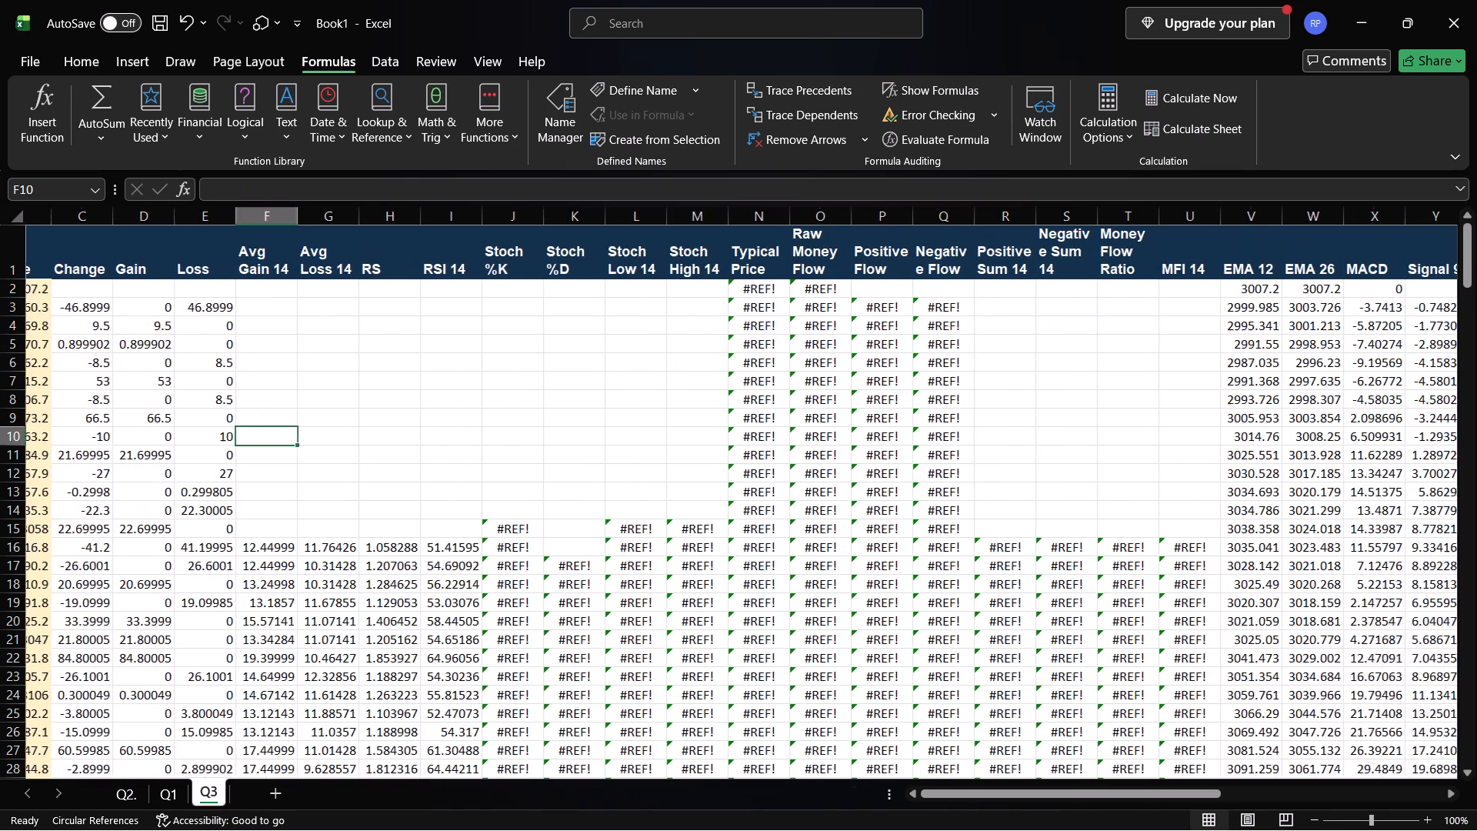
scroll(363, 443, left, 2)
scroll(363, 443, right, 2)
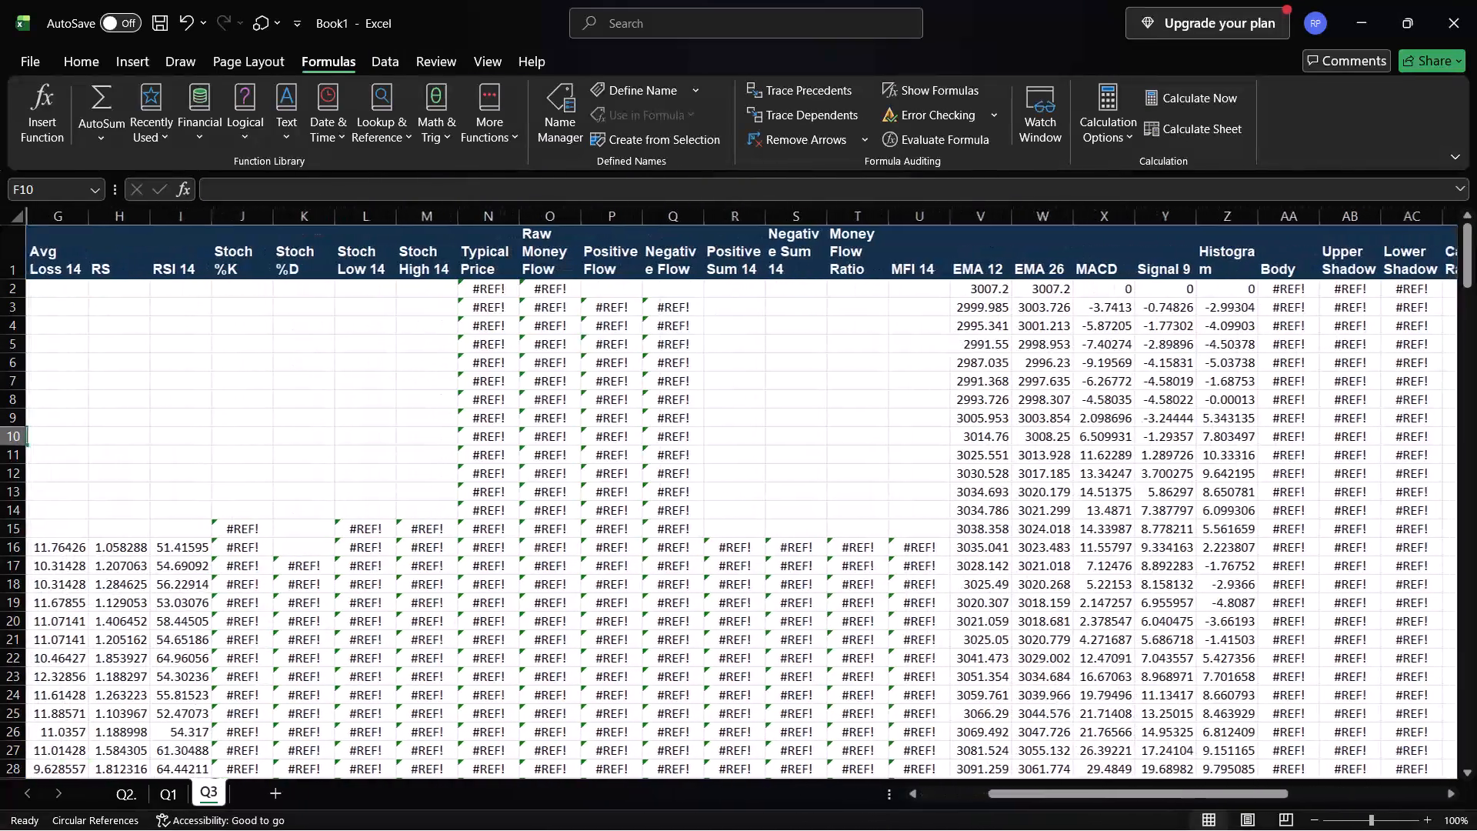
scroll(363, 443, right, 3)
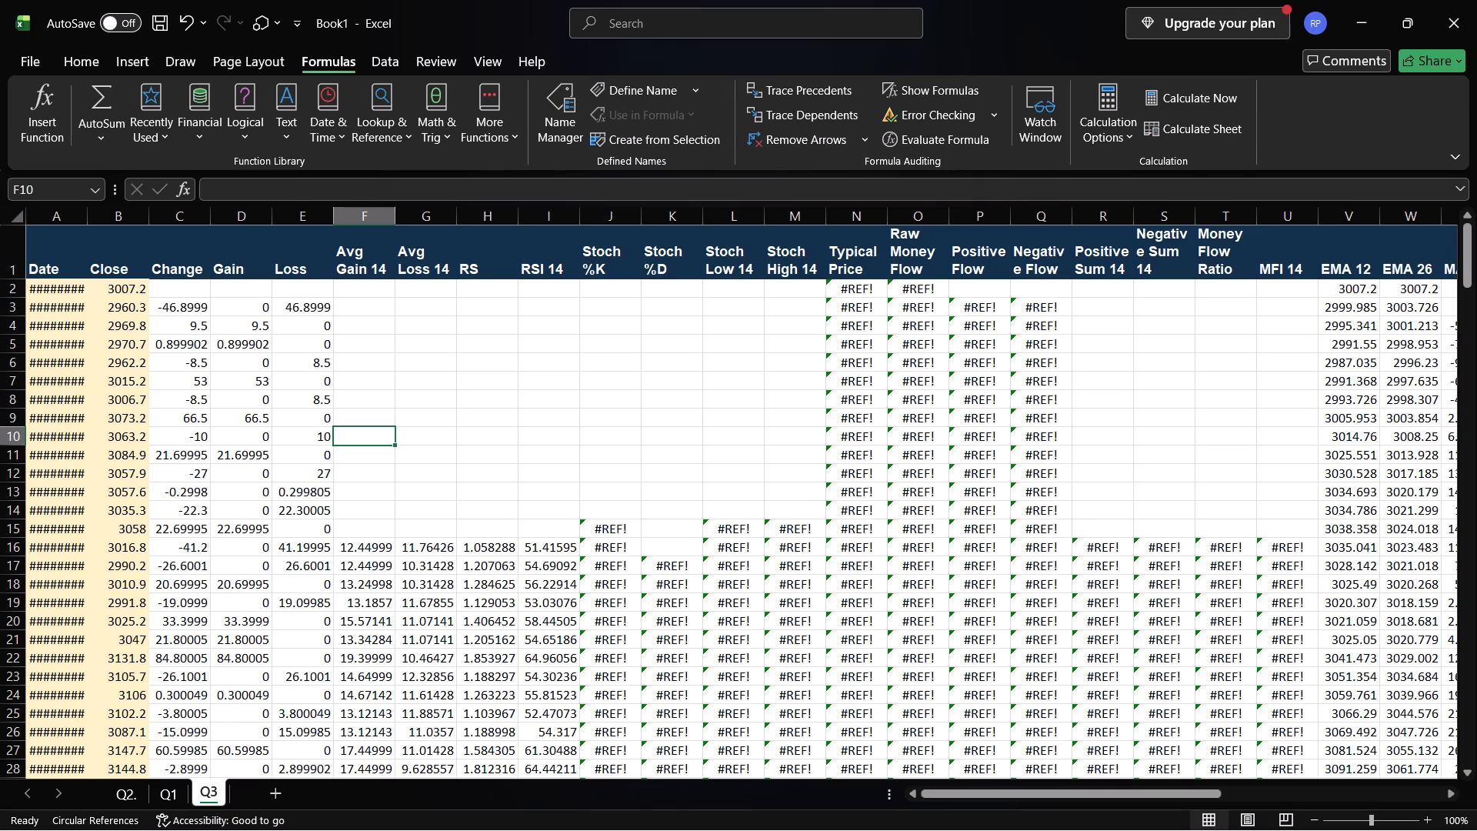
scroll(1248, 412, left, 2)
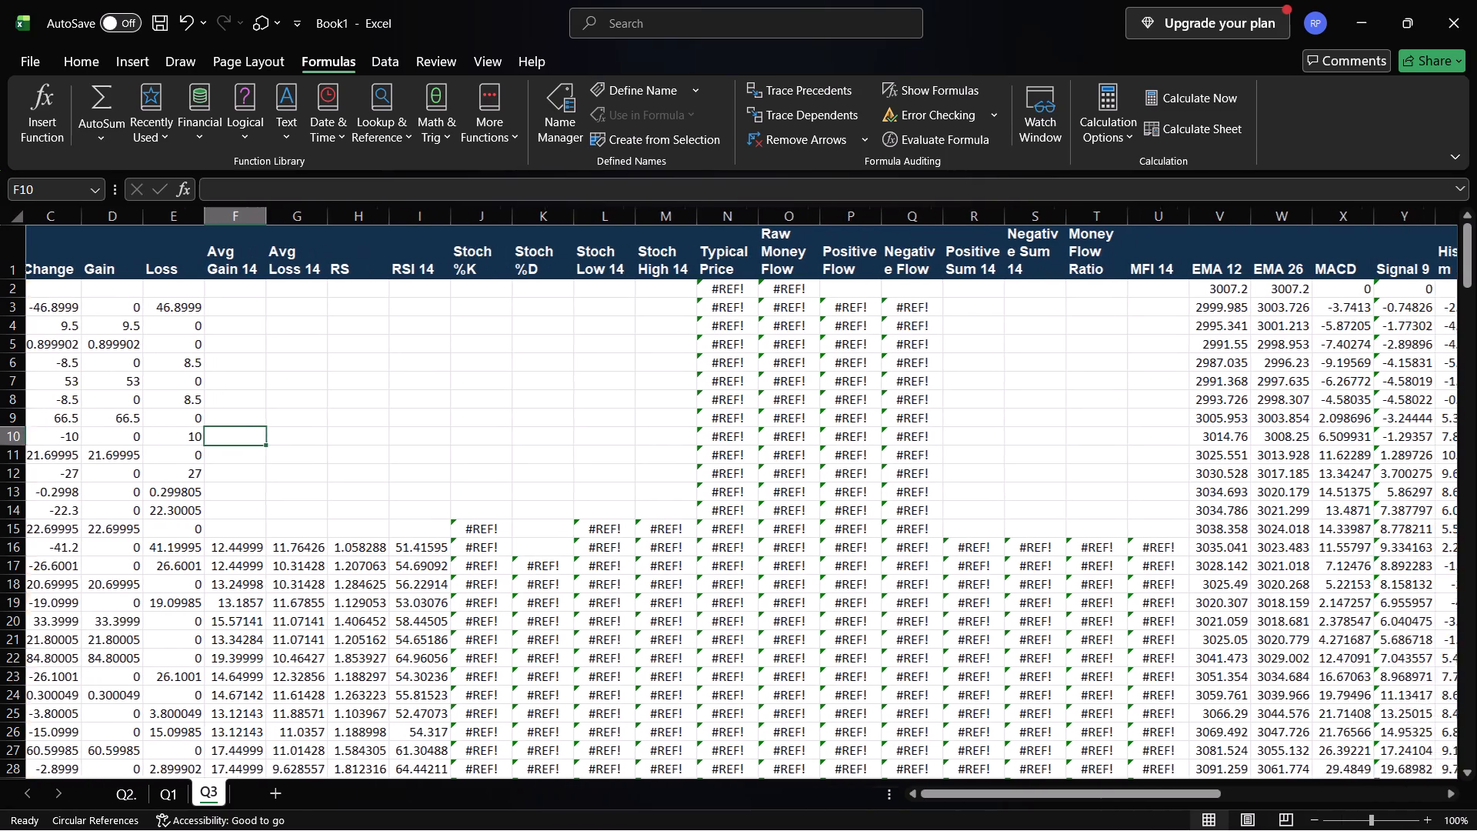
scroll(1248, 412, left, 4)
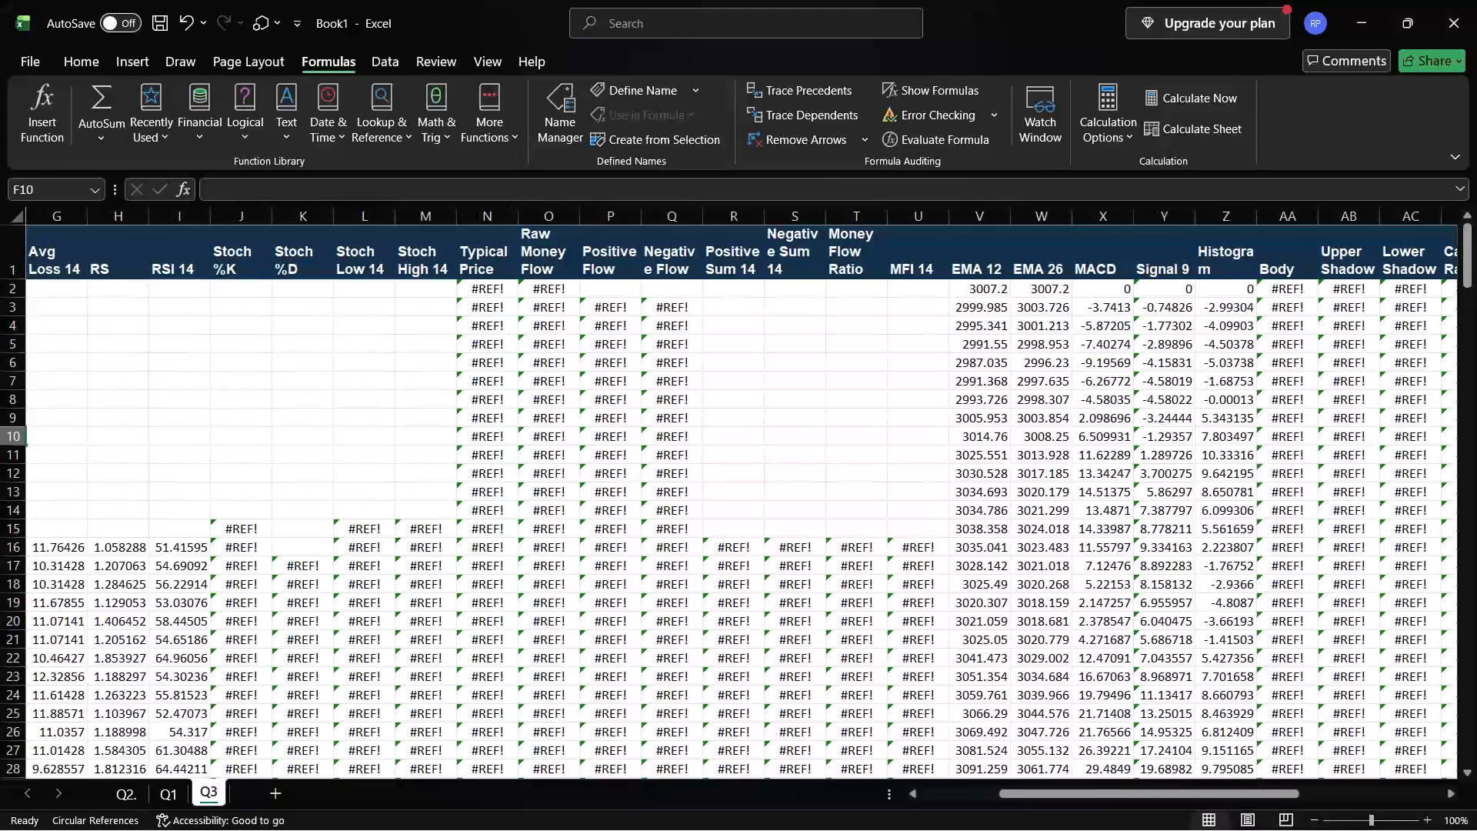
right_click(1044, 263)
click(1026, 259)
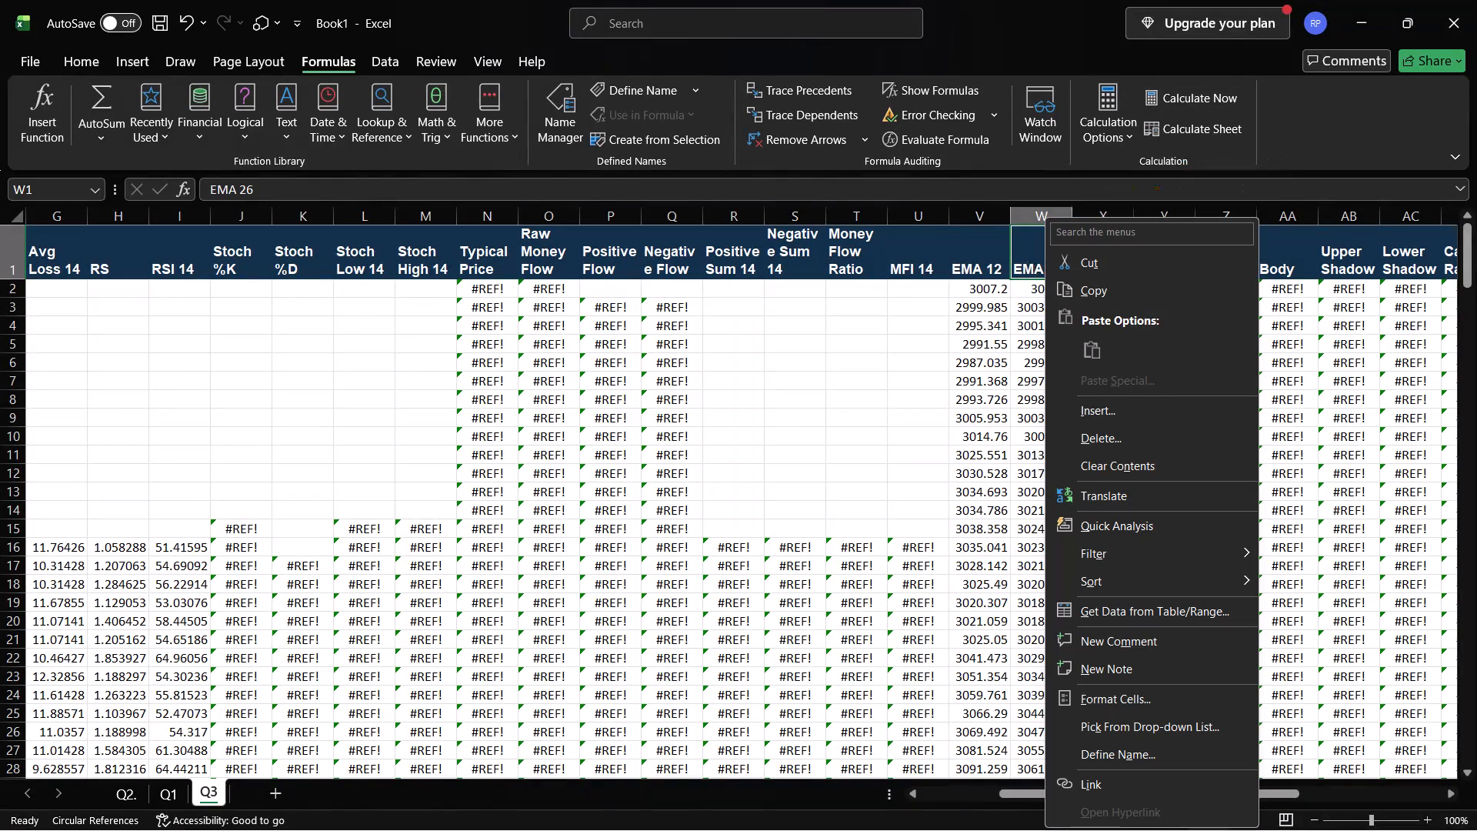
click(986, 259)
click(989, 290)
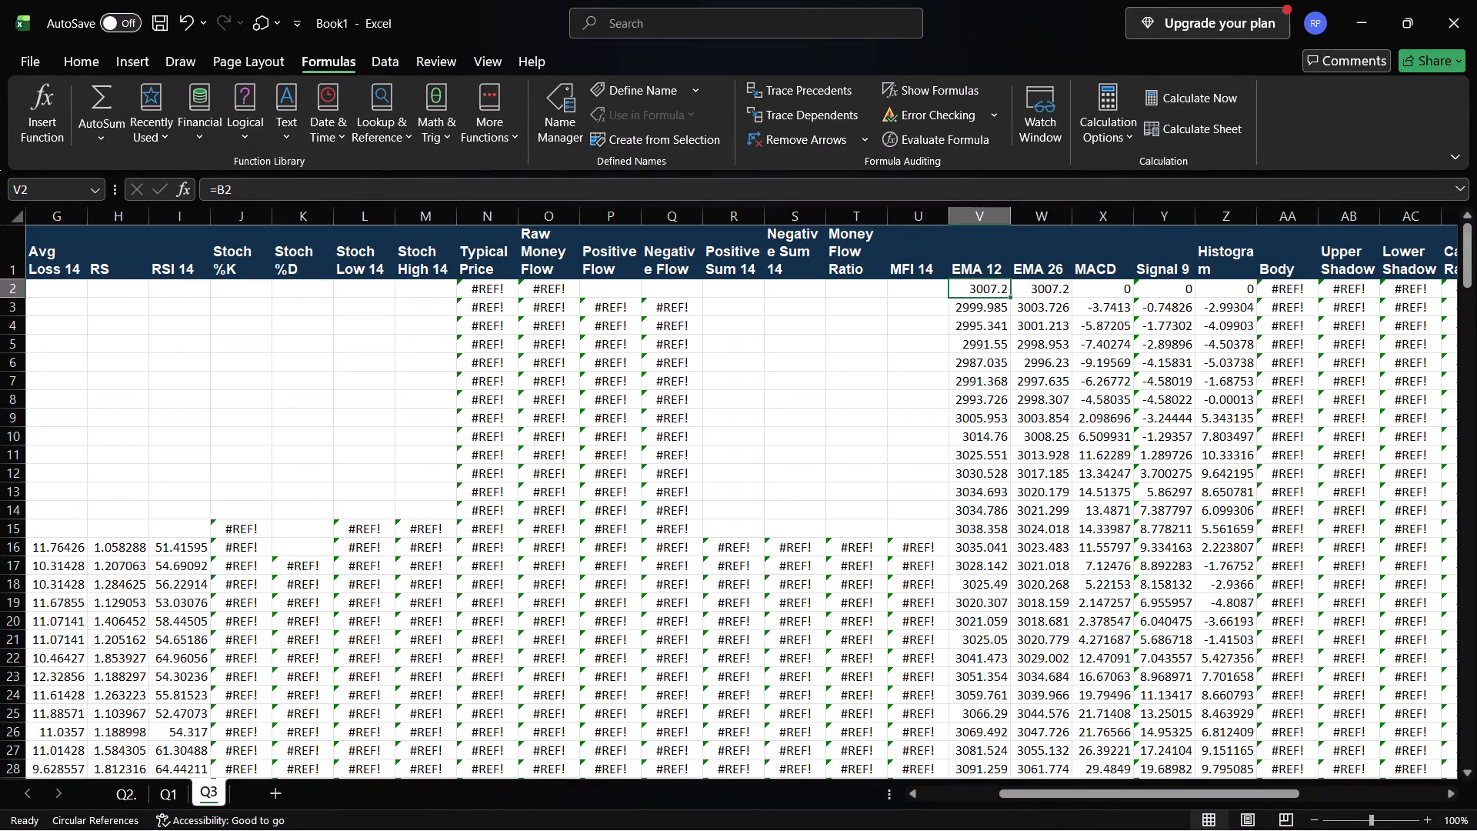
click(1046, 286)
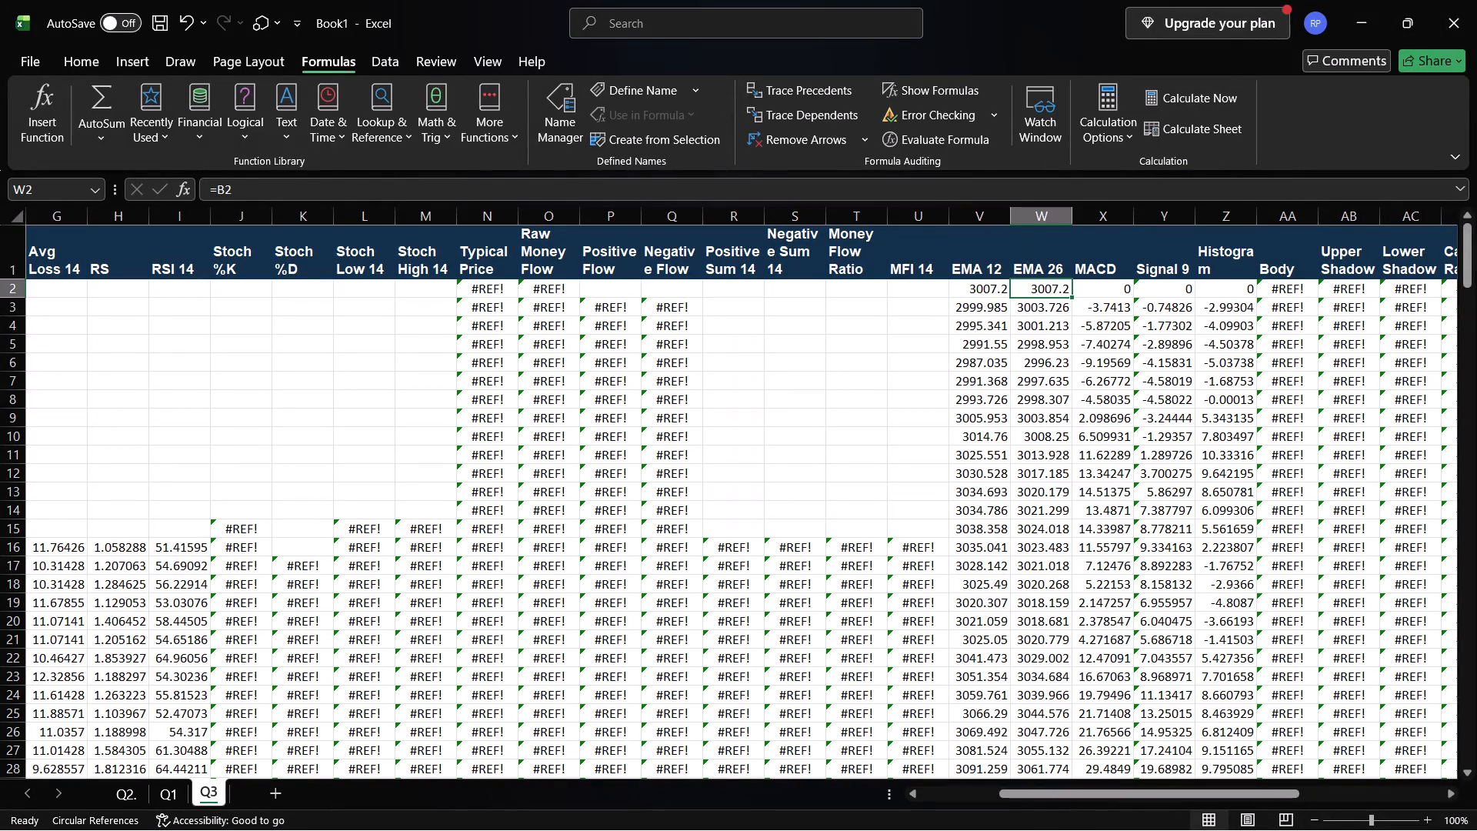
click(983, 309)
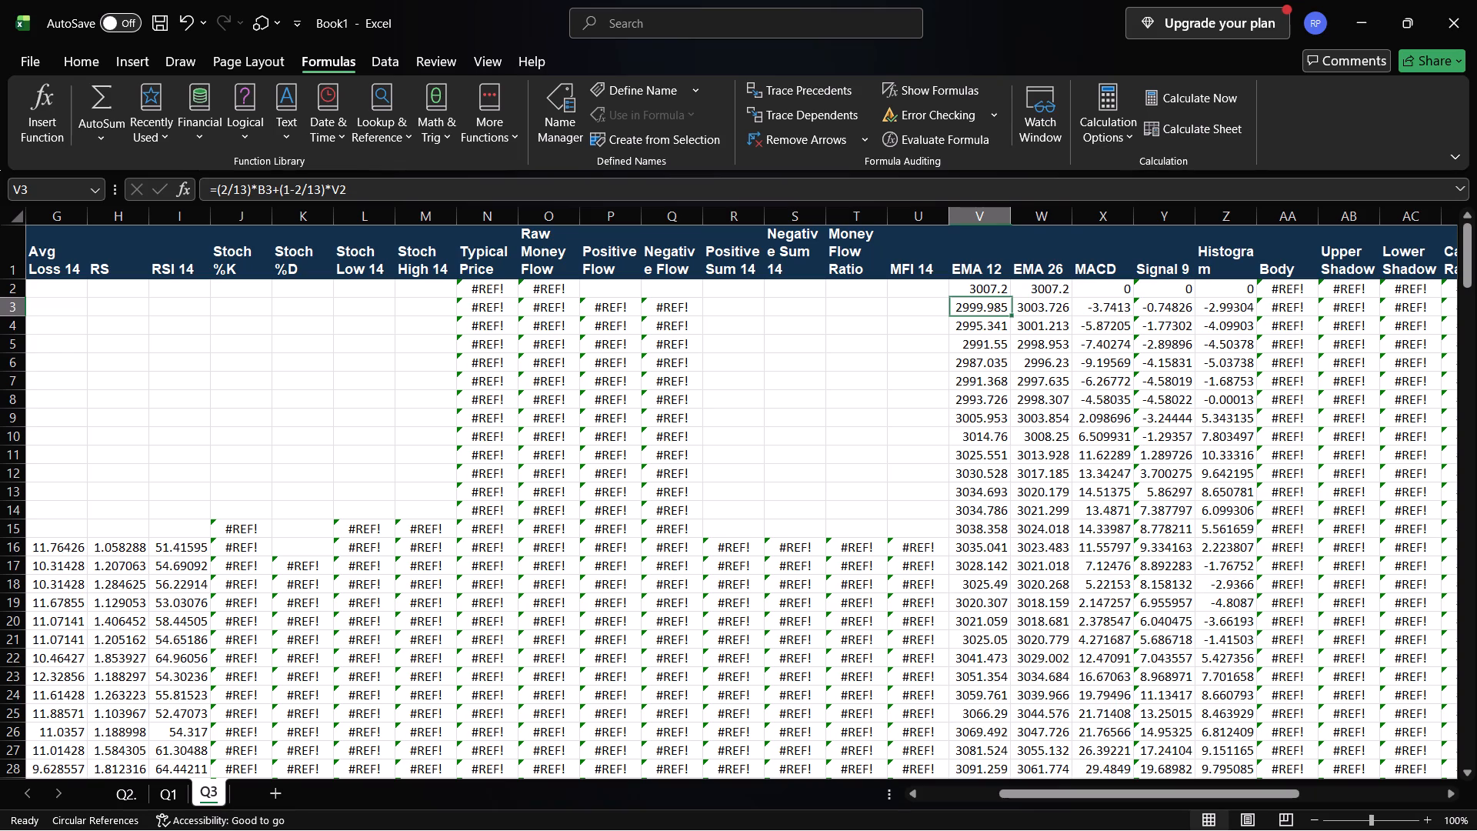
click(1042, 307)
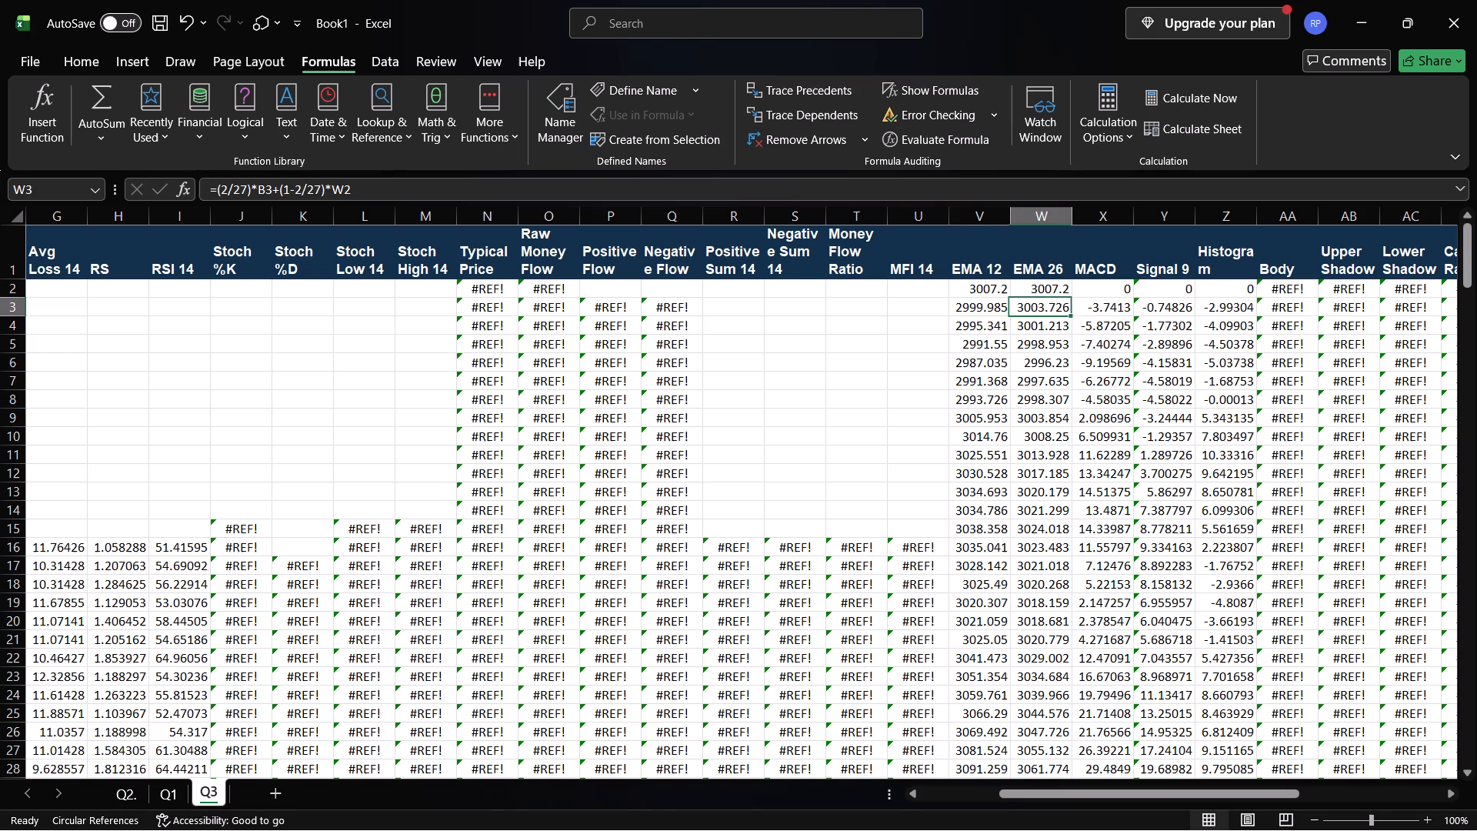
click(981, 313)
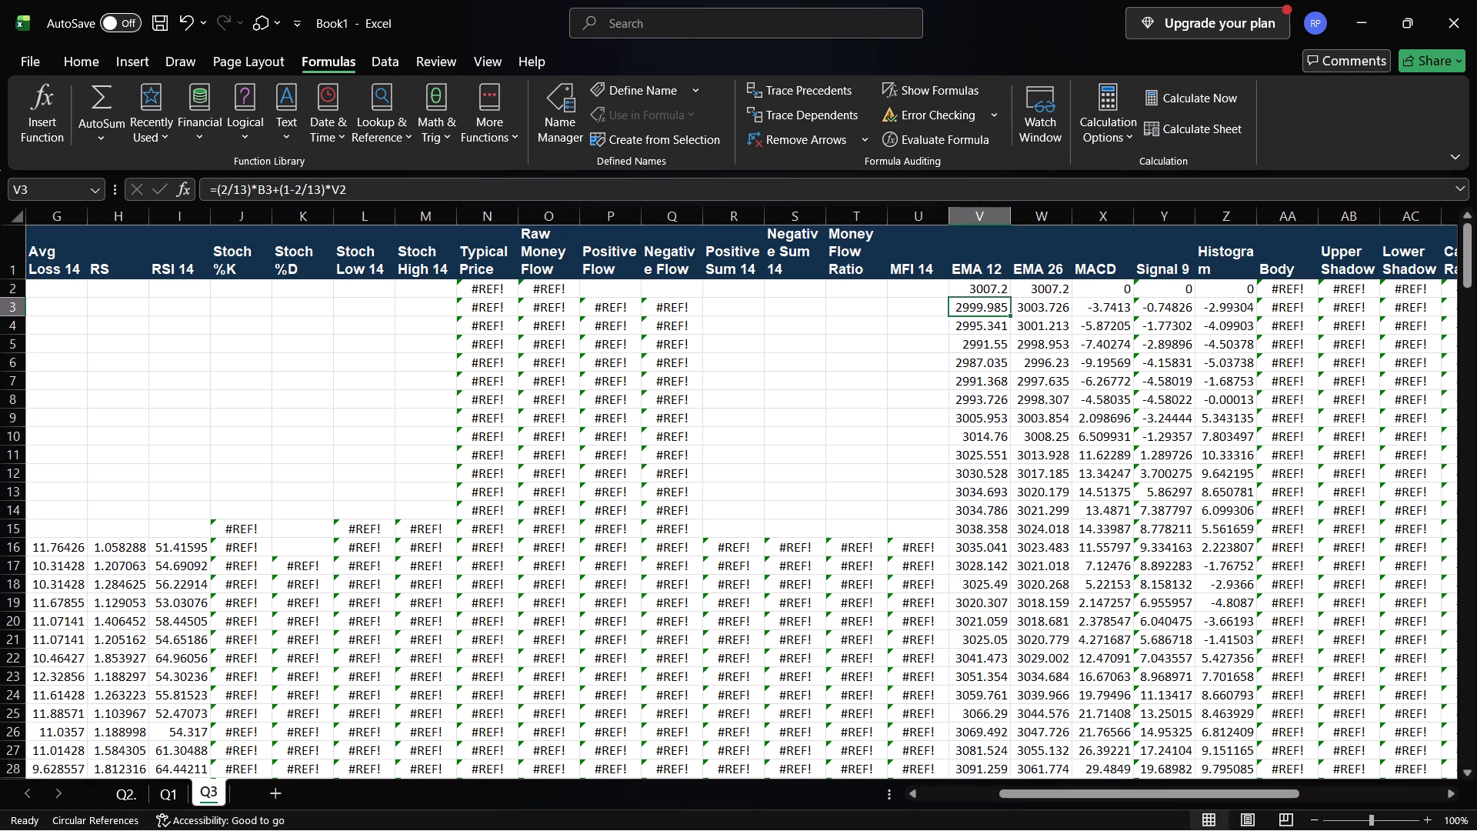
Look through the whole Q3 table, across to the Candle Type column and down past the last data row.
scroll(981, 313, left, 4)
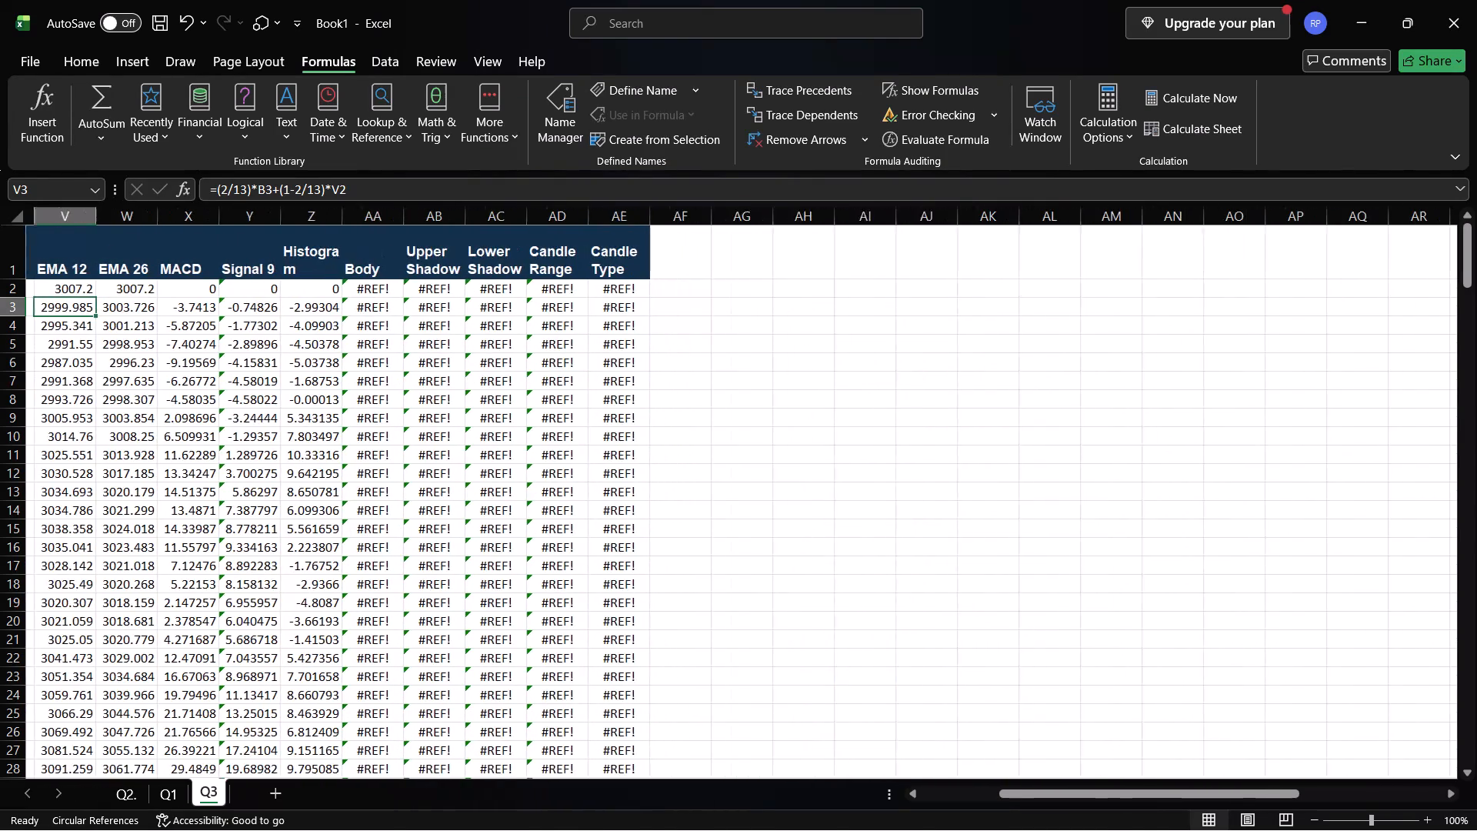
scroll(981, 313, right, 7)
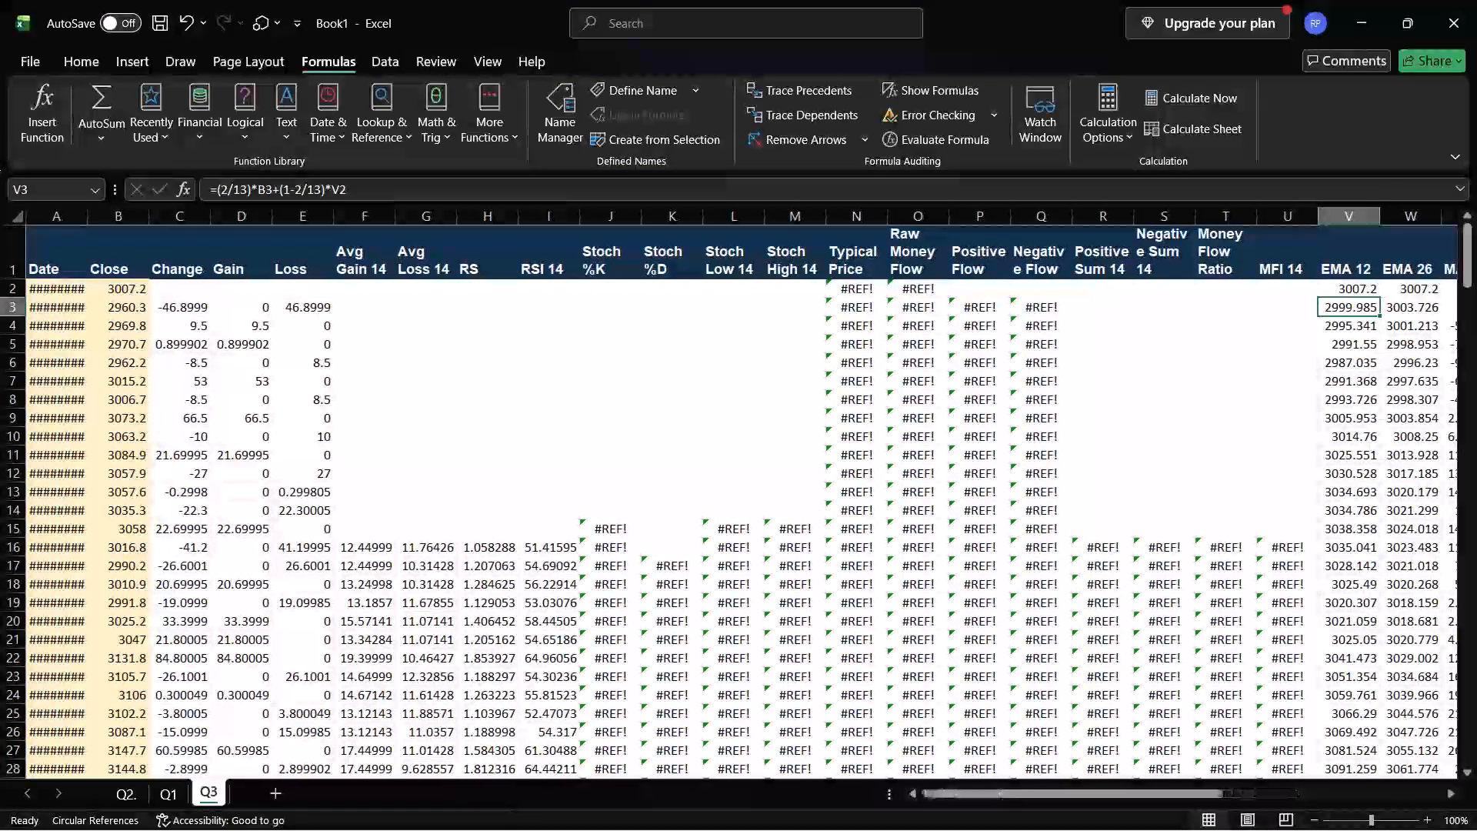
scroll(642, 339, down, 1)
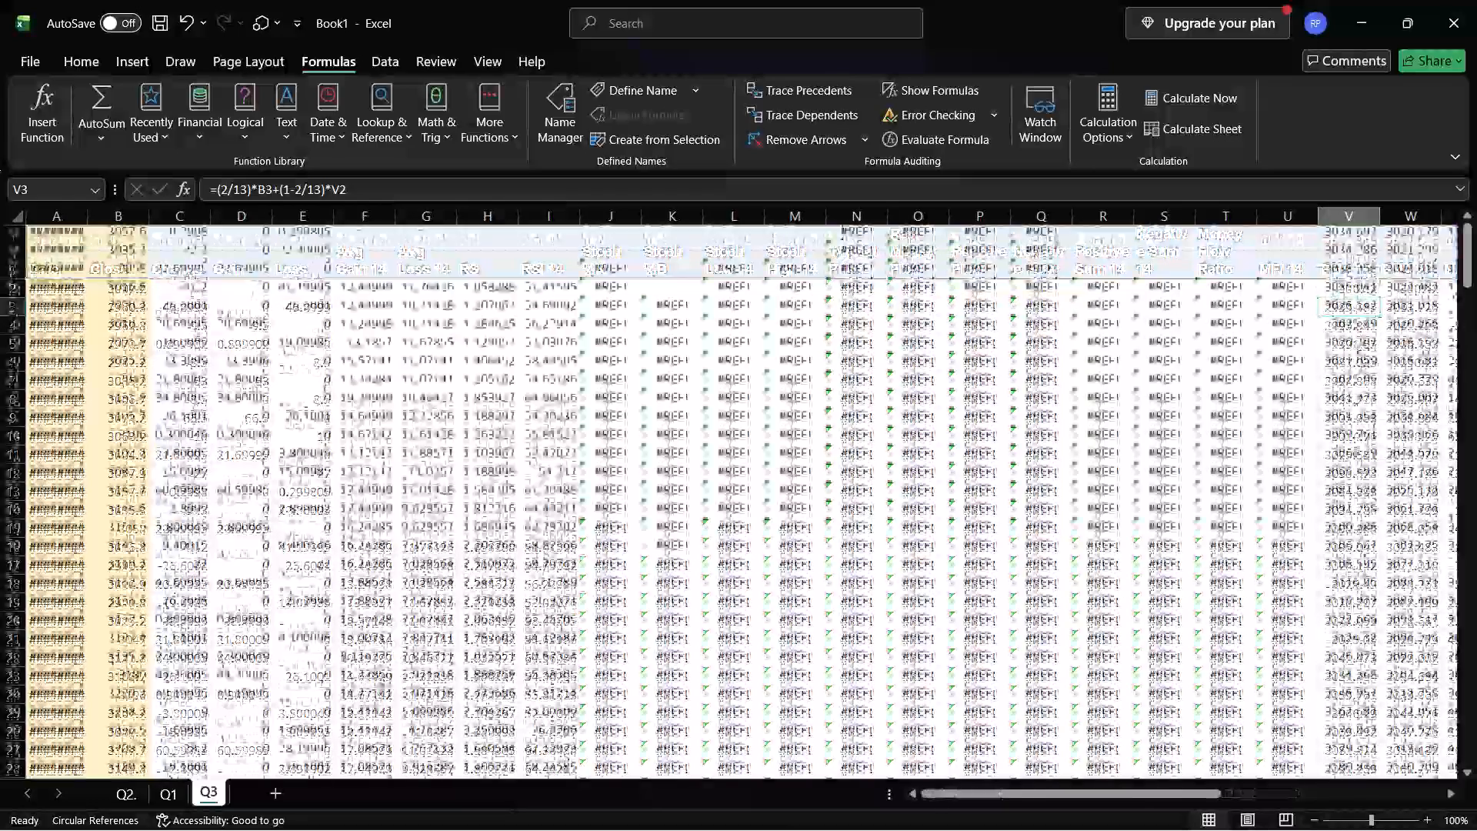
scroll(642, 339, down, 1)
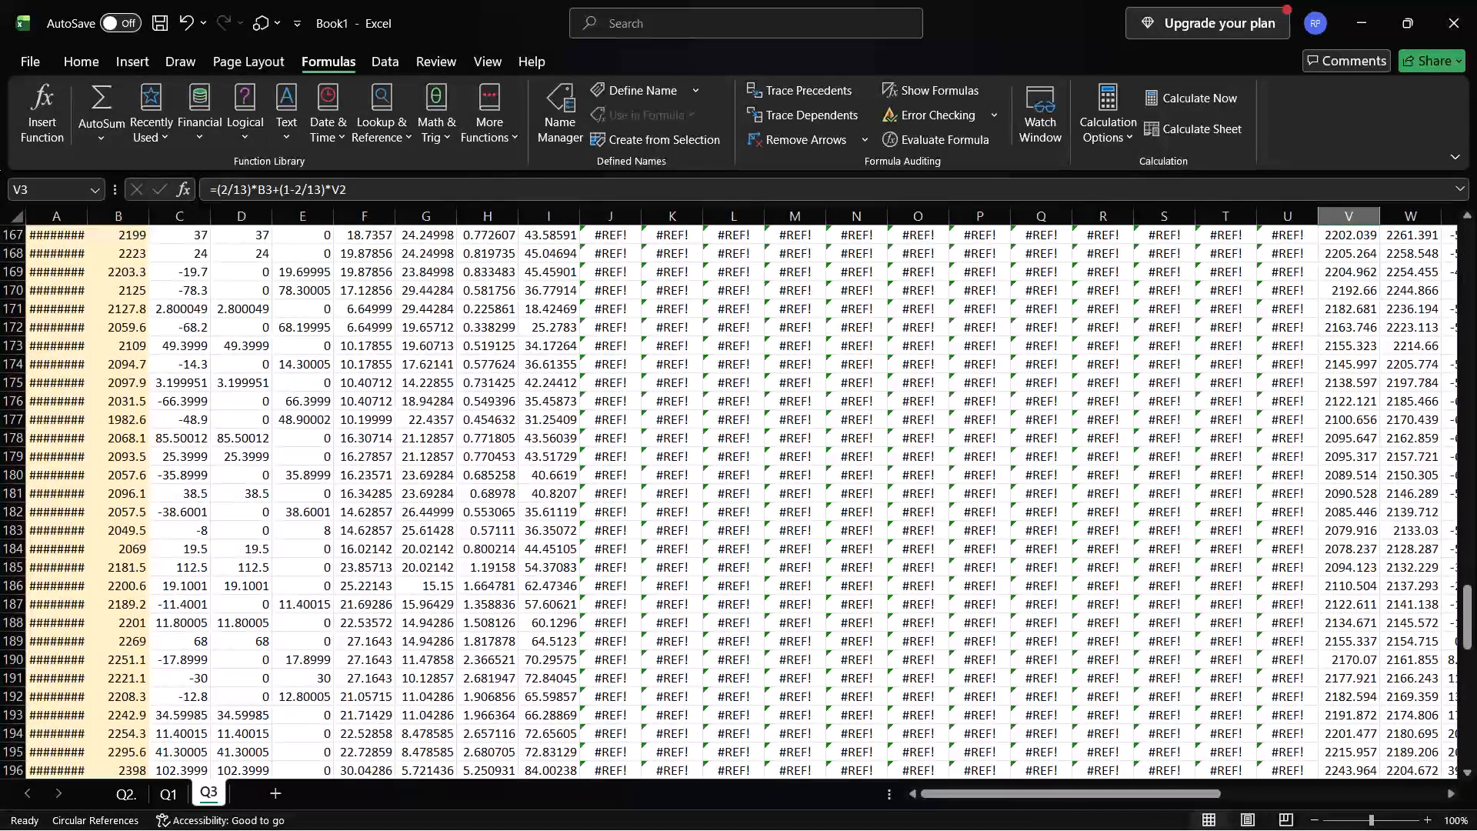
scroll(643, 373, up, 2)
scroll(367, 382, down, 1)
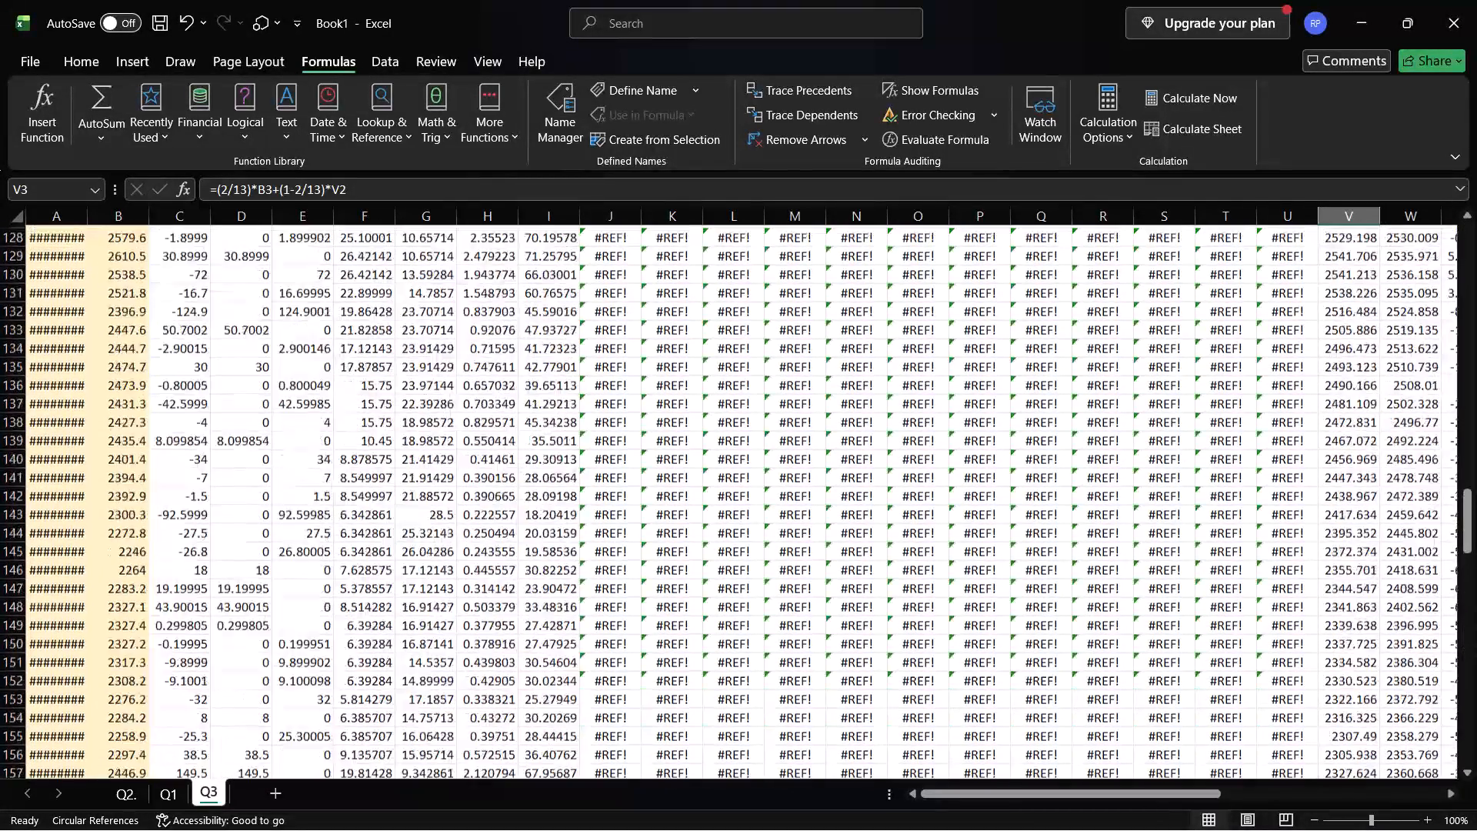
scroll(367, 382, down, 2)
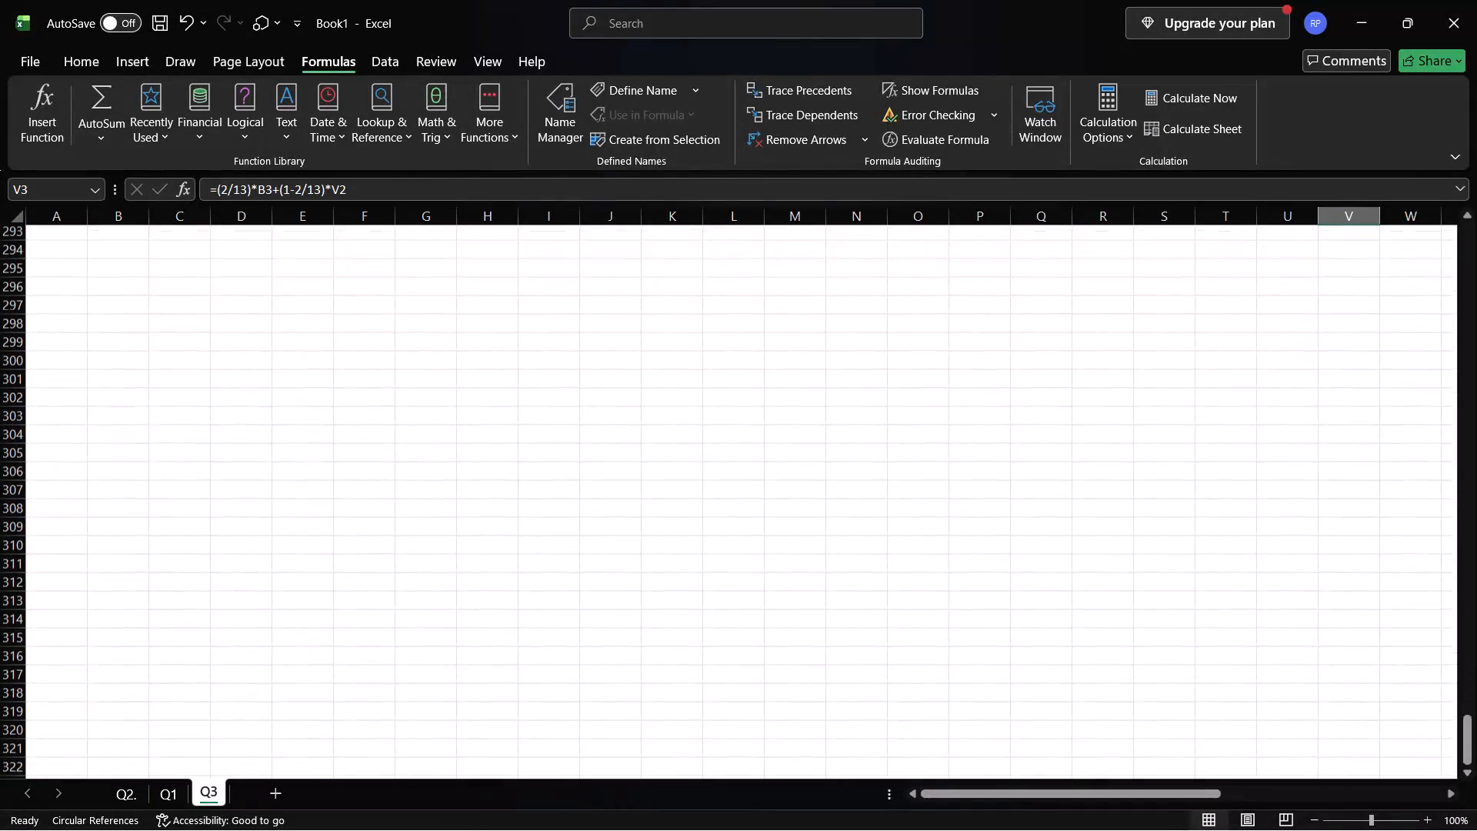
scroll(378, 451, up, 1)
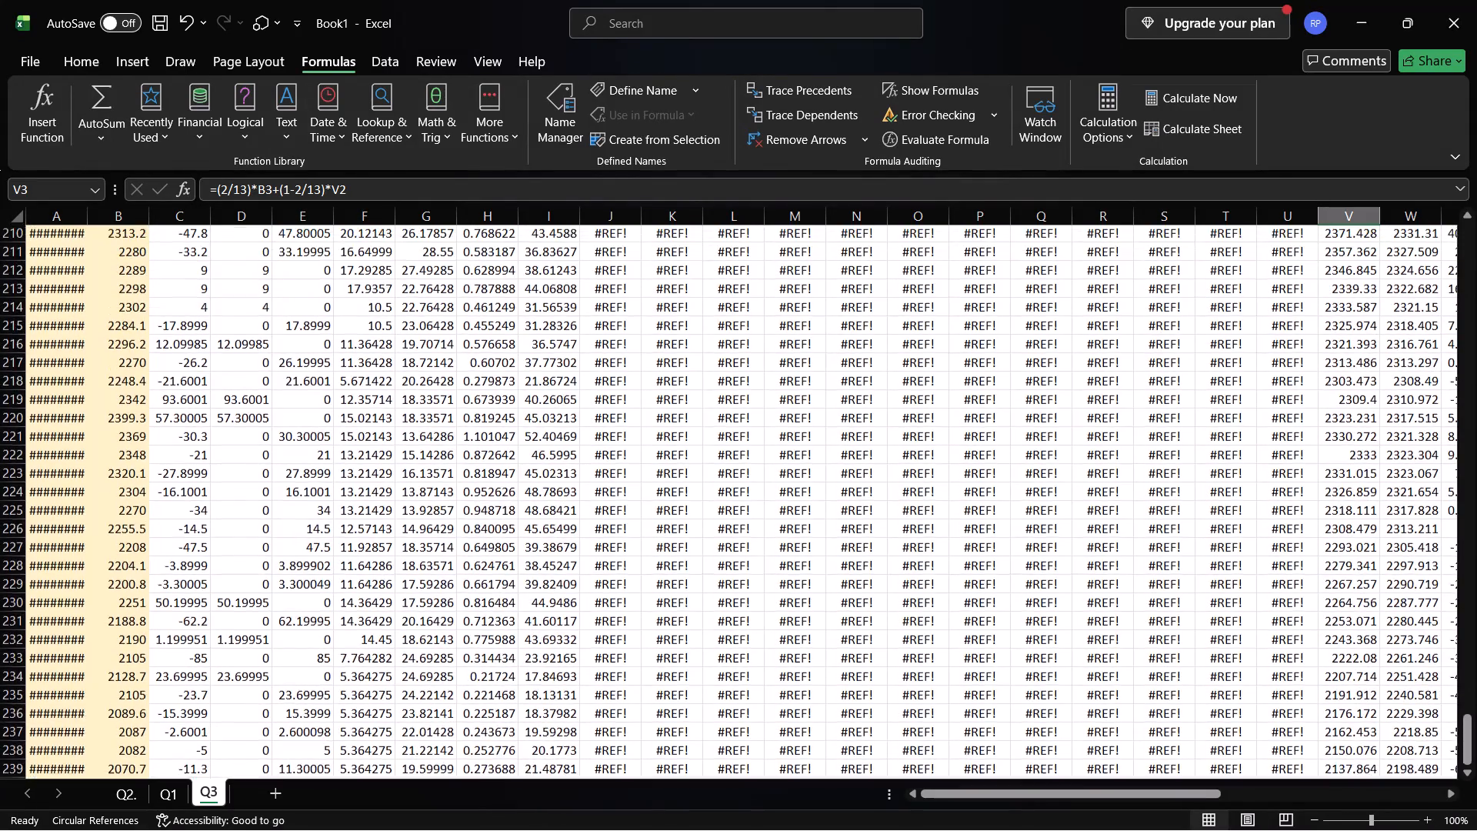
scroll(378, 451, up, 1)
right_click(238, 385)
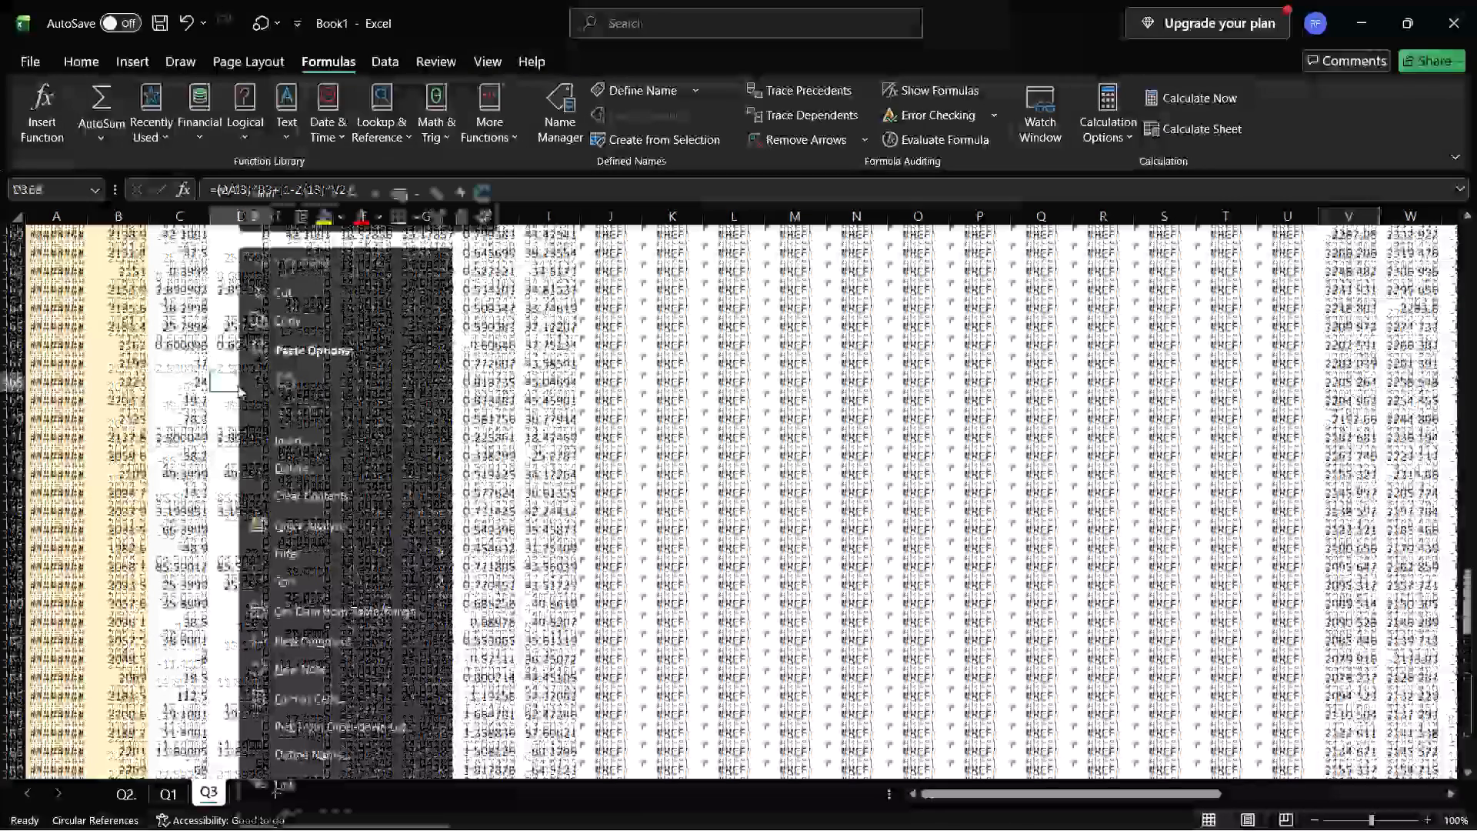
click(144, 319)
scroll(157, 355, up, 1)
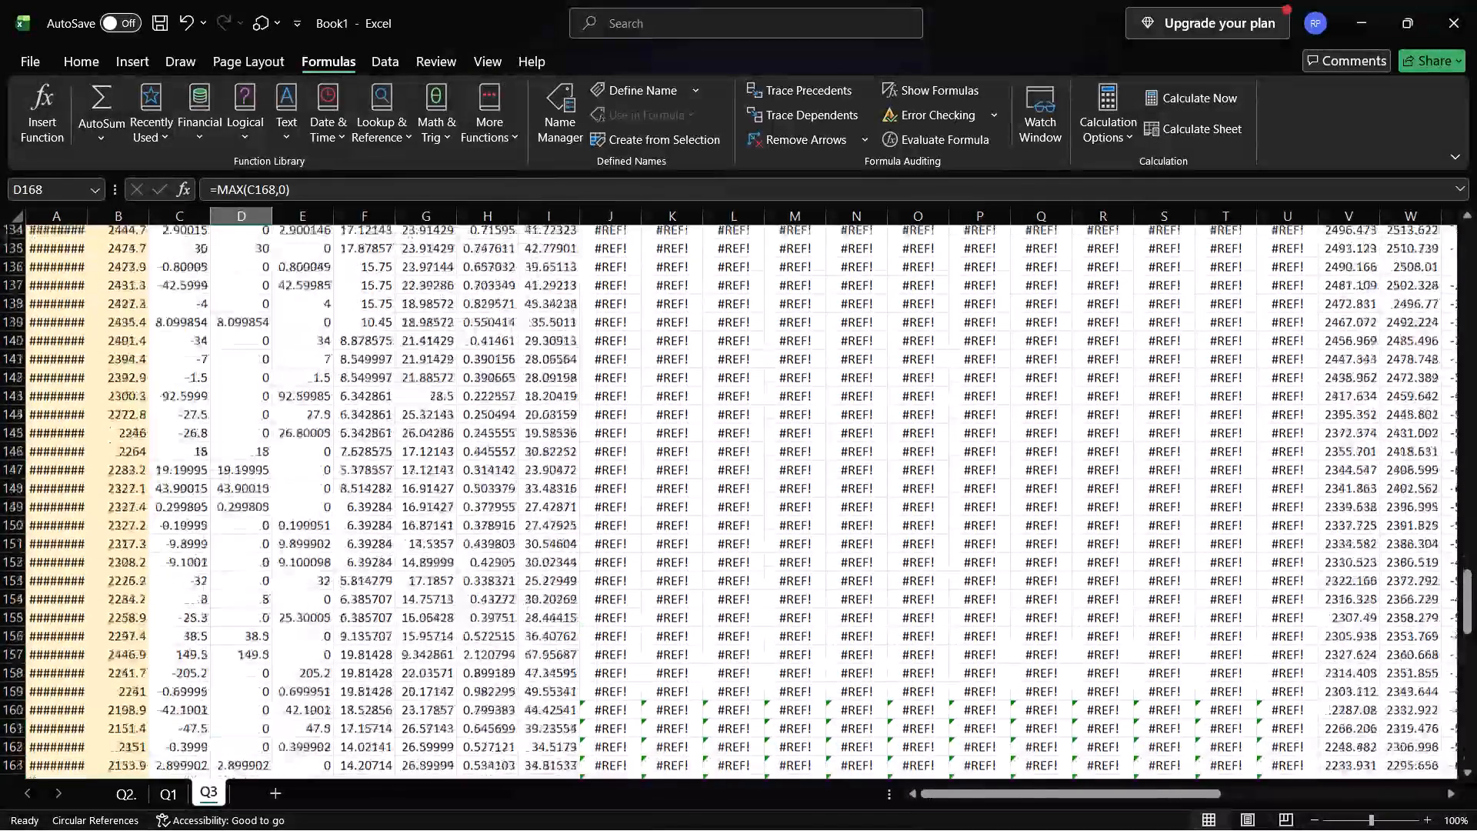
scroll(165, 392, up, 1)
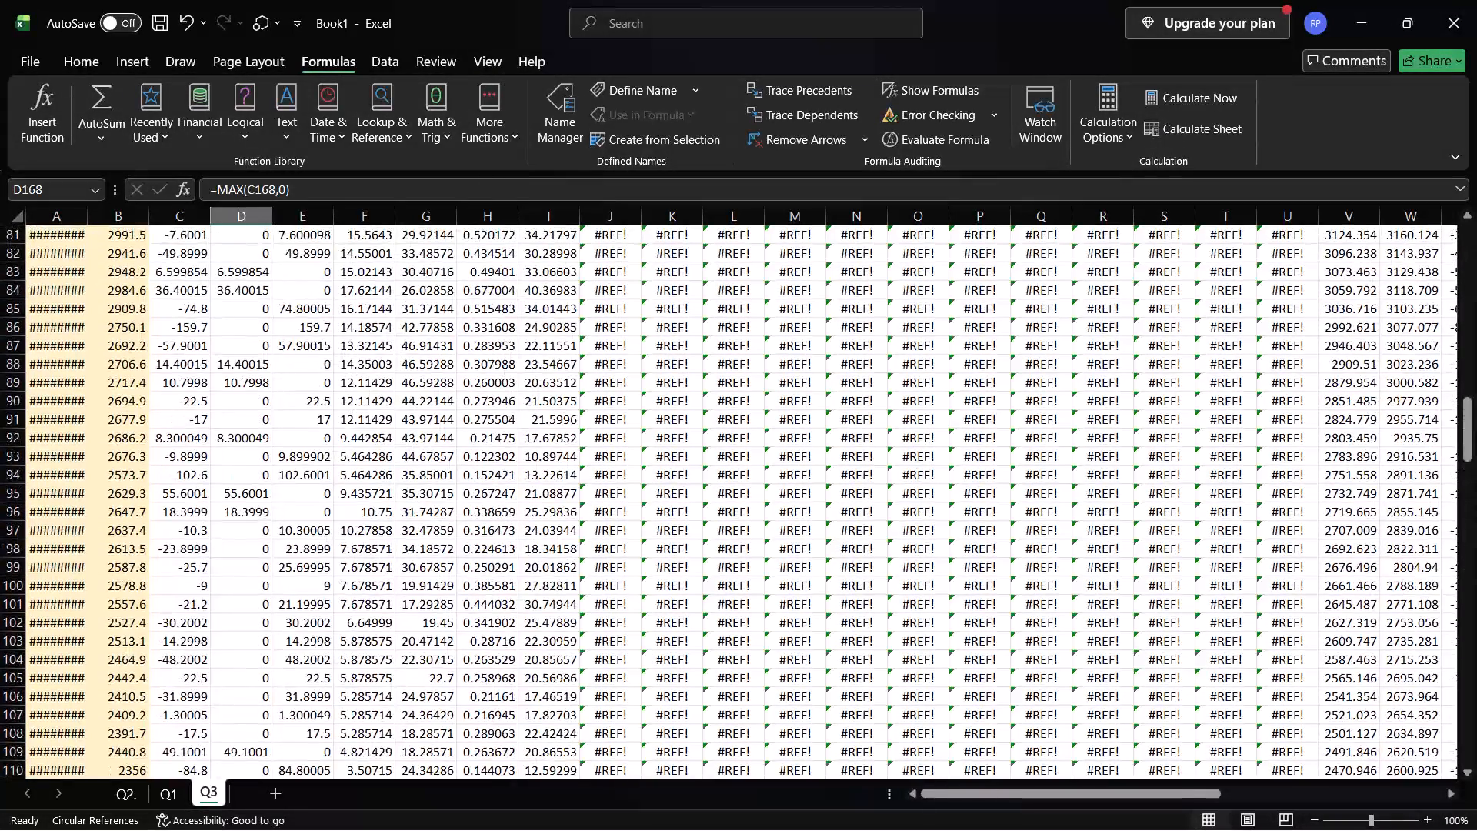
Change the date in cell A81 of the Date column to 01-01-2026.
click(45, 238)
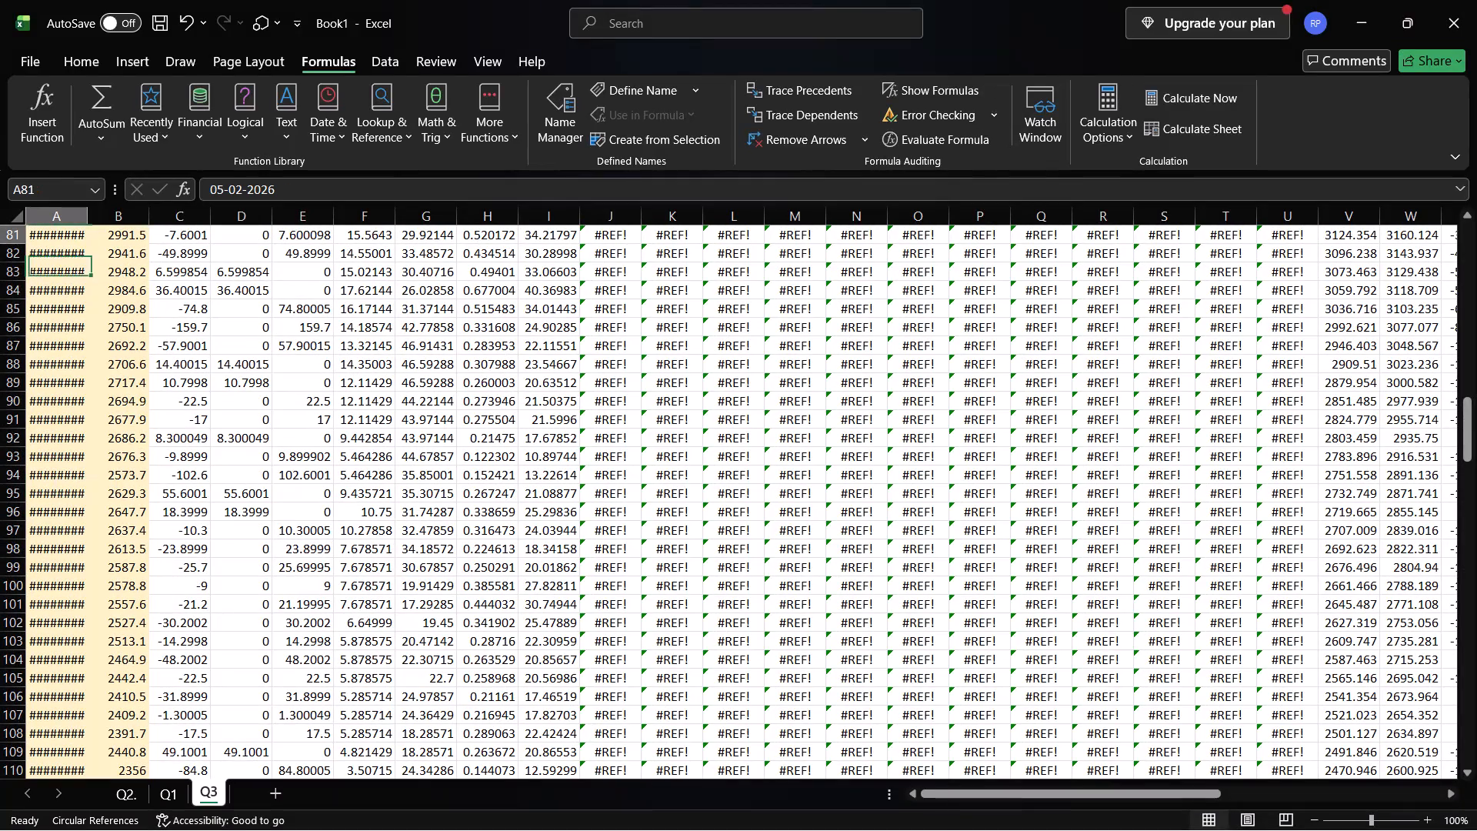
double_click(45, 238)
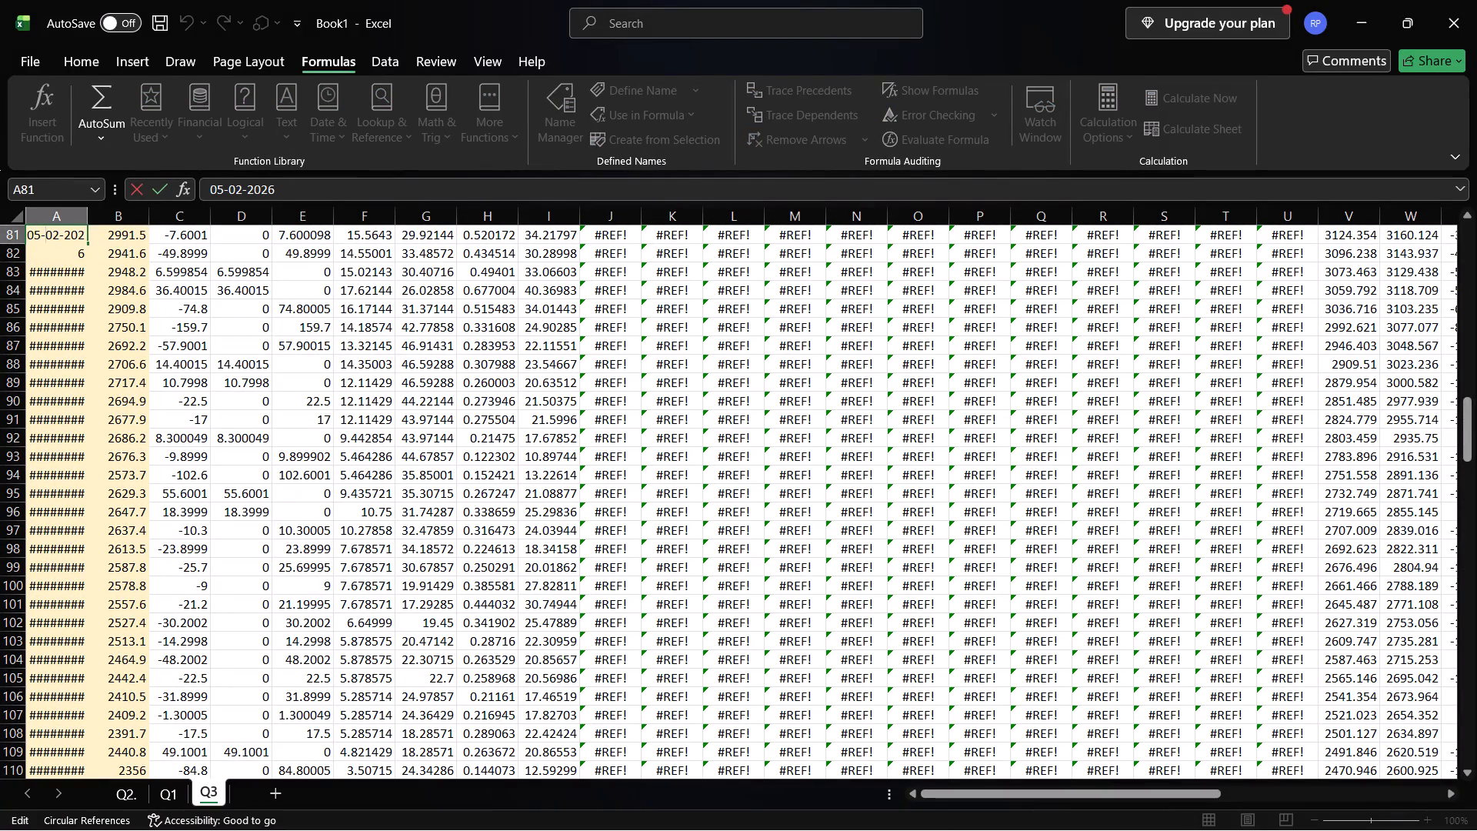
key(Left)
key(BackSpace)
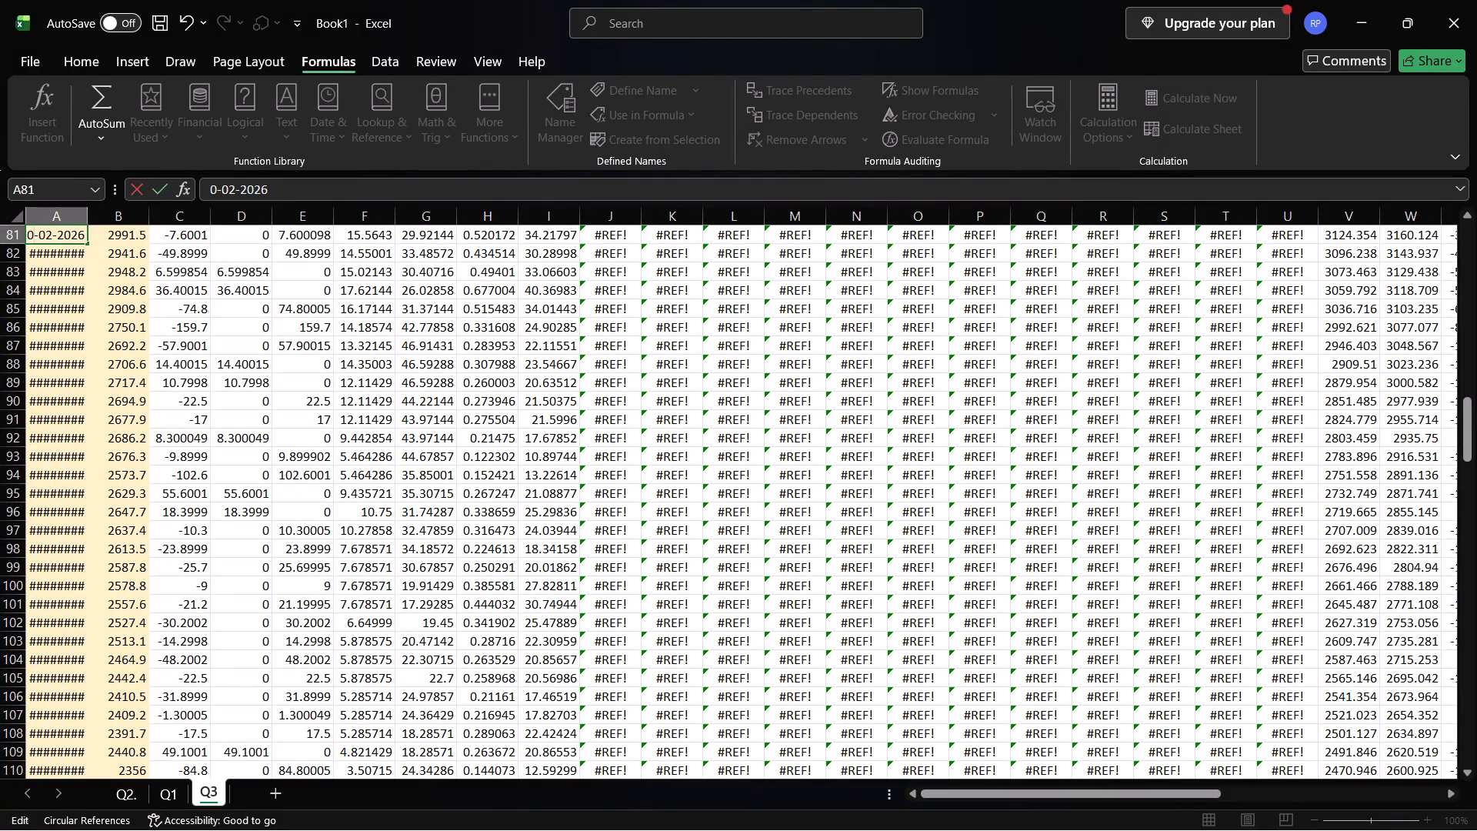
key(1)
key(Right)
key(Right)
key(Right)
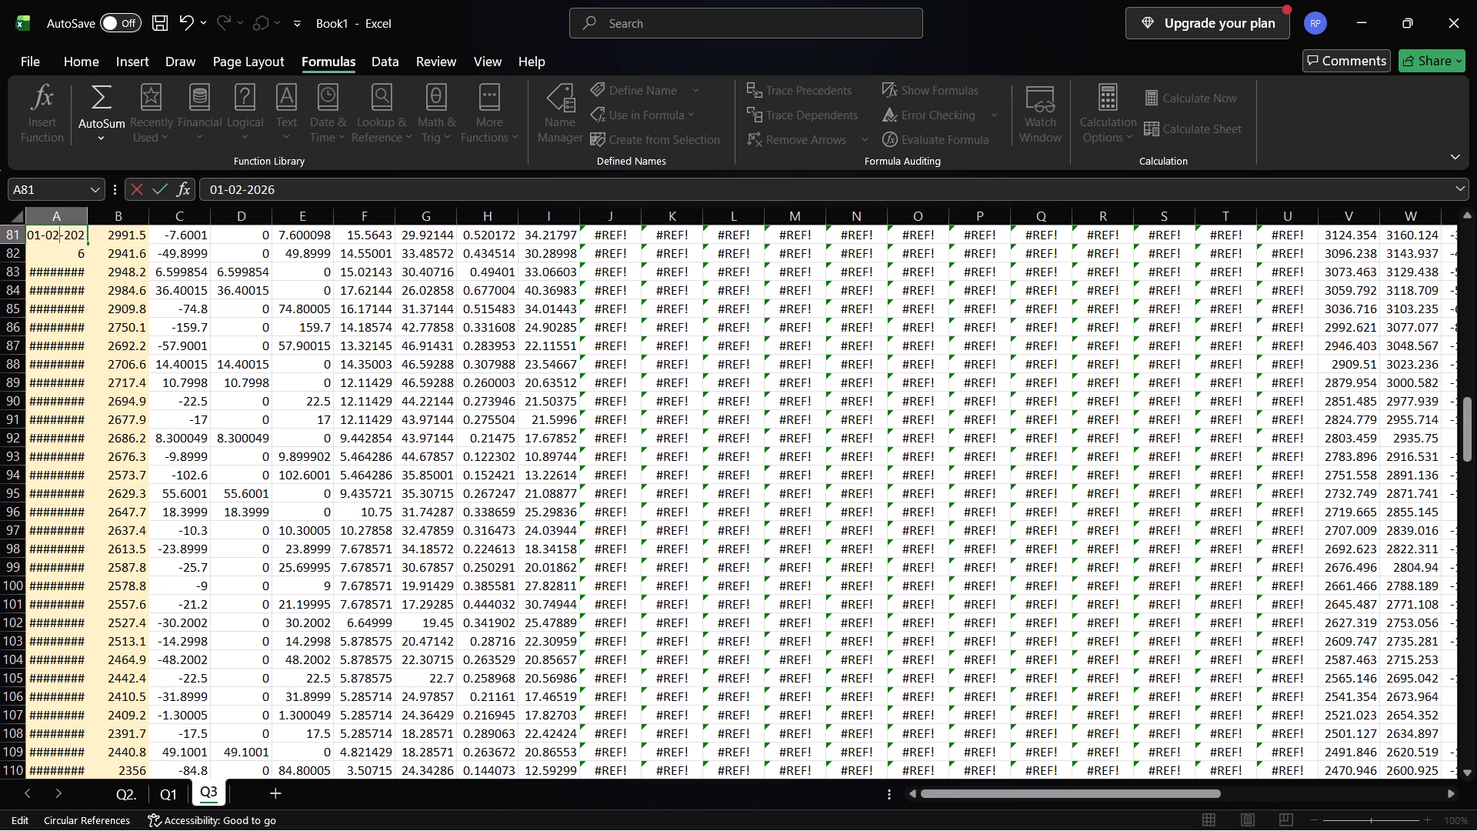
key(BackSpace)
key(1)
key(Right)
key(Right)
key(Right)
key(Right)
key(Right)
key(Return)
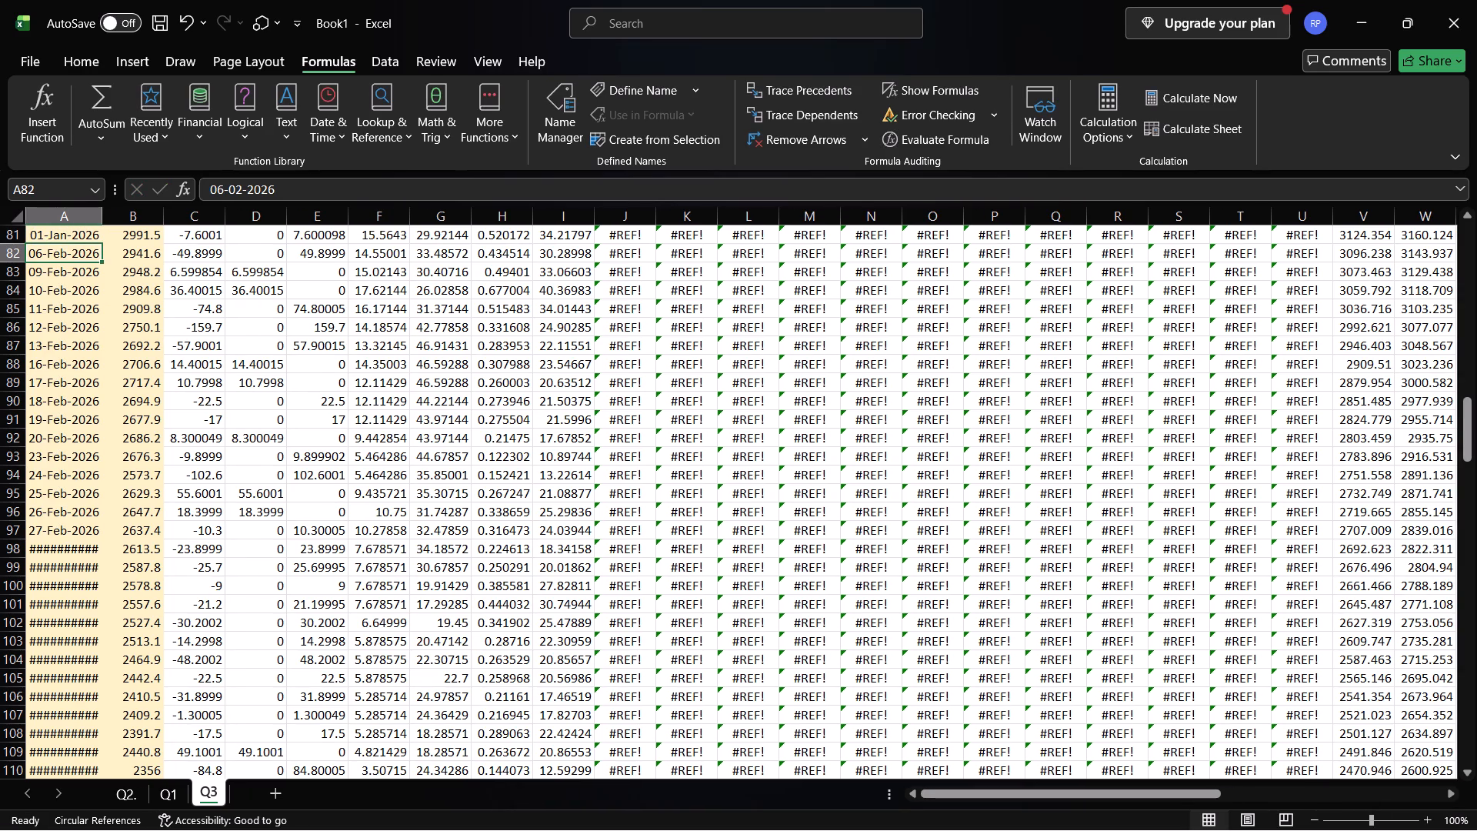
Change the date in cell A82 to 02-01-2026.
double_click(50, 254)
key(BackSpace)
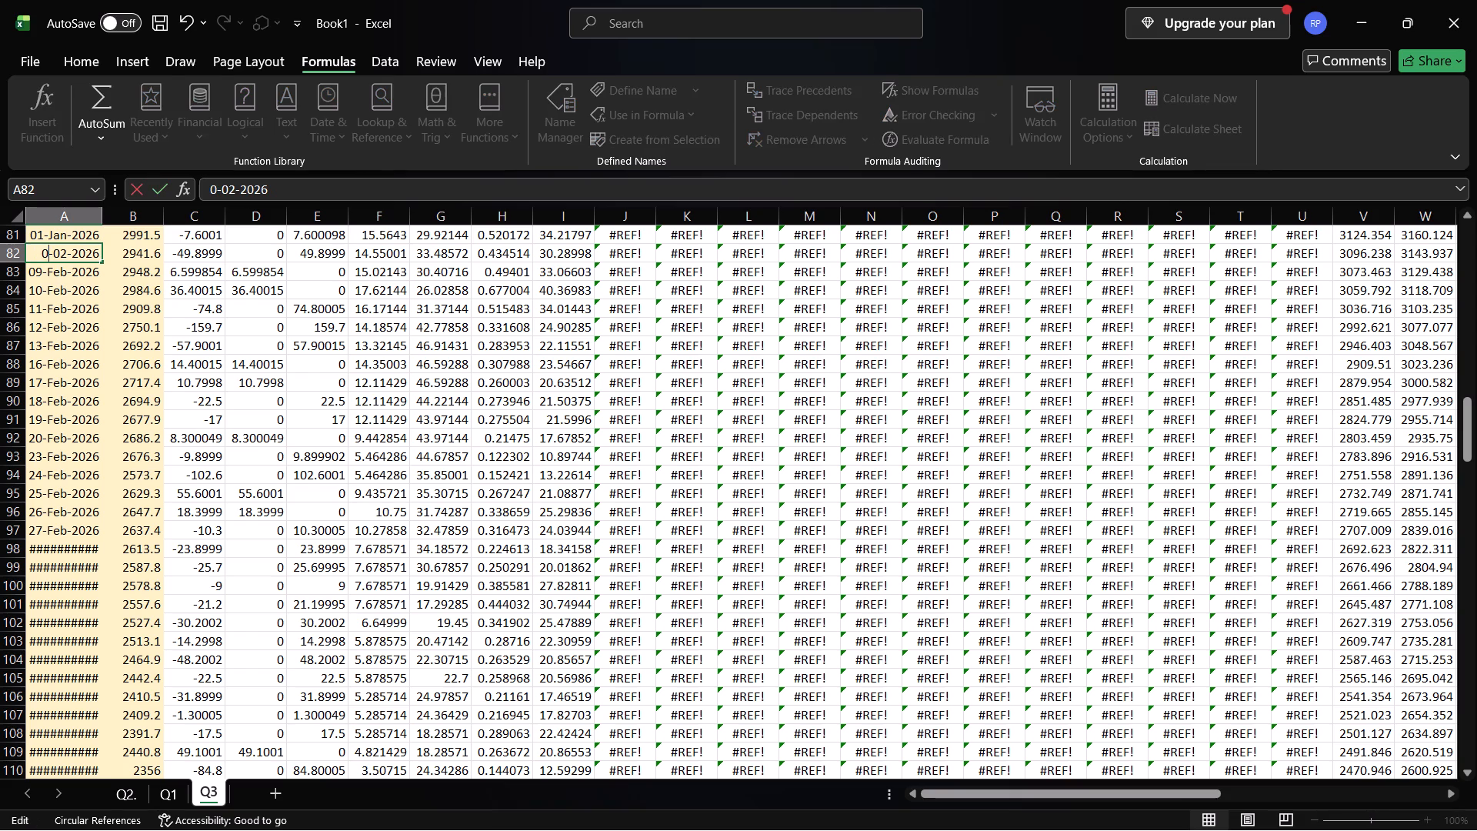
key(2)
key(Right)
key(Right)
key(Right)
key(BackSpace)
key(1)
key(Return)
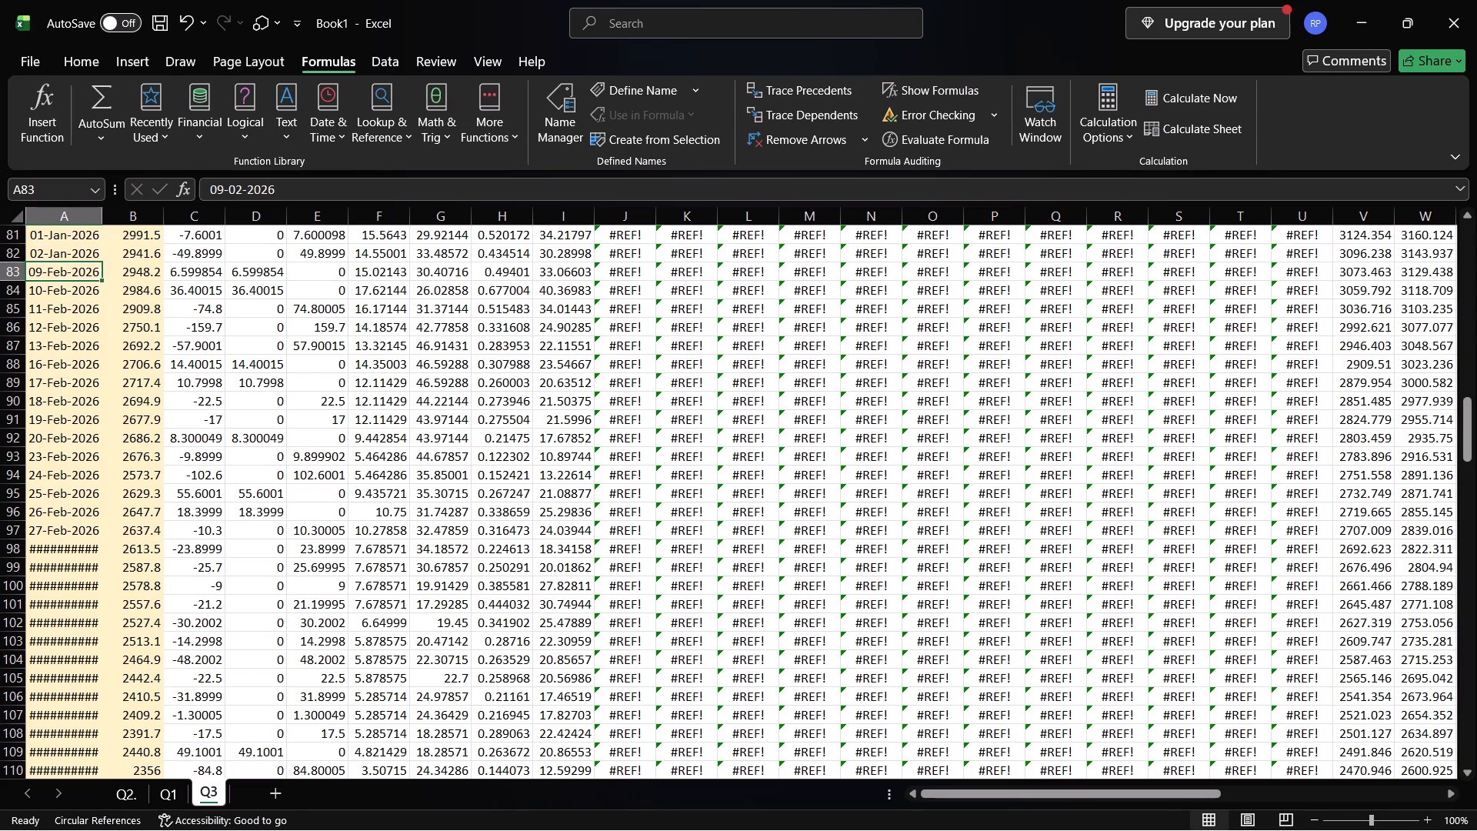
Fill the Date column with consecutive daily dates from 01-Jan-2026 in A81 down to 22-Jan-2026 in A102.
click(51, 229)
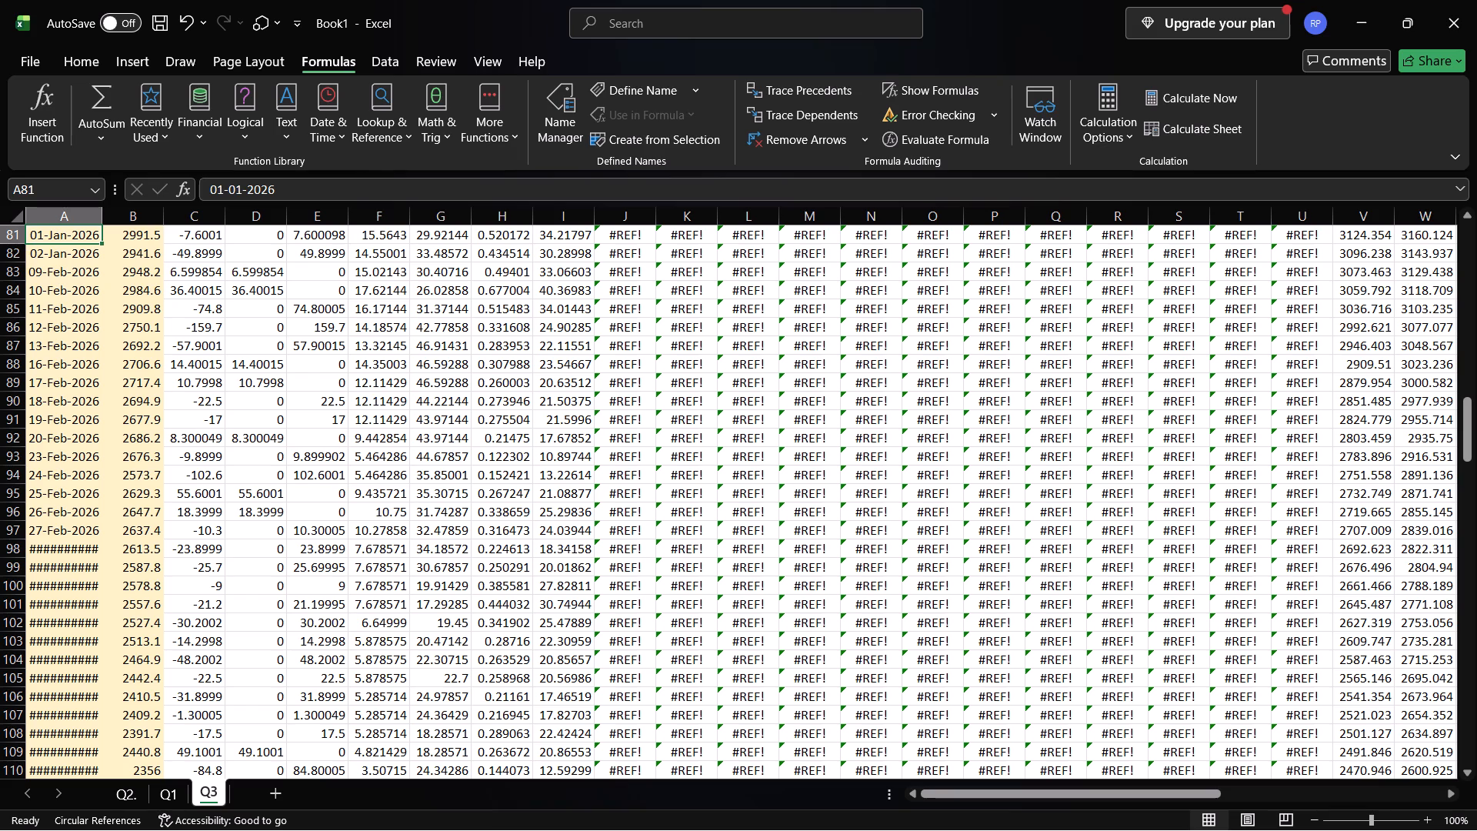
drag(98, 242, 92, 372)
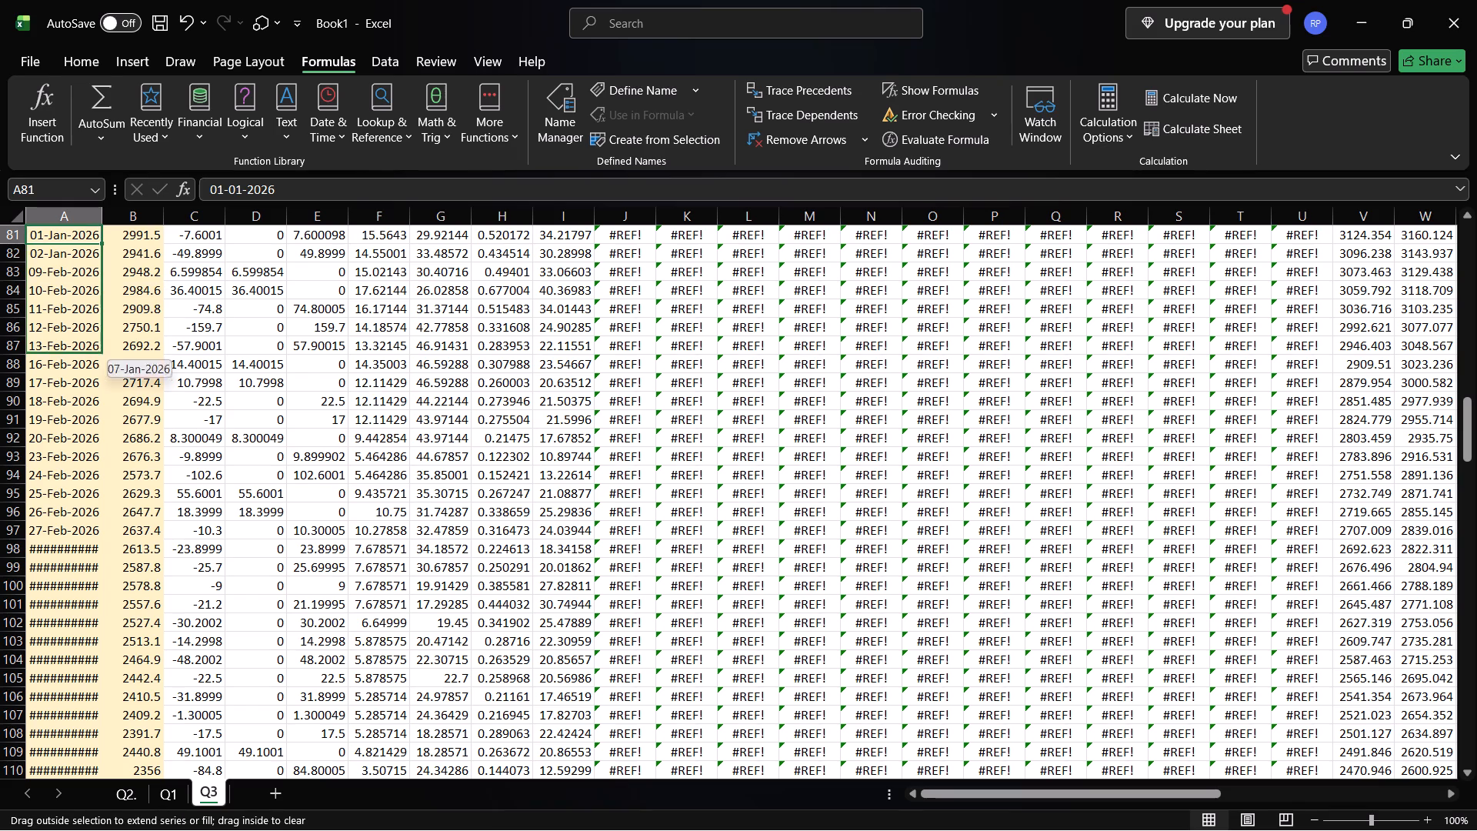
drag(92, 372, 86, 536)
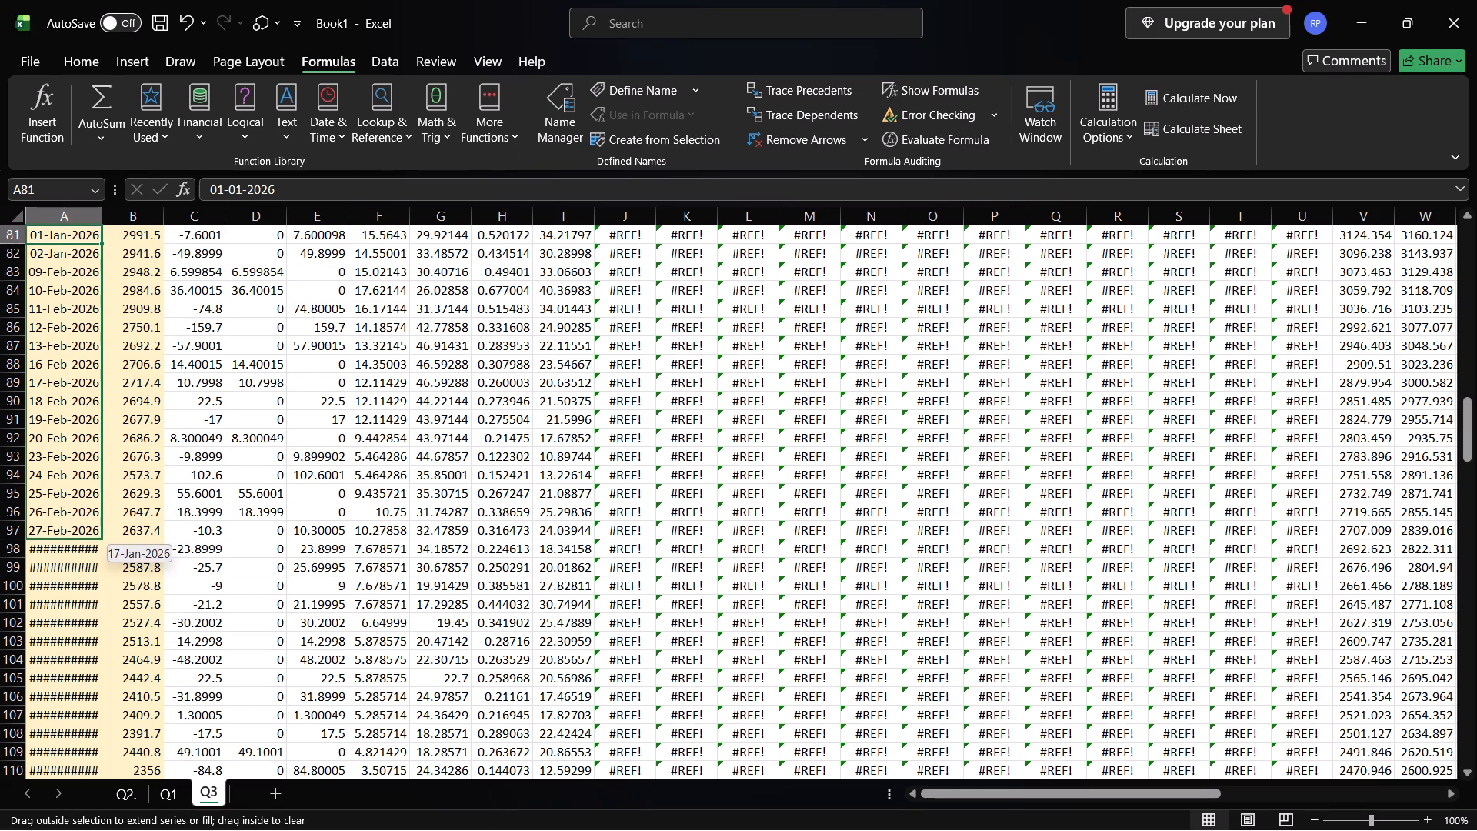
drag(86, 536, 80, 600)
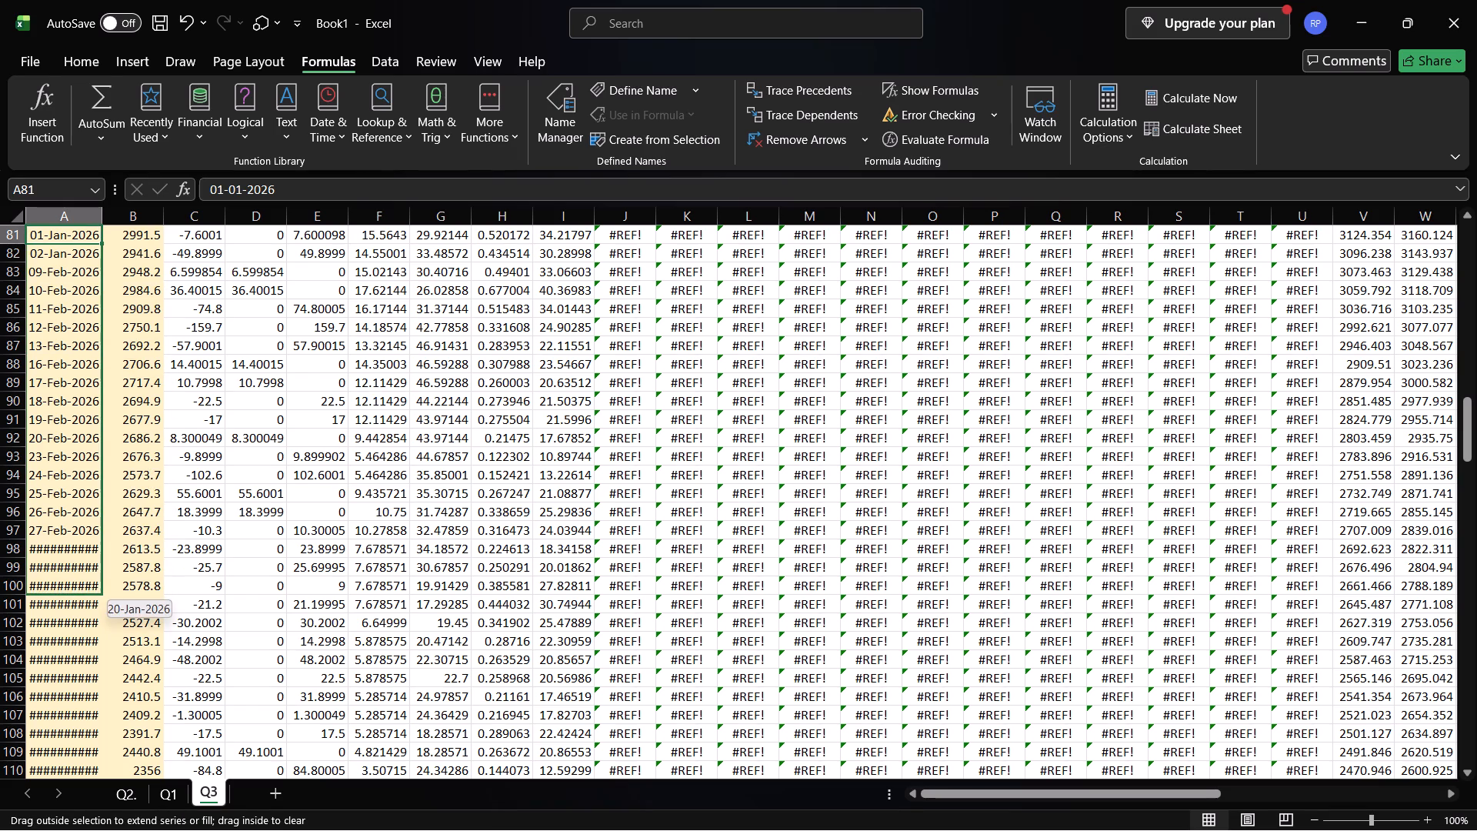
drag(80, 600, 82, 638)
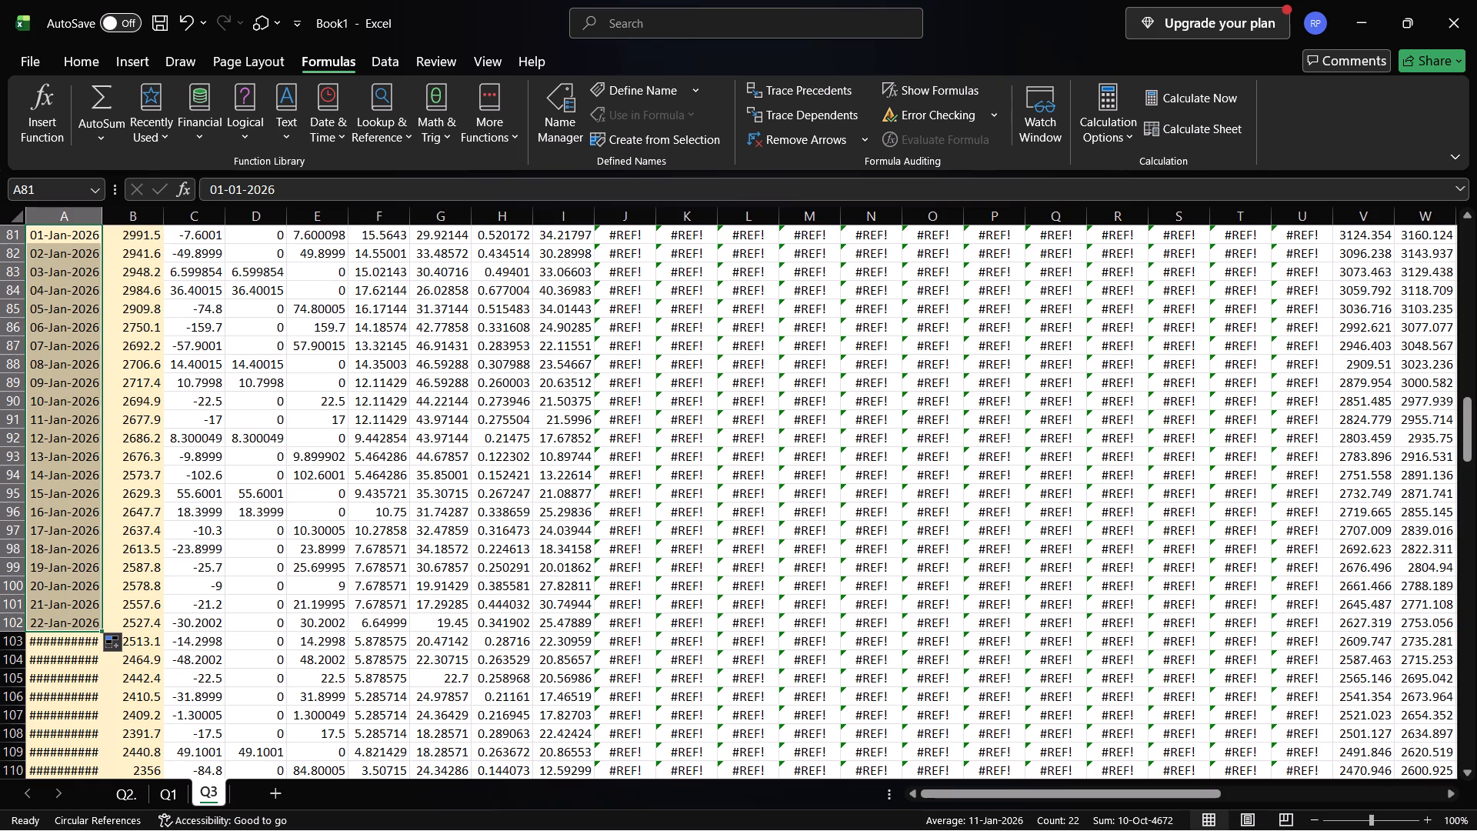
Select the block from A103 to AF333, covering all rows below 22-Jan-2026, and clear the date in A103.
scroll(80, 640, down, 3)
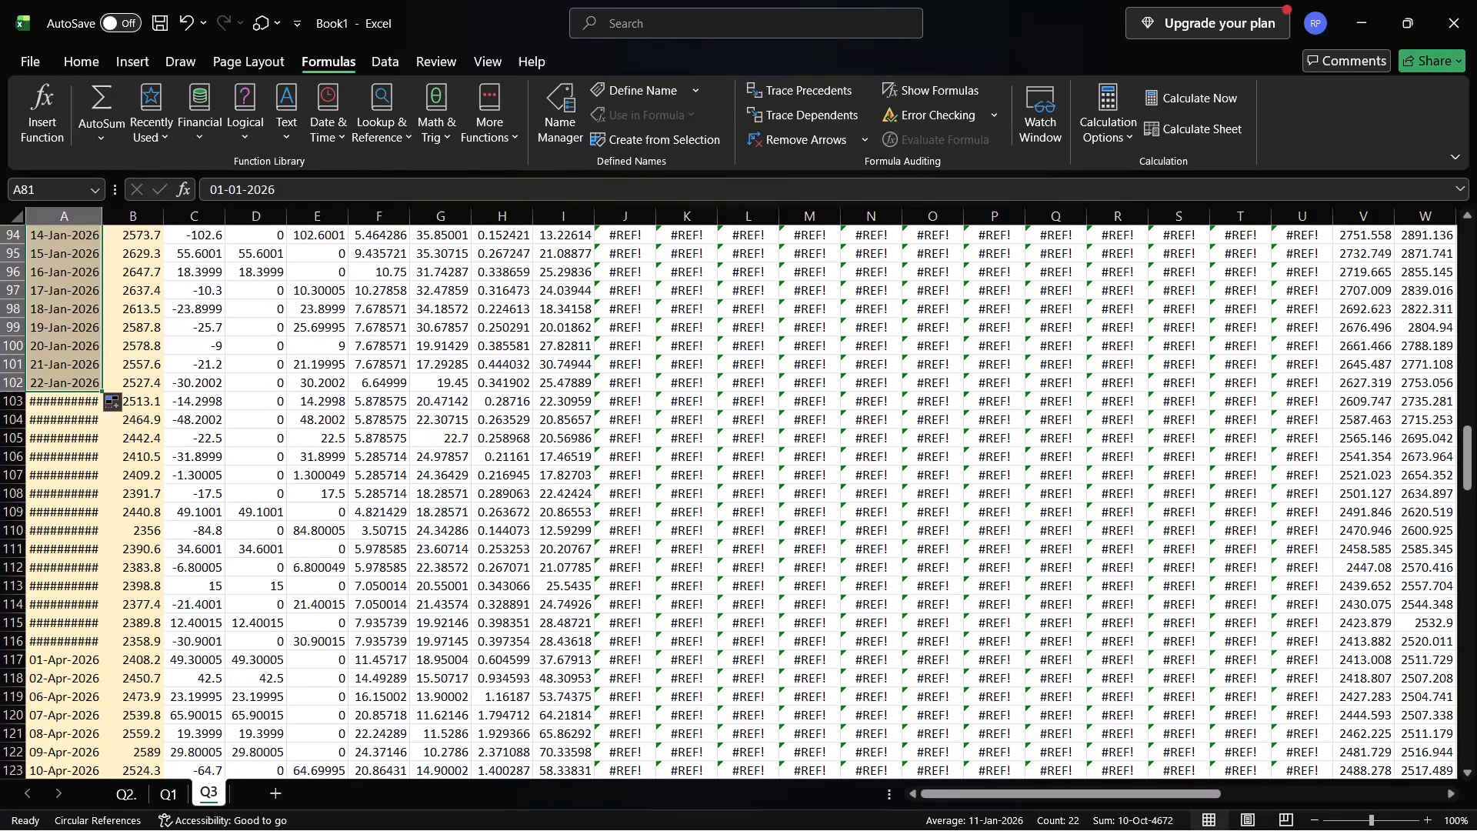
click(35, 405)
drag(35, 405, 626, 830)
scroll(610, 830, right, 1)
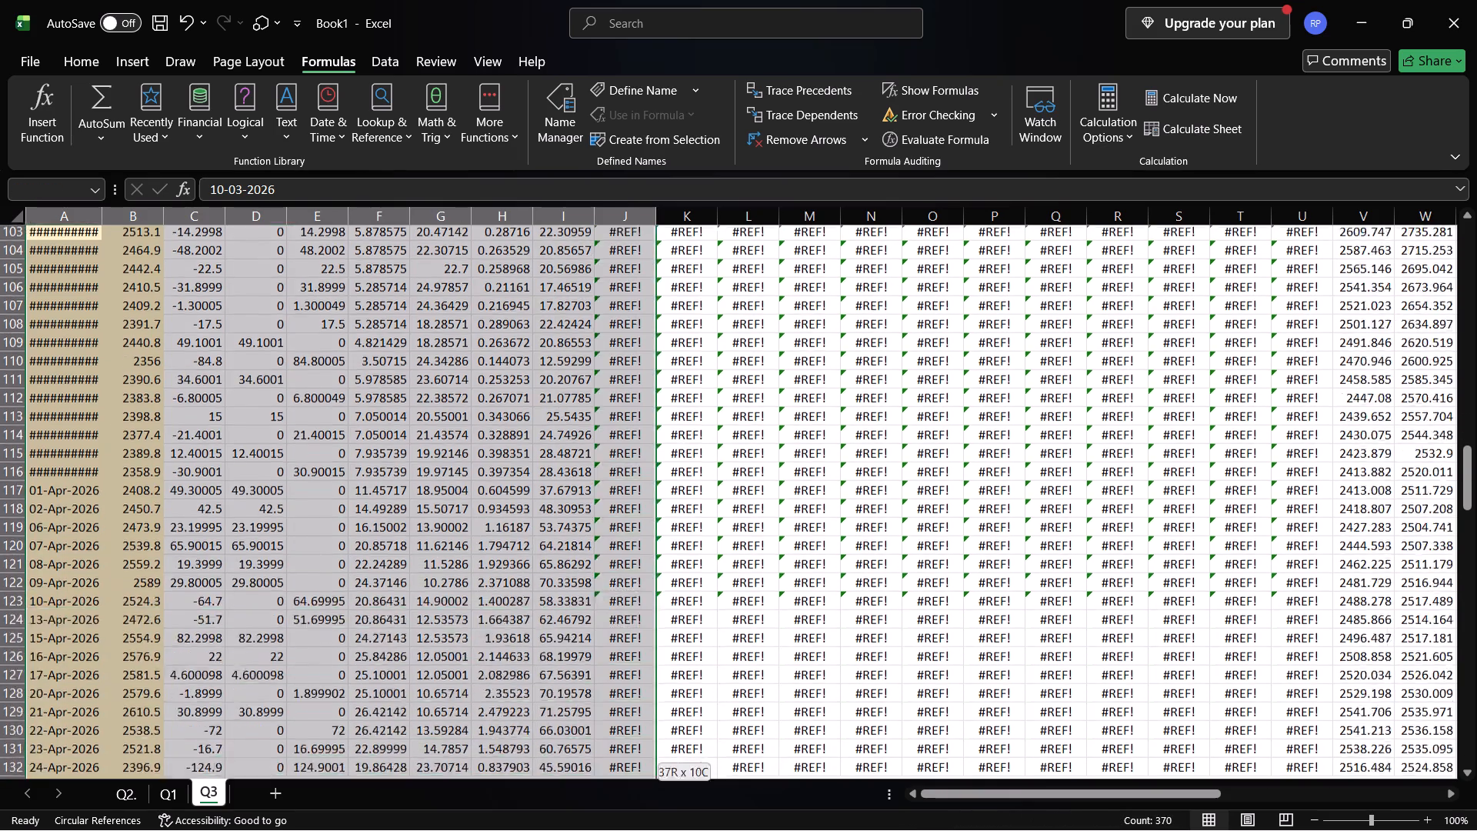
scroll(626, 830, right, 1)
drag(626, 830, 1471, 817)
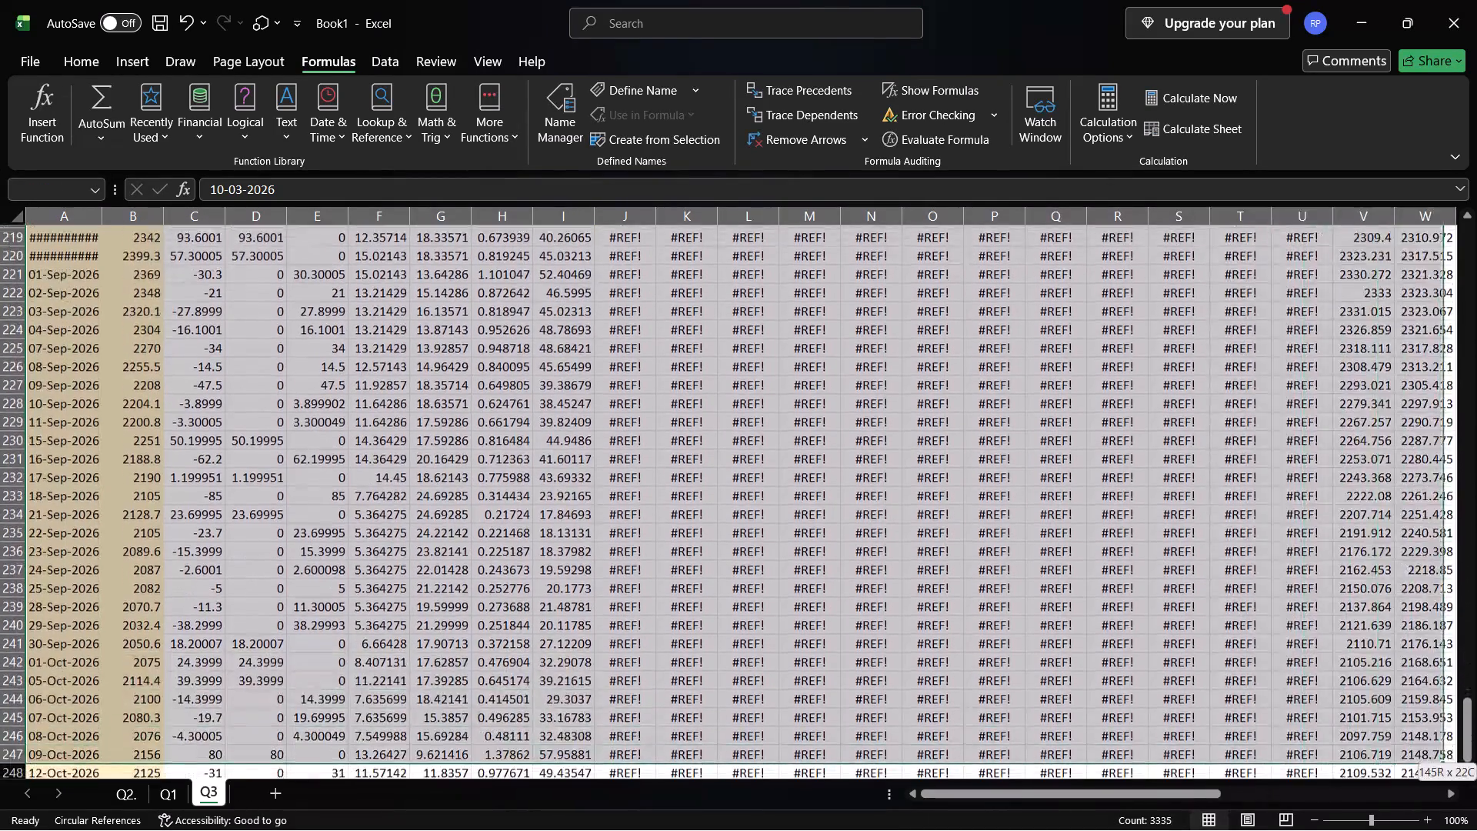
drag(1471, 817, 1476, 830)
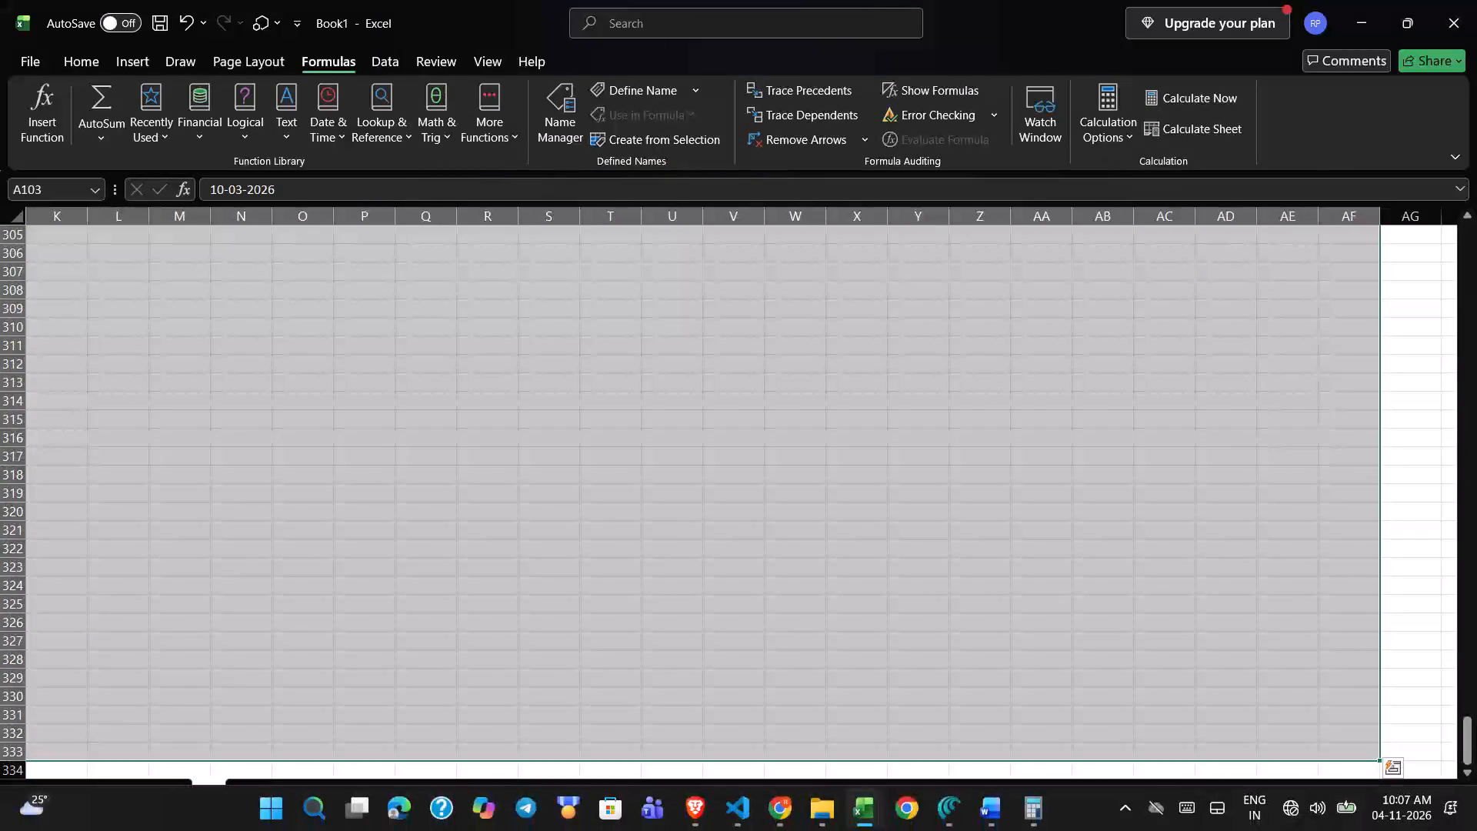
key(BackSpace)
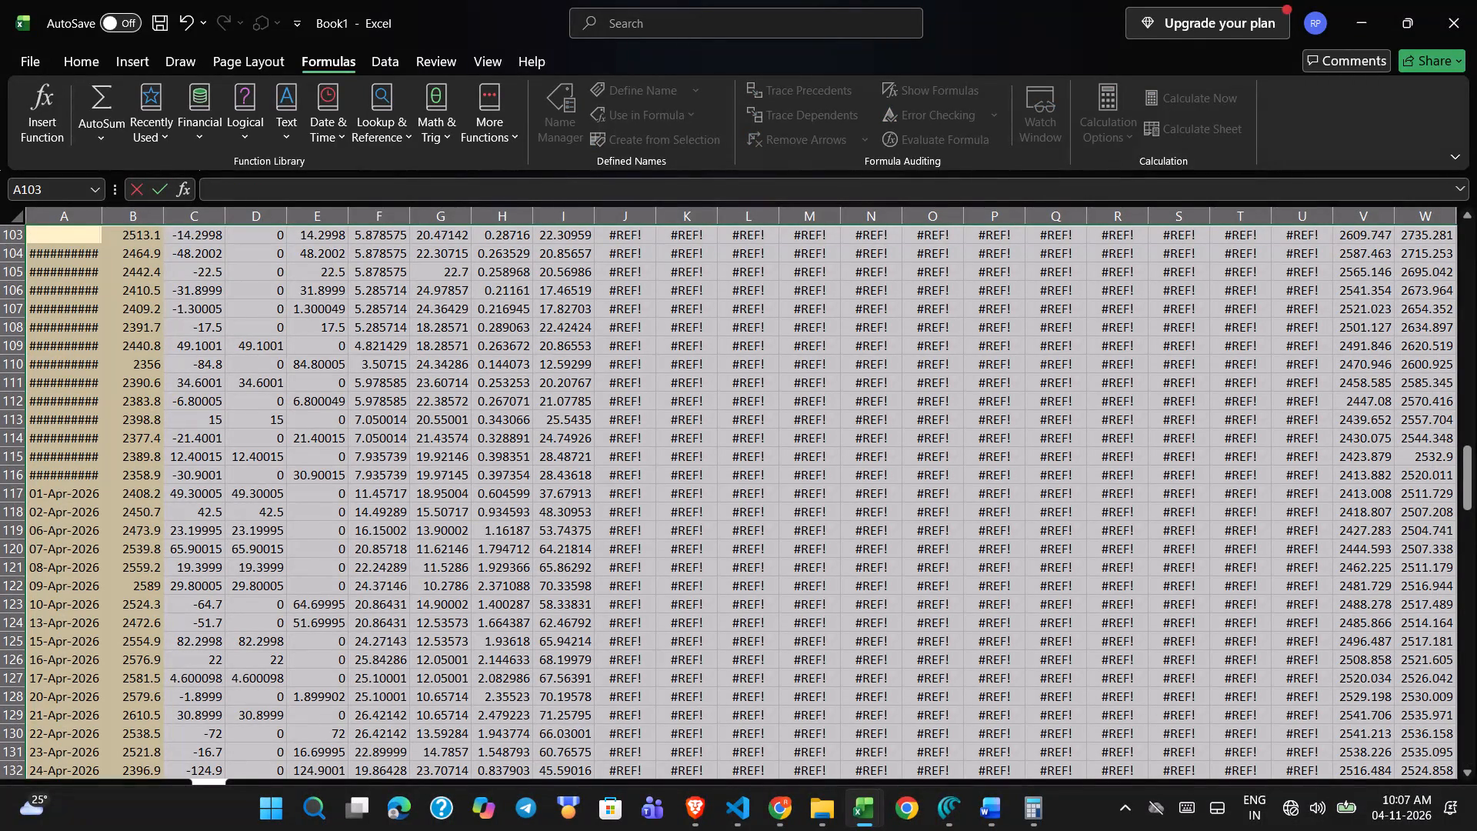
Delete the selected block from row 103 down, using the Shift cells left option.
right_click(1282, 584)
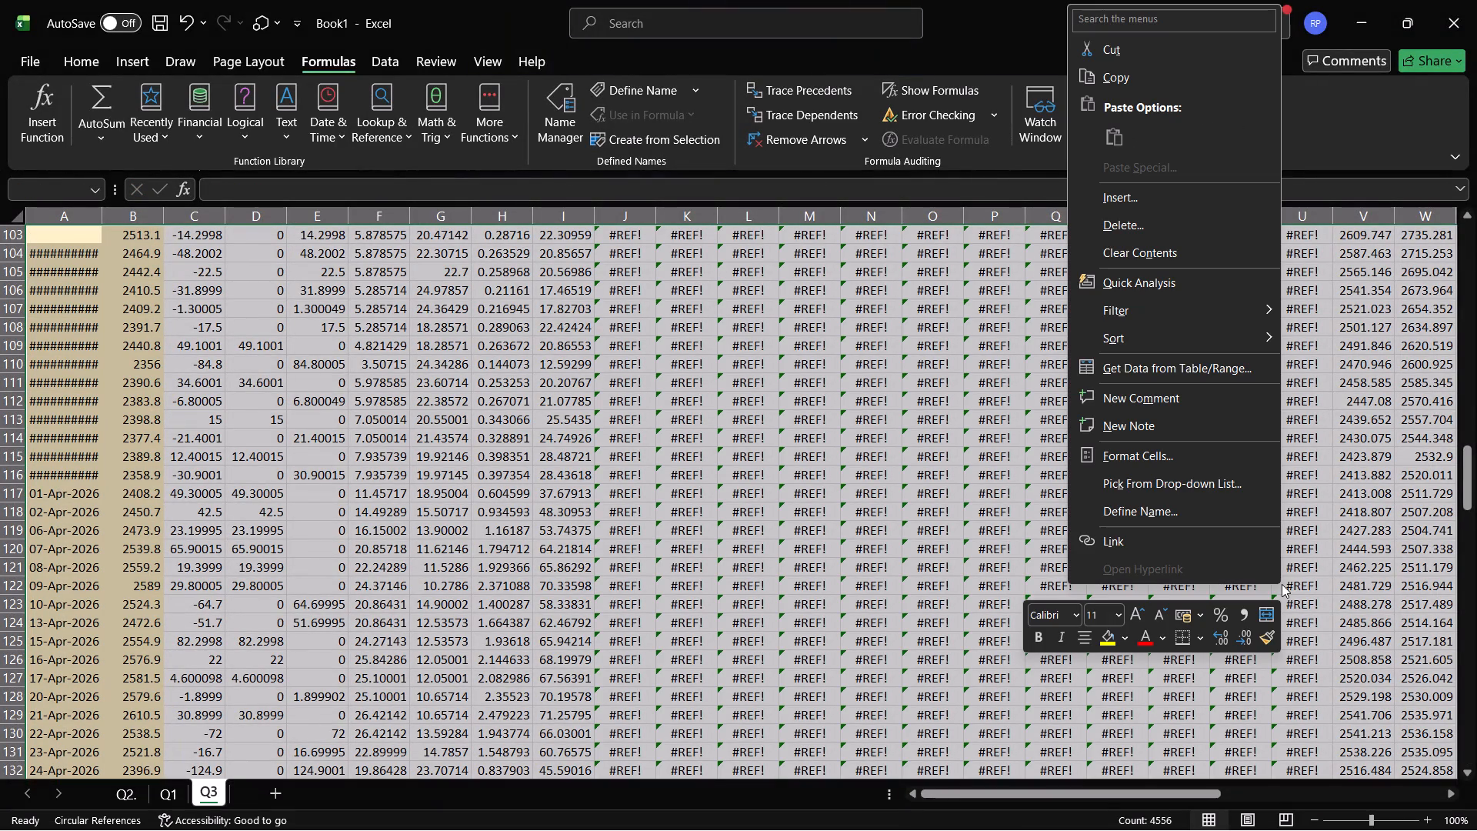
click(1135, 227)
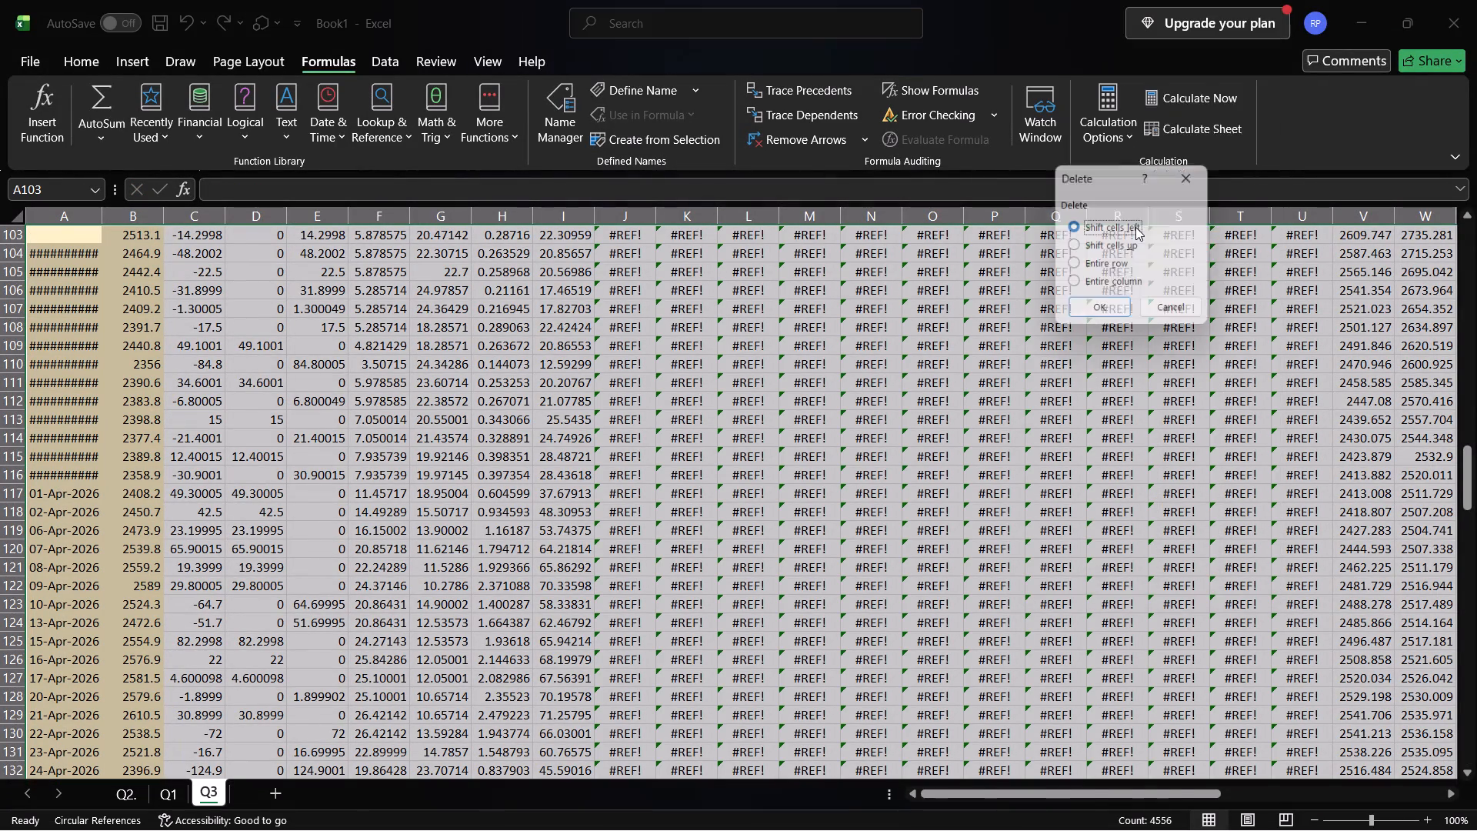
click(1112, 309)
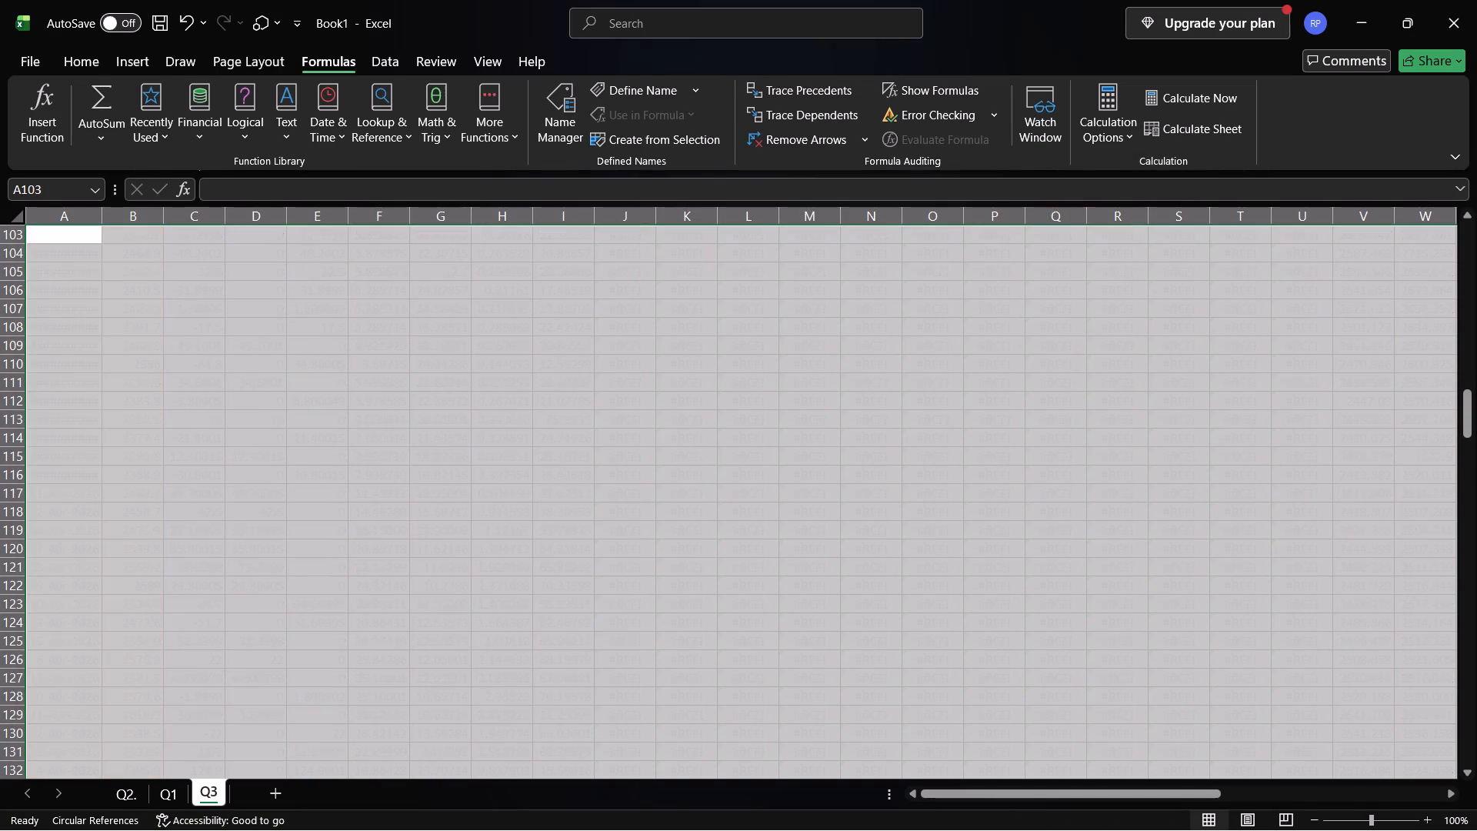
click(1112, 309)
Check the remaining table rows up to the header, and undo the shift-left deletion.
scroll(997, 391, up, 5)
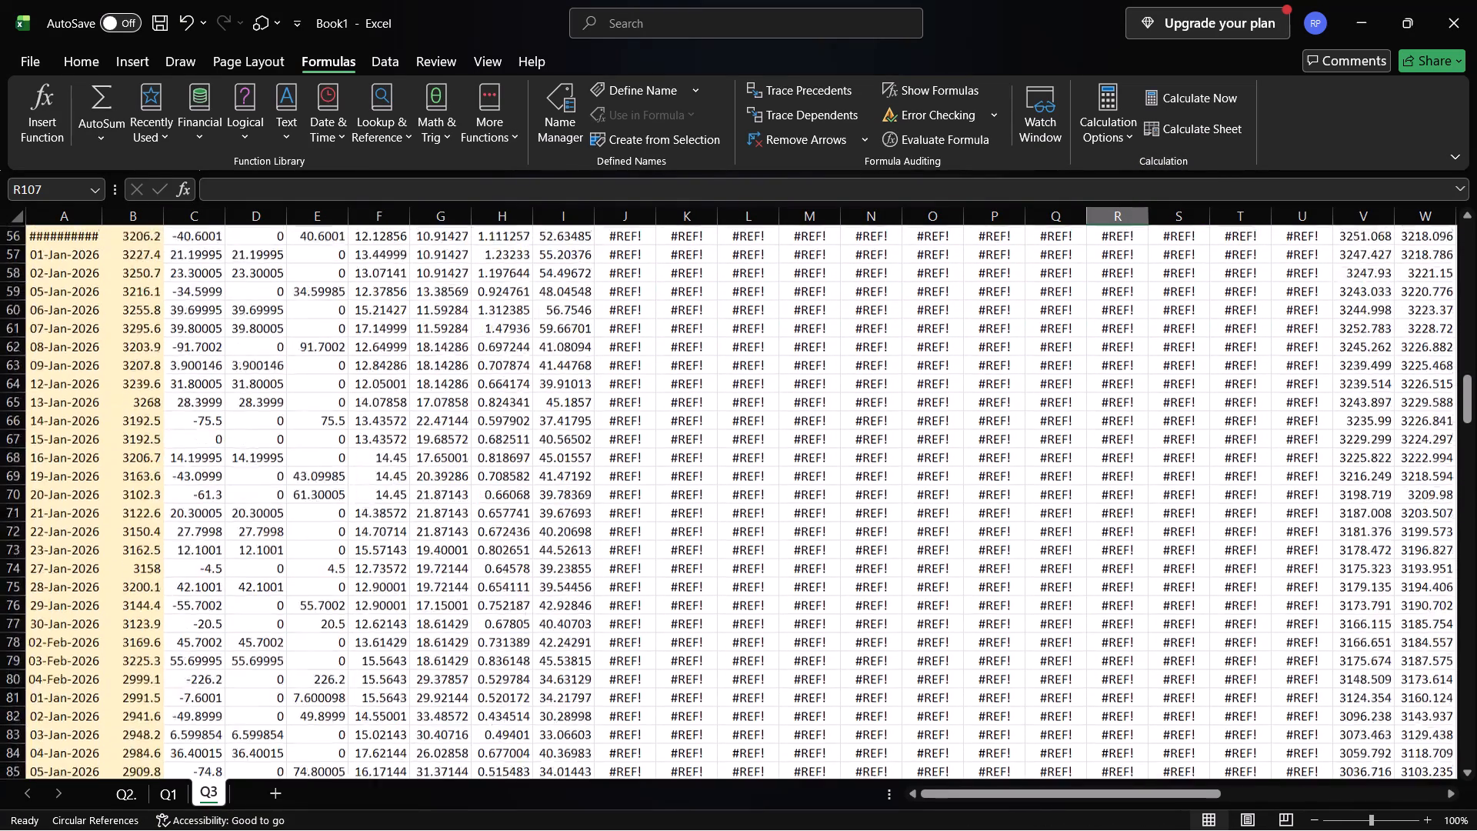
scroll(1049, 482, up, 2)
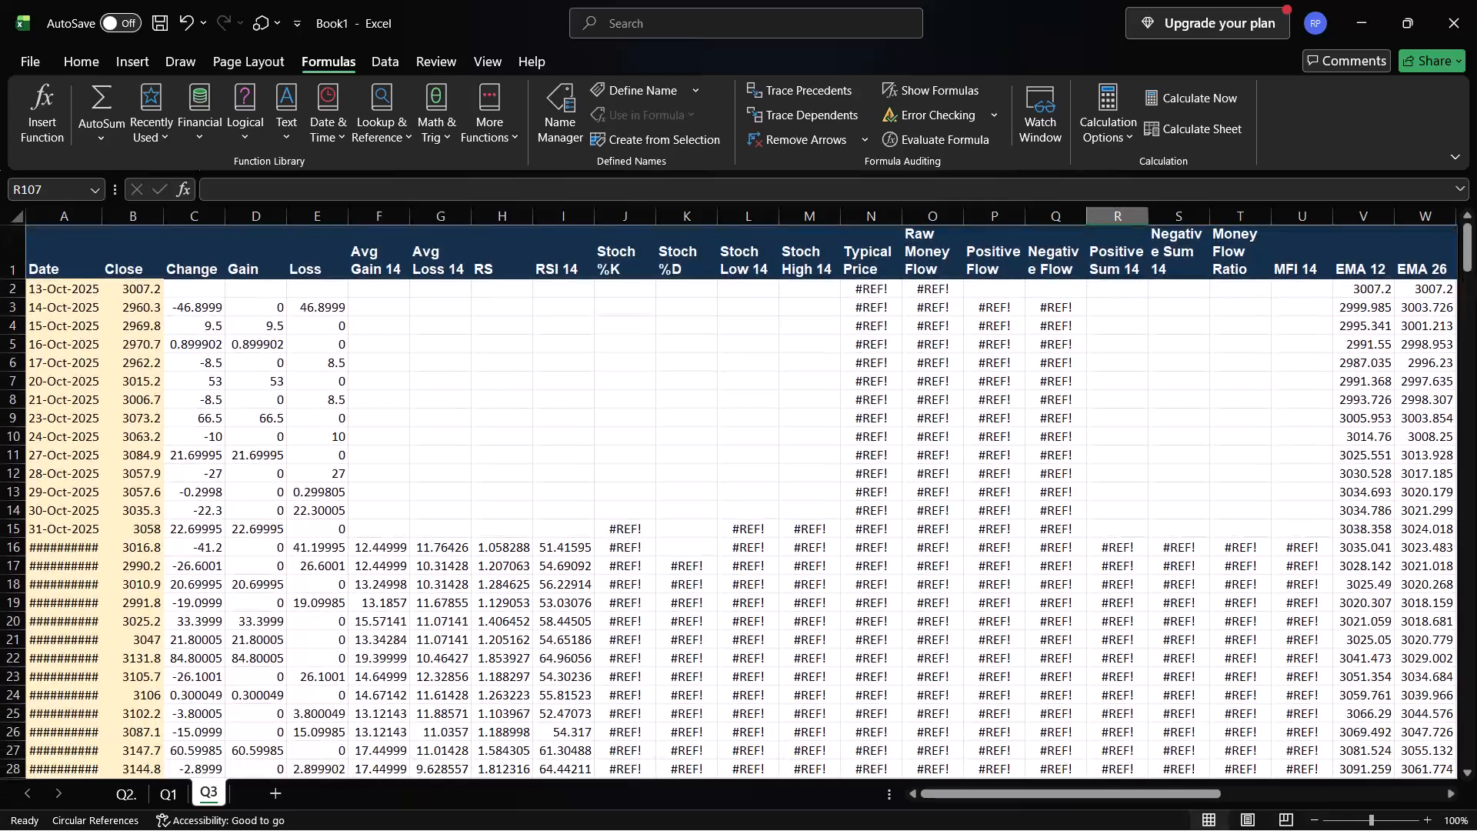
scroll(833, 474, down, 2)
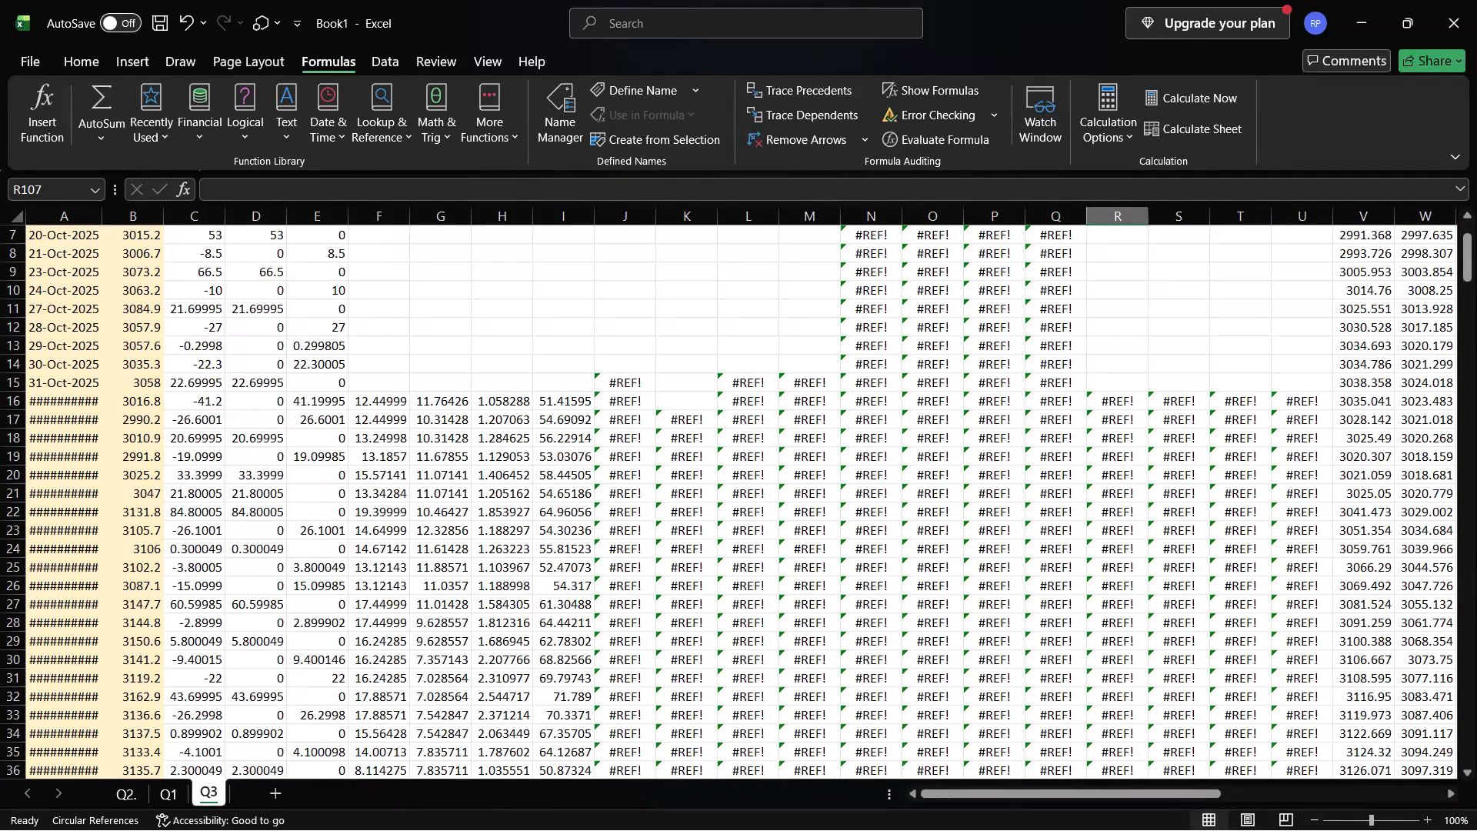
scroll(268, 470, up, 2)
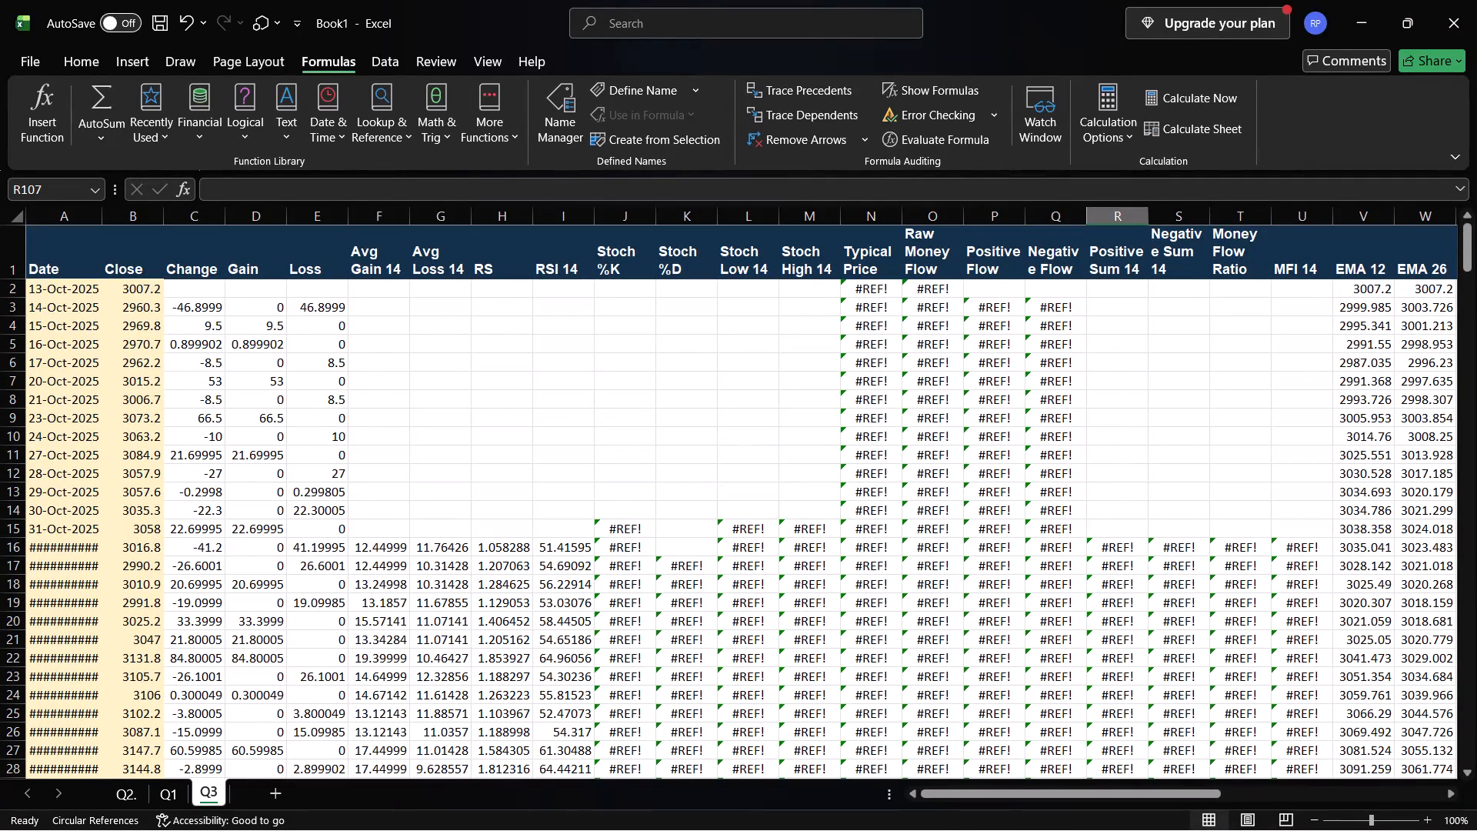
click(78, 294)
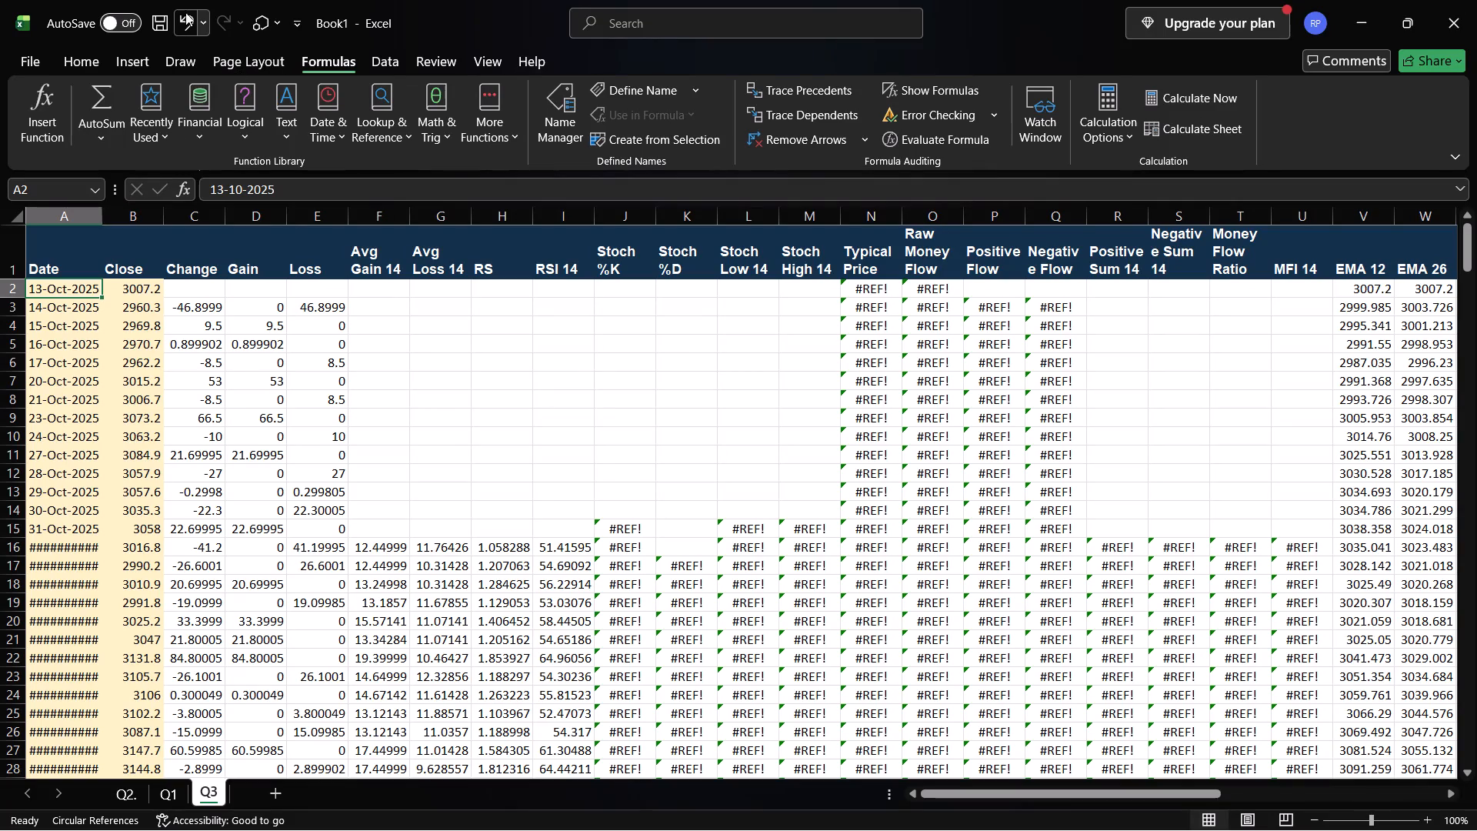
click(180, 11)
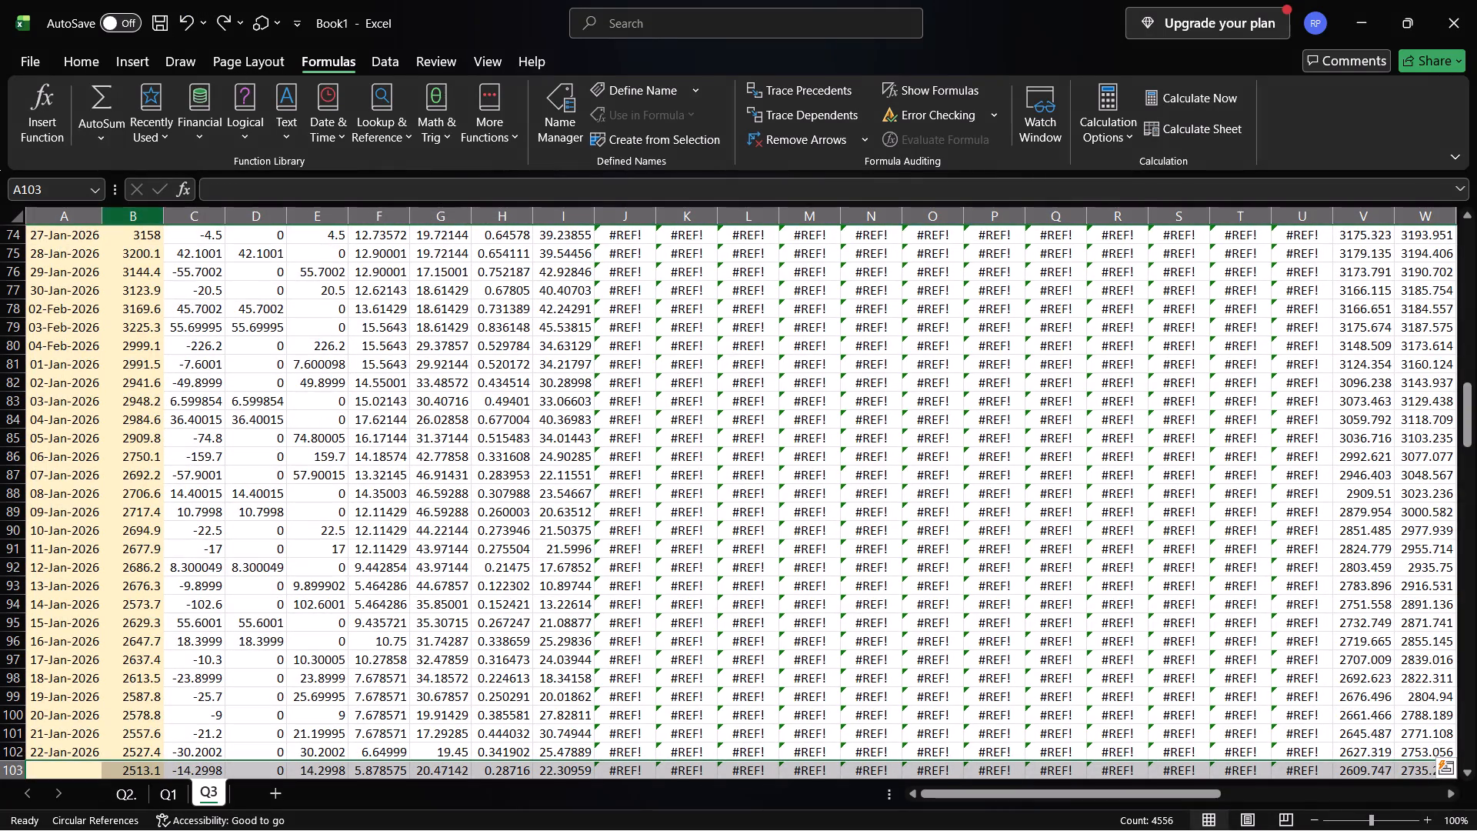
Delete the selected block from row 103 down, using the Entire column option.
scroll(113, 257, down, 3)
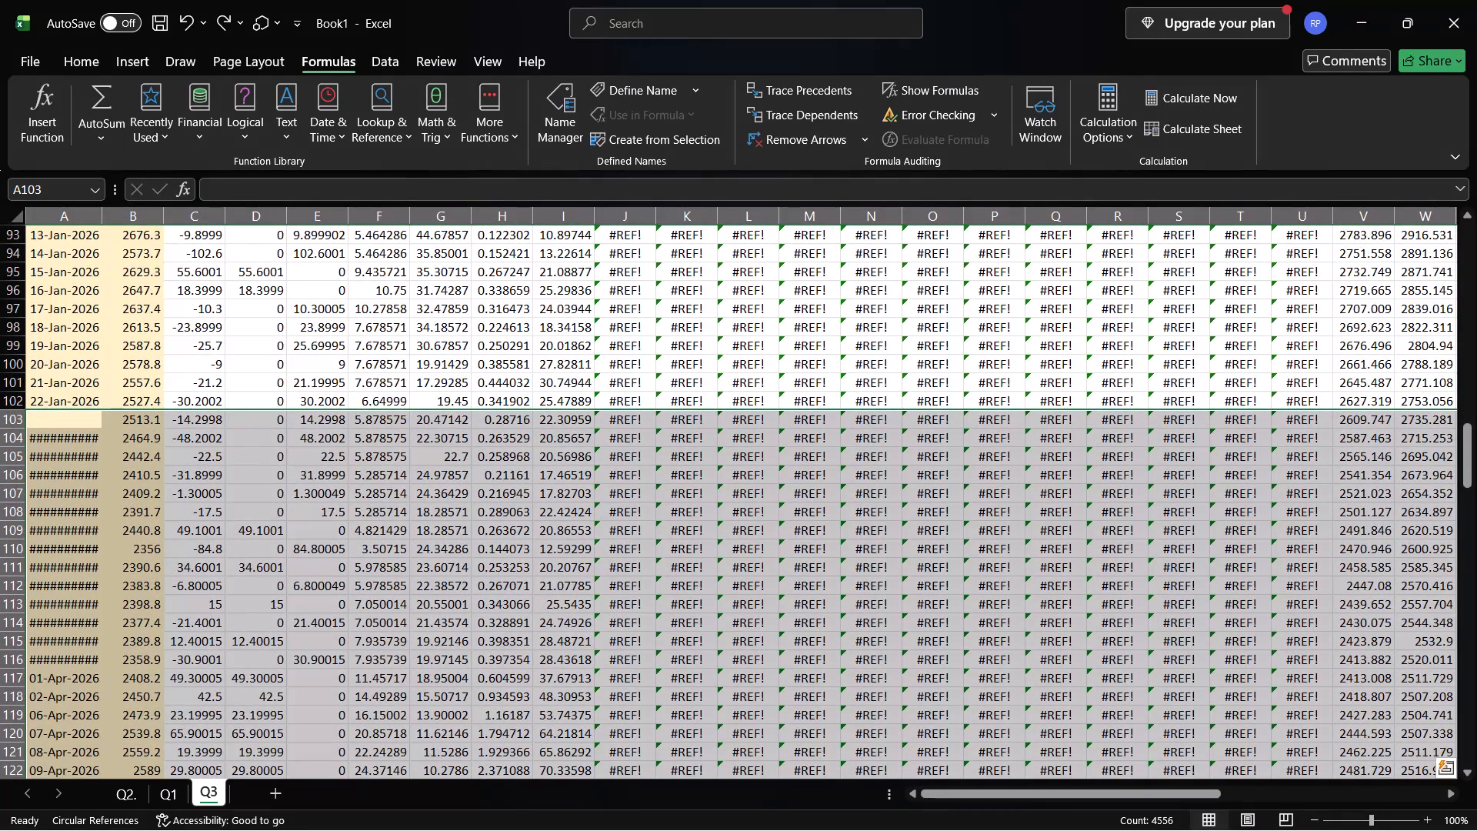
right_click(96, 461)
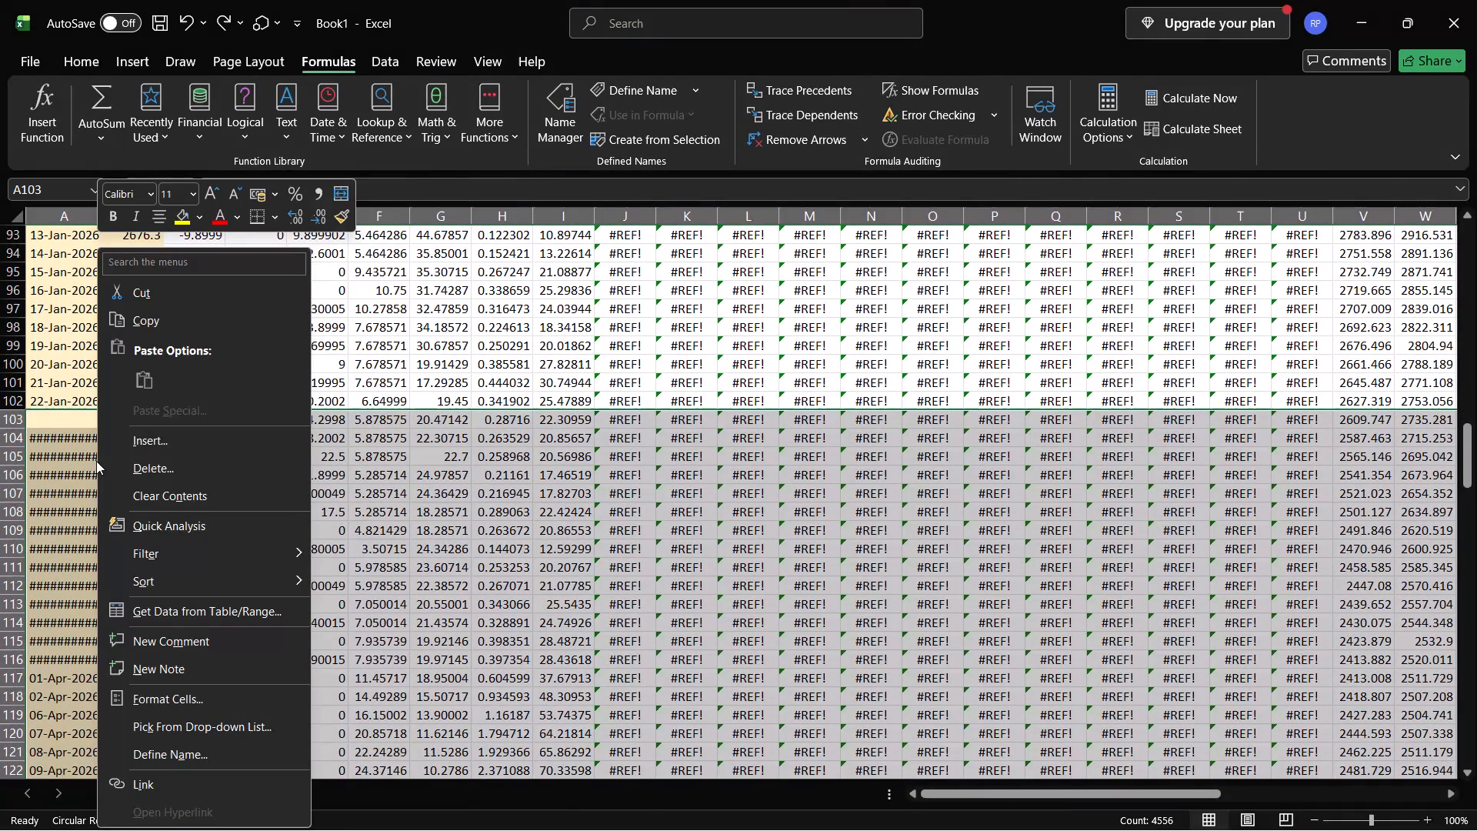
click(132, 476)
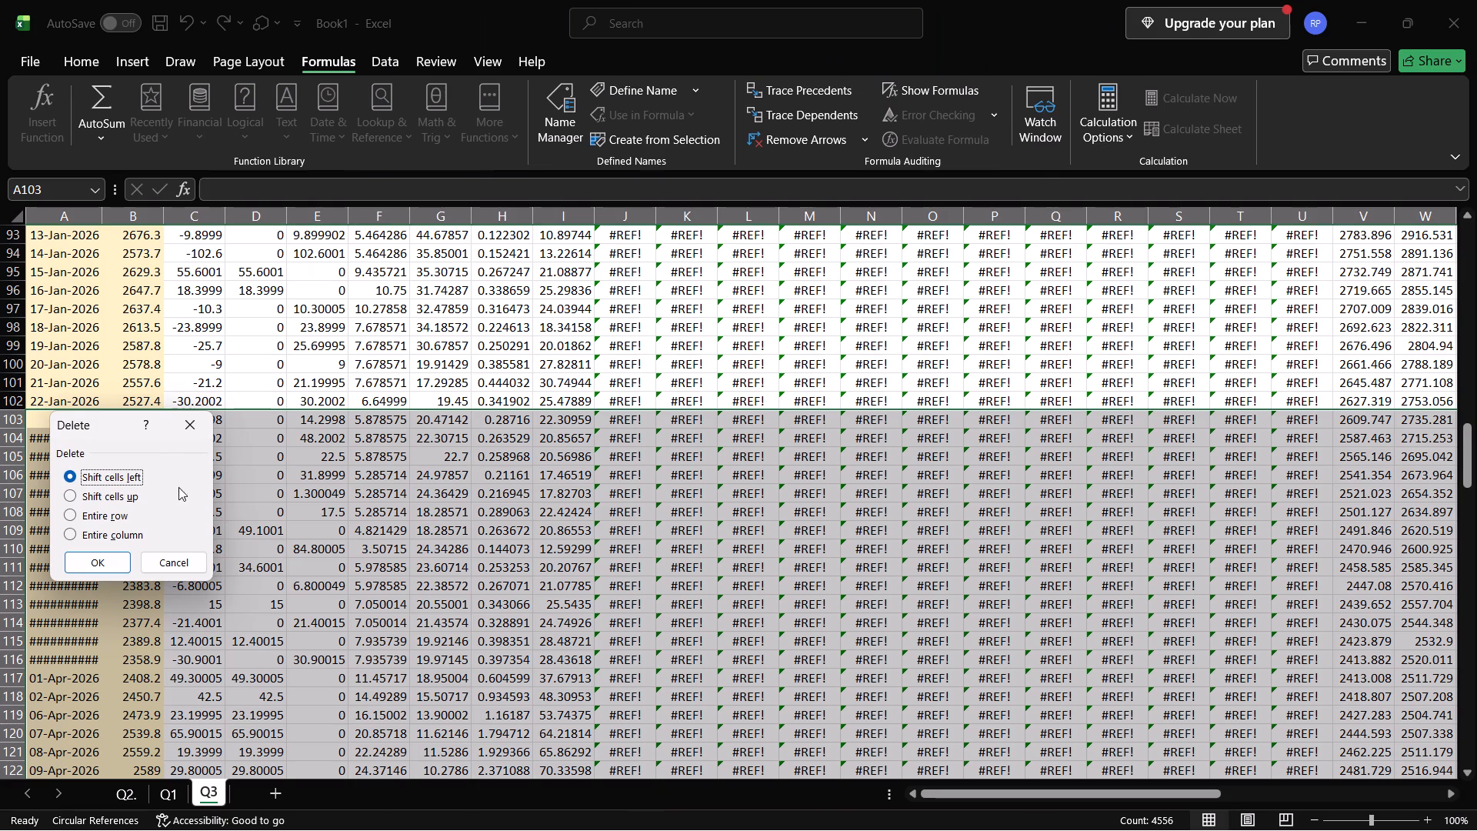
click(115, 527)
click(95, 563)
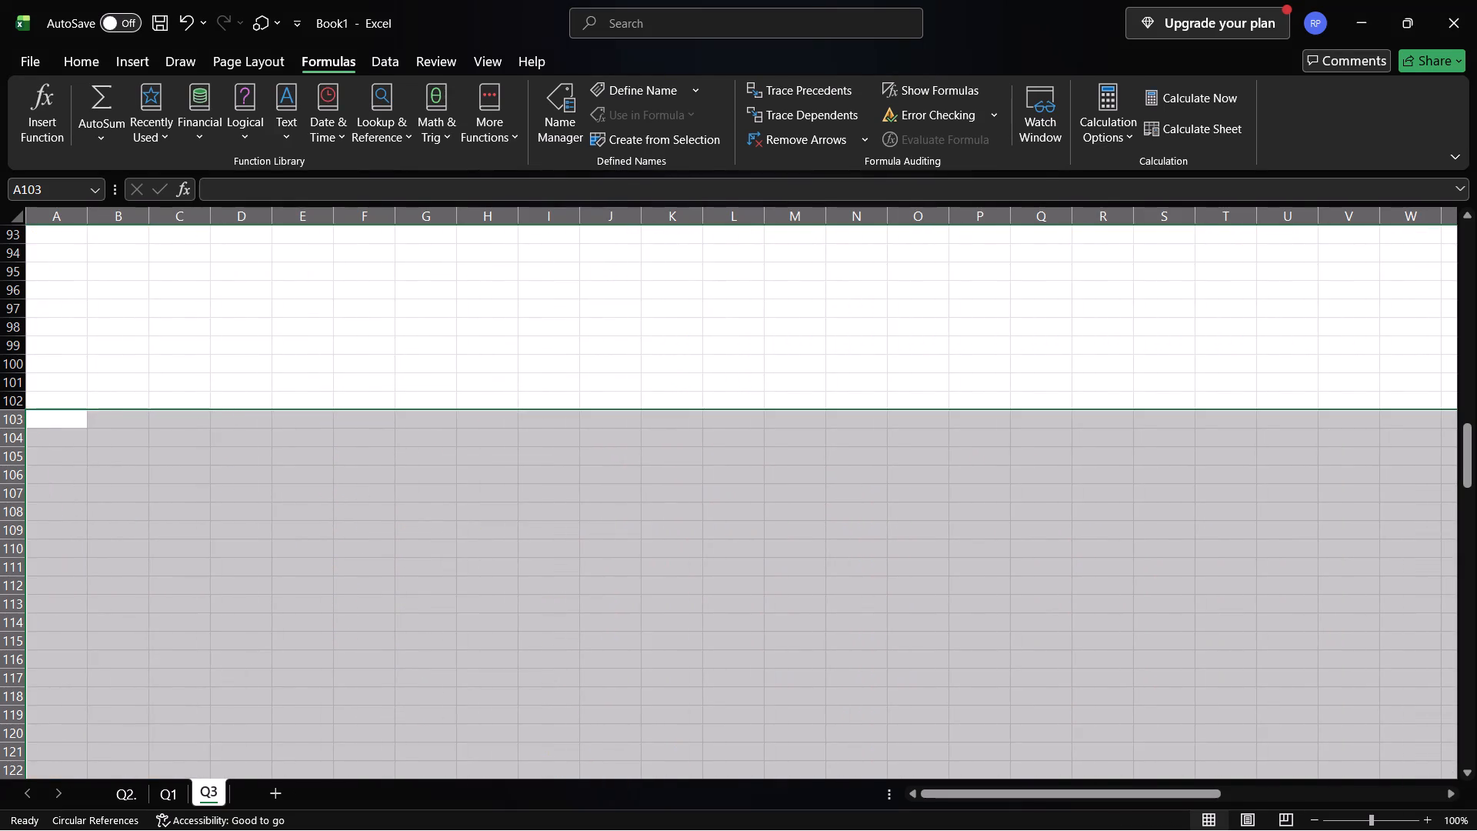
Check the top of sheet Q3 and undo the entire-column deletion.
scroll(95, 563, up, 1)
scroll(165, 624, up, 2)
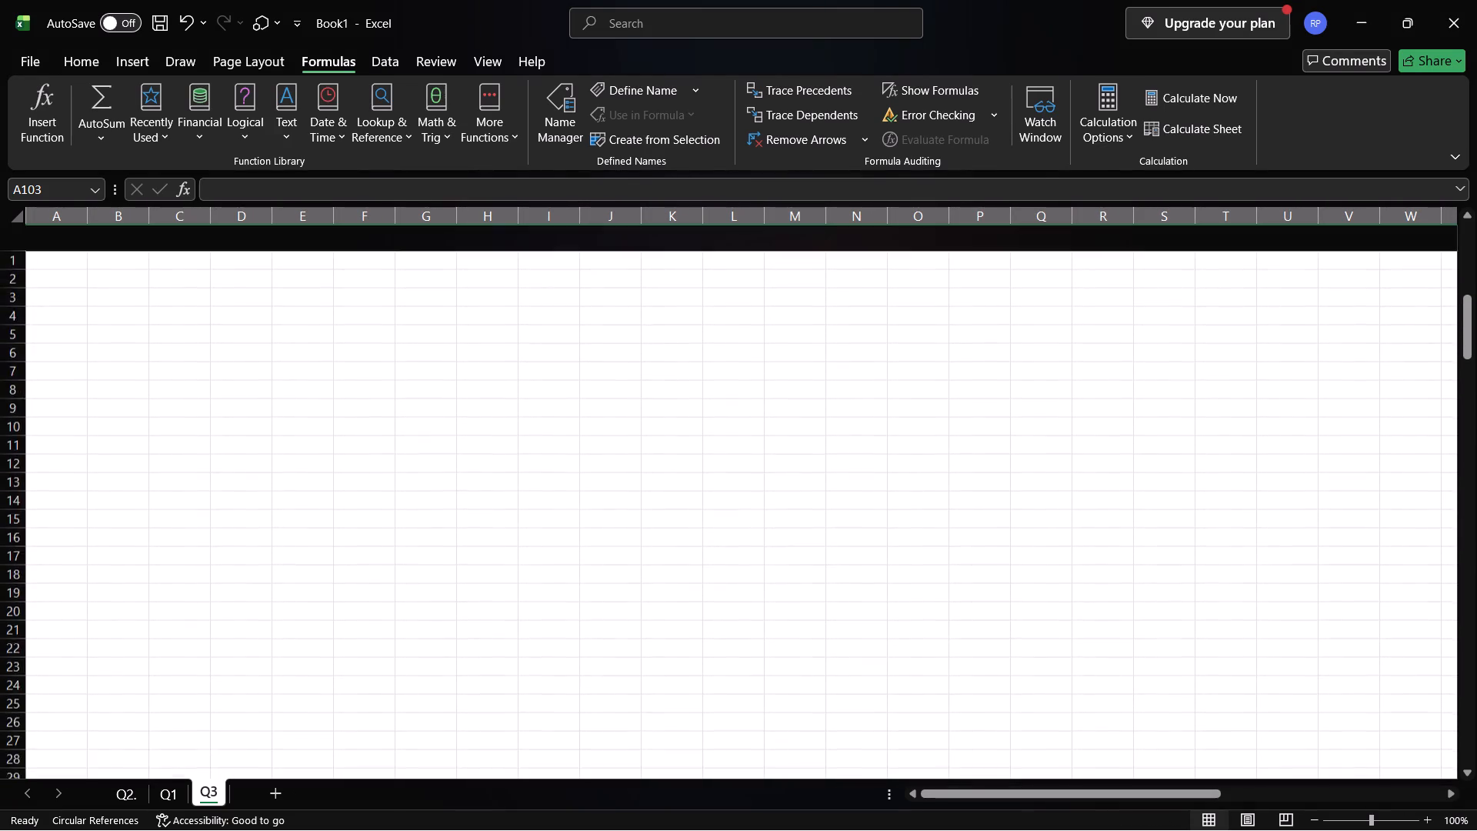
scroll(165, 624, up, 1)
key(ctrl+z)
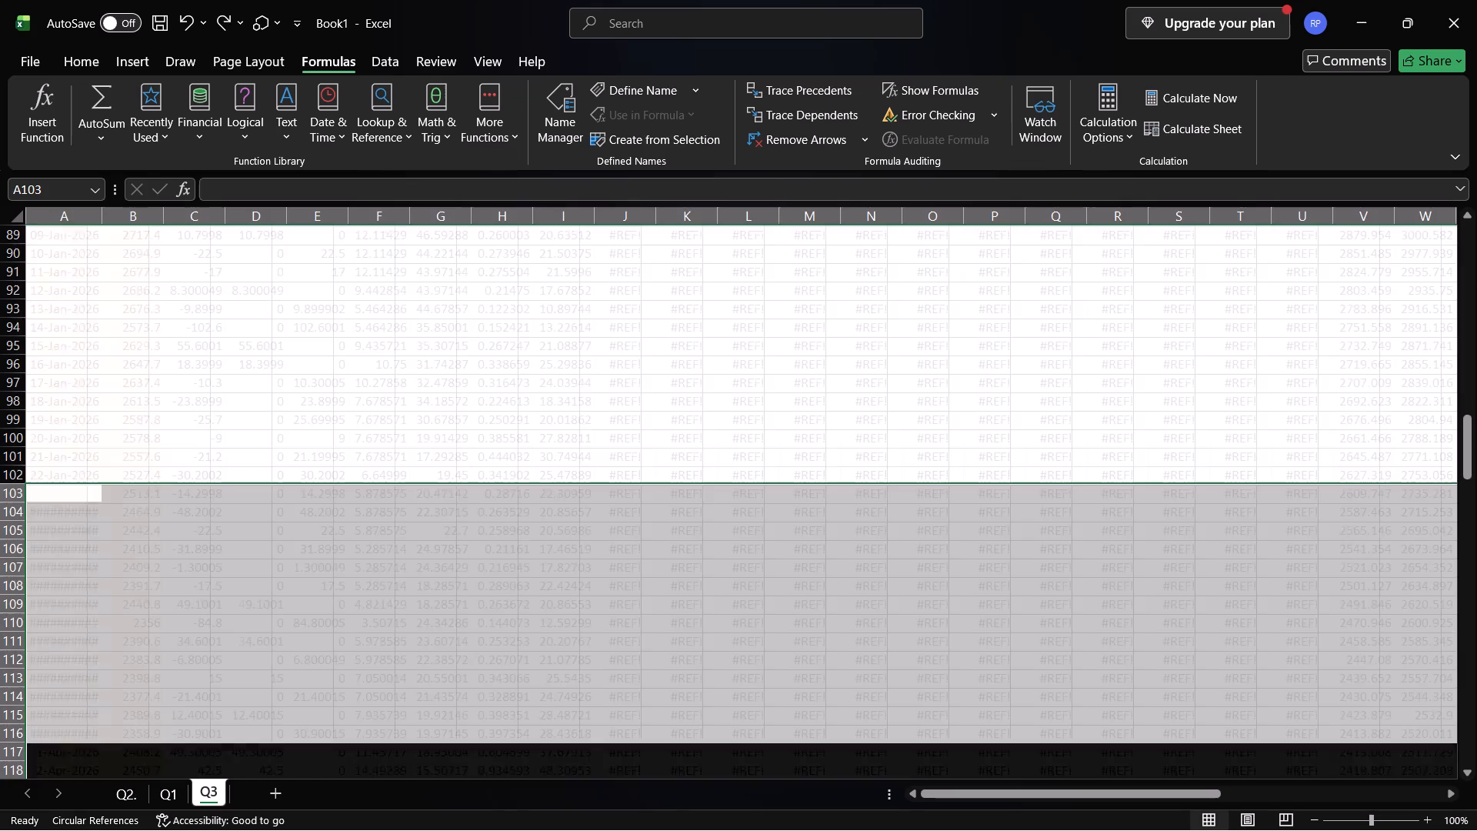
Cut the selected block from row 103 down and paste it into a new sheet starting at D23.
right_click(114, 578)
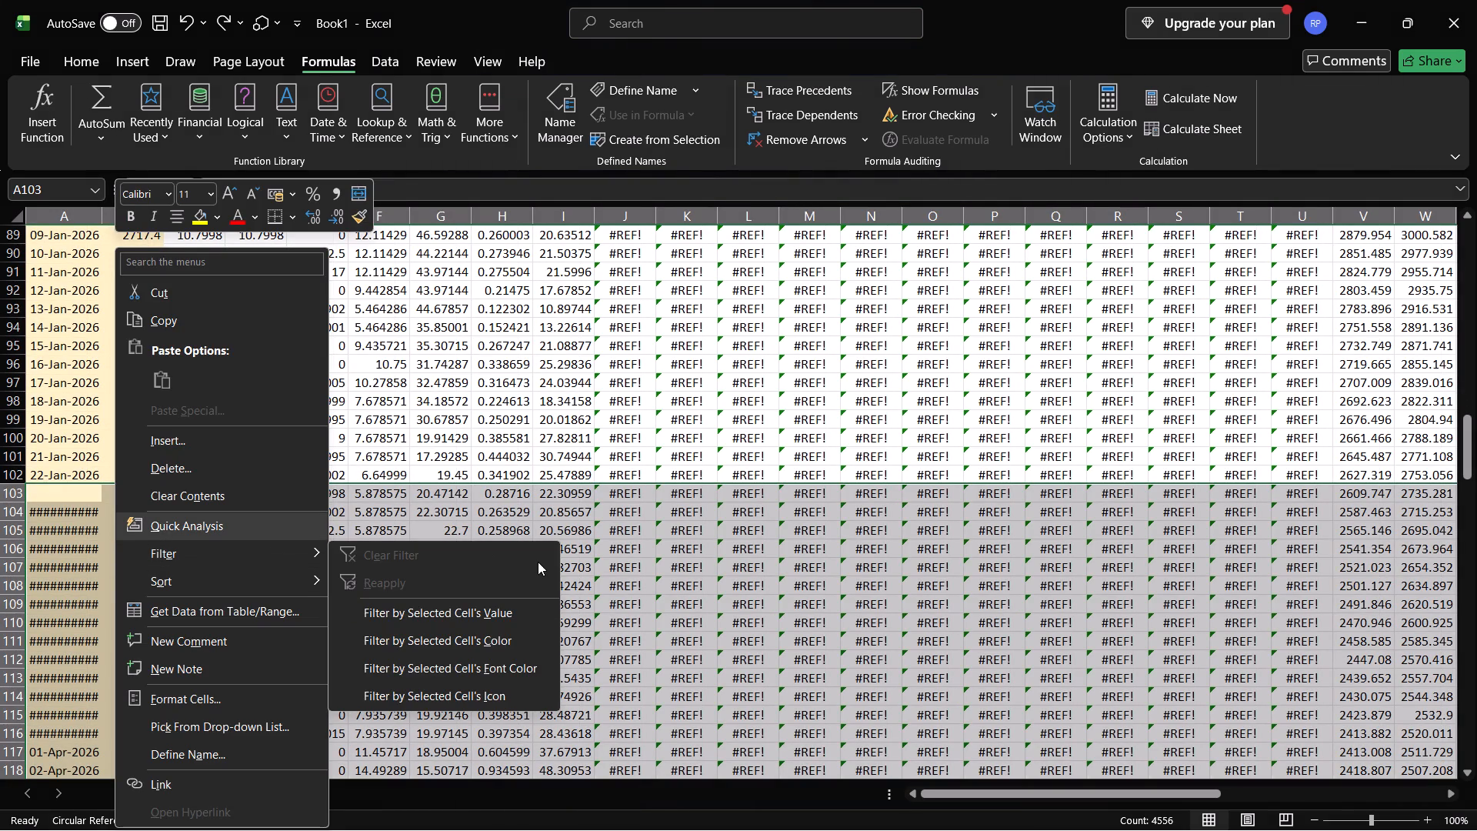
click(210, 282)
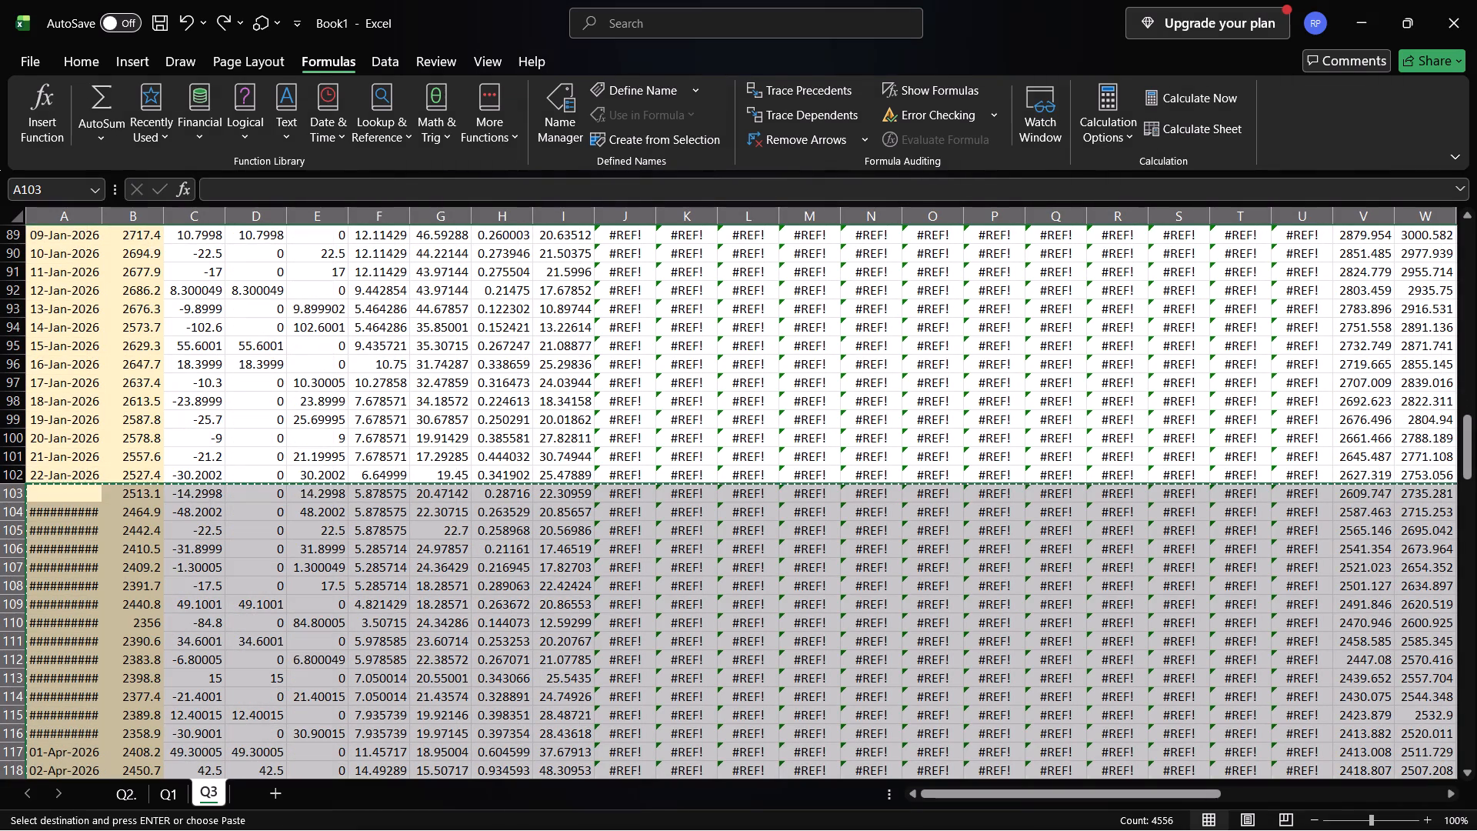
scroll(221, 391, down, 2)
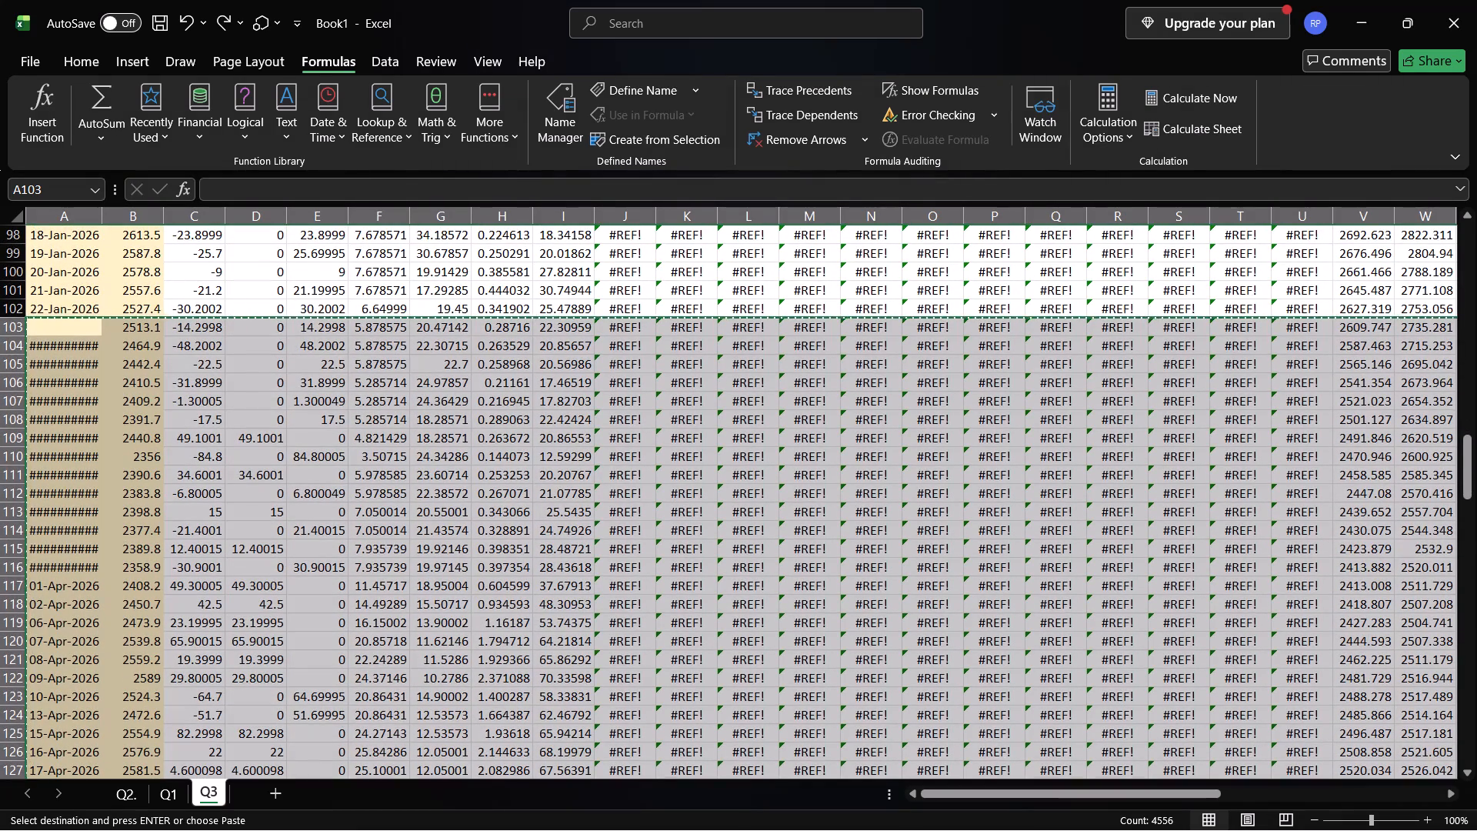
click(274, 805)
click(262, 649)
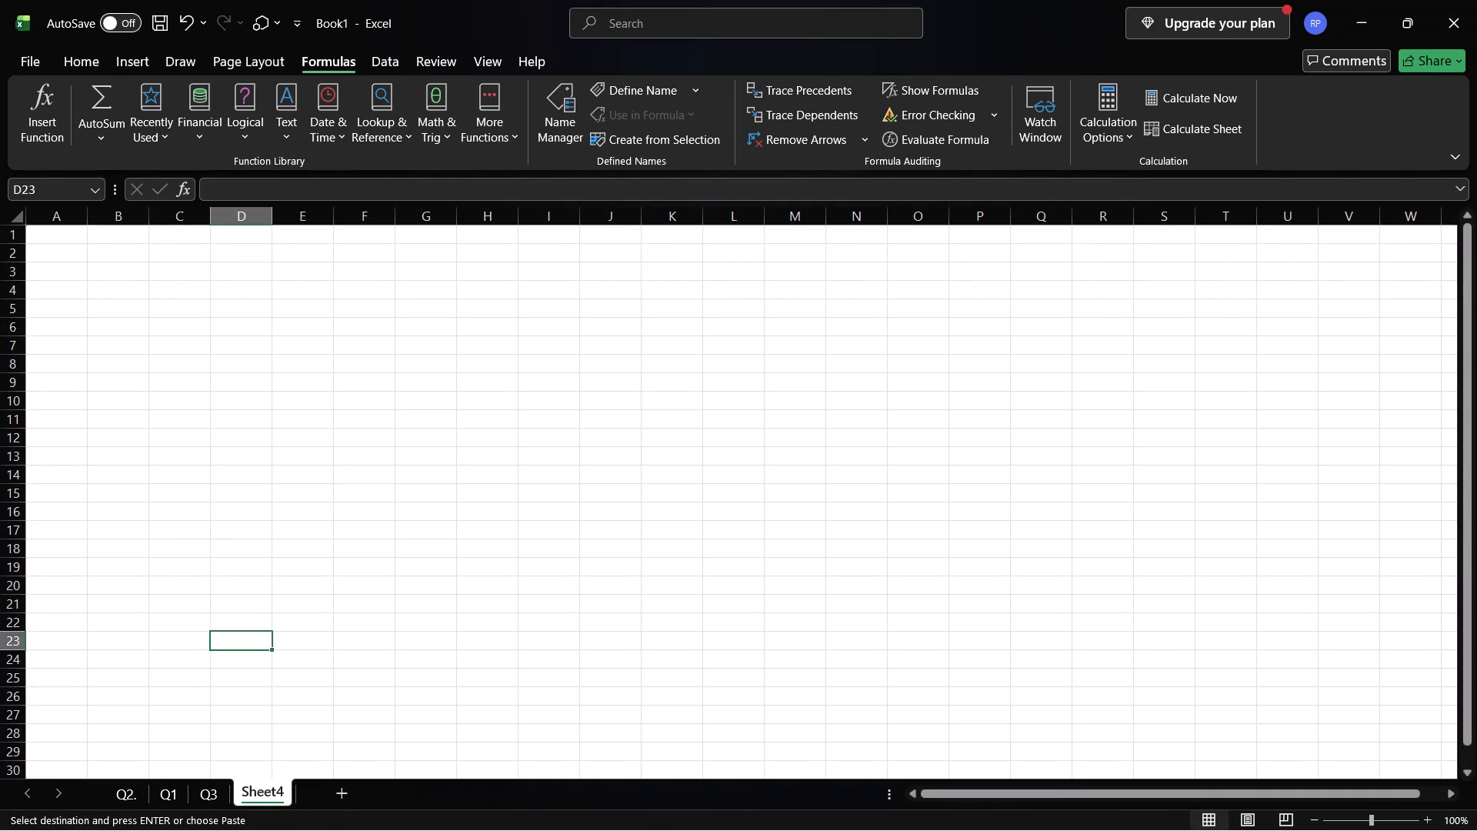
key(ctrl+v)
Check sheet Q3 below row 102, and permanently delete the new sheet holding the cut rows.
click(221, 794)
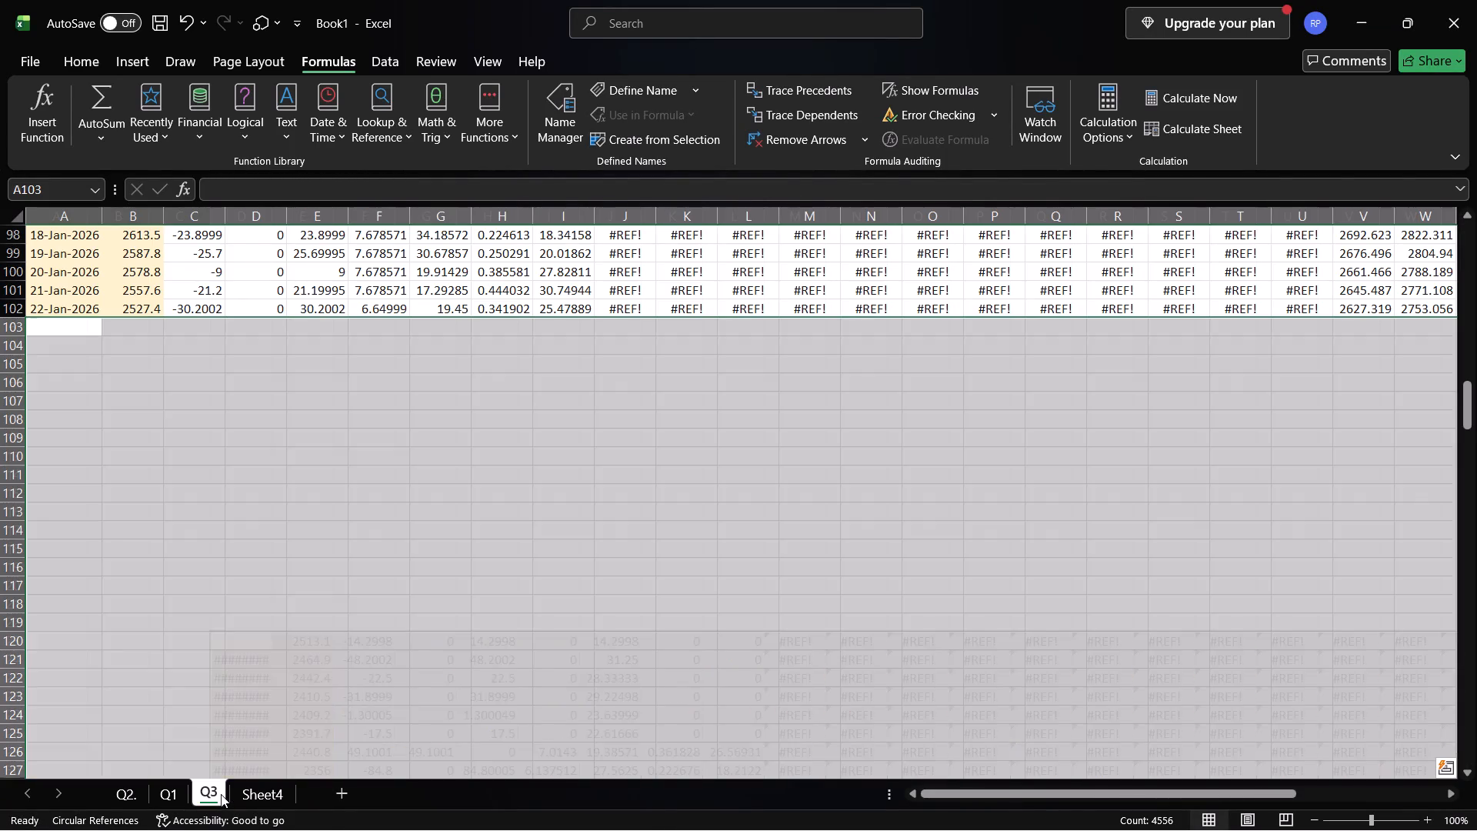
click(257, 698)
click(254, 787)
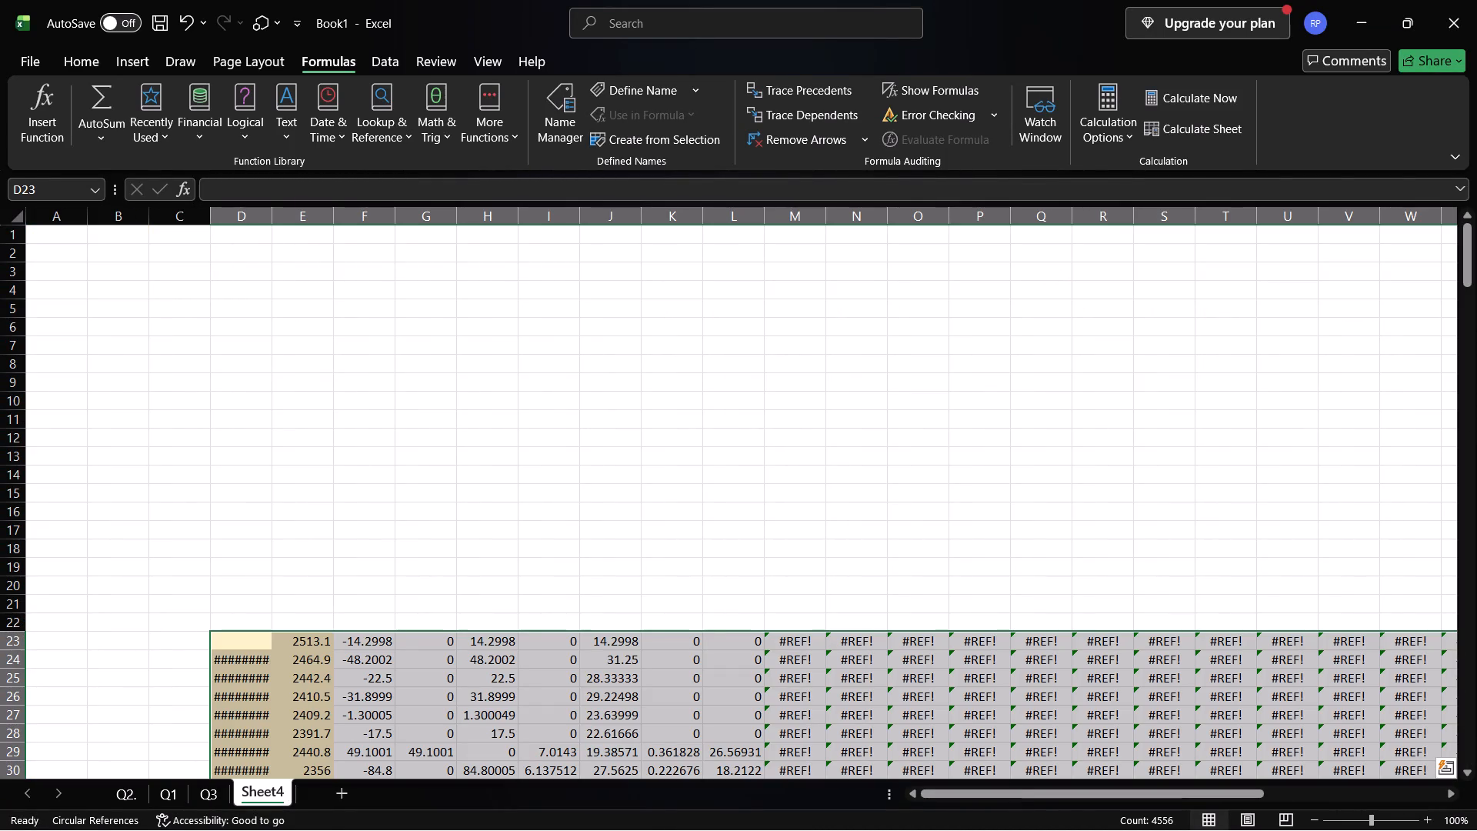
right_click(262, 785)
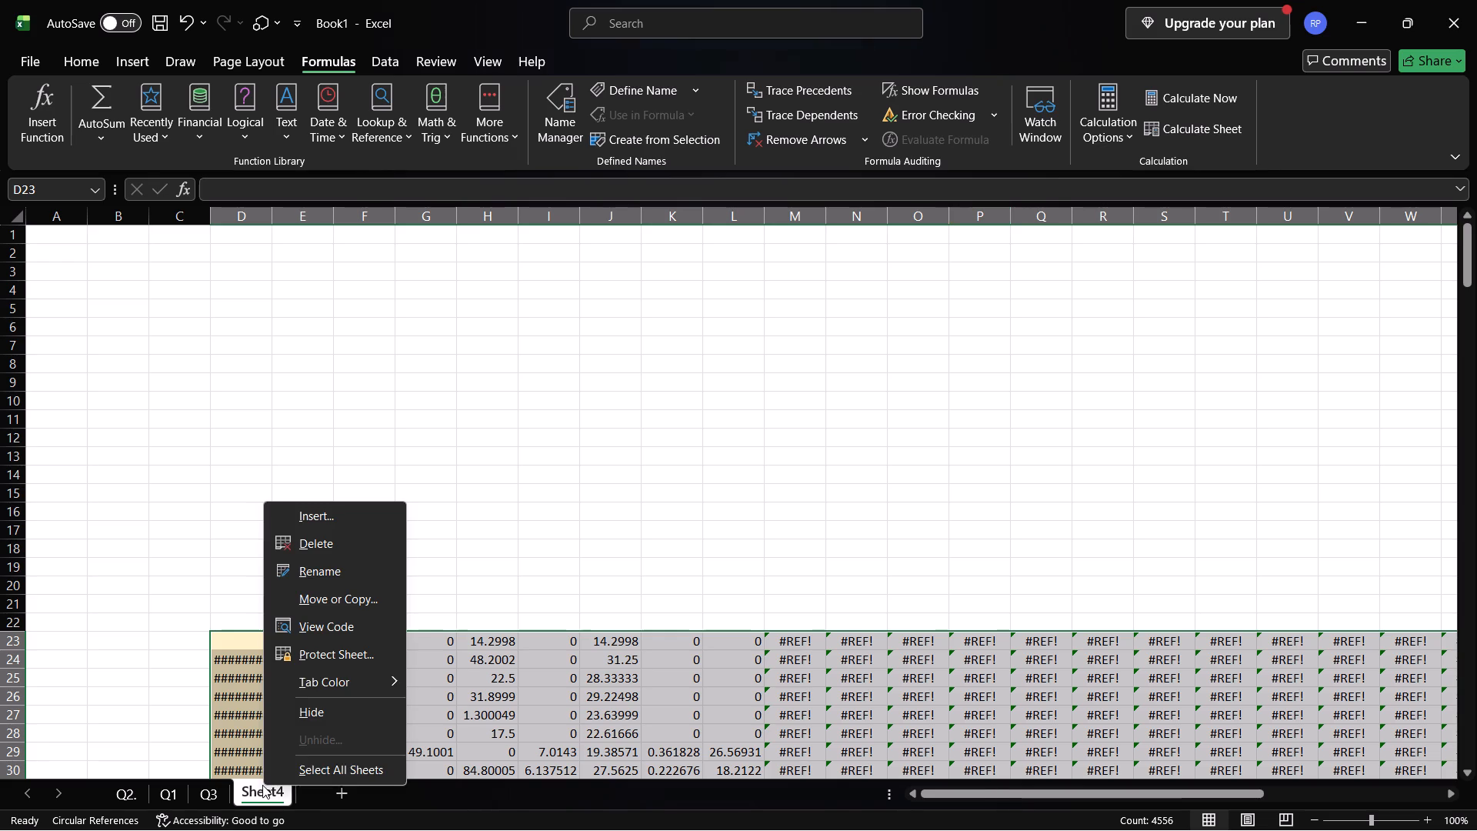
click(322, 546)
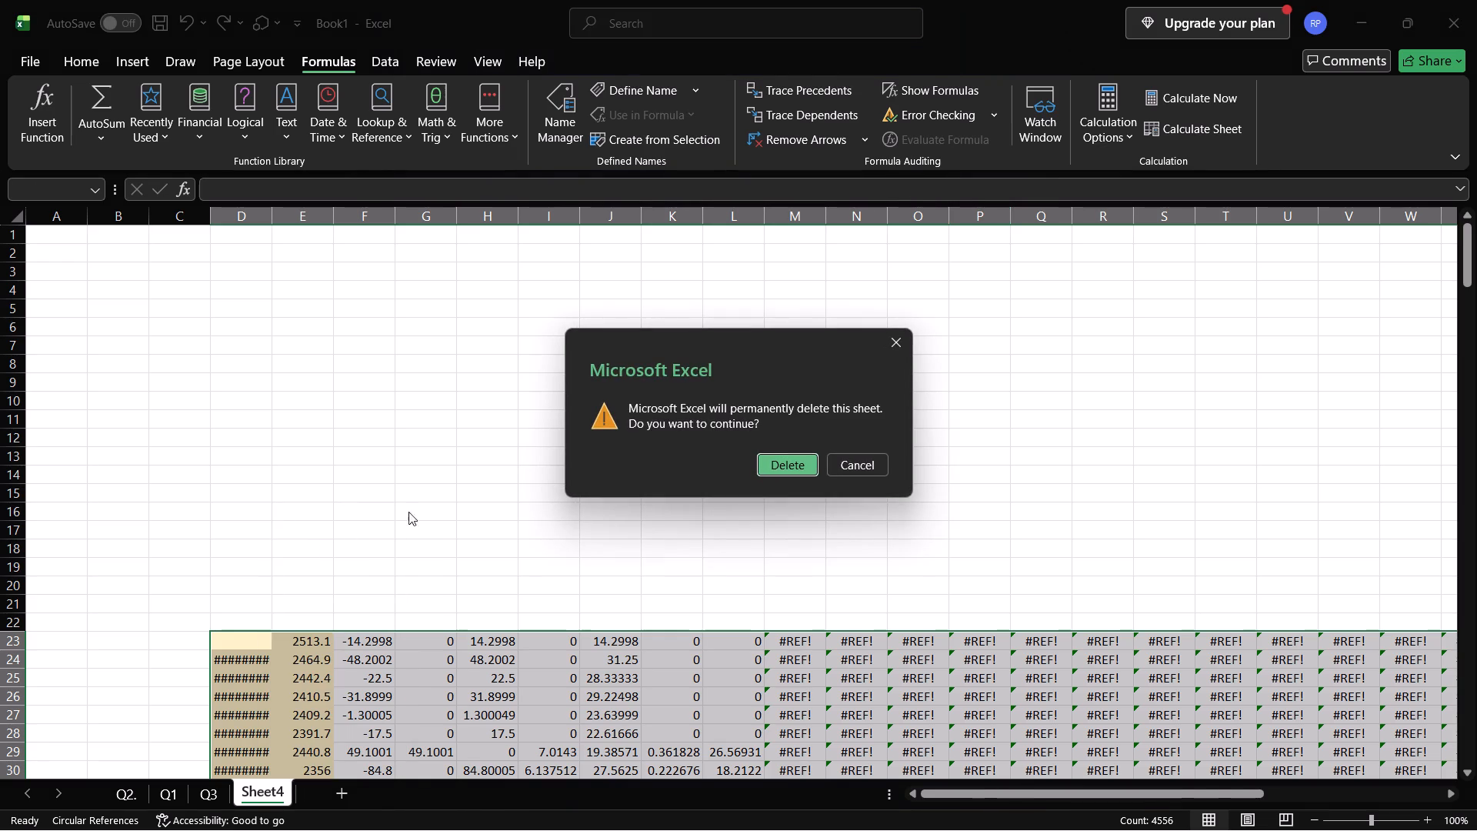
click(774, 455)
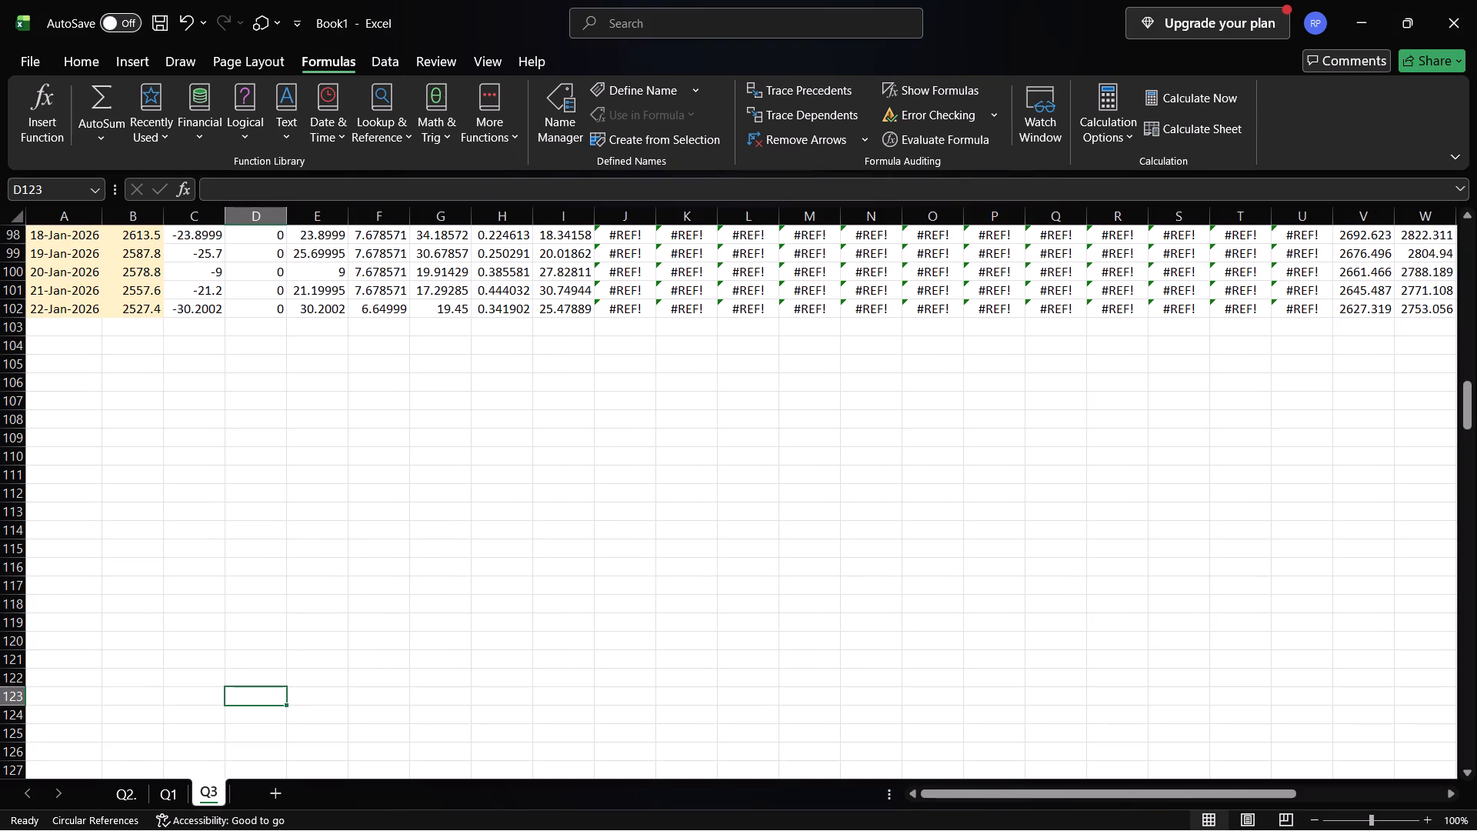
Look over sheet Q3 from row 102 up to the header row and back to the end-of-December 2025 dates.
right_click(381, 608)
scroll(381, 608, up, 1)
click(268, 506)
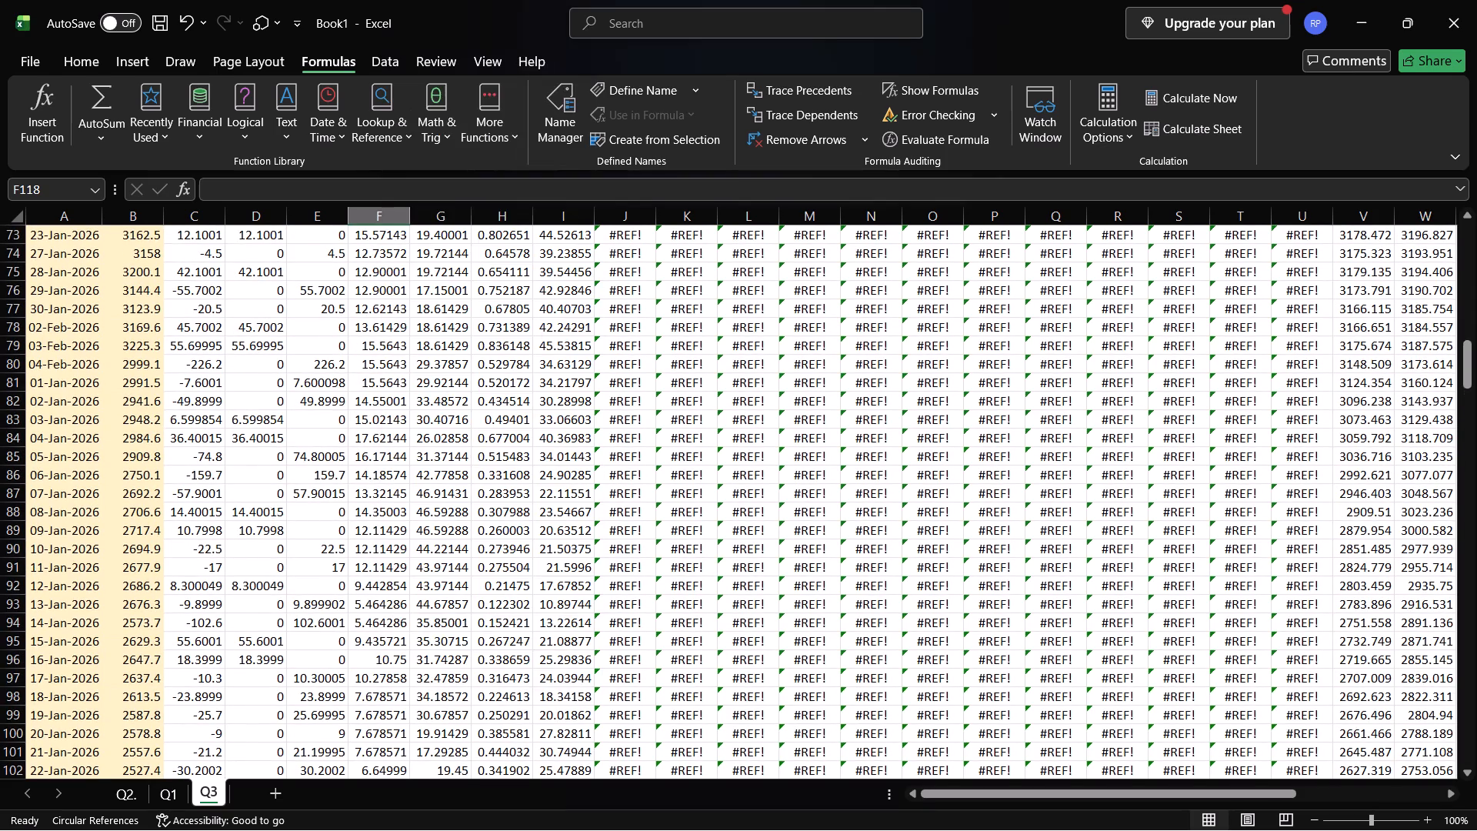
scroll(302, 616, up, 3)
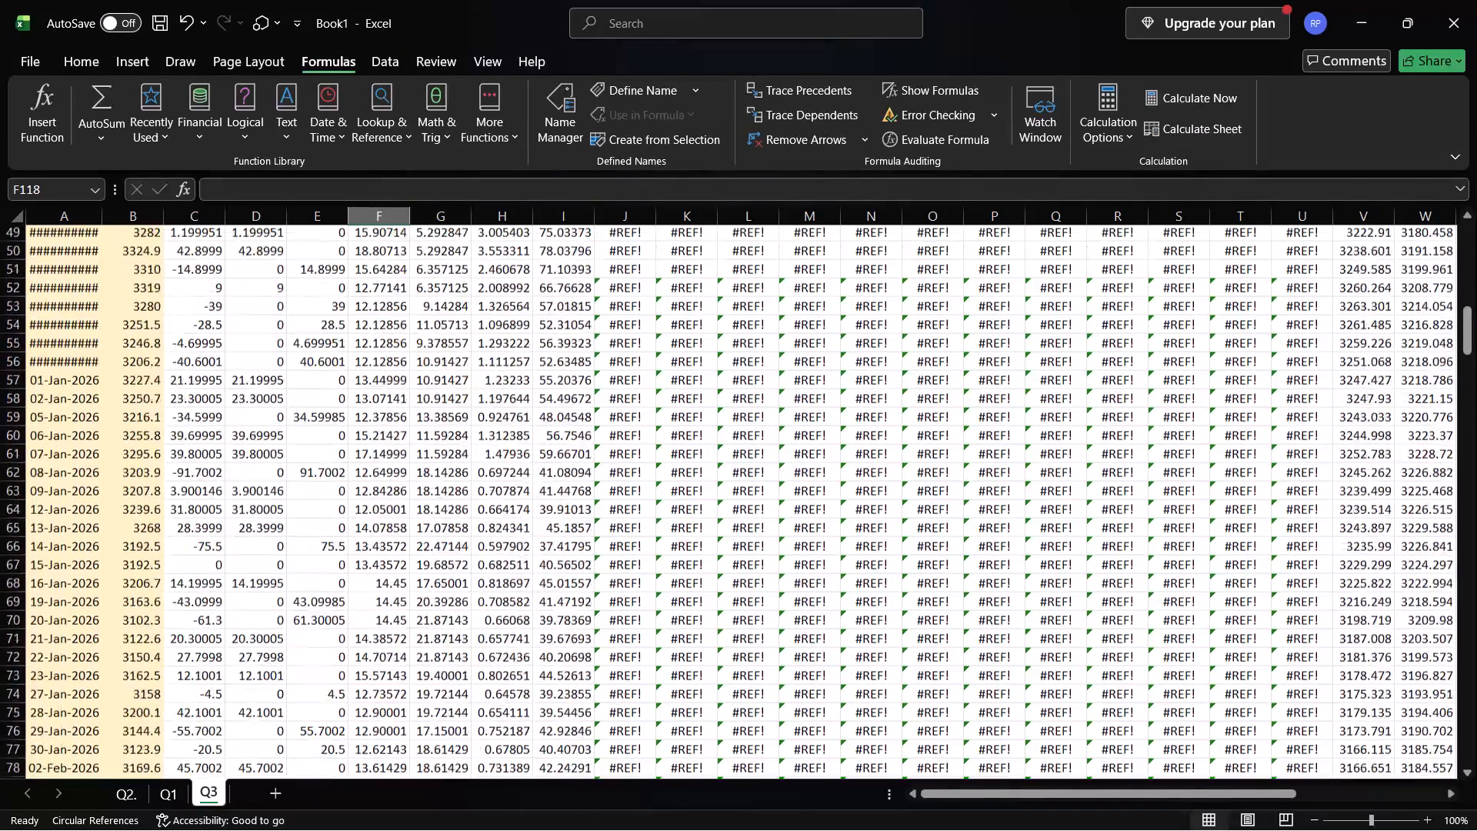
scroll(443, 403, up, 1)
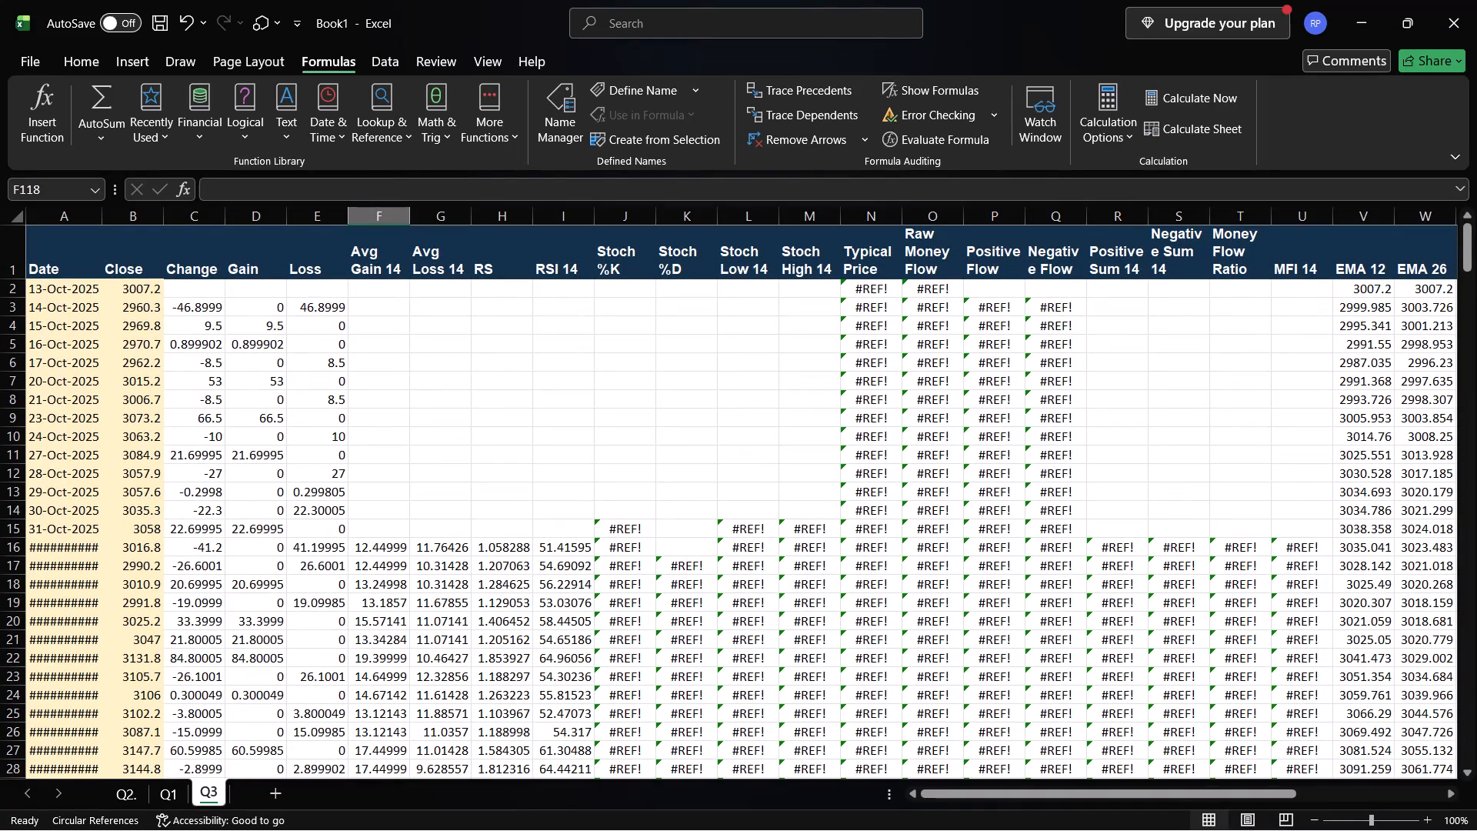
click(67, 285)
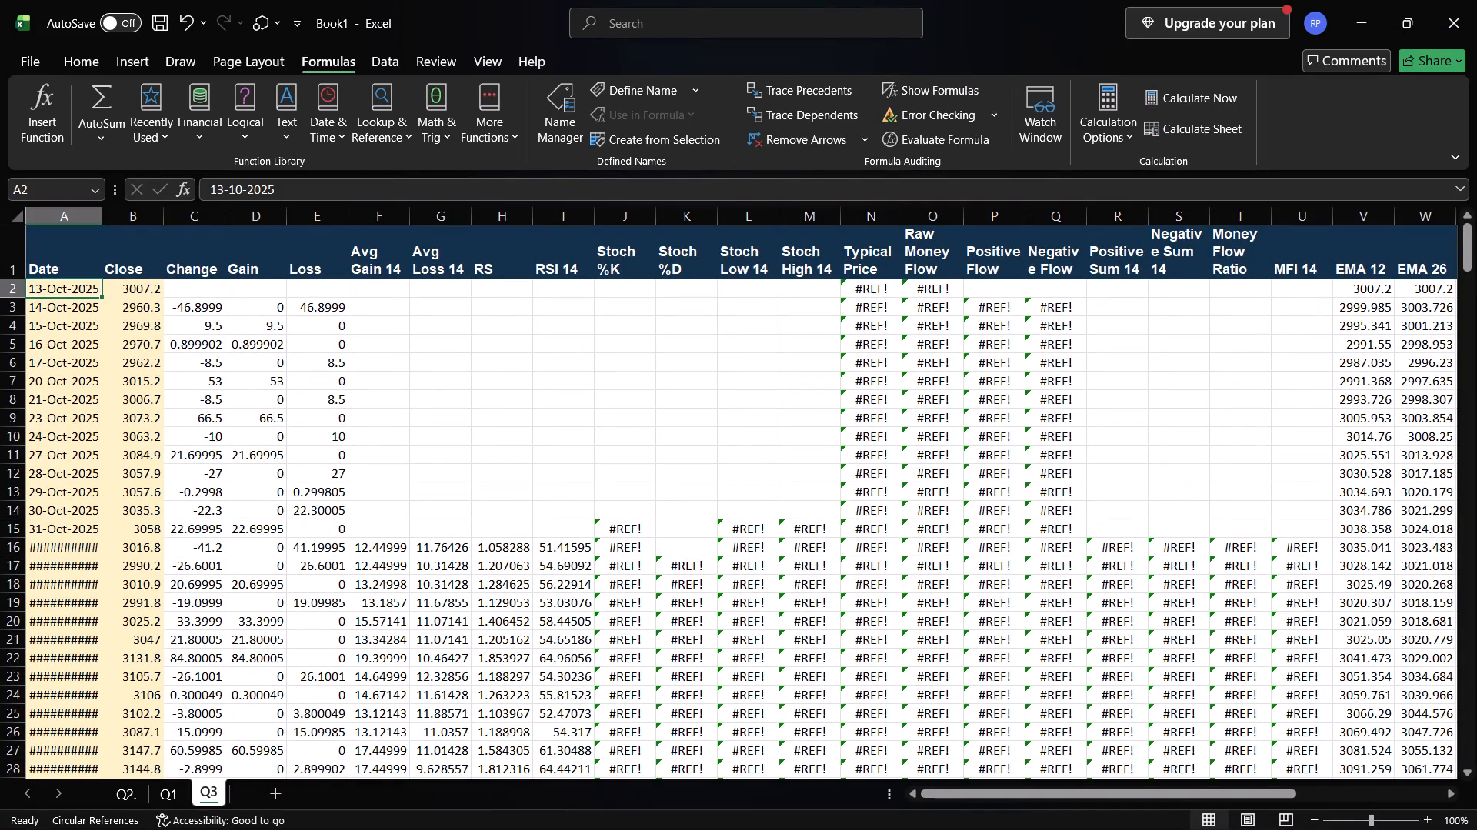
scroll(39, 301, down, 3)
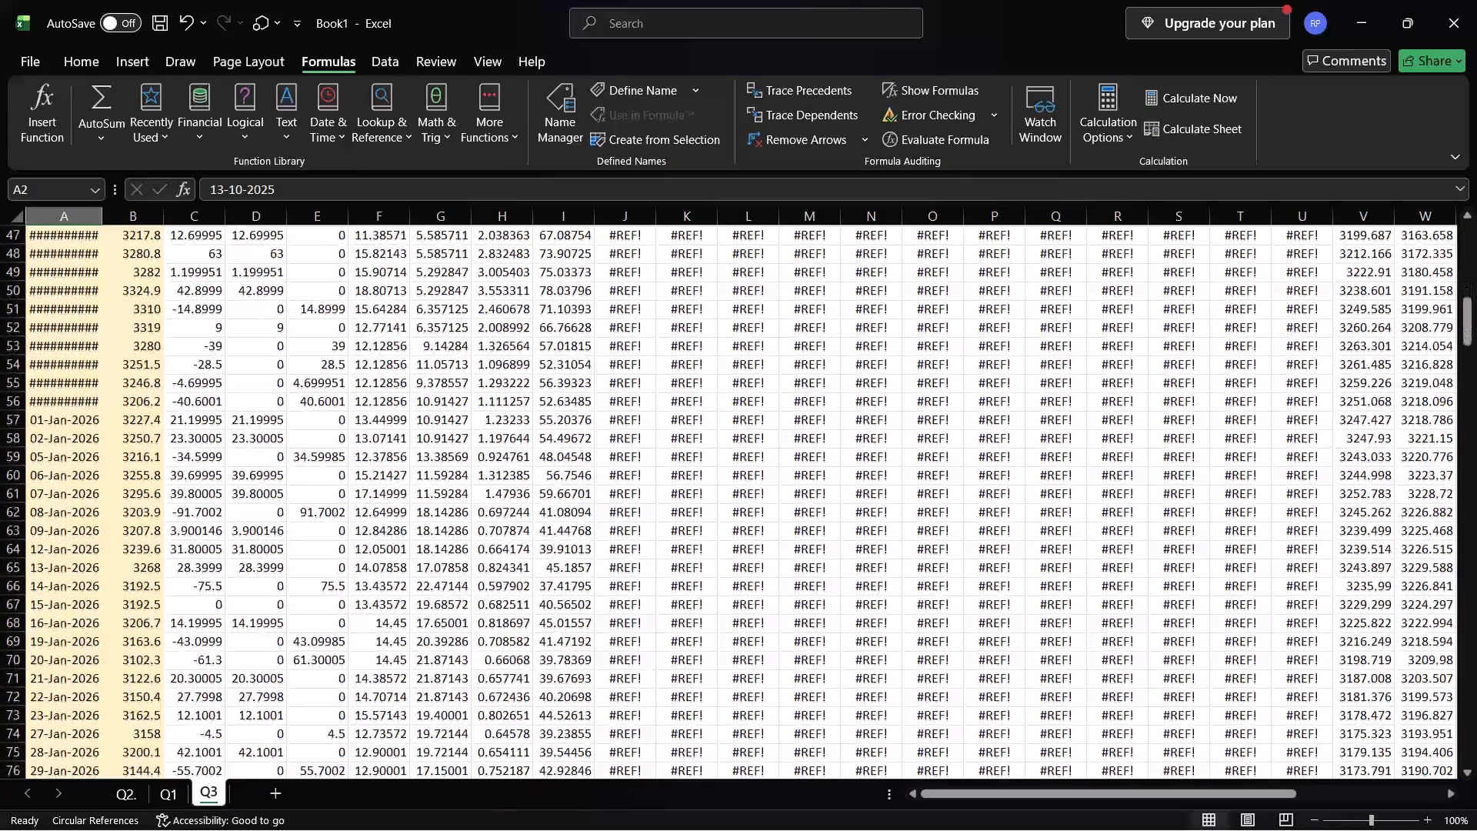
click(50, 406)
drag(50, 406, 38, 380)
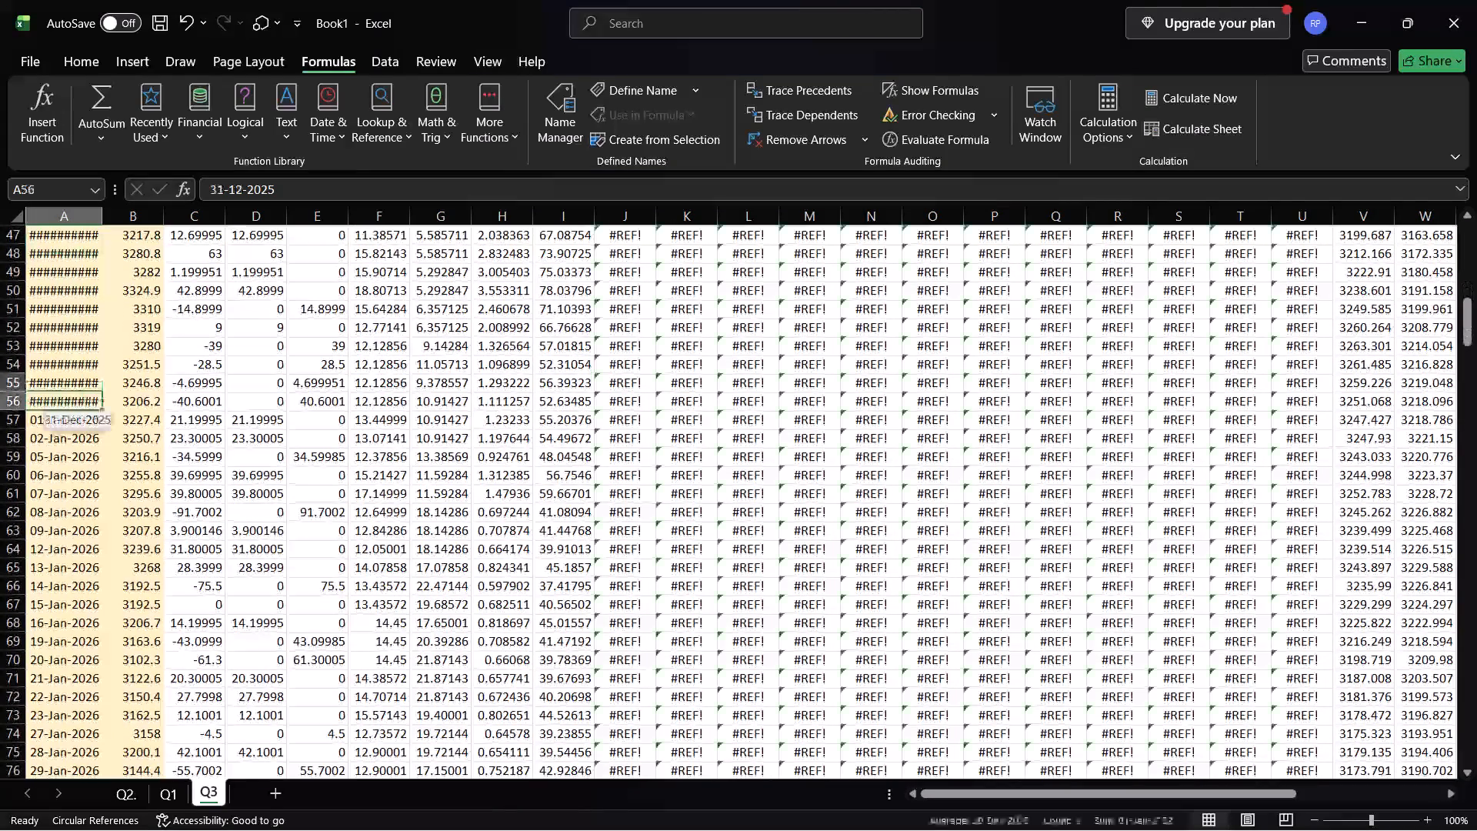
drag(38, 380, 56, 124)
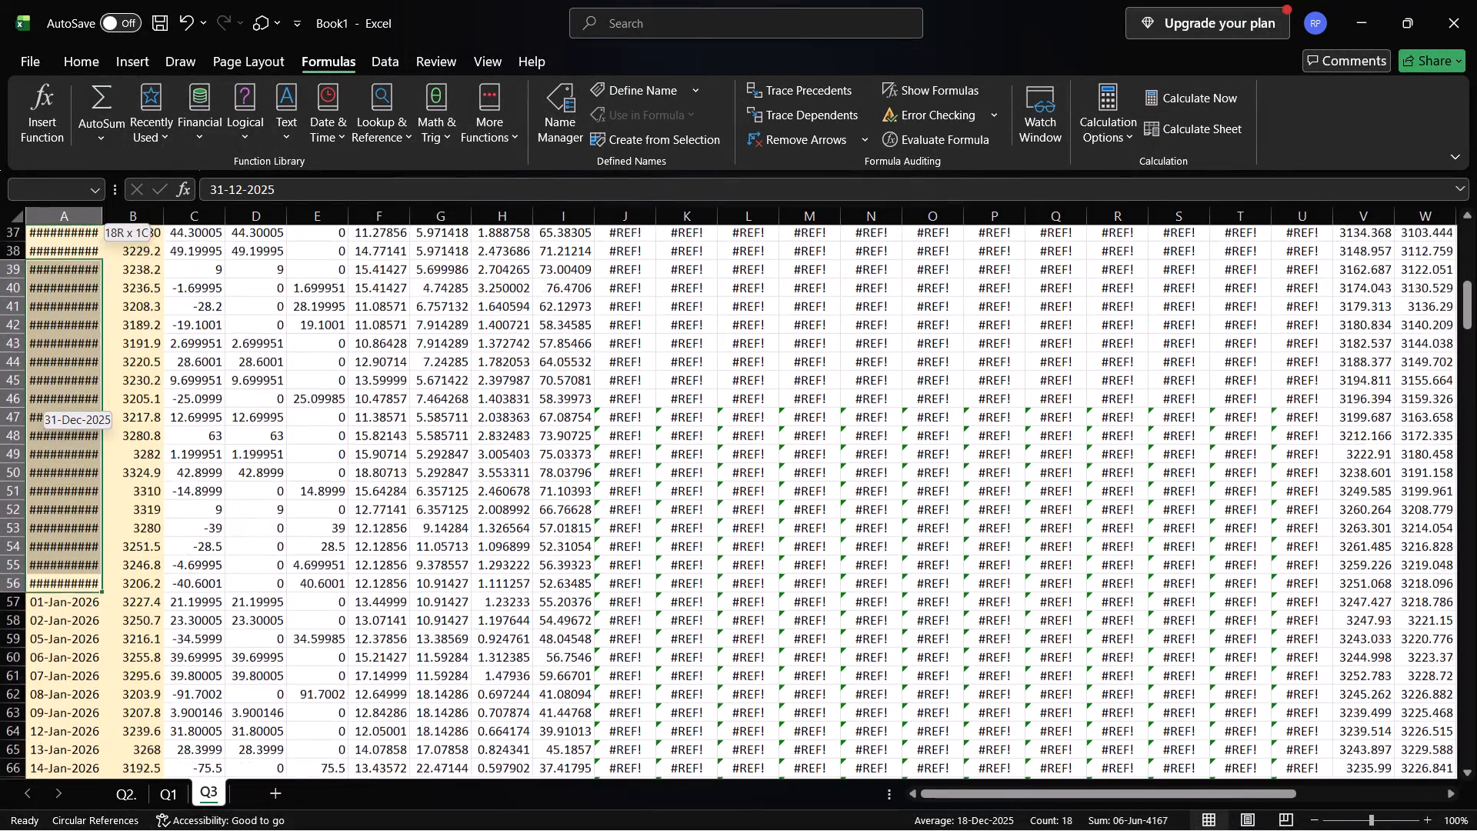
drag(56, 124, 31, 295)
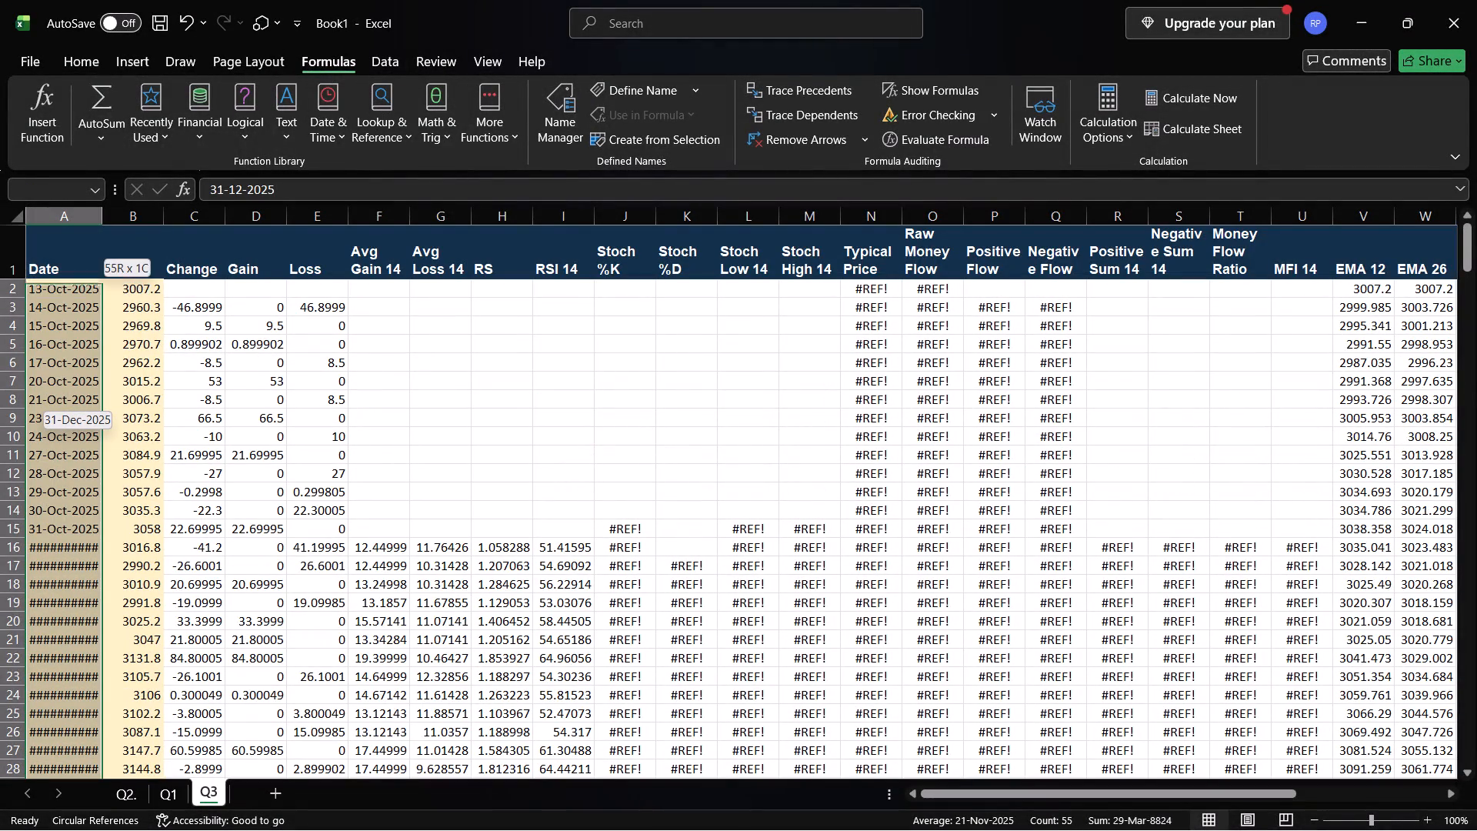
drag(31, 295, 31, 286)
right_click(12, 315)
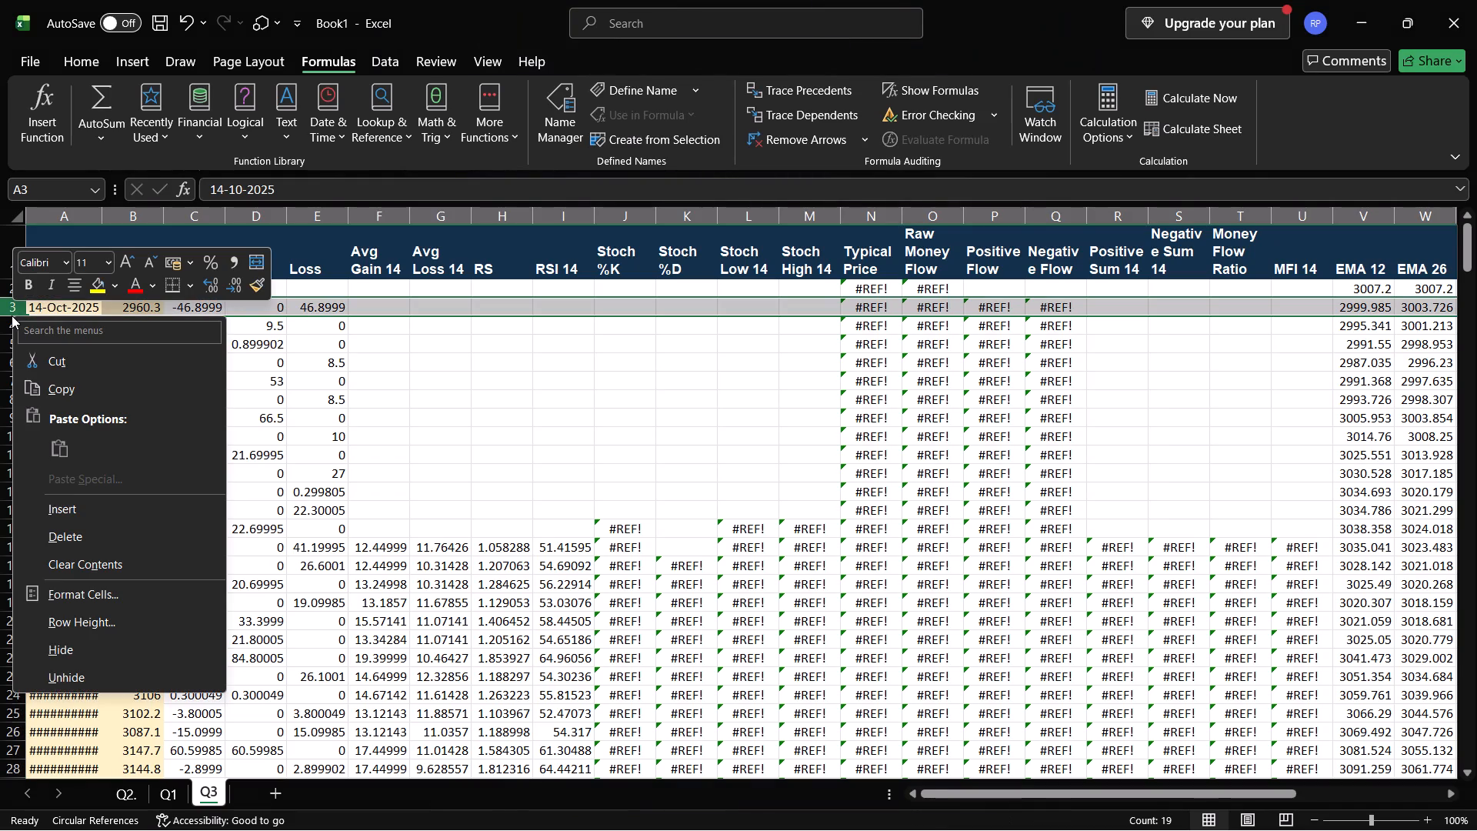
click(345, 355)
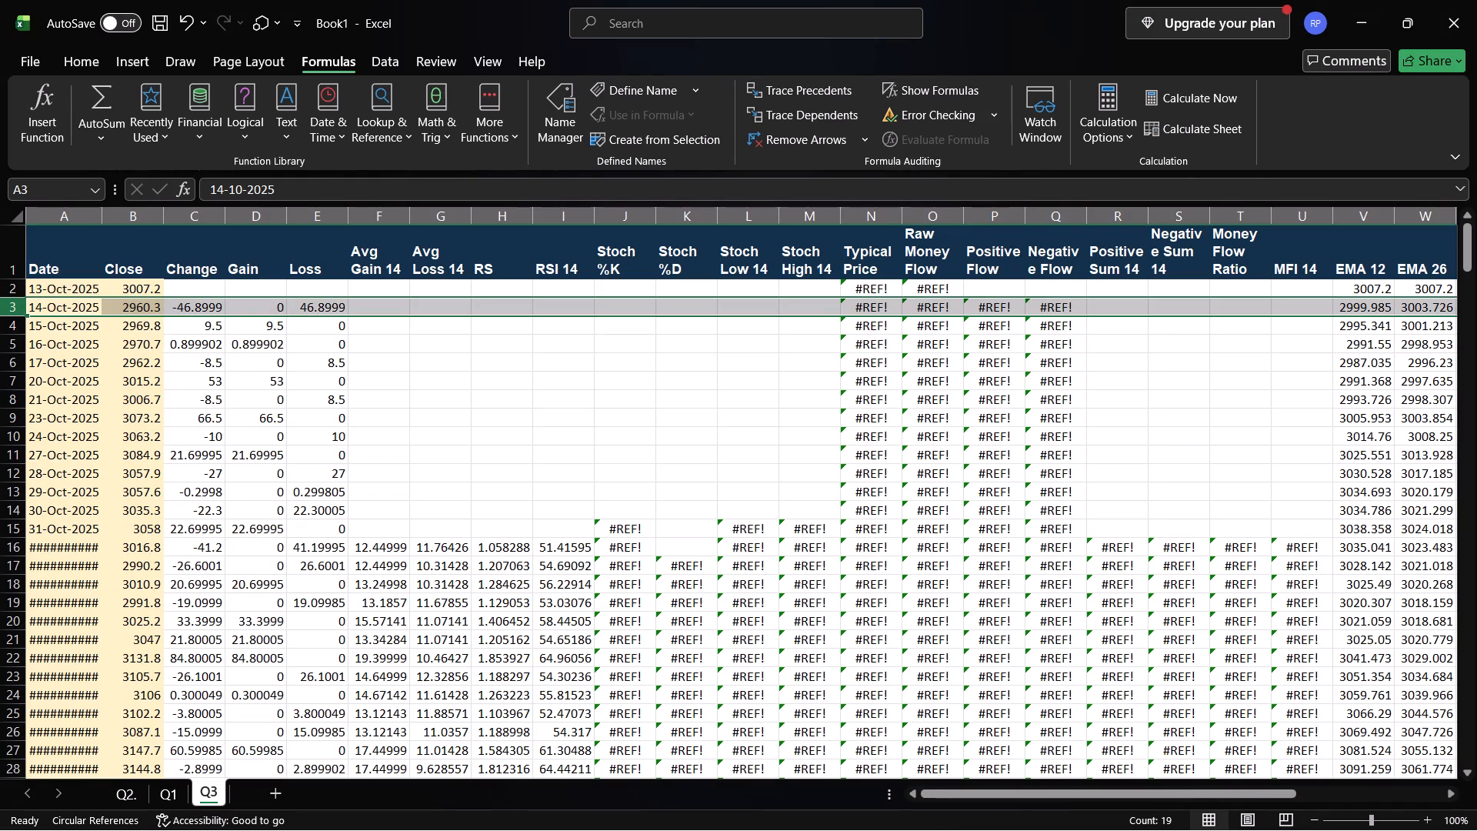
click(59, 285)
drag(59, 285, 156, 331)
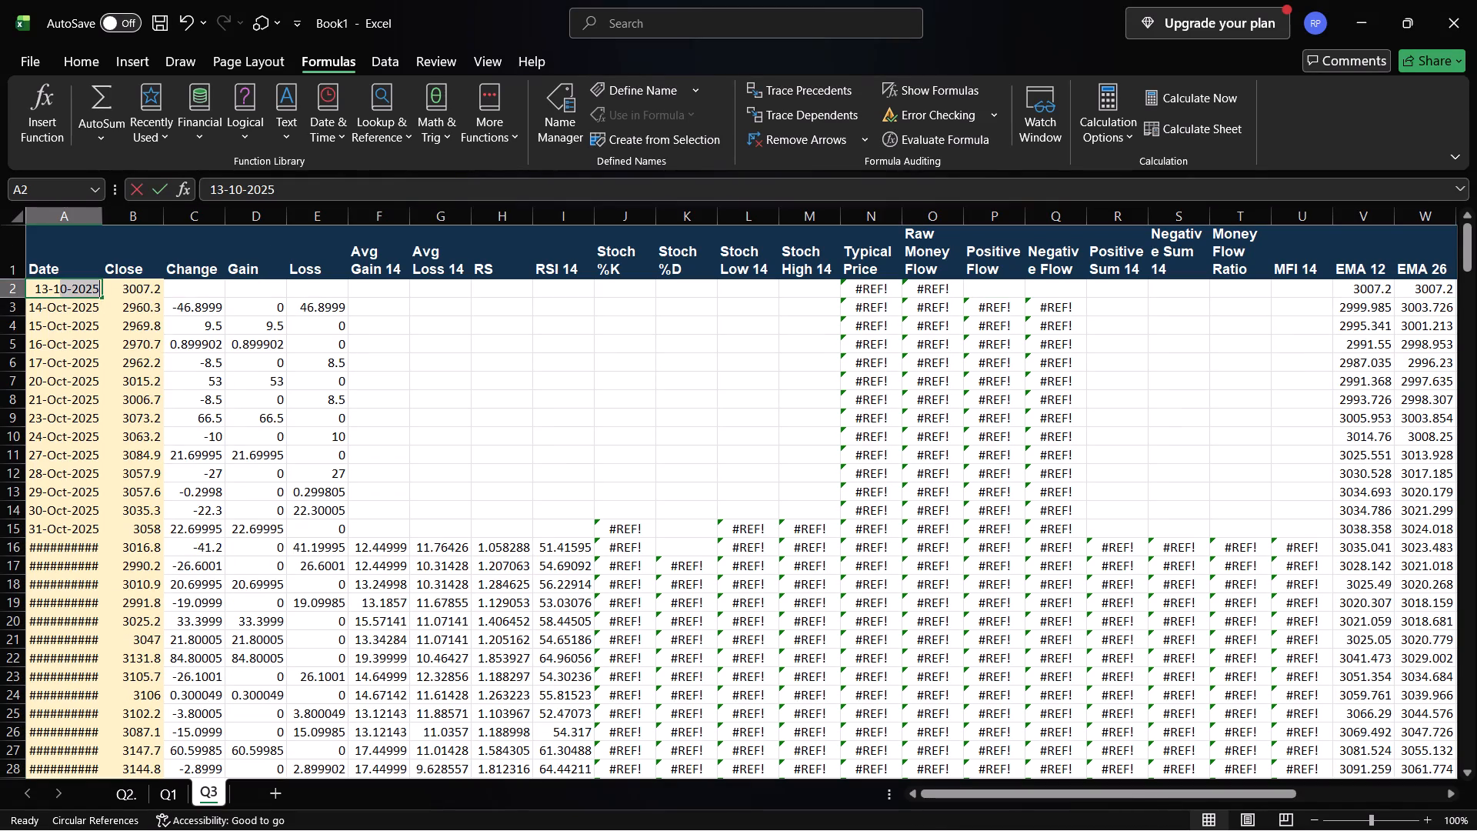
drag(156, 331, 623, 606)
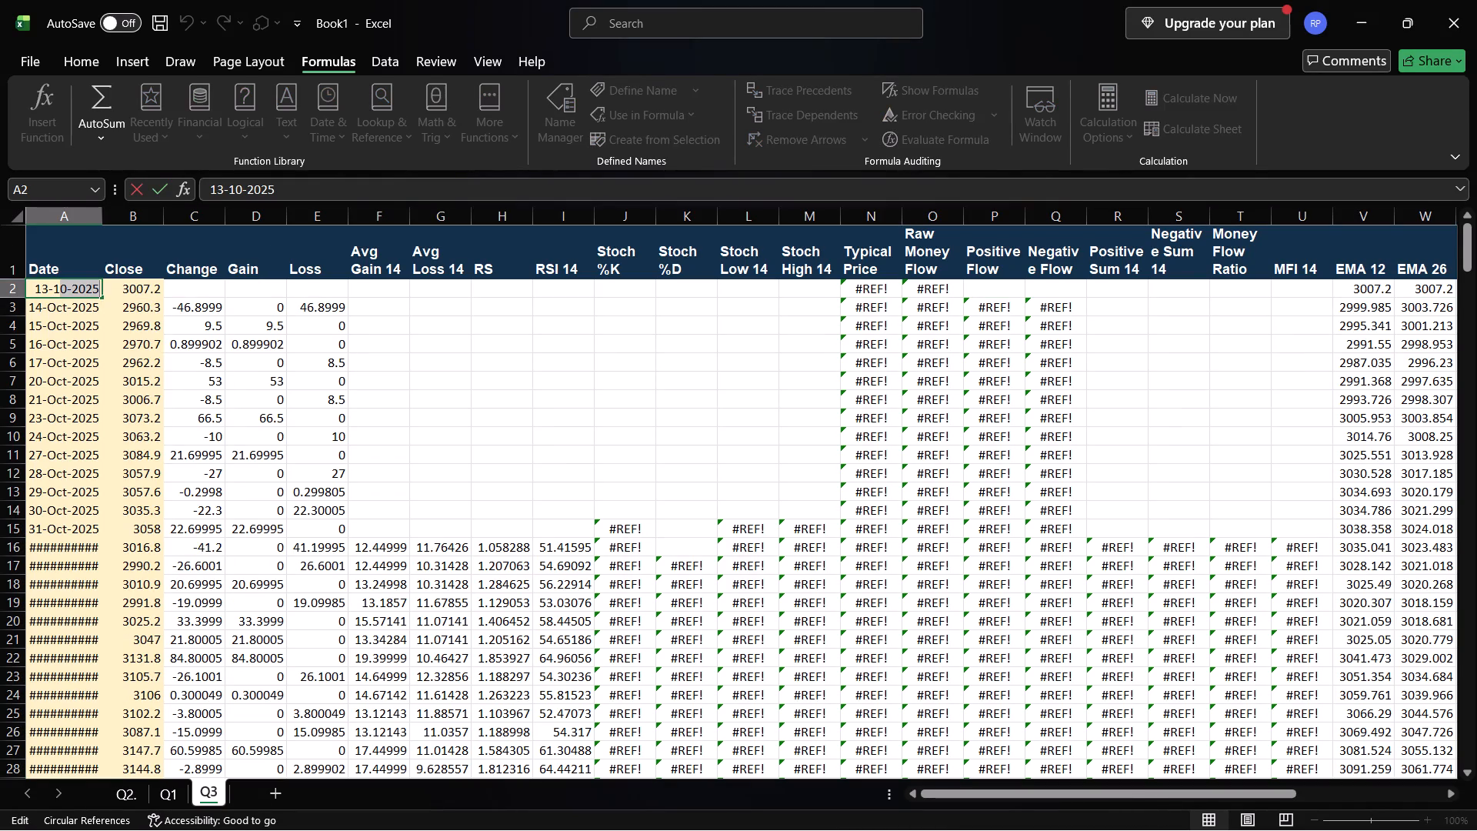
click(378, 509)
Cut the block of sheet Q3 from the 01-Jan-2026 row (row 57) down and paste it into a new sheet starting at E22.
scroll(378, 509, down, 6)
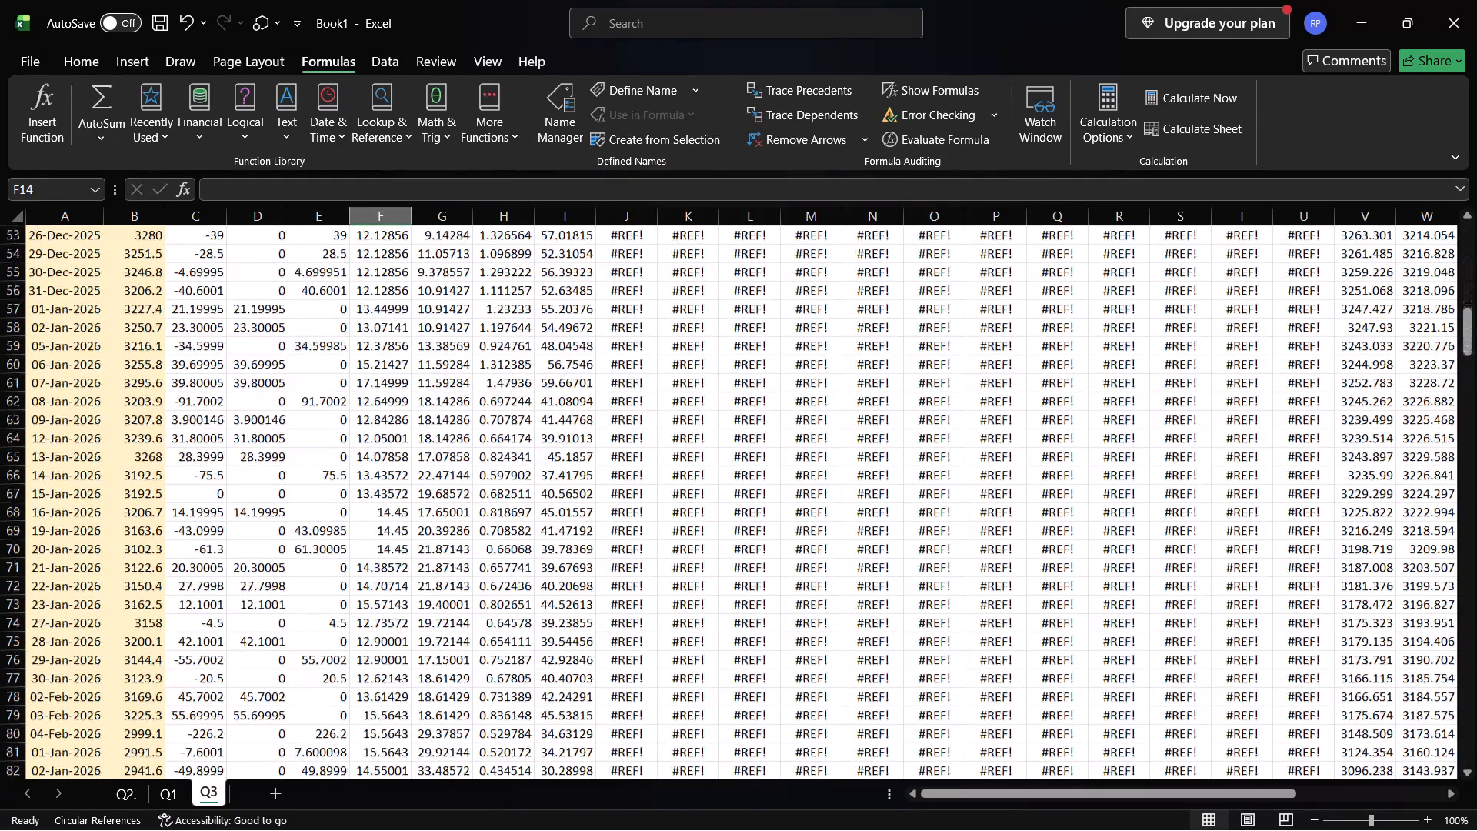
click(56, 306)
drag(56, 306, 962, 829)
scroll(948, 821, right, 1)
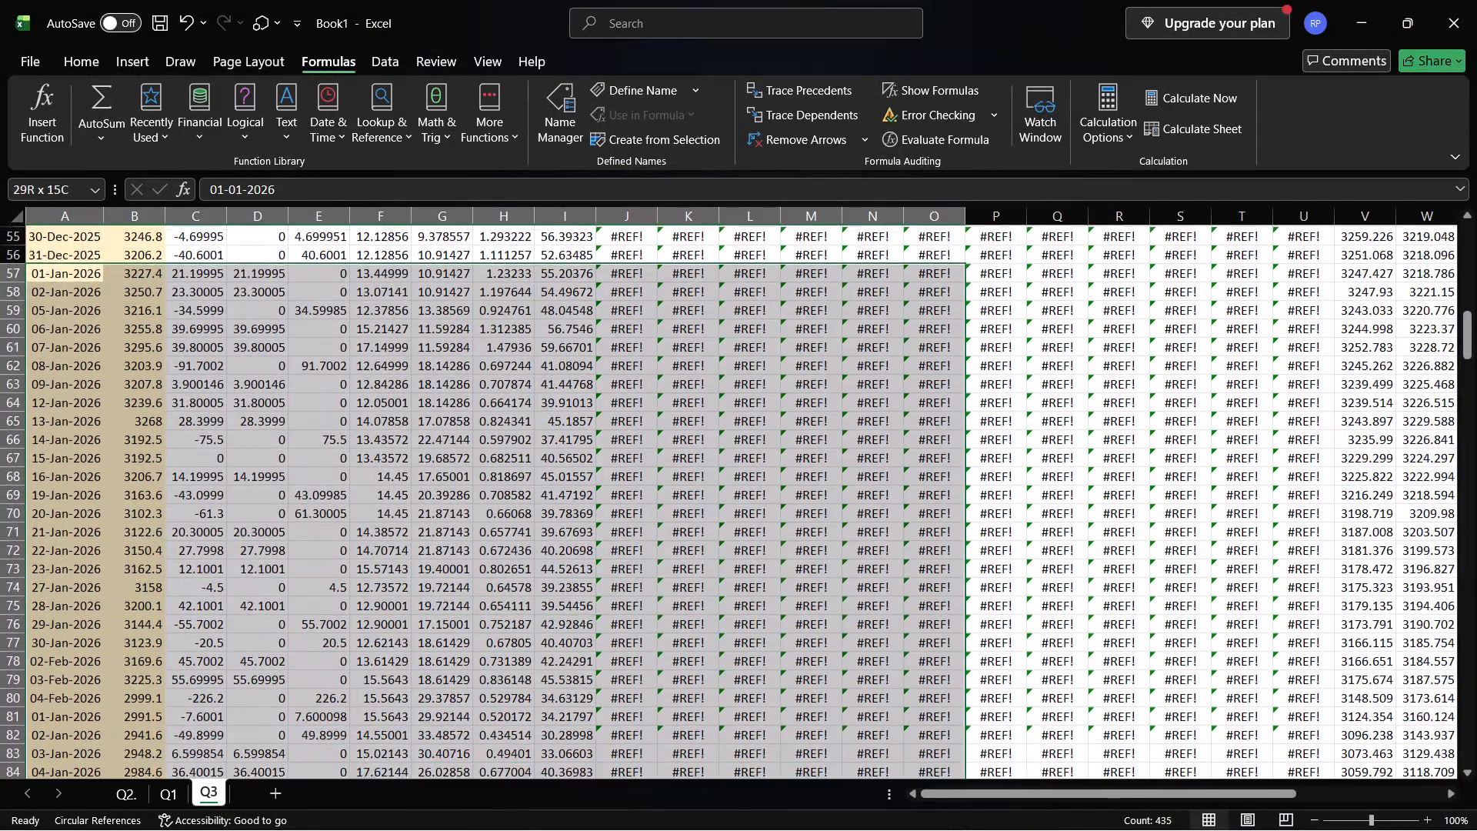
scroll(962, 829, right, 1)
drag(962, 829, 1476, 830)
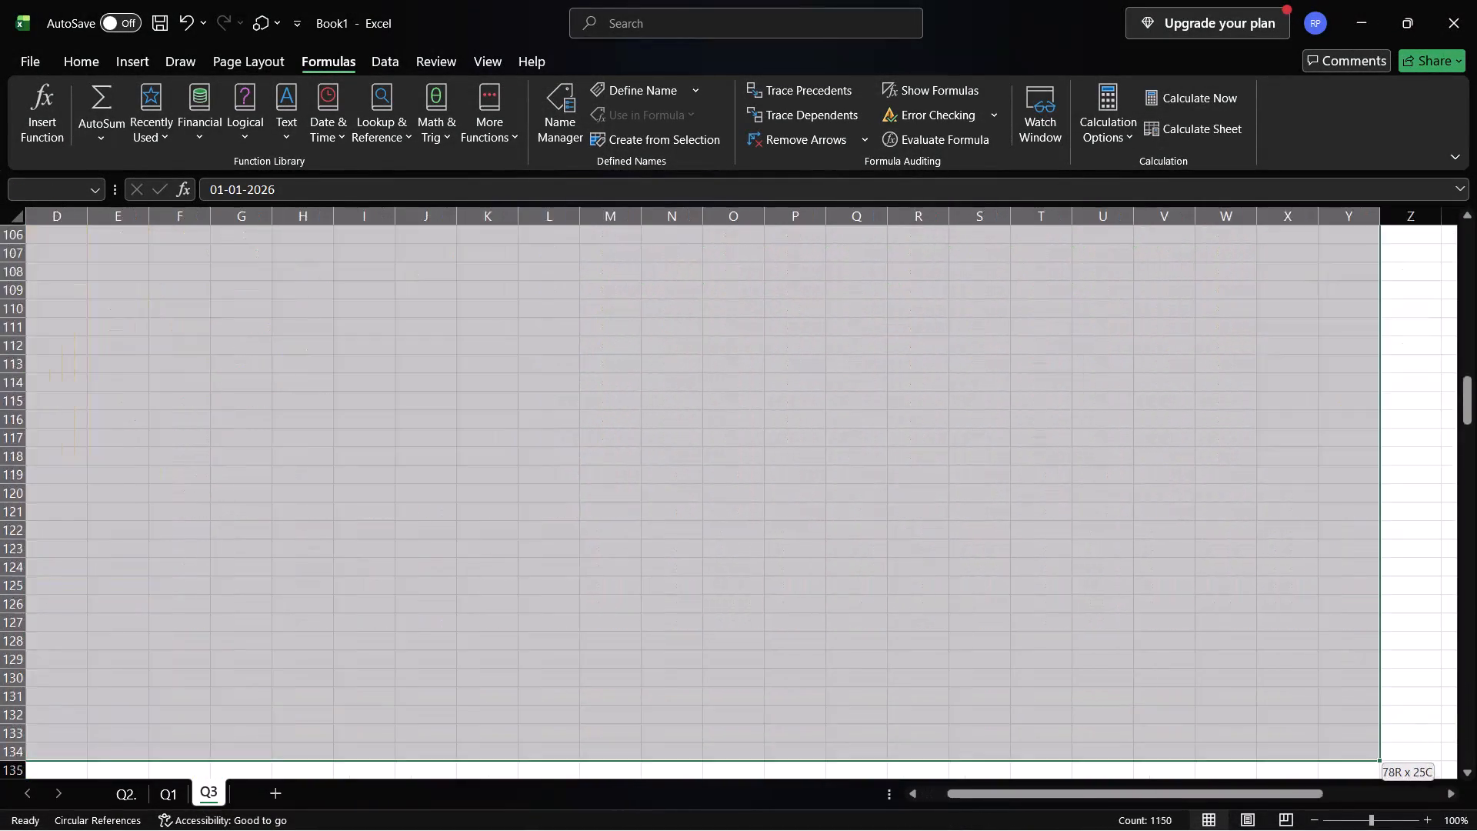
drag(1476, 830, 1472, 820)
key(ctrl+x)
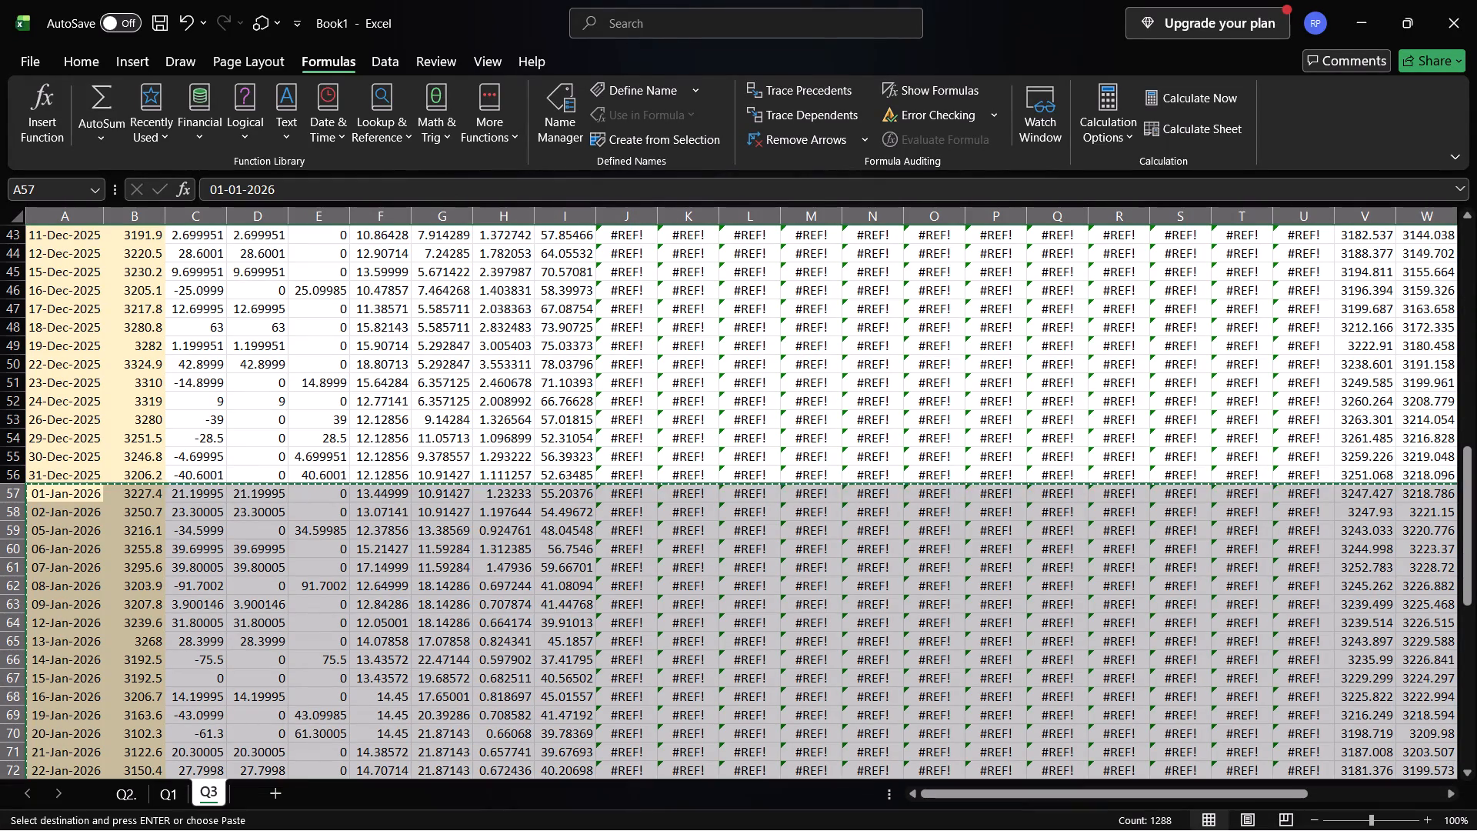
click(277, 793)
click(325, 625)
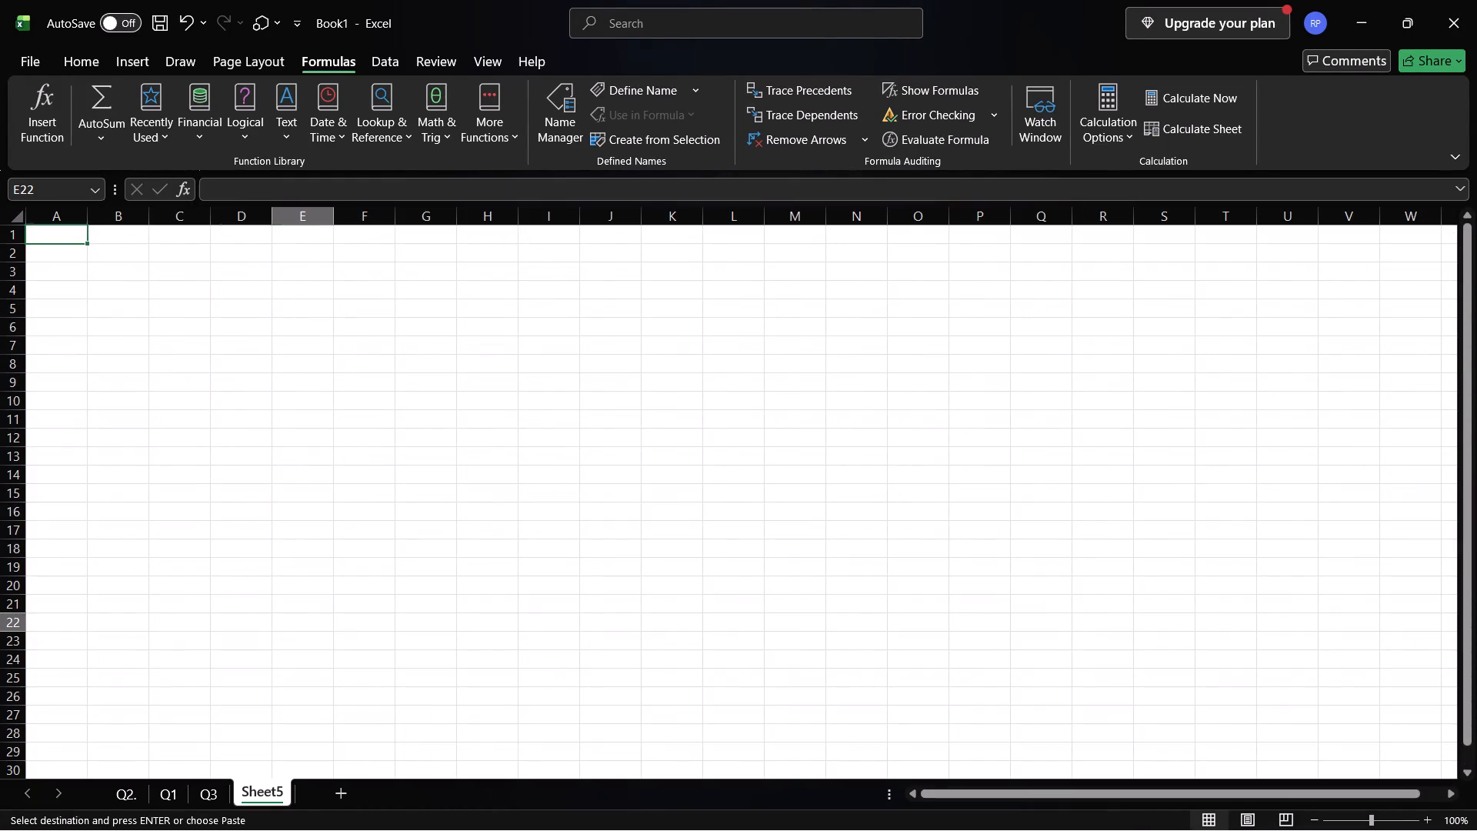
key(ctrl+v)
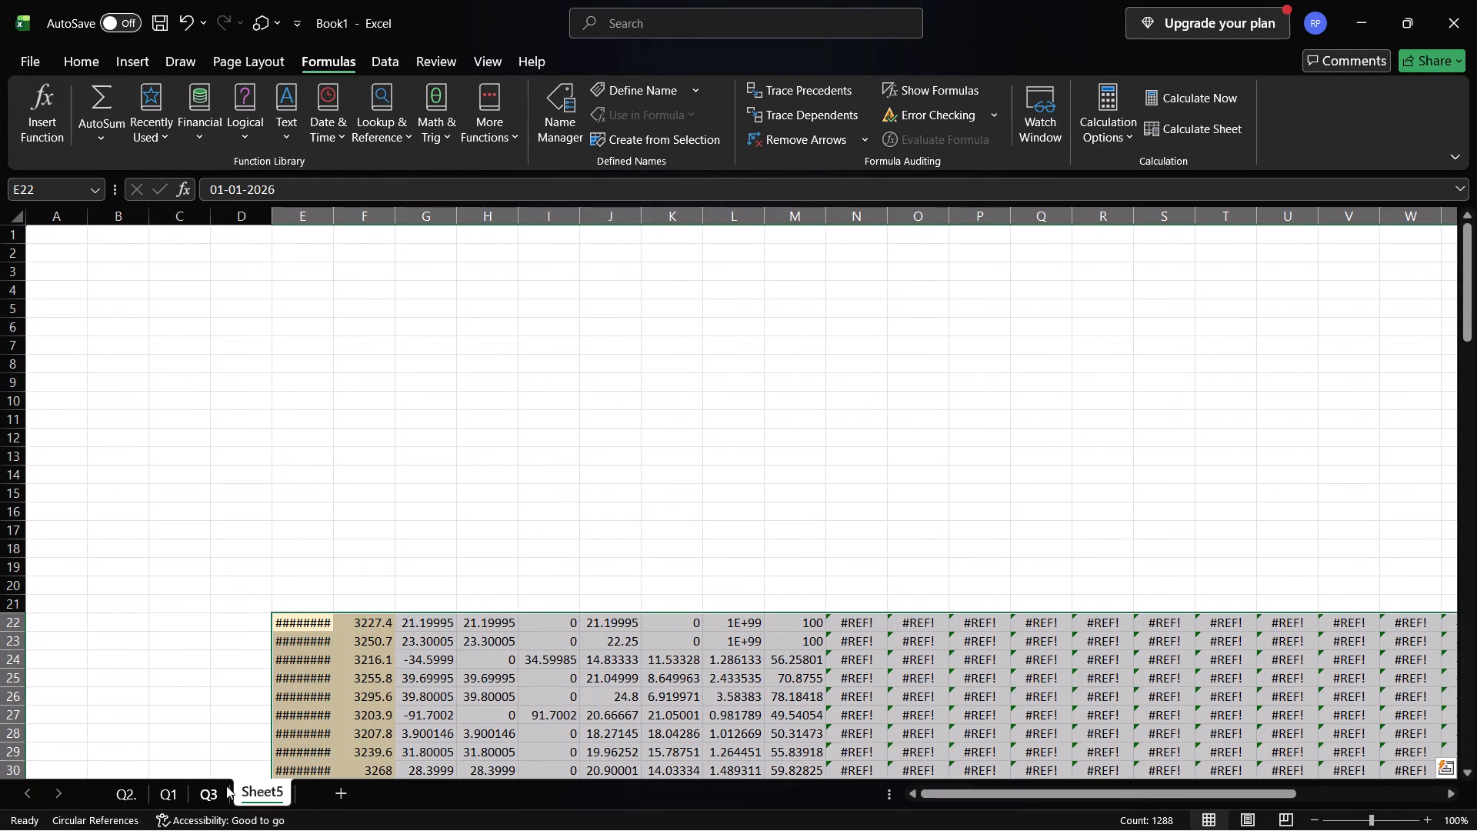
Return to sheet Q3 and, with the block A2:T100 selected, clear the date in cell A2.
click(223, 789)
scroll(194, 521, up, 1)
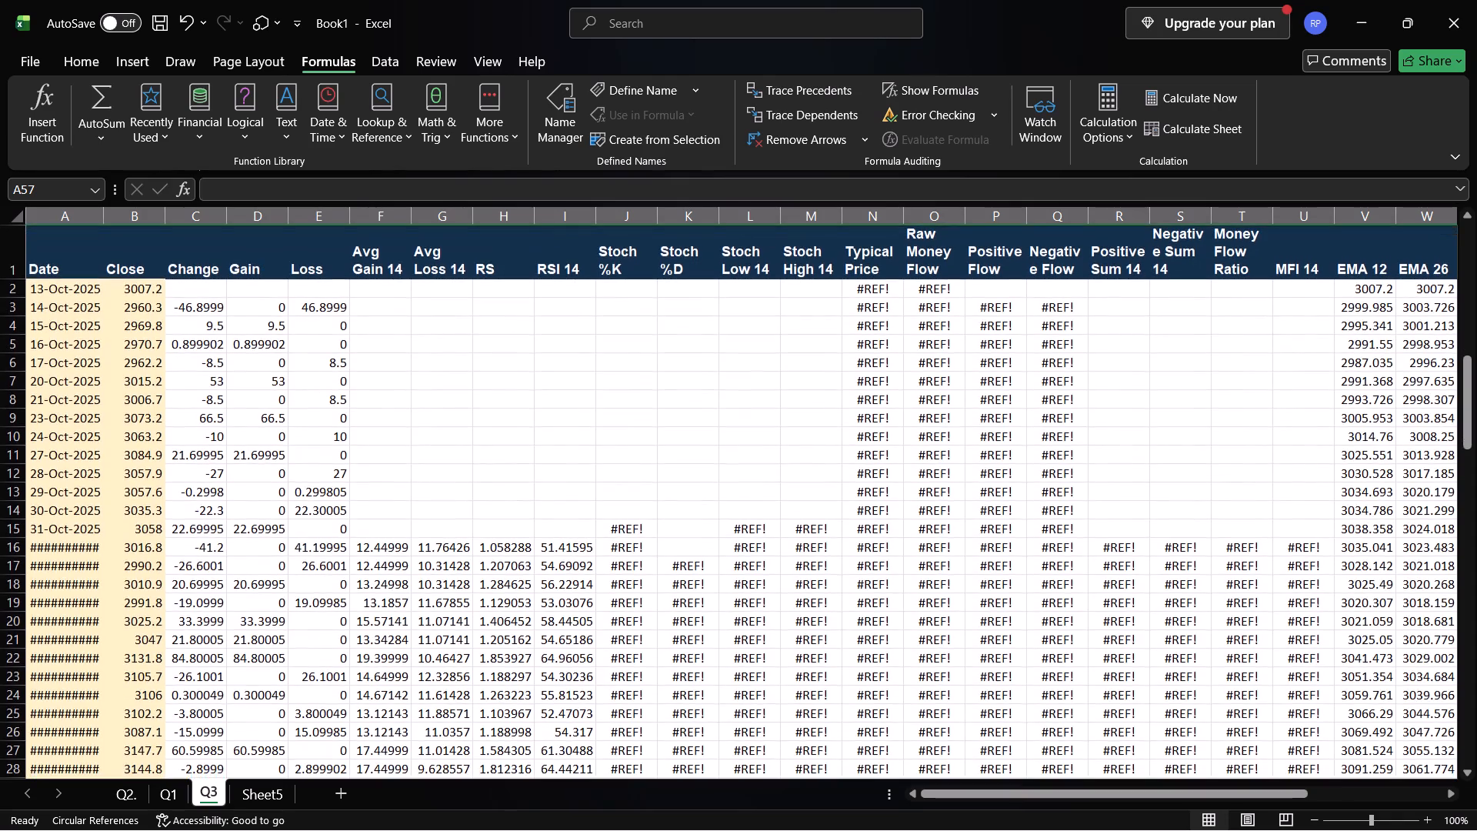
click(48, 290)
drag(48, 290, 486, 725)
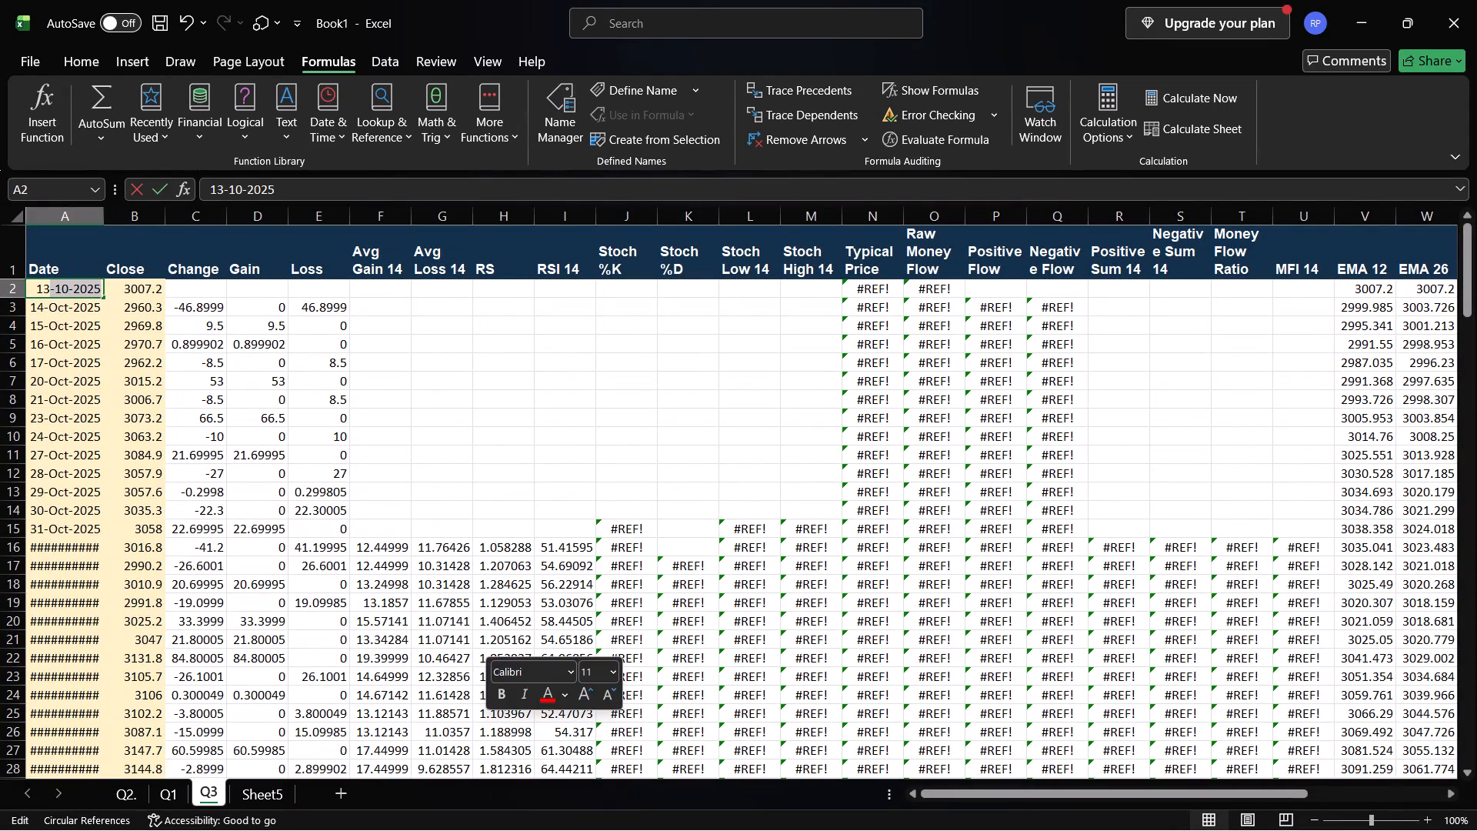
click(247, 516)
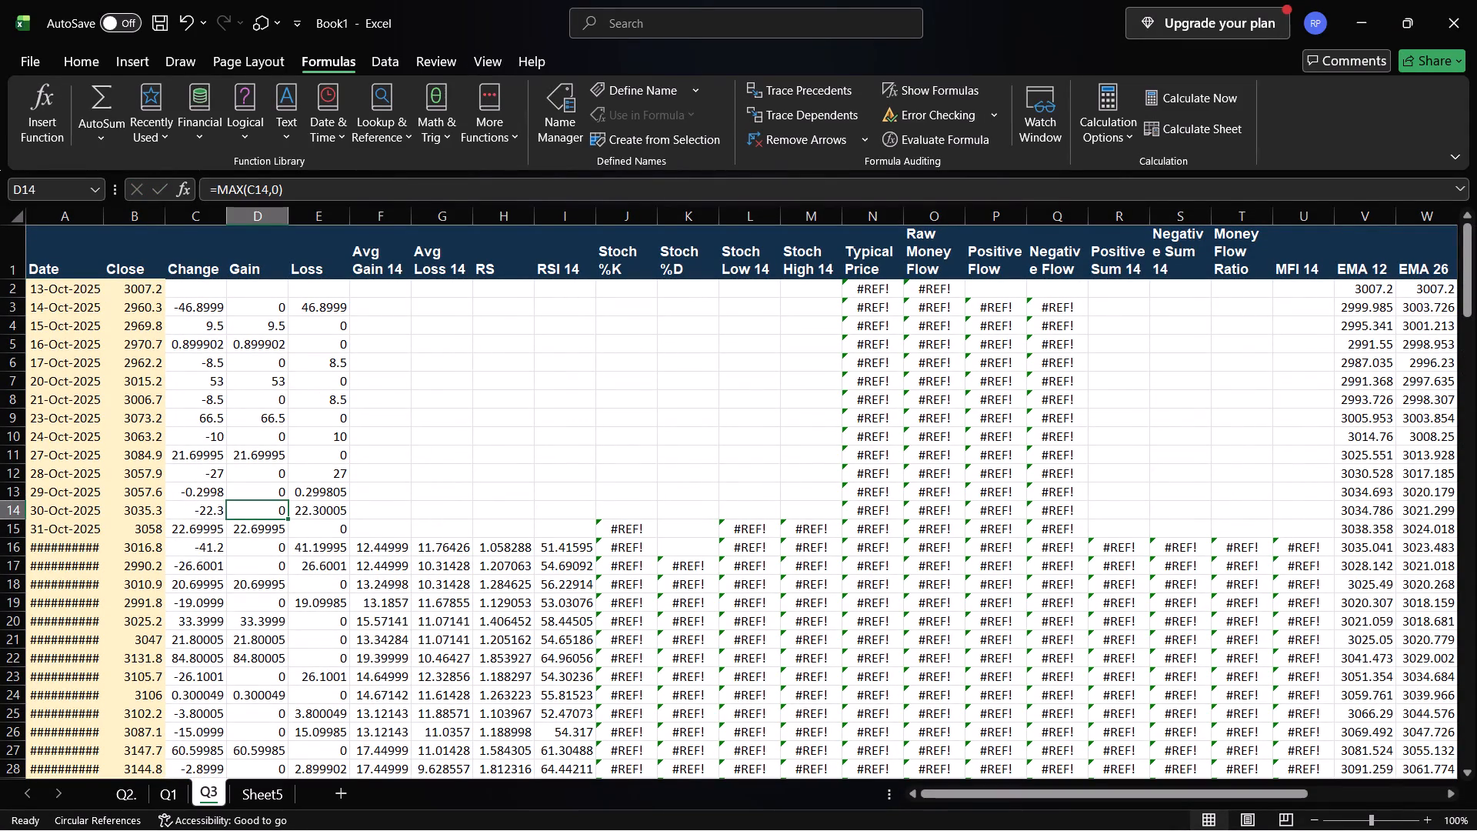
click(65, 292)
drag(65, 292, 1198, 830)
scroll(835, 748, right, 2)
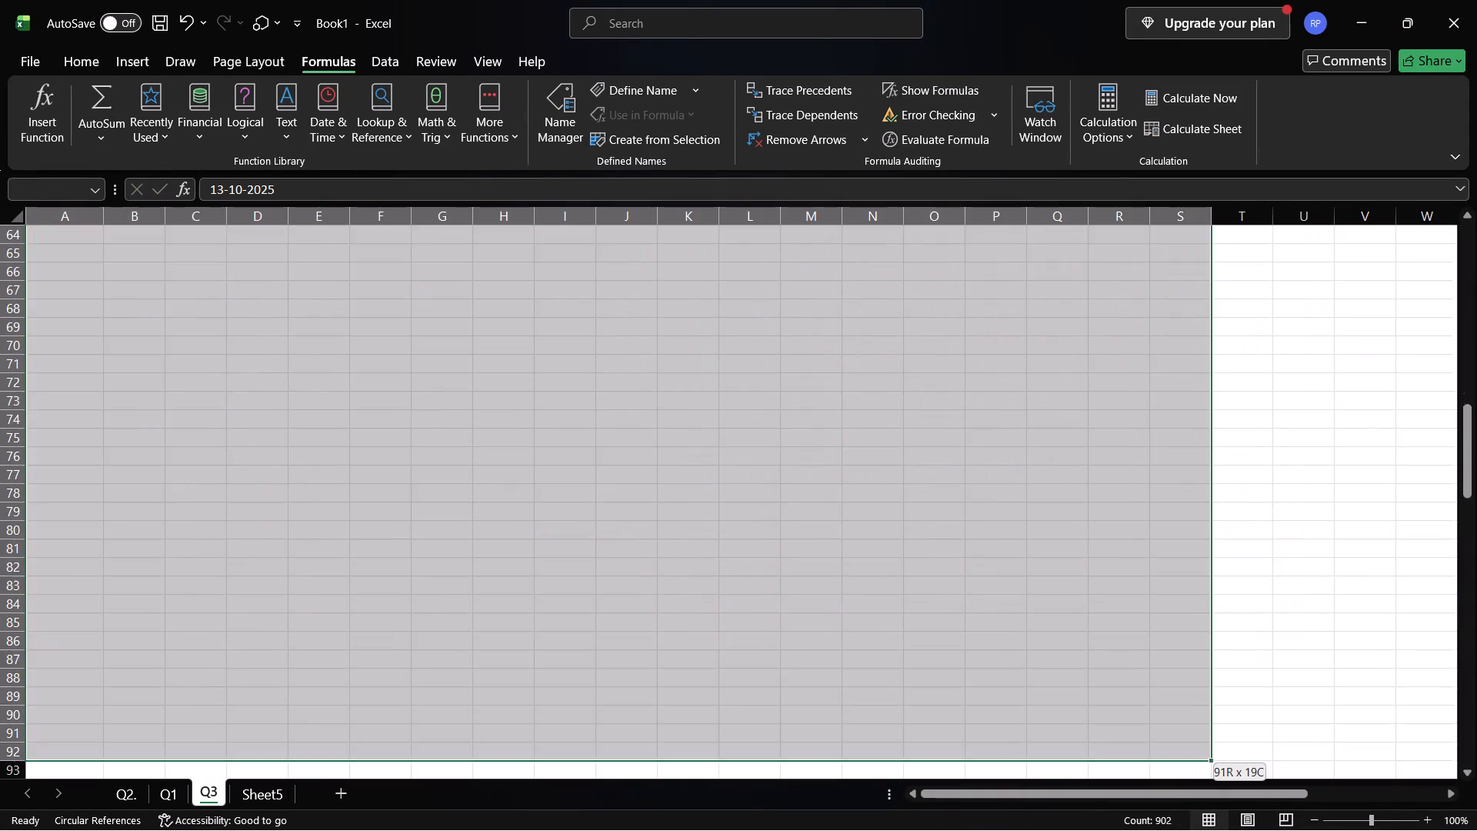
drag(1198, 830, 1263, 720)
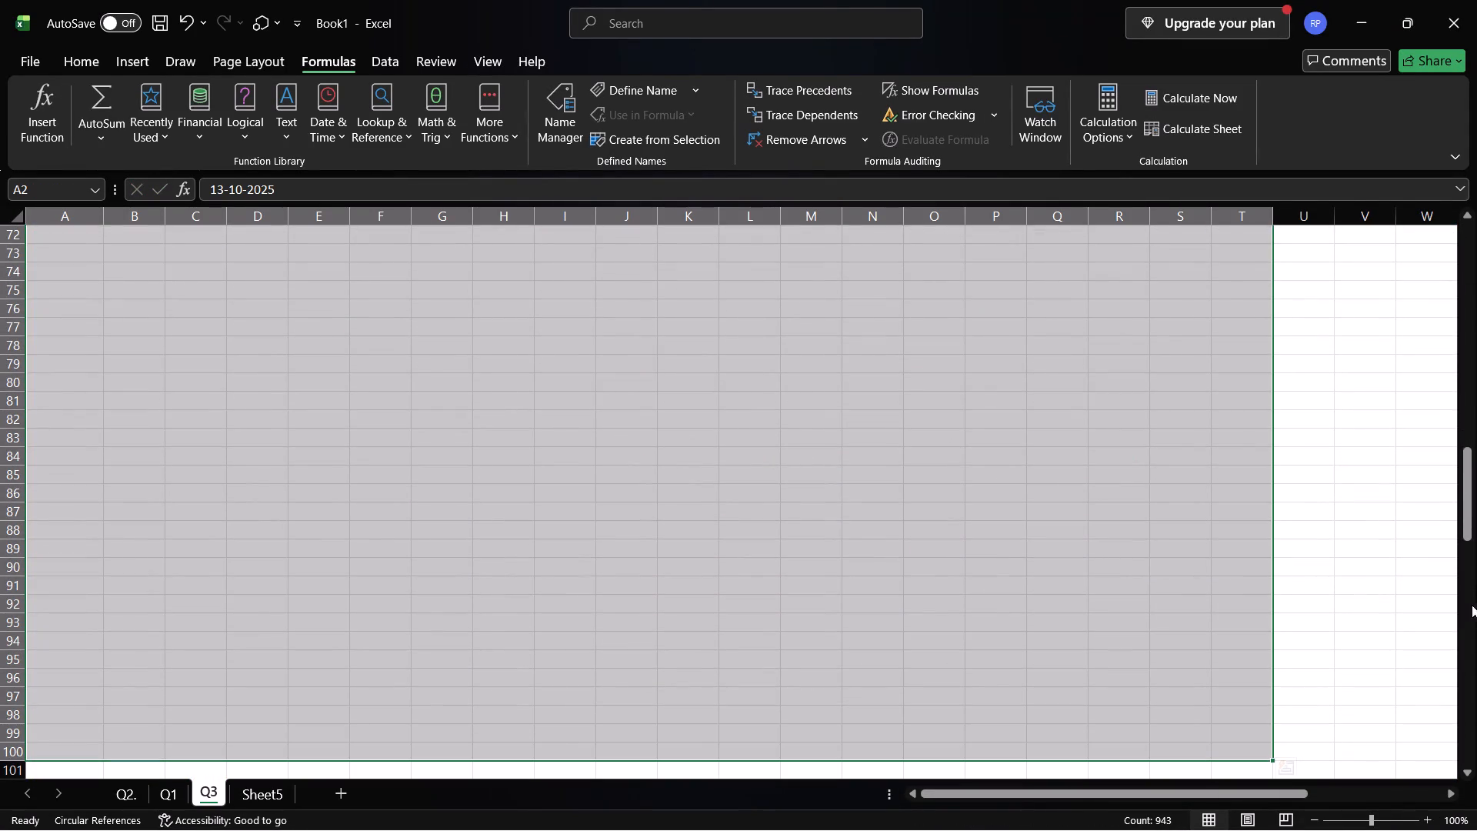
key(BackSpace)
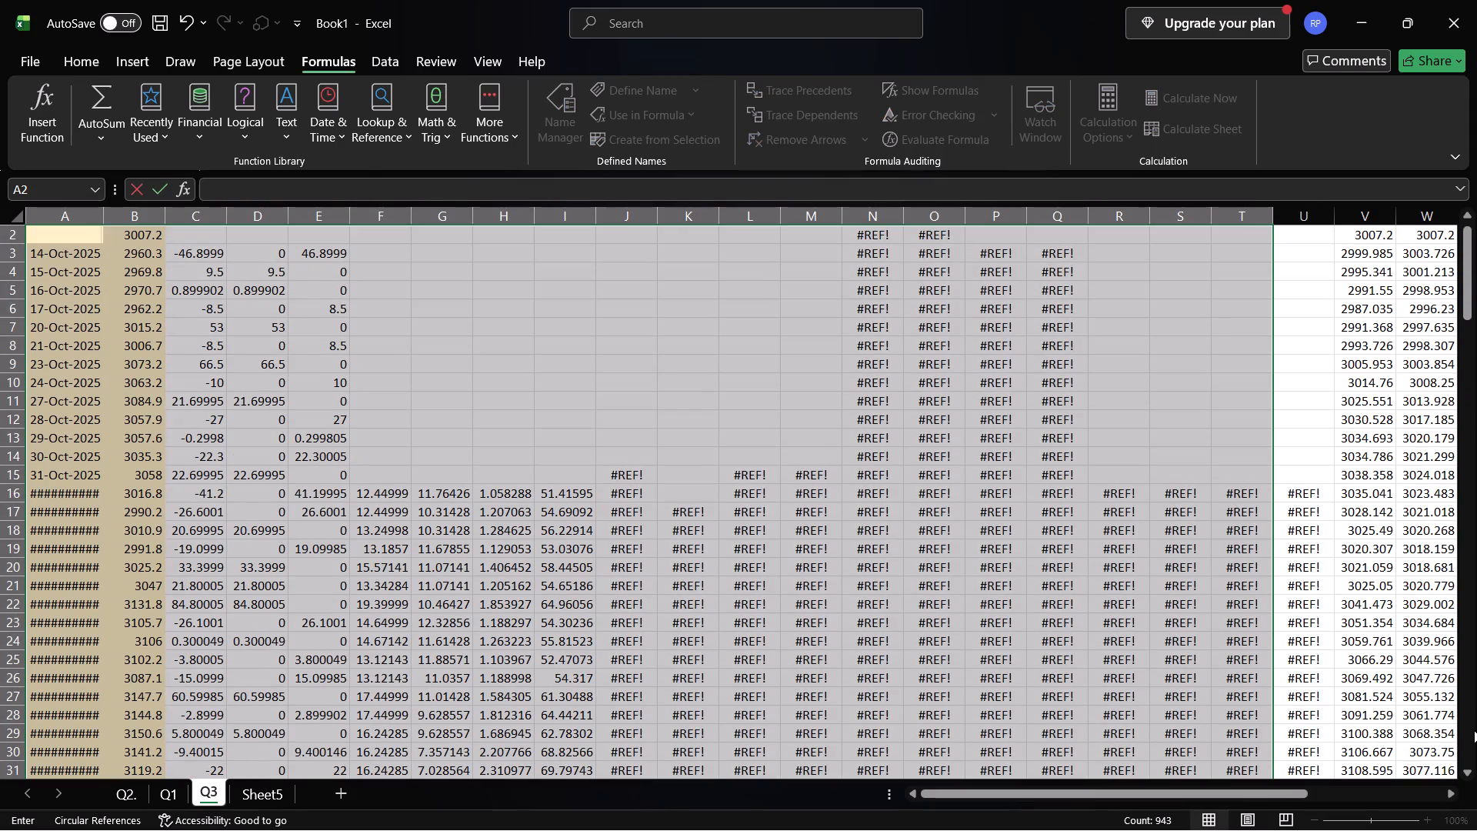
click(1194, 707)
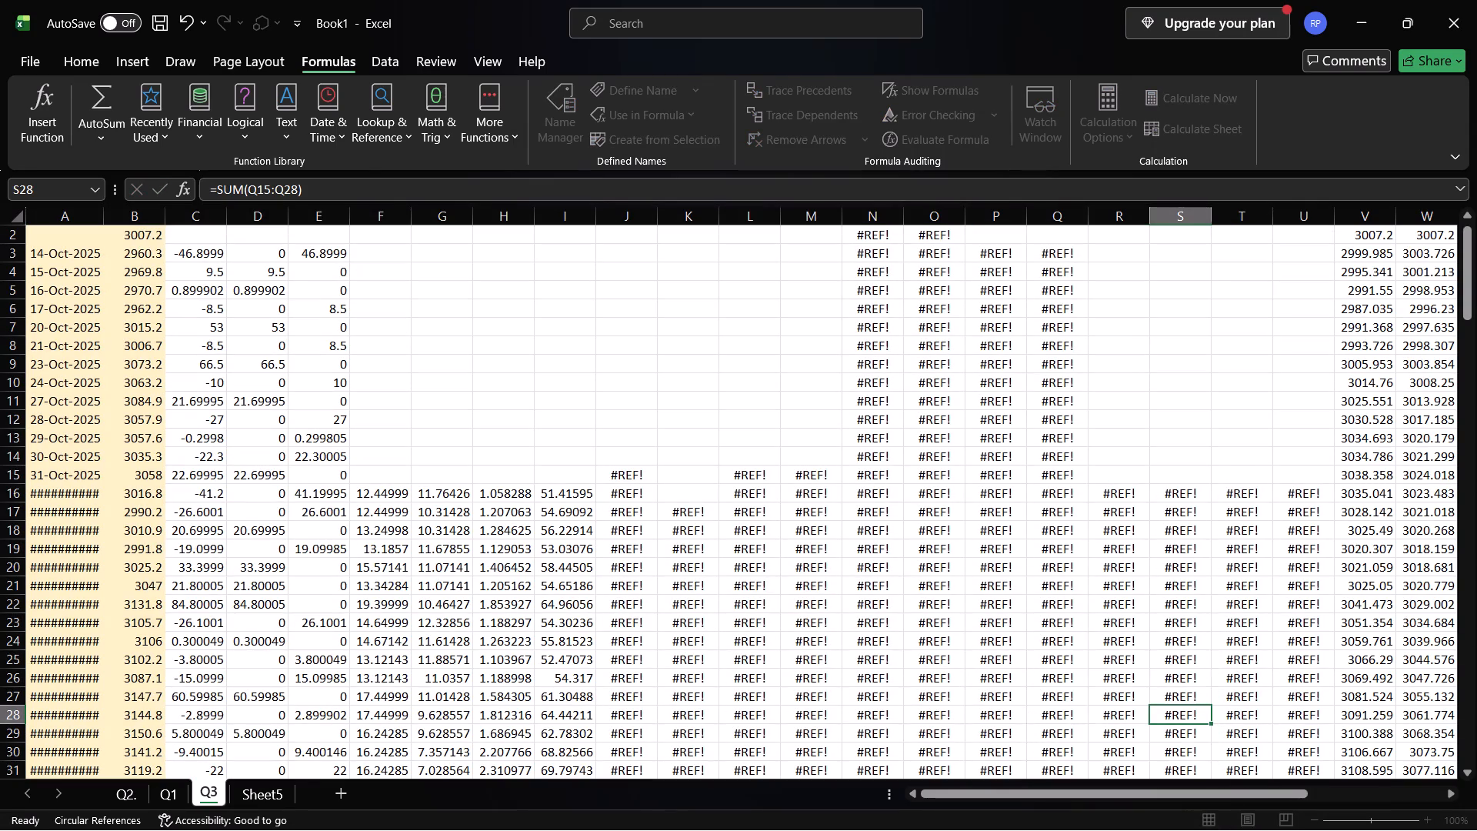
Check the top of sheet Q3, look over sheets Q1 and Q2, and return to the top of Q3.
scroll(58, 232, up, 1)
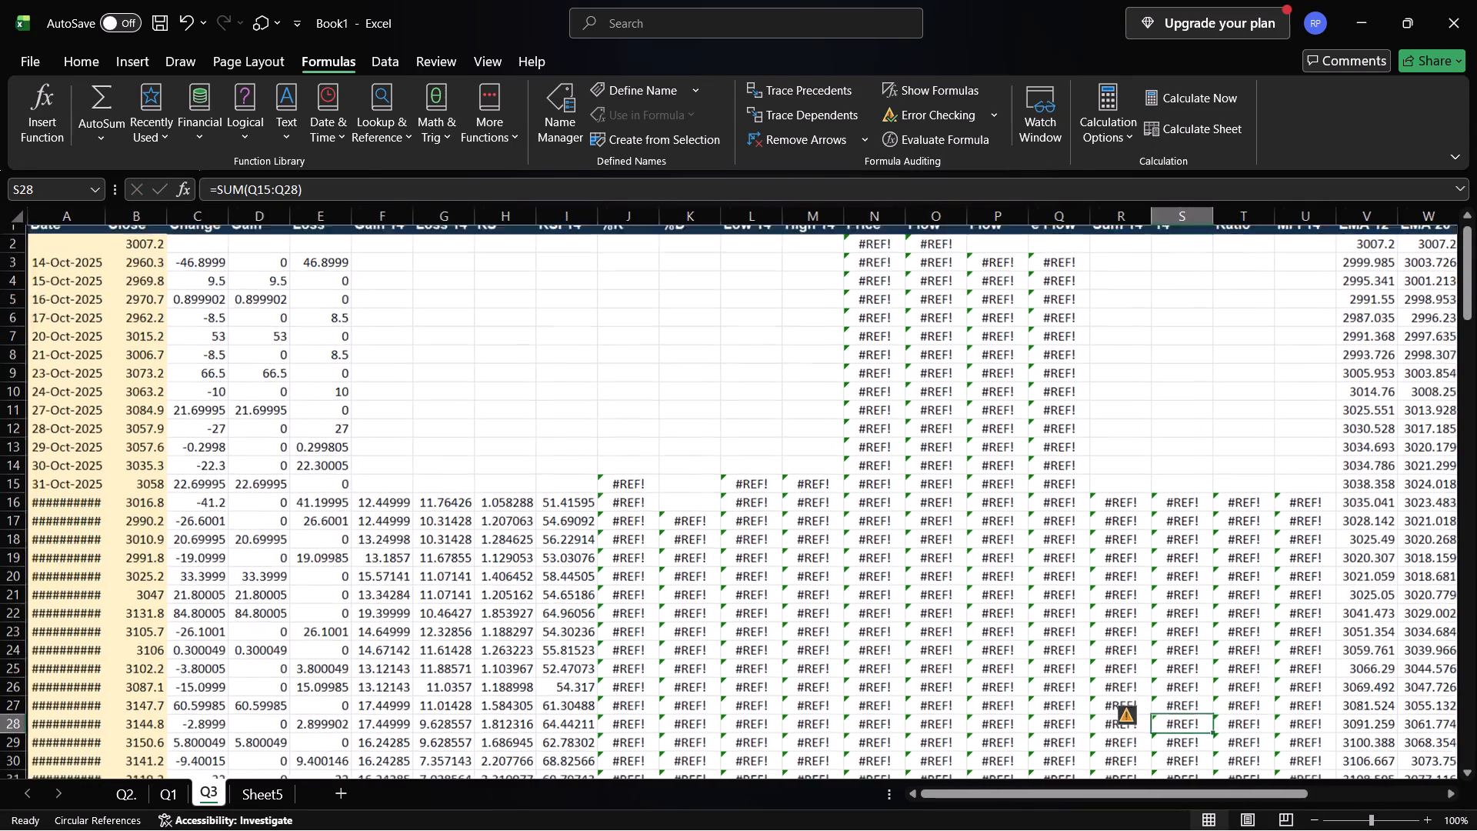
scroll(58, 232, up, 1)
click(175, 790)
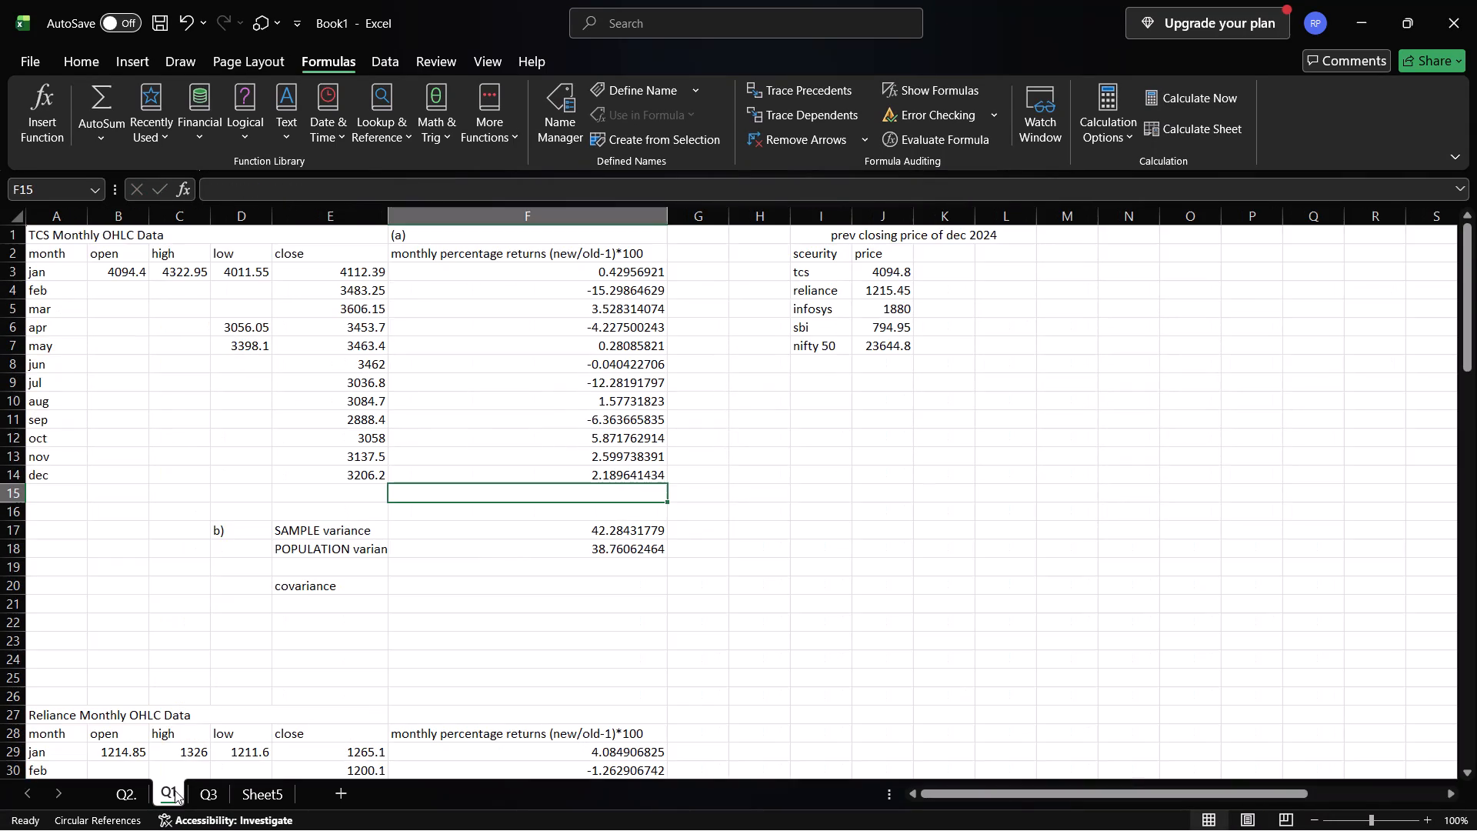
click(345, 544)
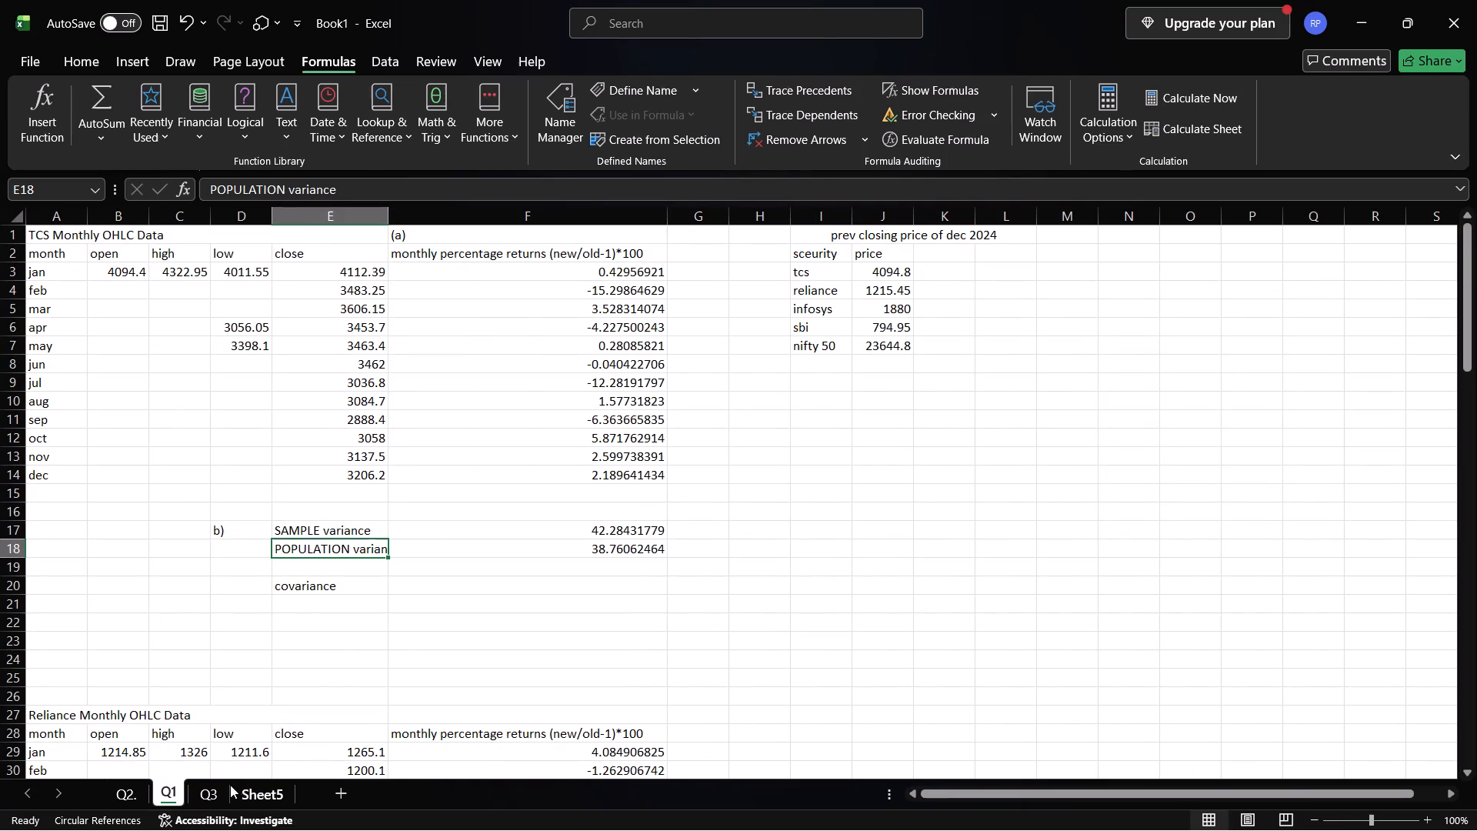
click(138, 797)
click(161, 793)
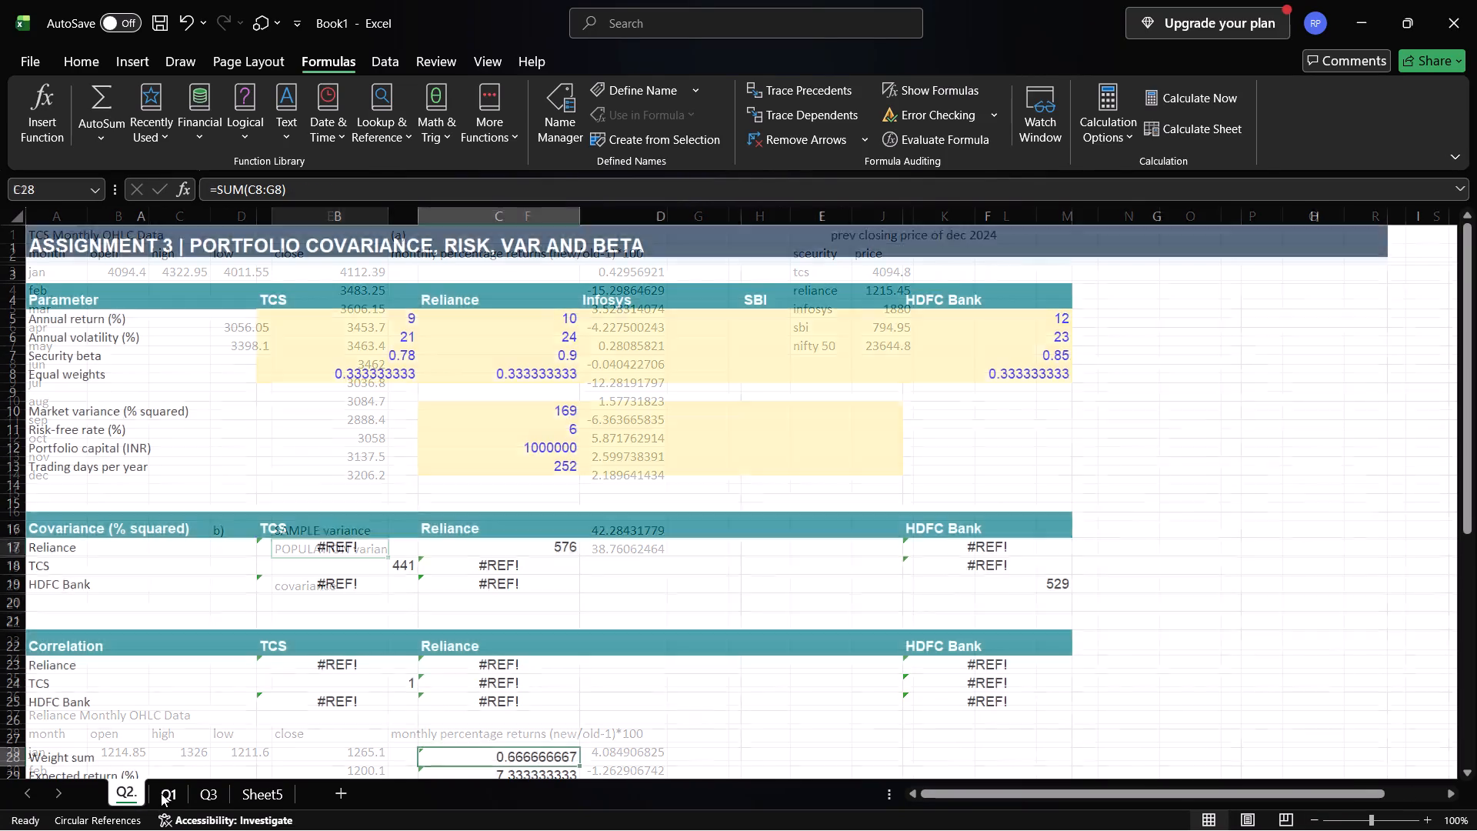
click(214, 796)
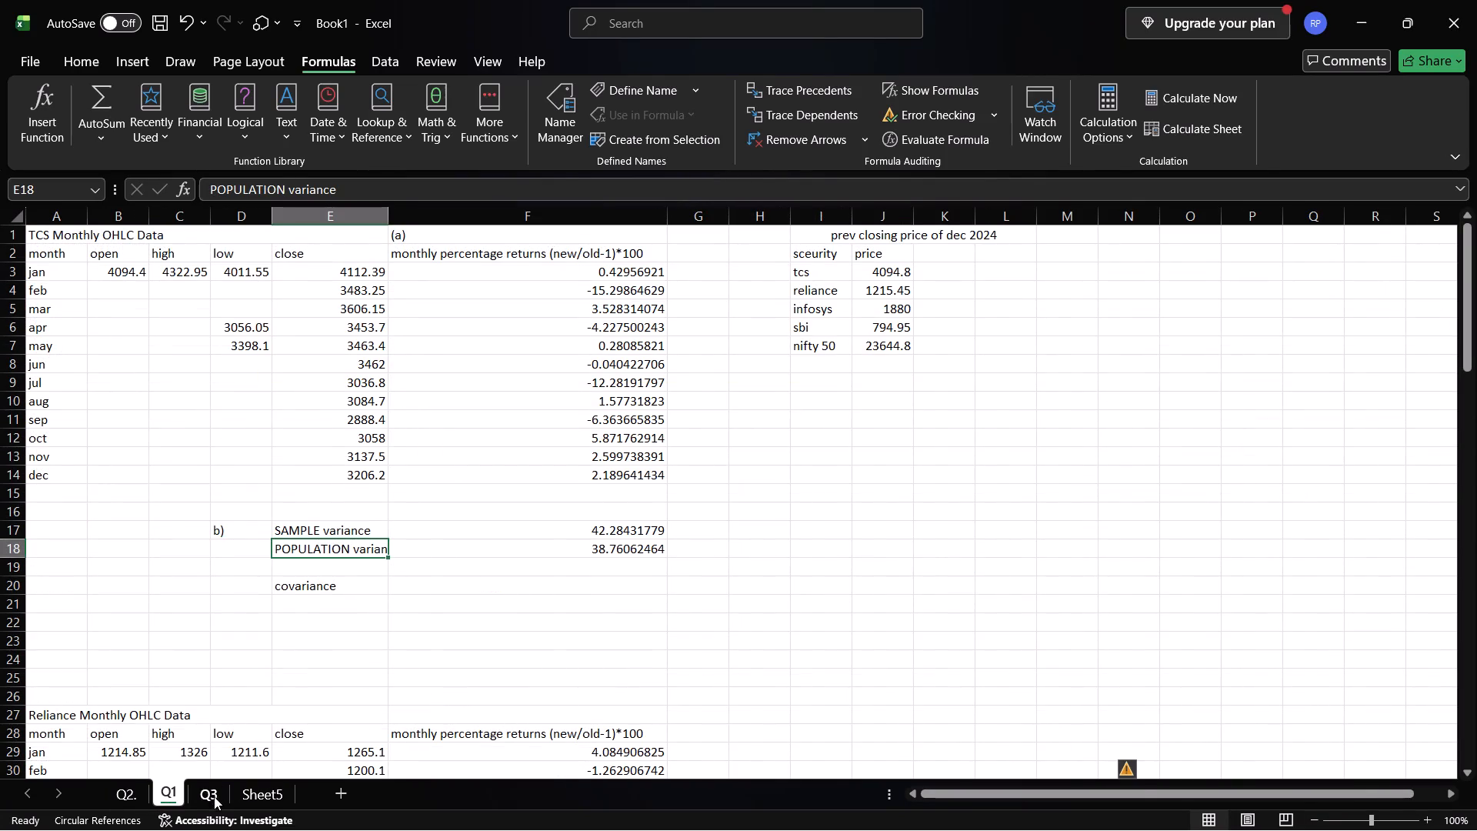
scroll(225, 454, up, 2)
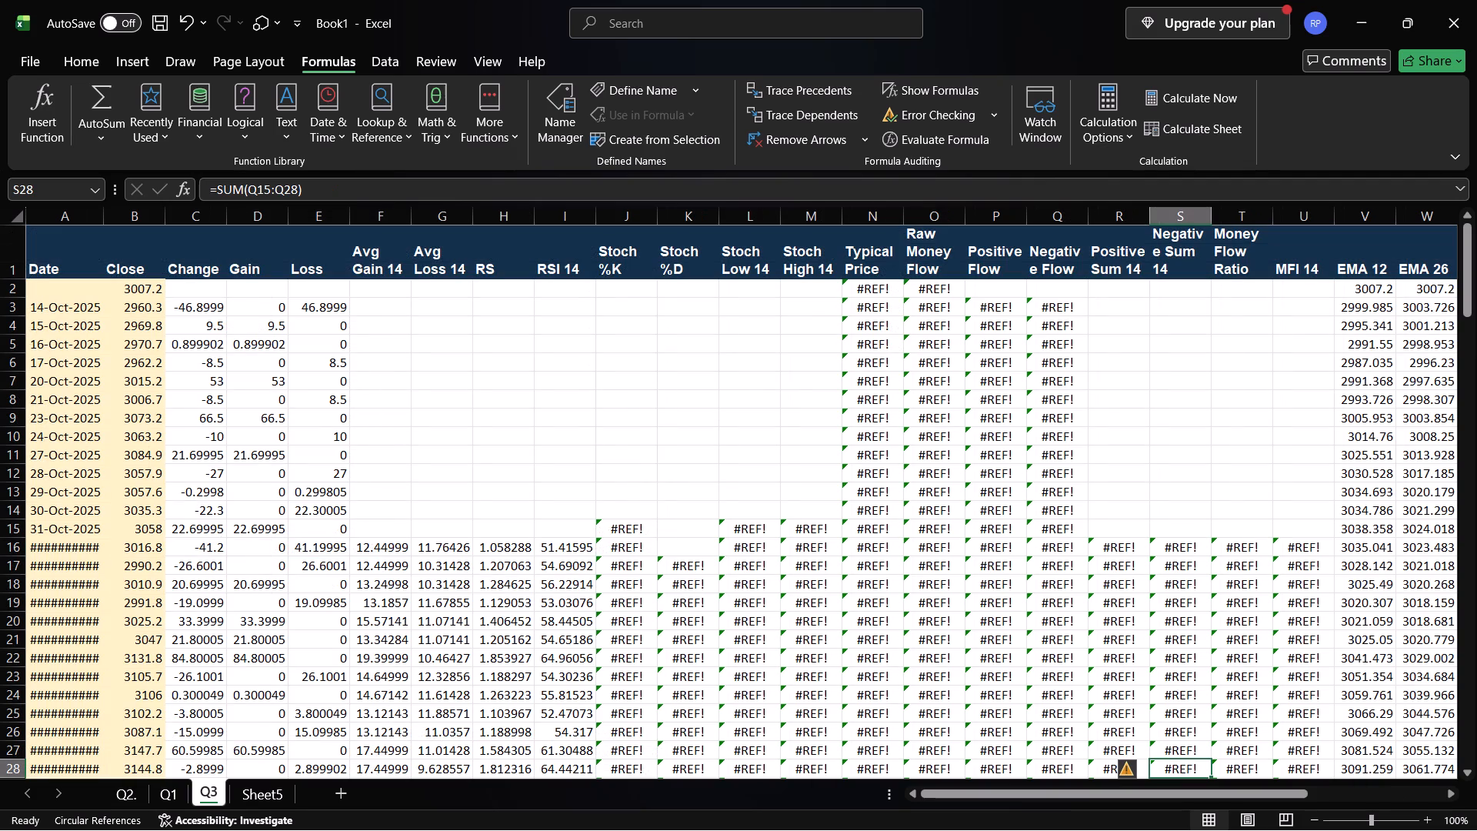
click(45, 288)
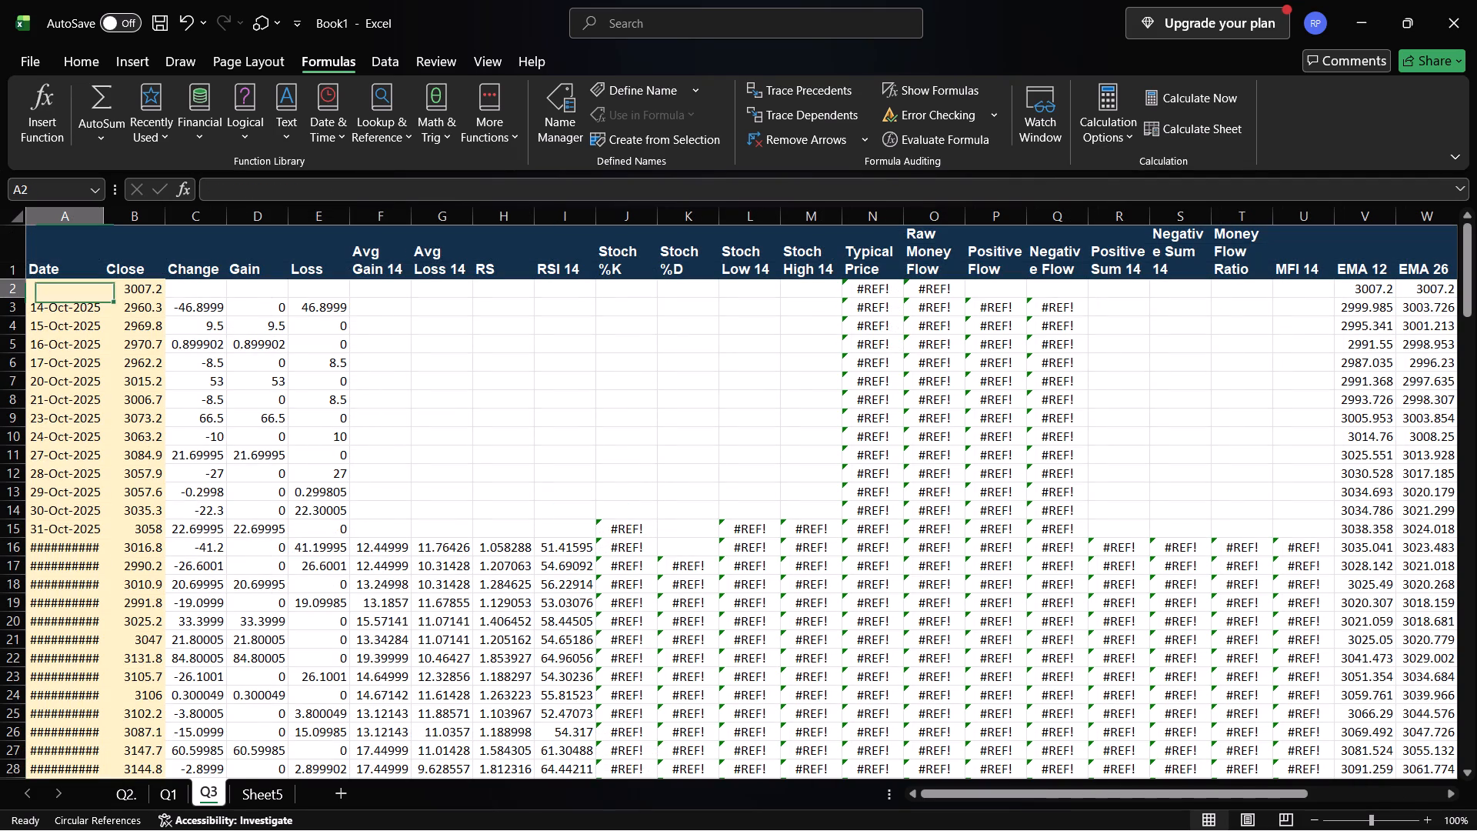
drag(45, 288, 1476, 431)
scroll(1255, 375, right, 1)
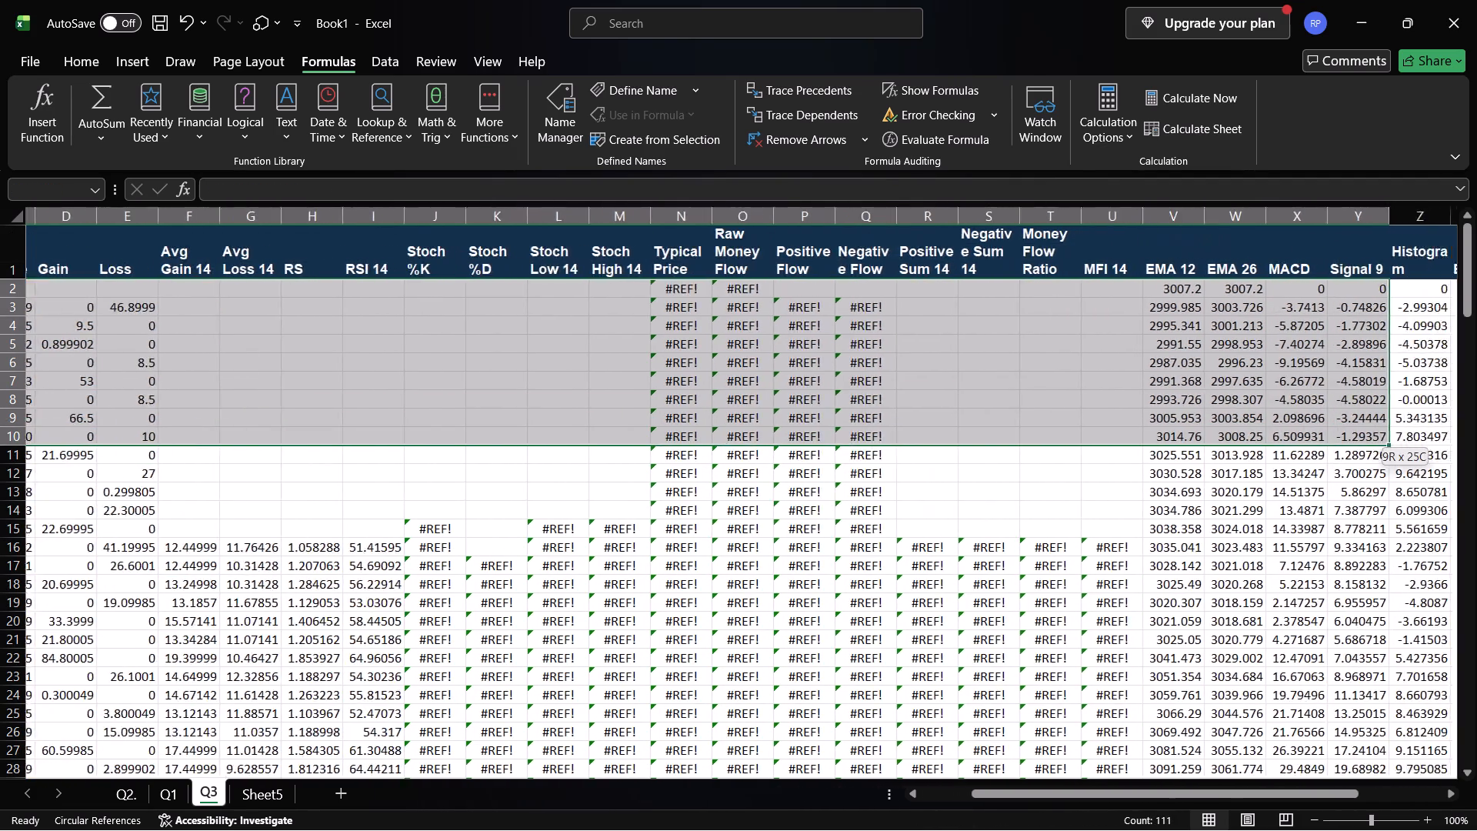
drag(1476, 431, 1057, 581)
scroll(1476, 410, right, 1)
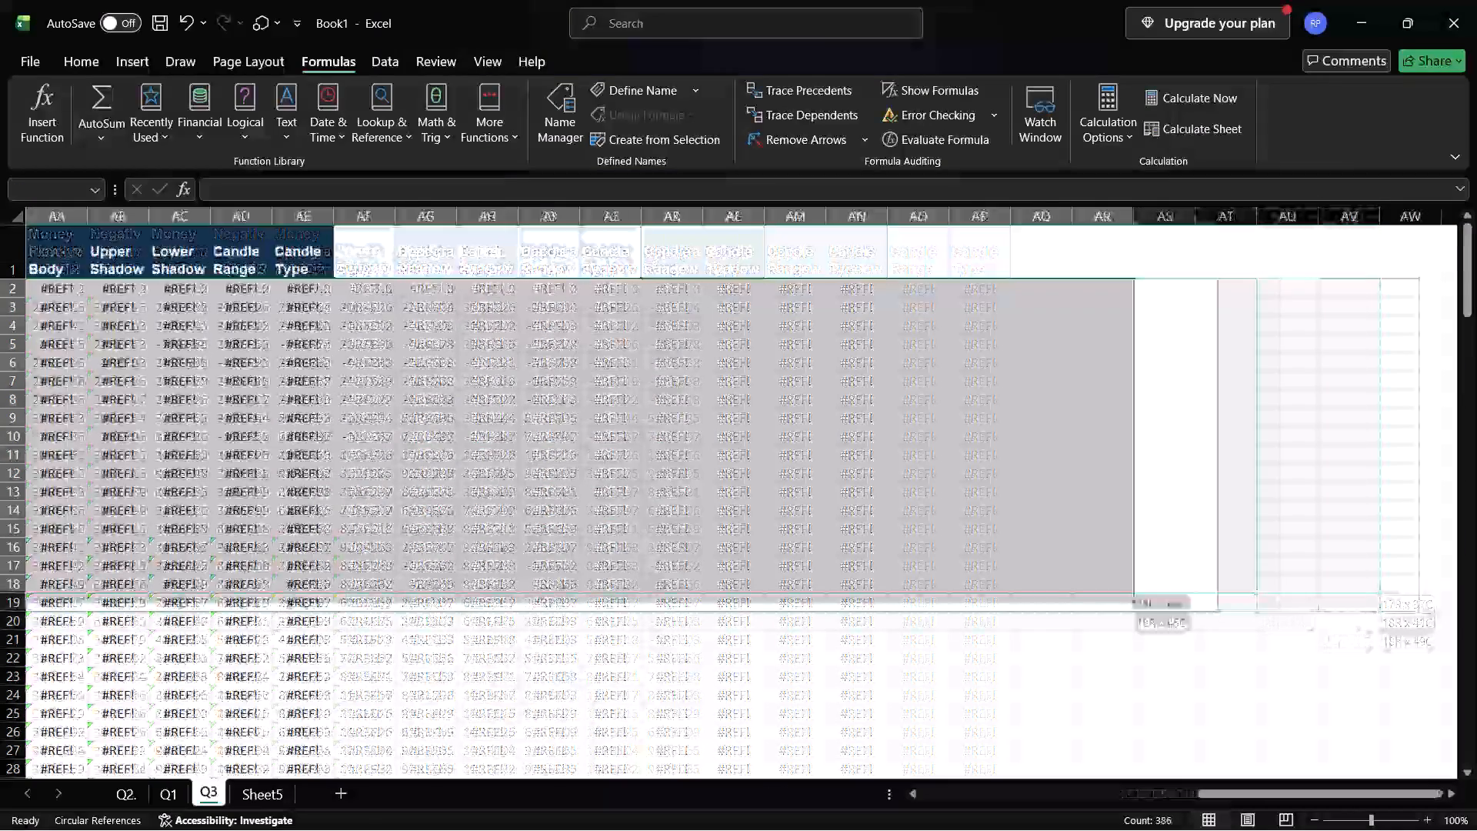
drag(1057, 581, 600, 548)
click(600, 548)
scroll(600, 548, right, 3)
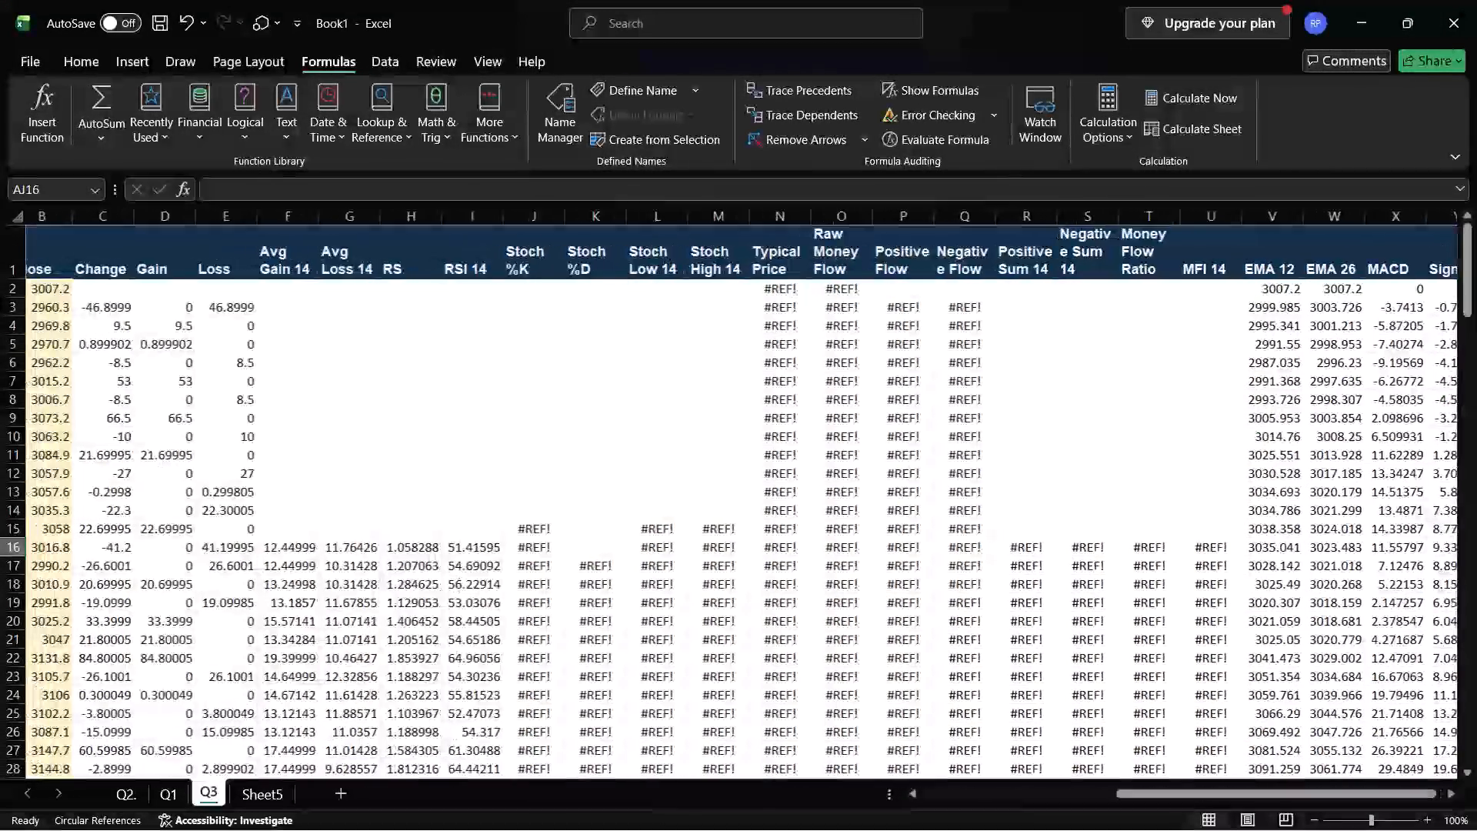
Cut the sheet Q3 block from the 15-Oct-2025 row (A4) down through column AF and paste it into a new sheet at A1.
scroll(372, 494, down, 1)
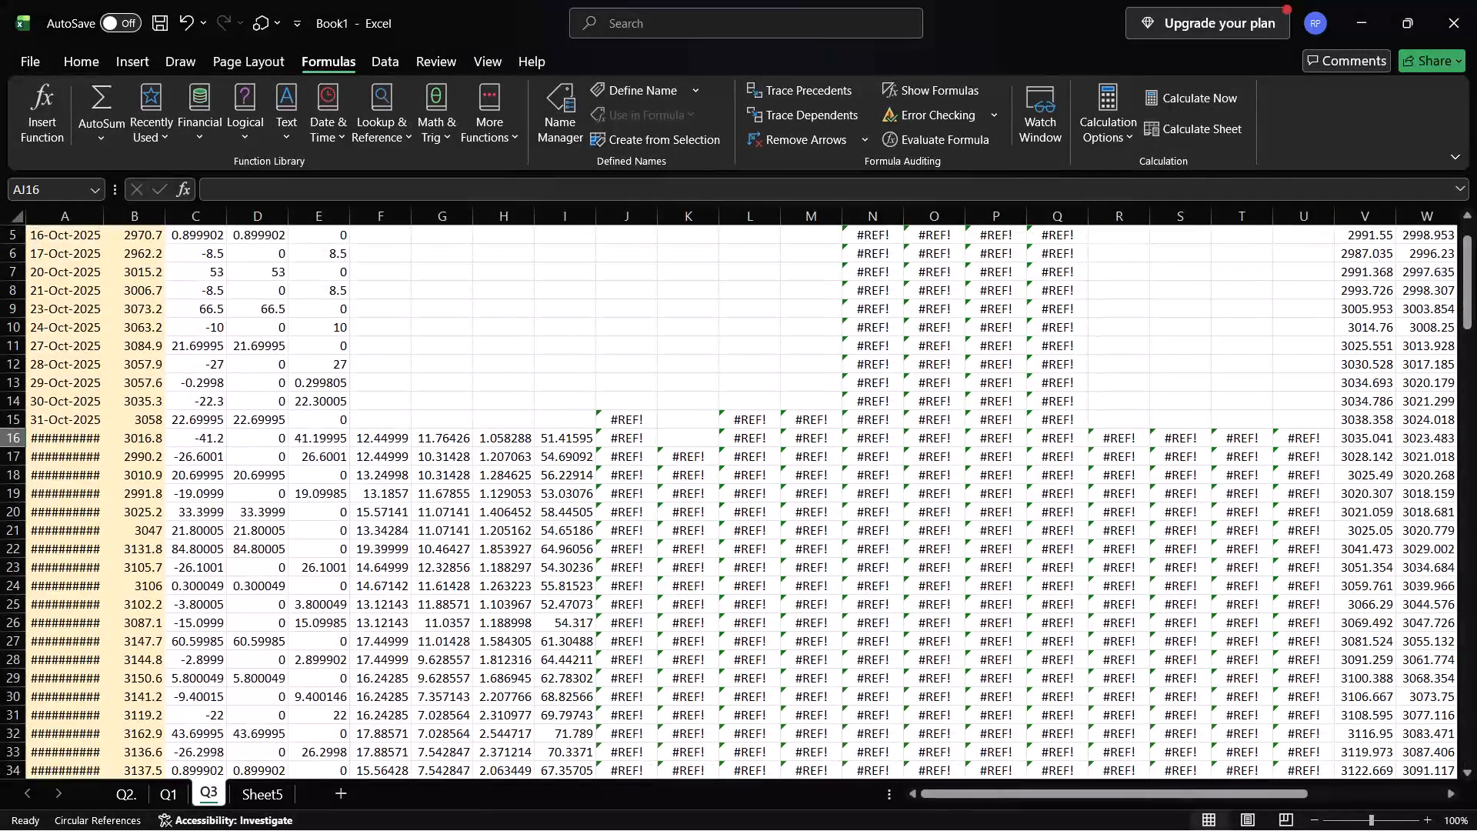
scroll(229, 461, up, 3)
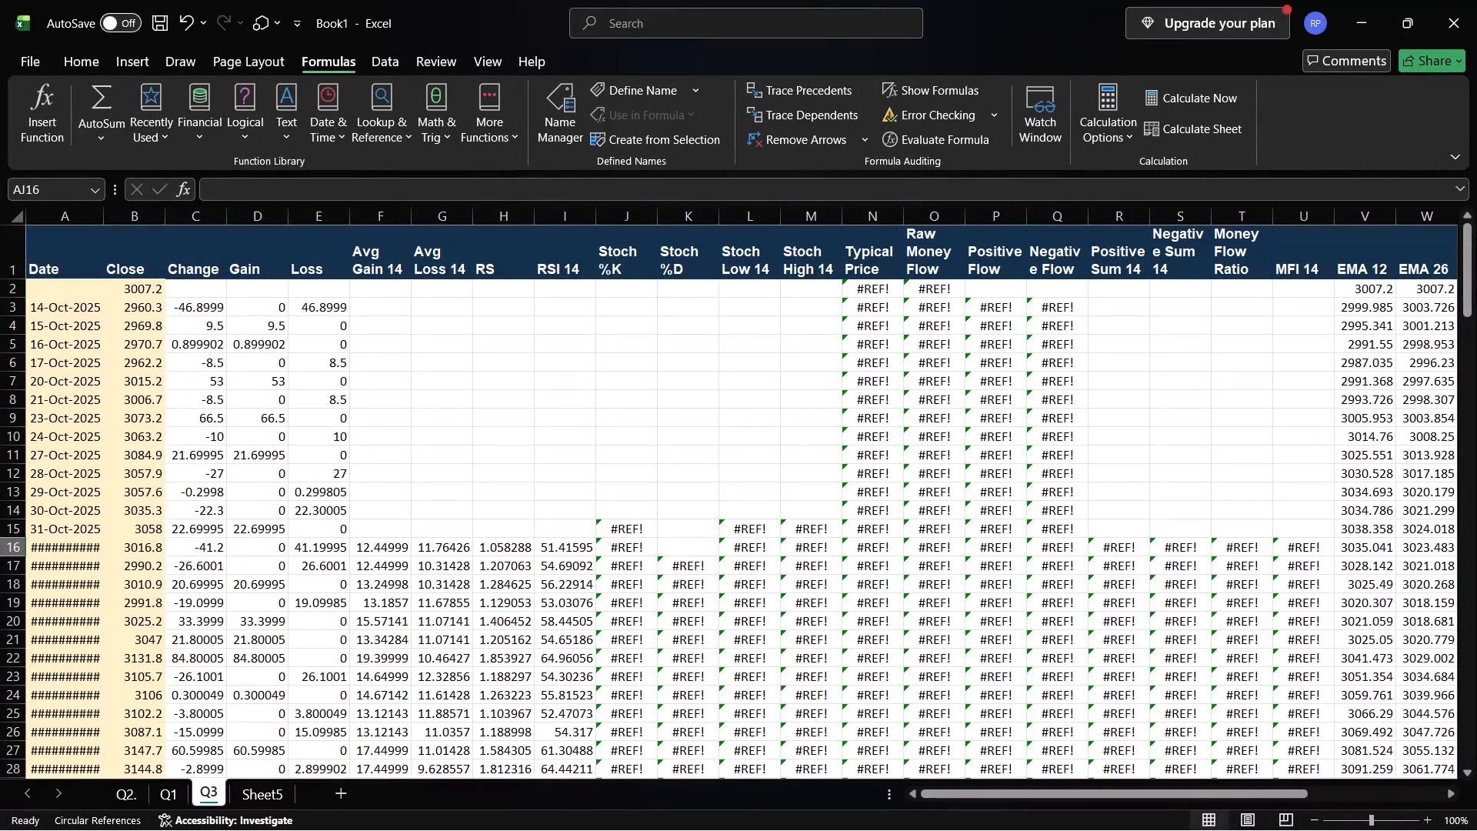
click(44, 325)
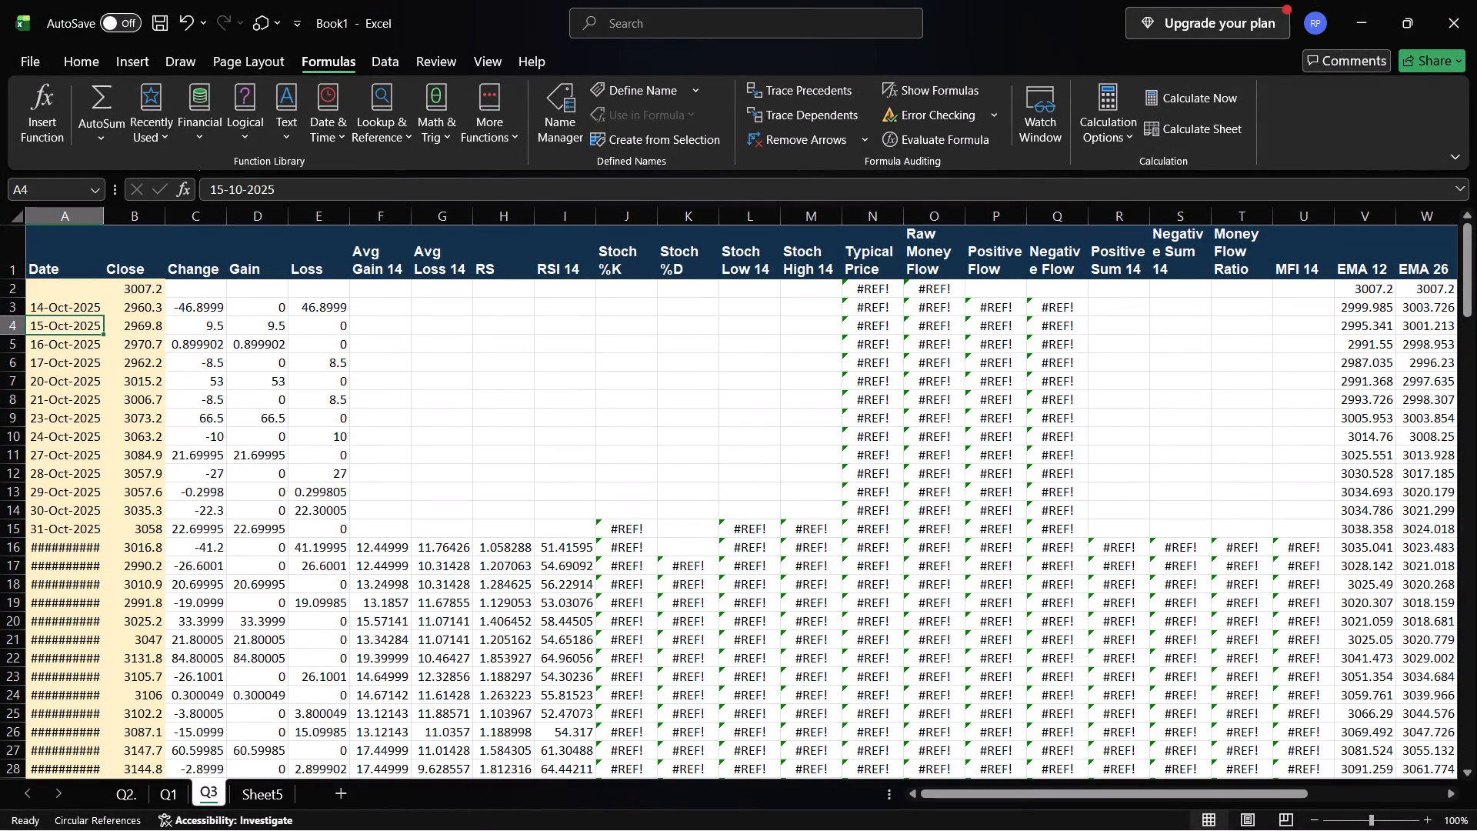
drag(38, 326, 808, 389)
scroll(661, 422, right, 1)
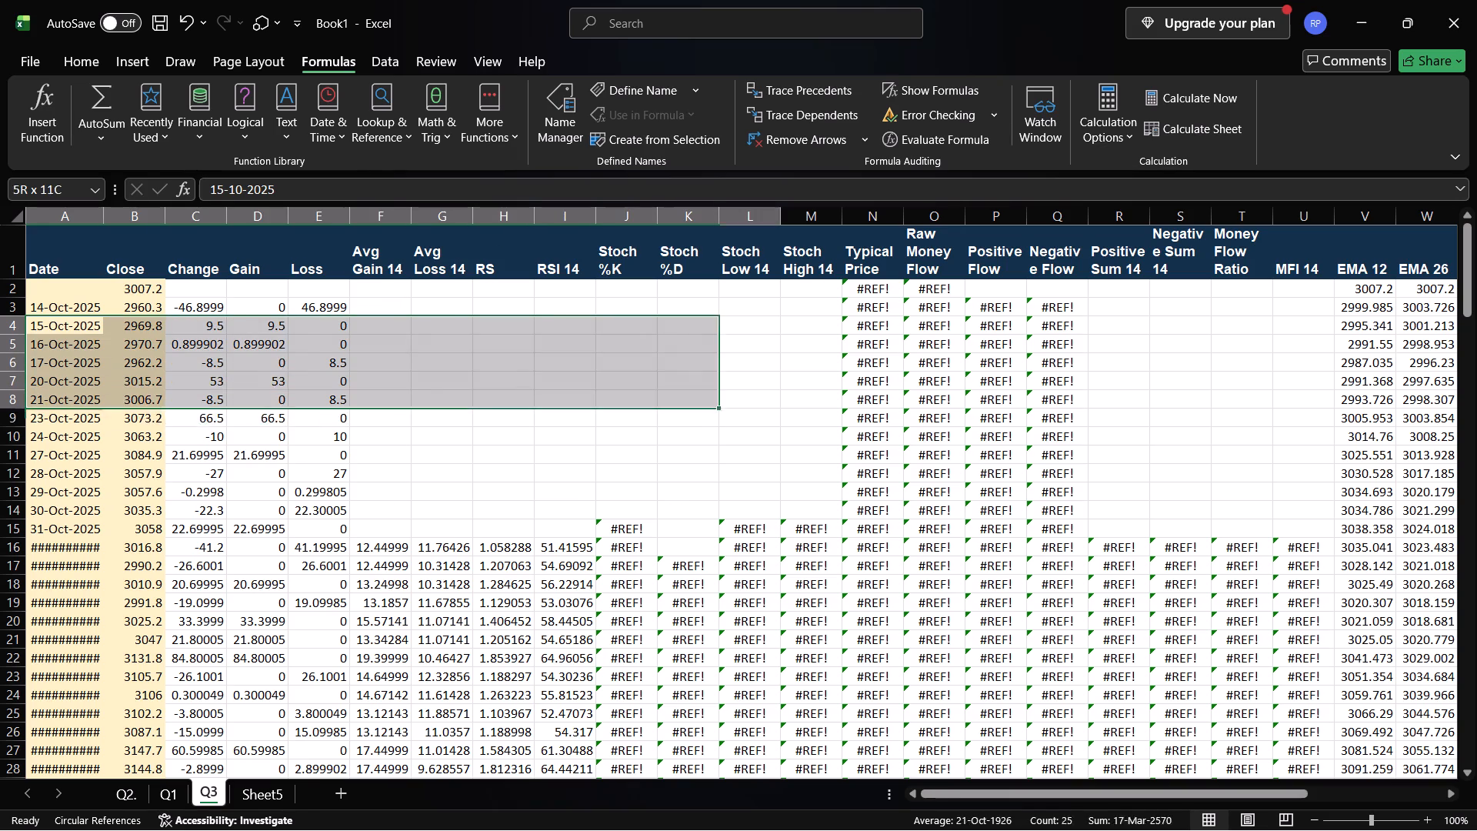
scroll(808, 389, right, 2)
drag(808, 389, 1476, 568)
scroll(1476, 449, right, 1)
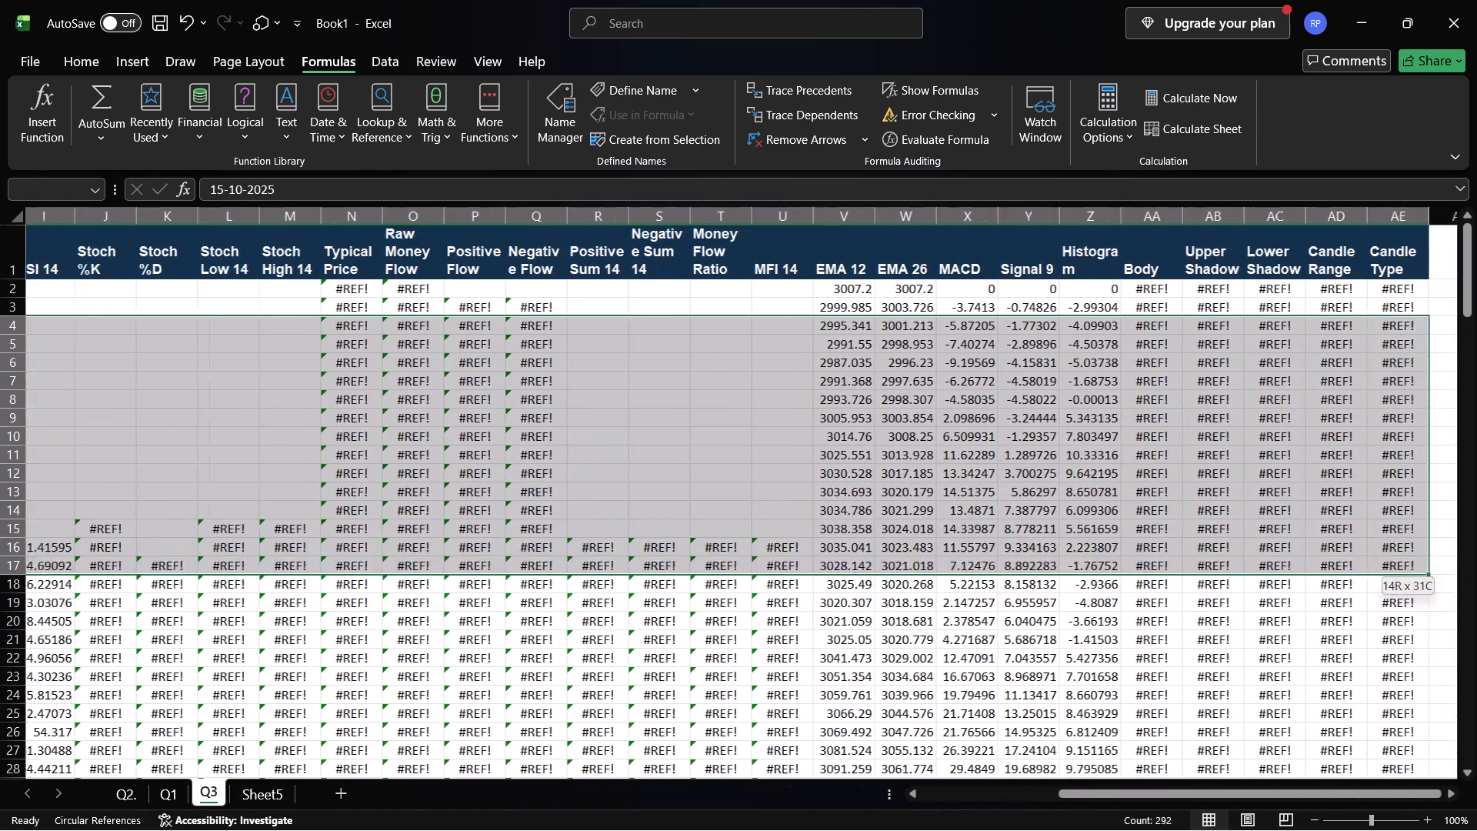
drag(1476, 568, 1313, 830)
scroll(1476, 582, right, 1)
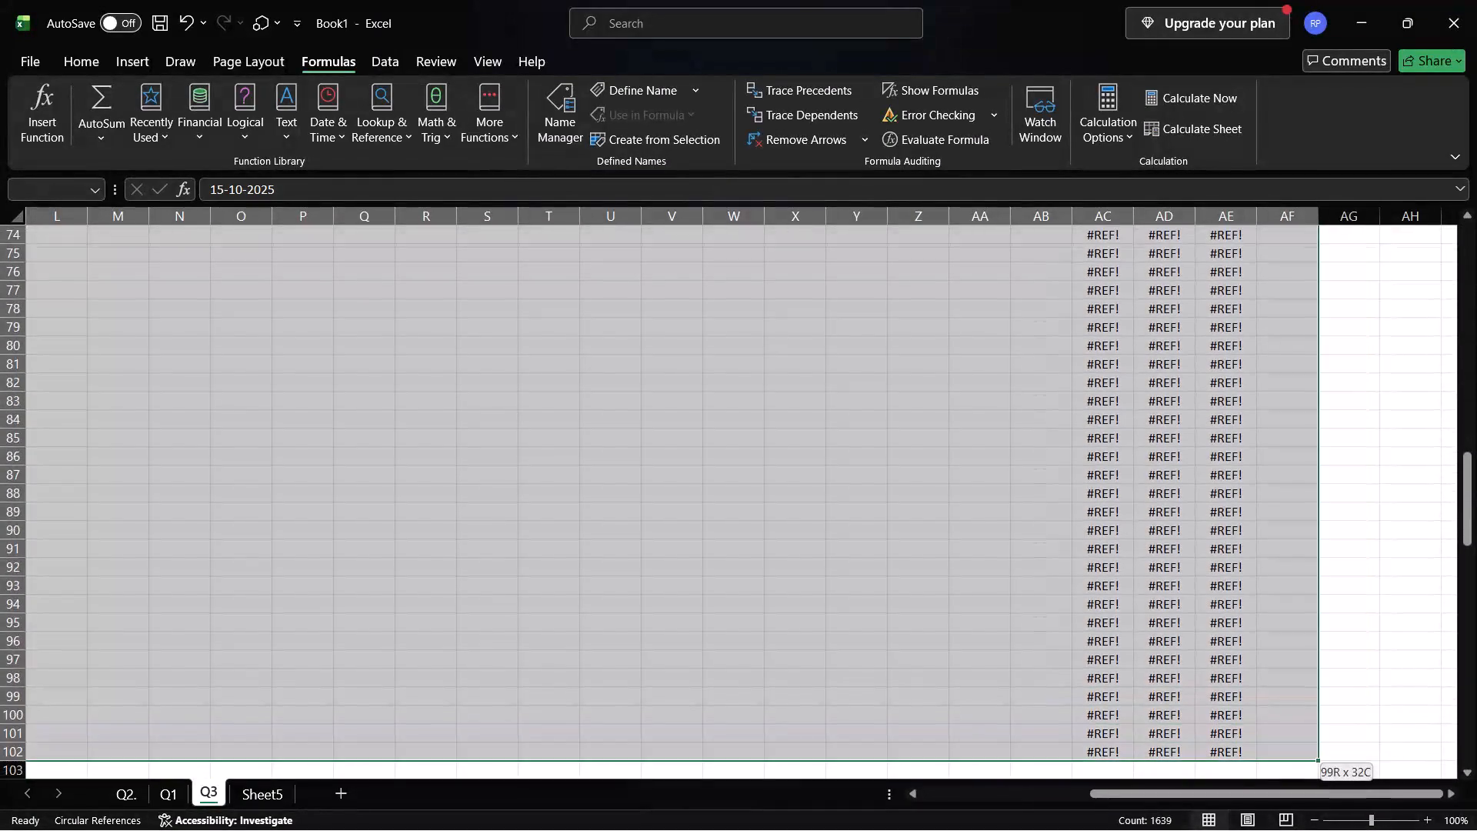
drag(1313, 830, 1298, 830)
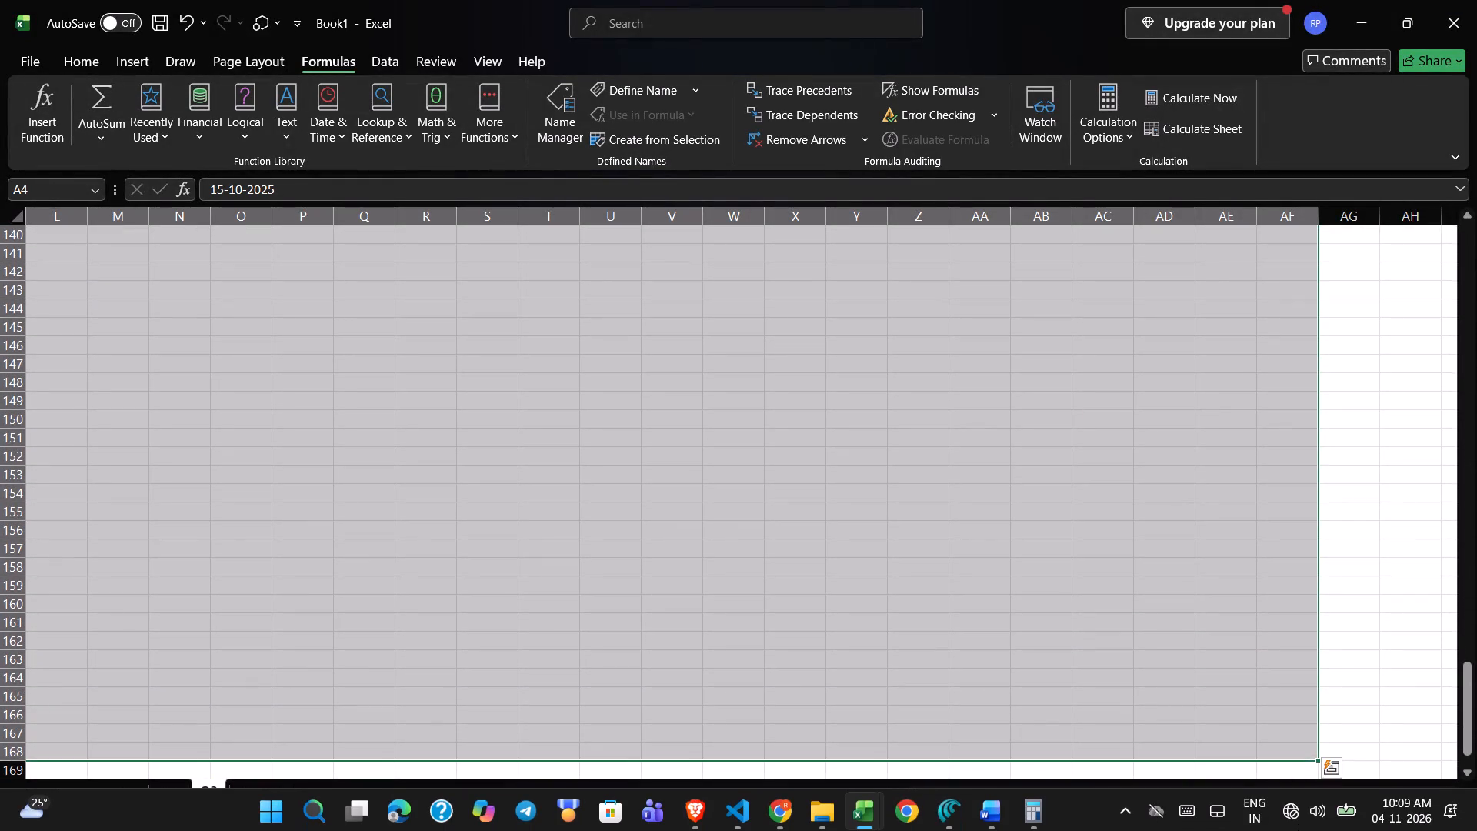
key(ctrl+x)
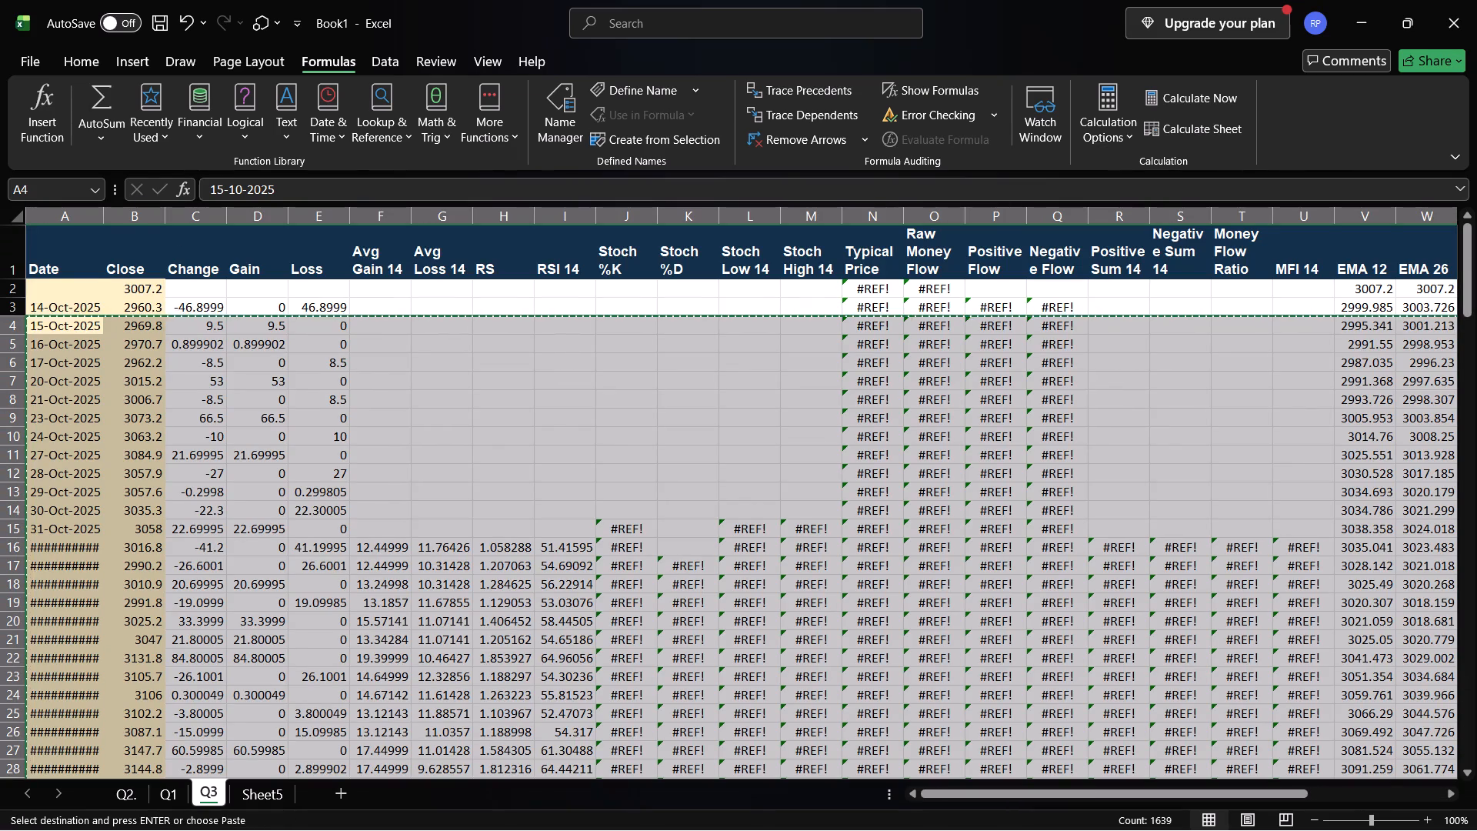
click(277, 799)
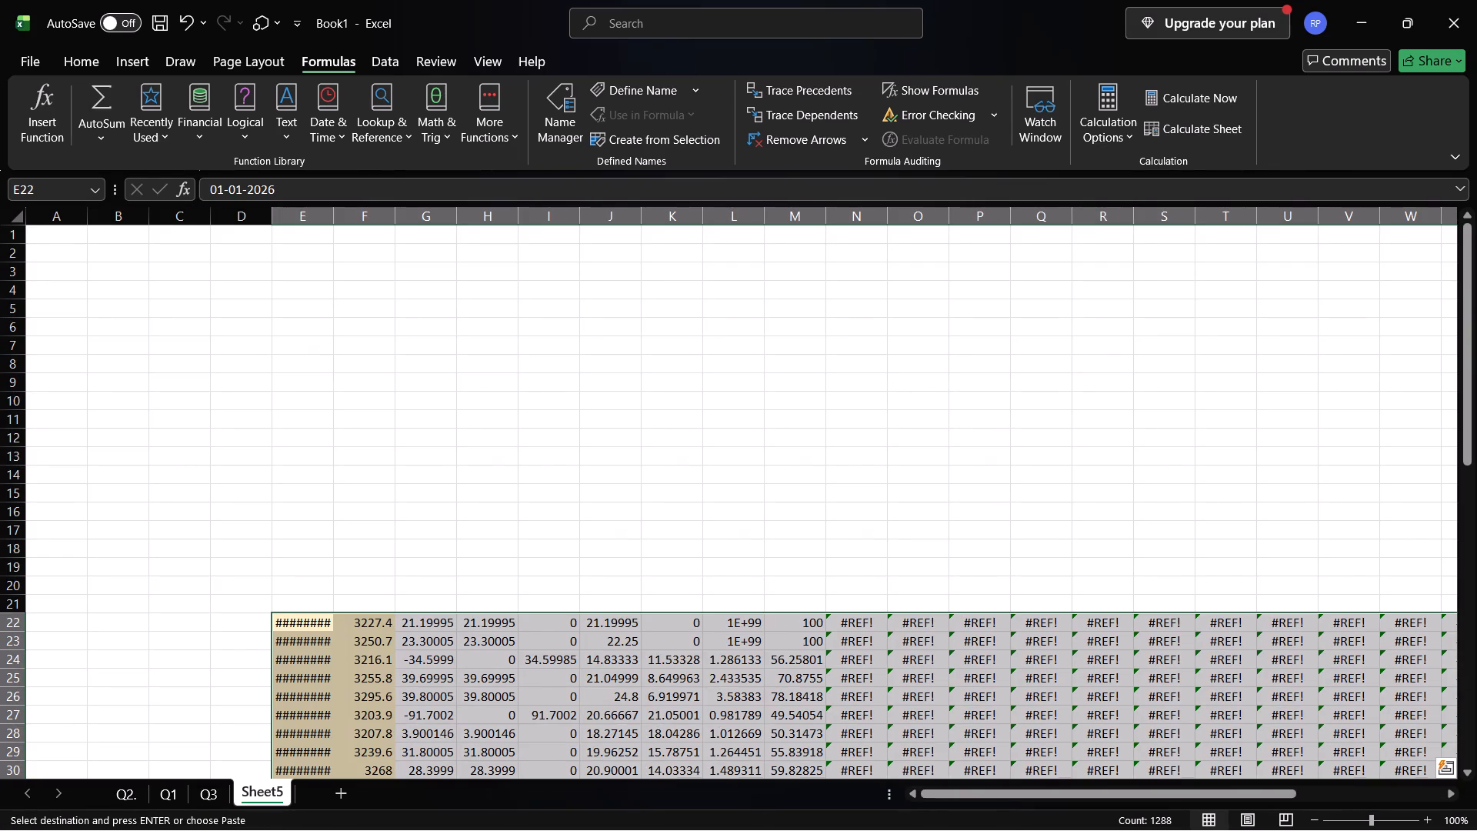
click(336, 803)
key(ctrl+v)
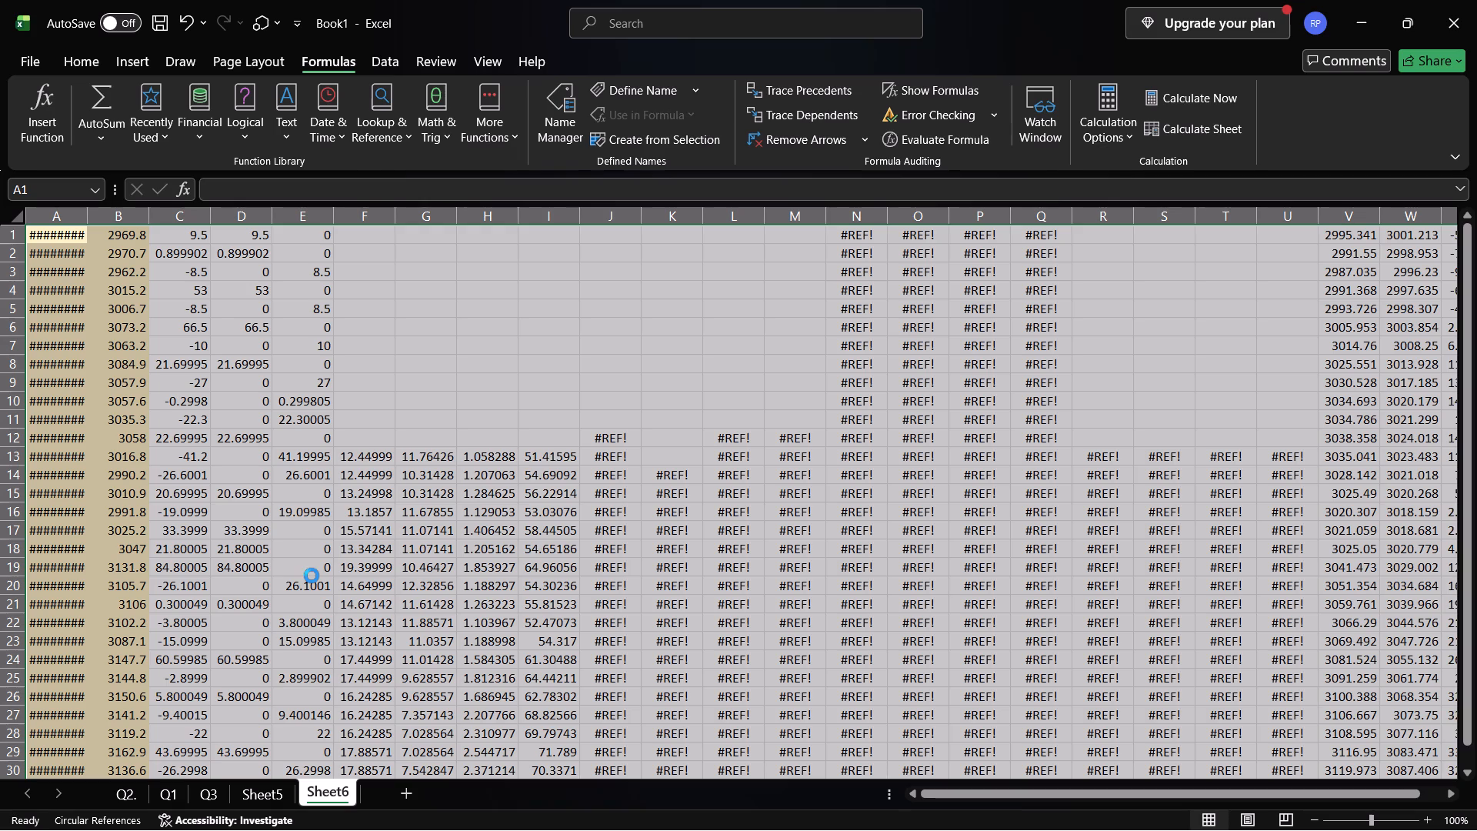
Return to sheet Q3 and delete the two remaining data rows below the header, including the 14-Oct-2025 row.
click(212, 795)
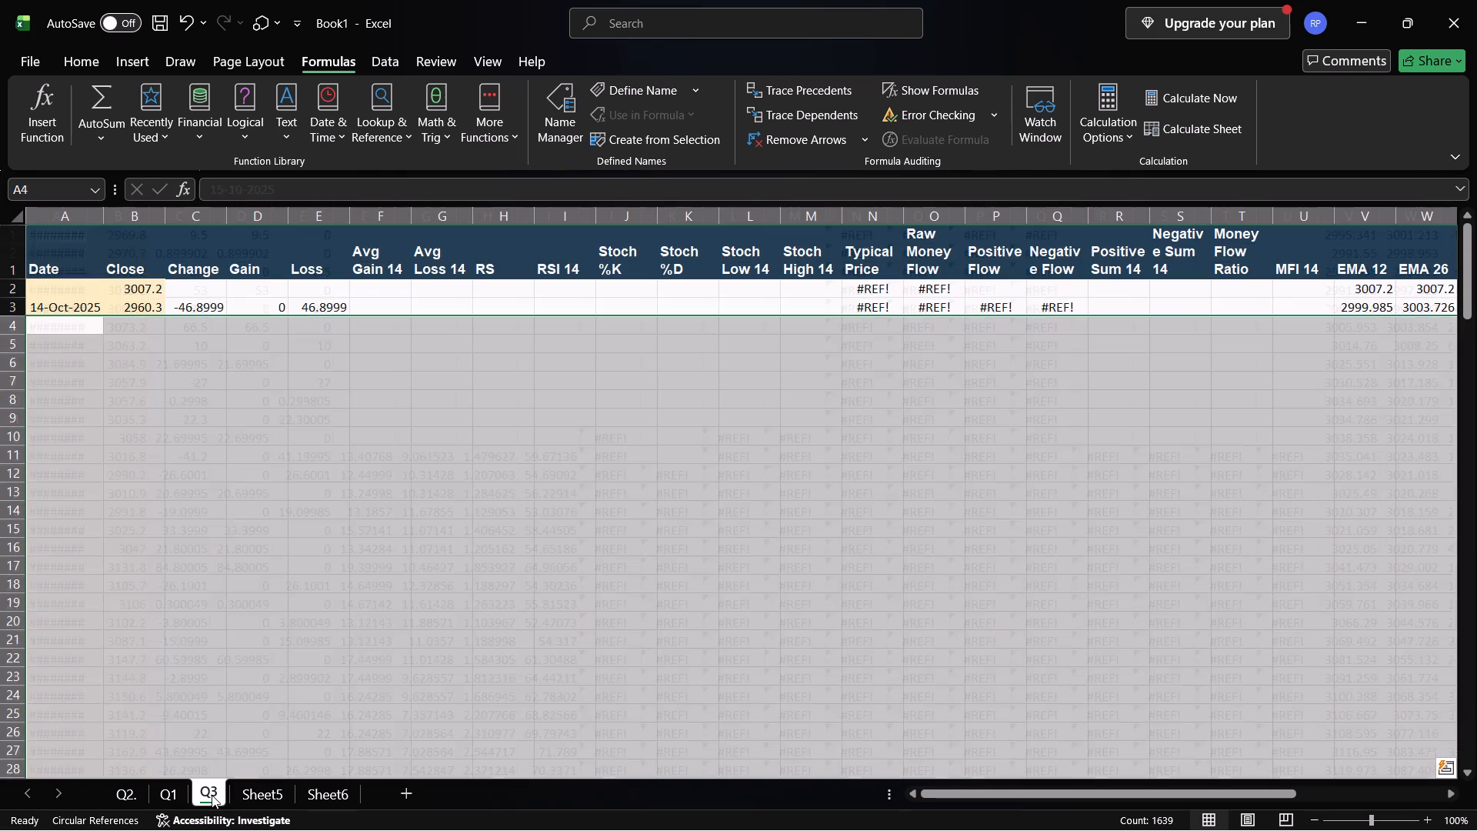
click(51, 289)
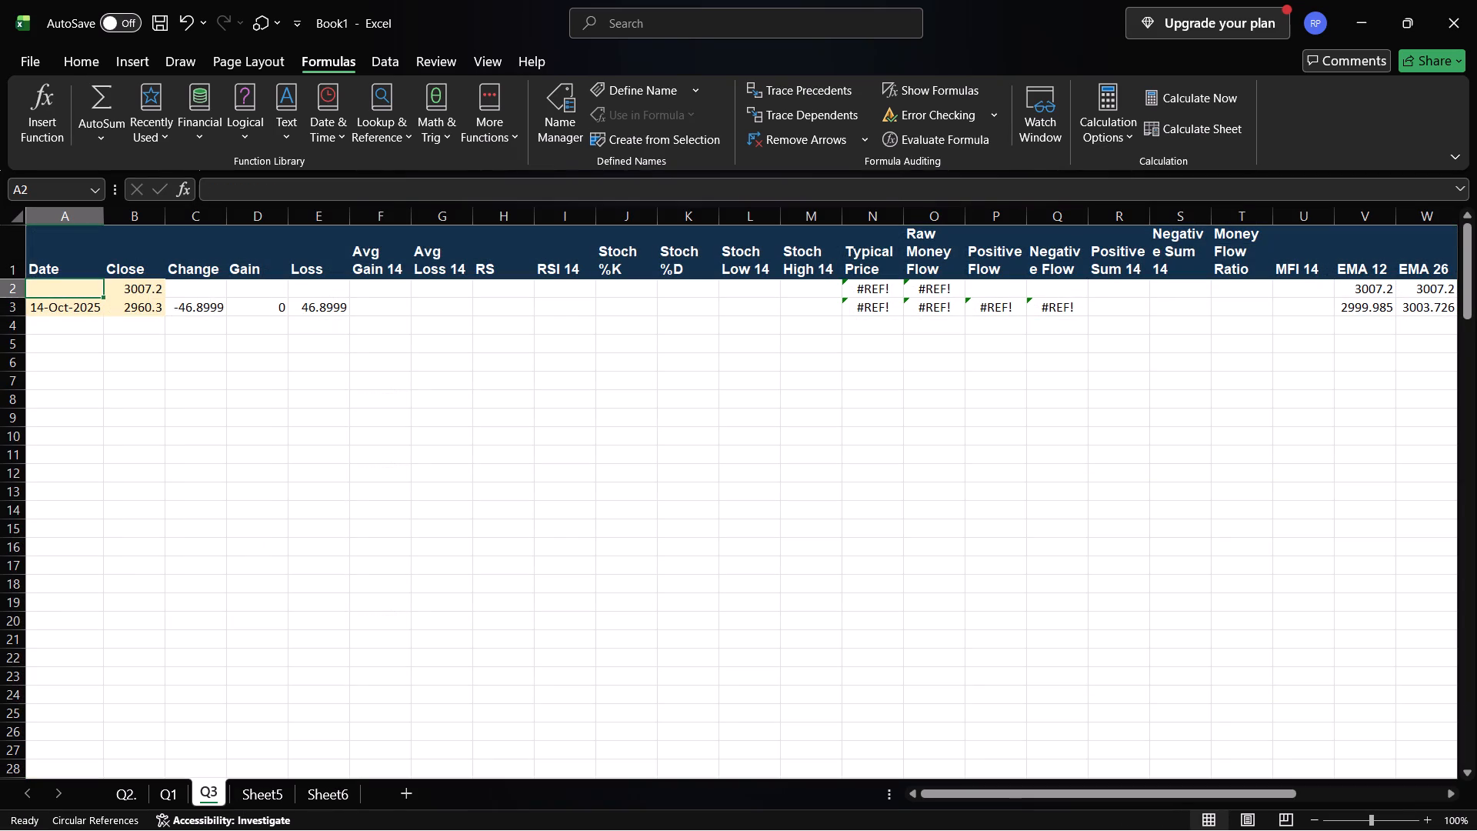
right_click(51, 289)
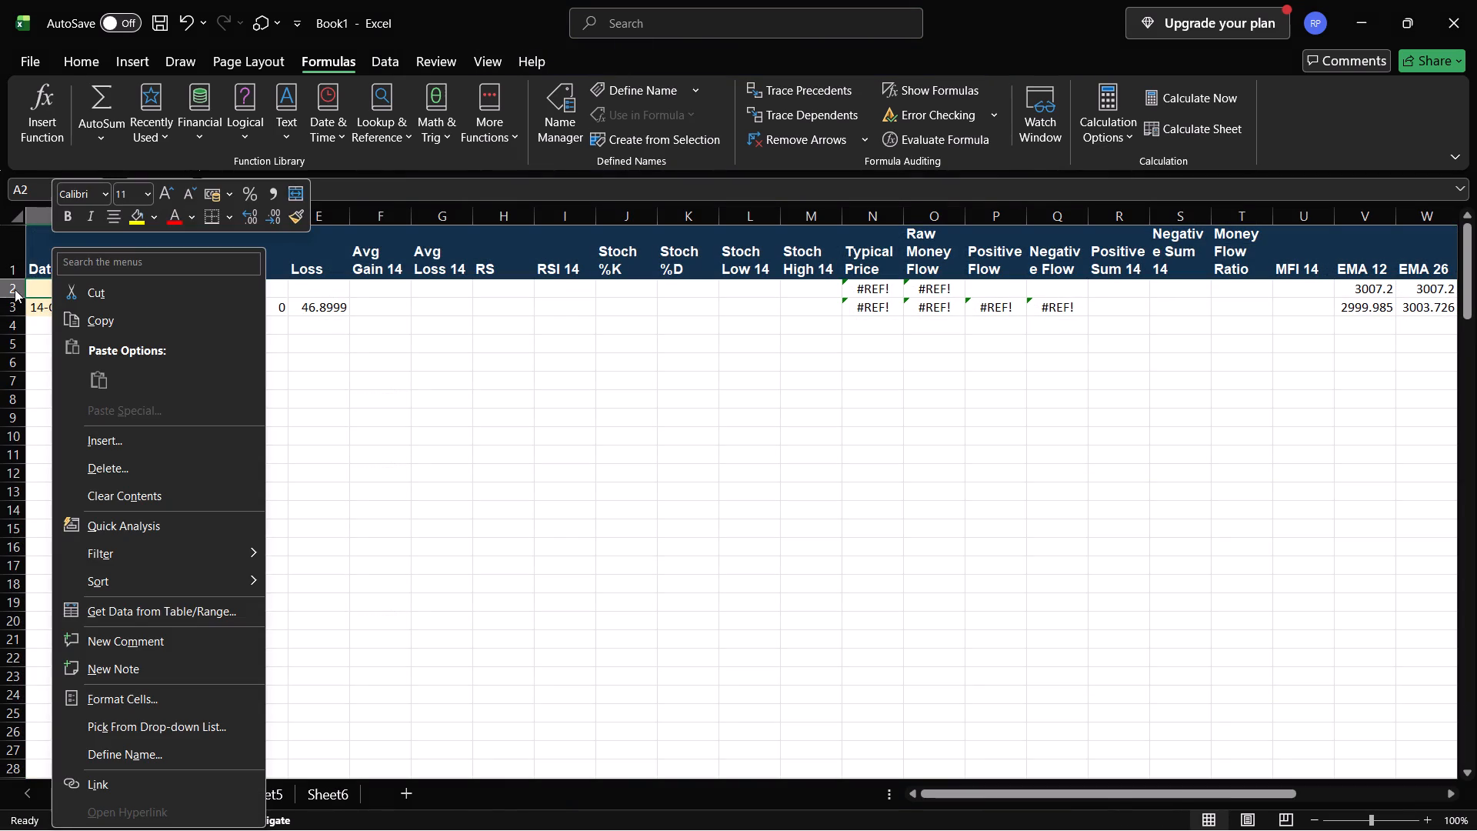
click(16, 289)
right_click(16, 289)
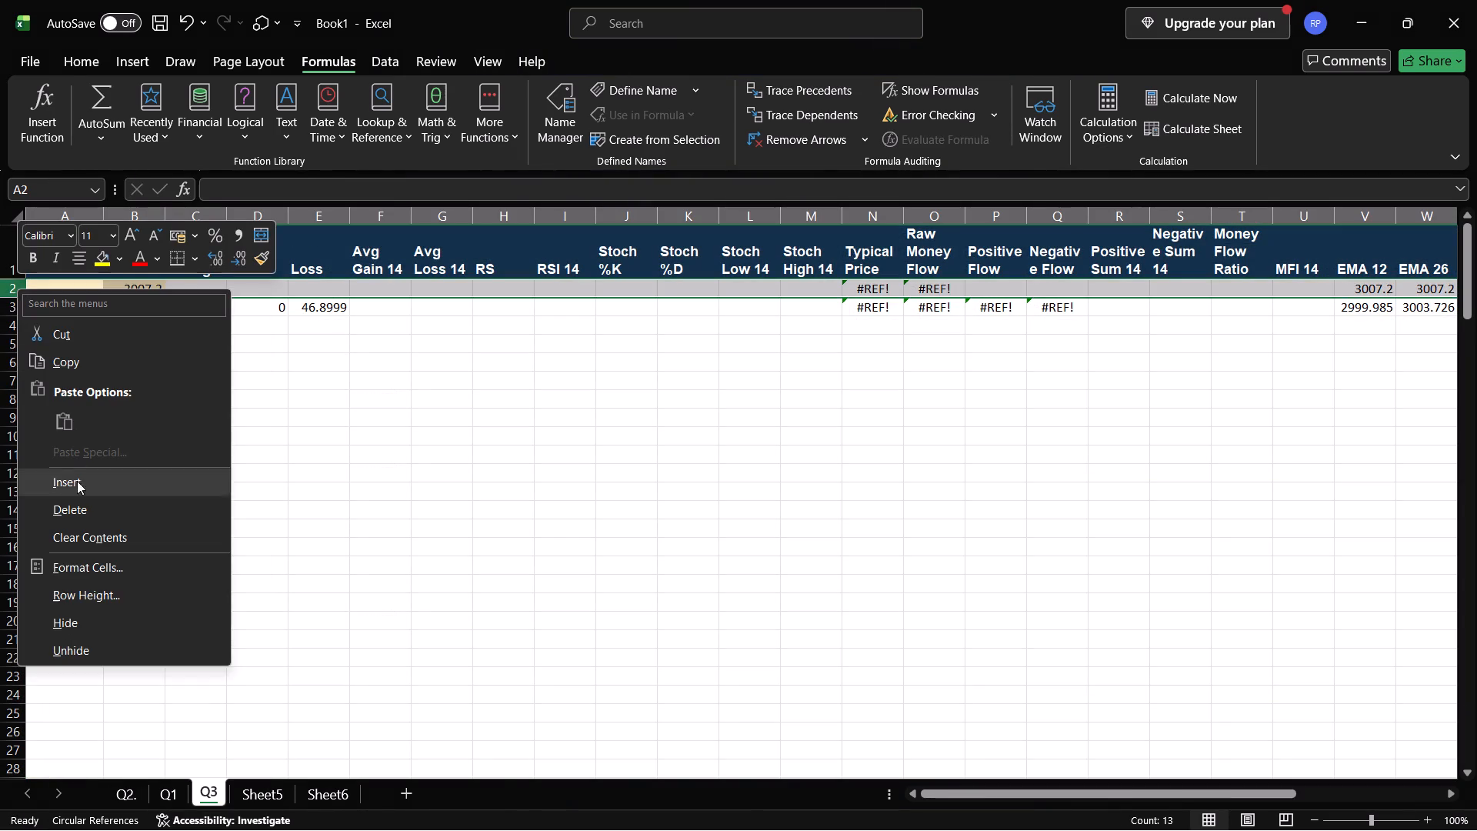
click(76, 509)
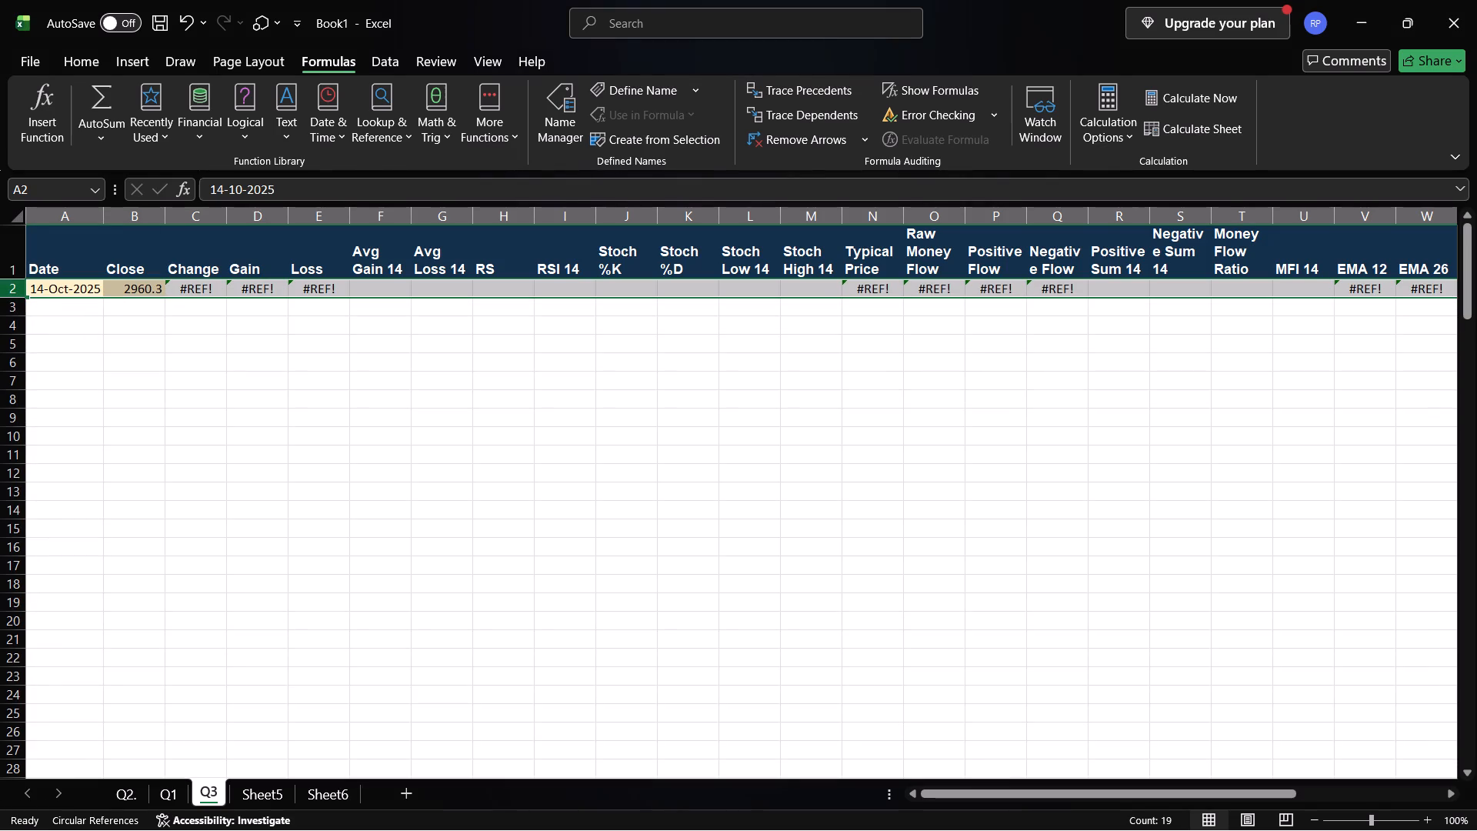
right_click(15, 292)
click(76, 507)
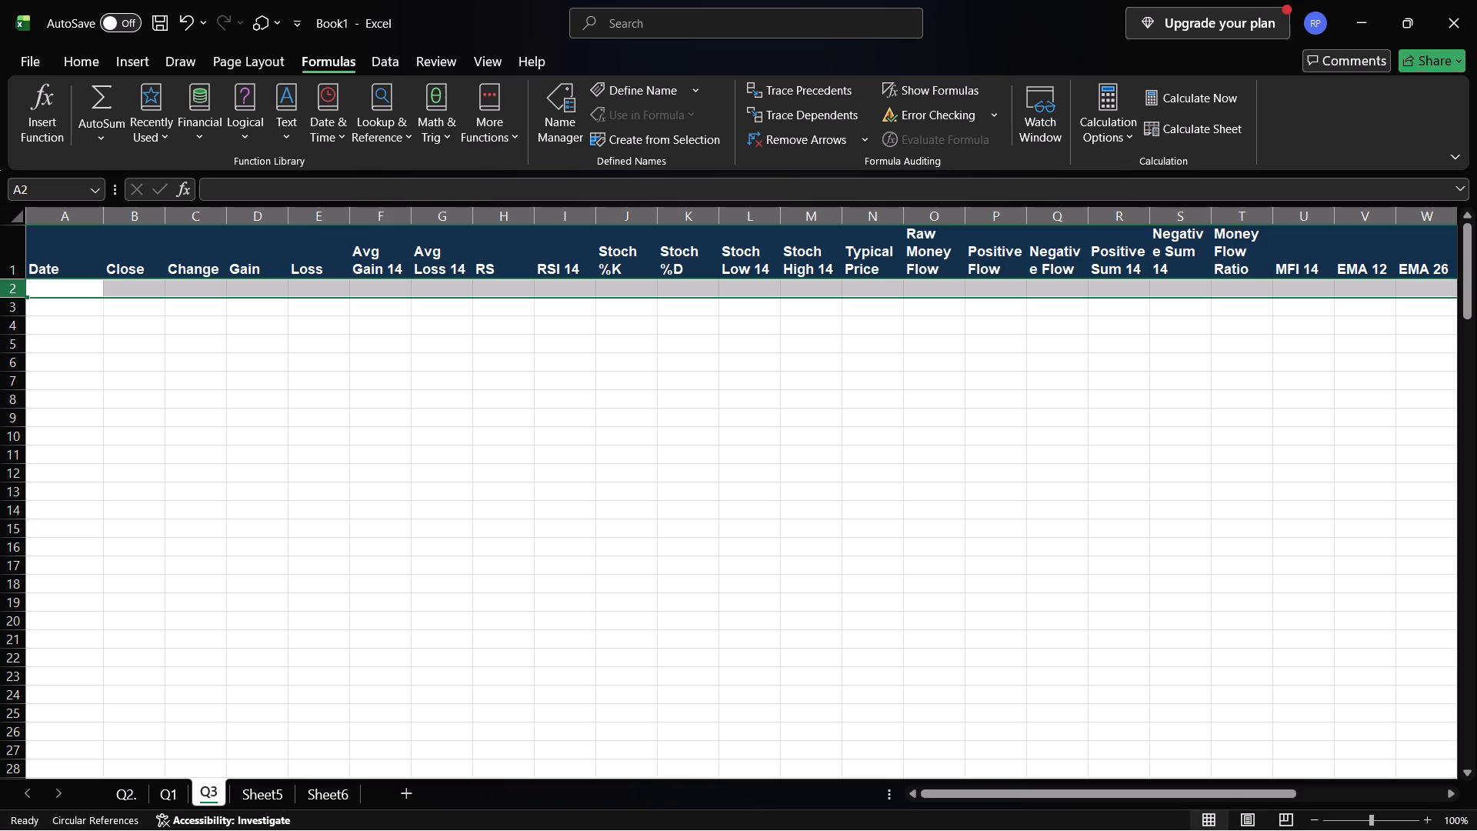
Look over the data block starting at E22 in Sheet5, down through its lower rows.
click(265, 790)
scroll(418, 600, down, 1)
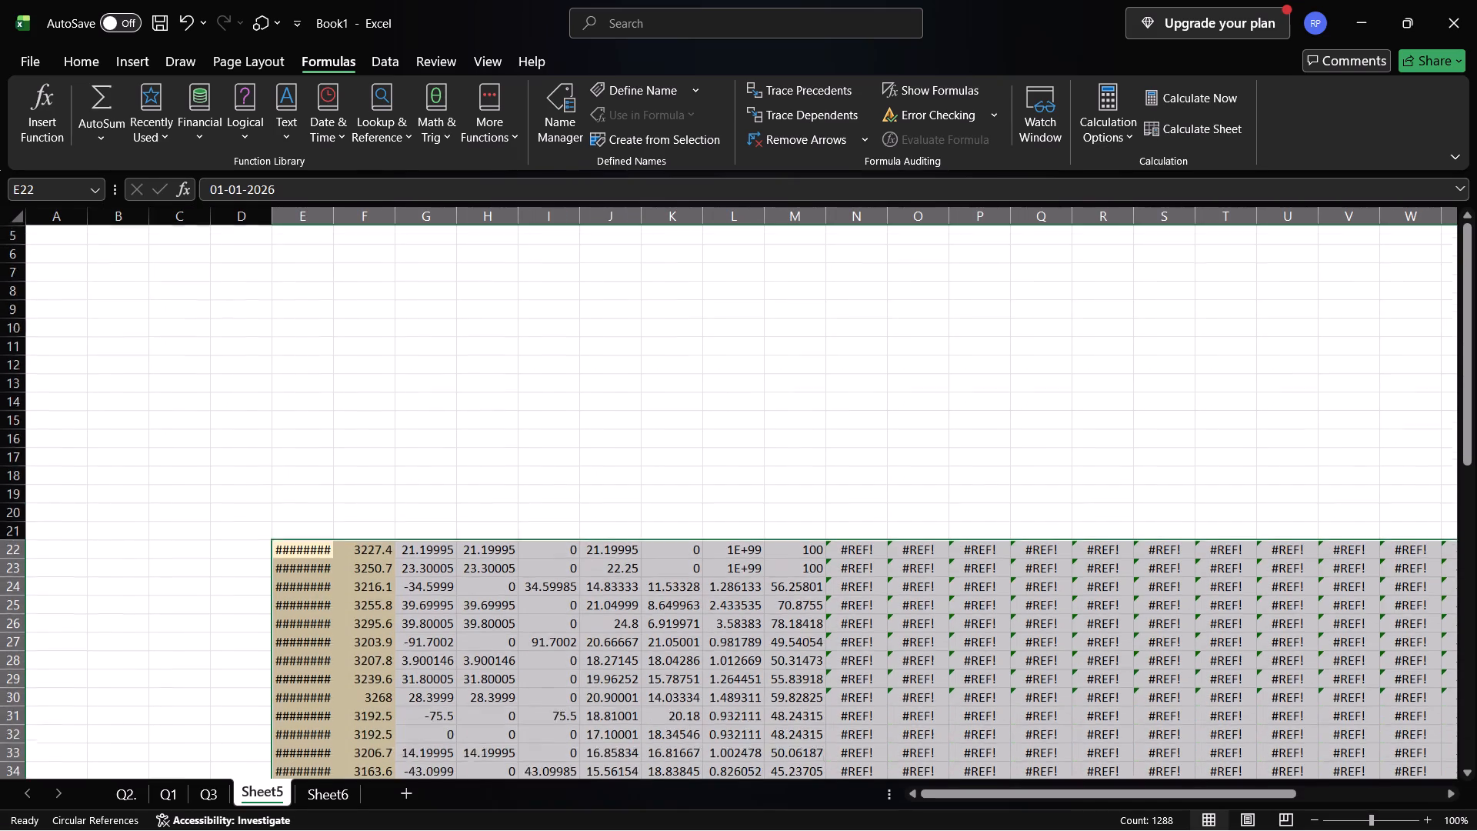
scroll(418, 600, down, 3)
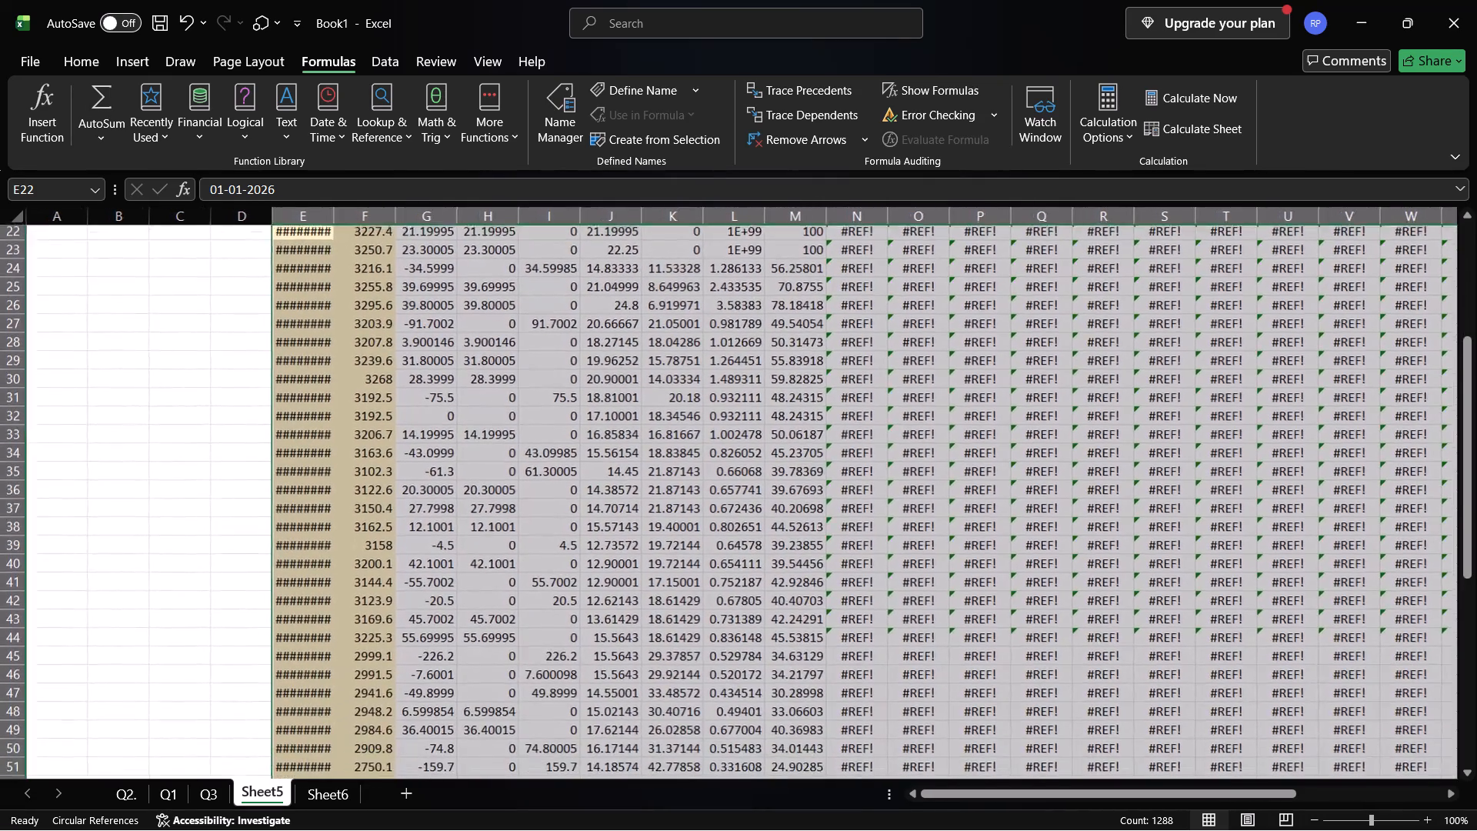
scroll(418, 600, down, 2)
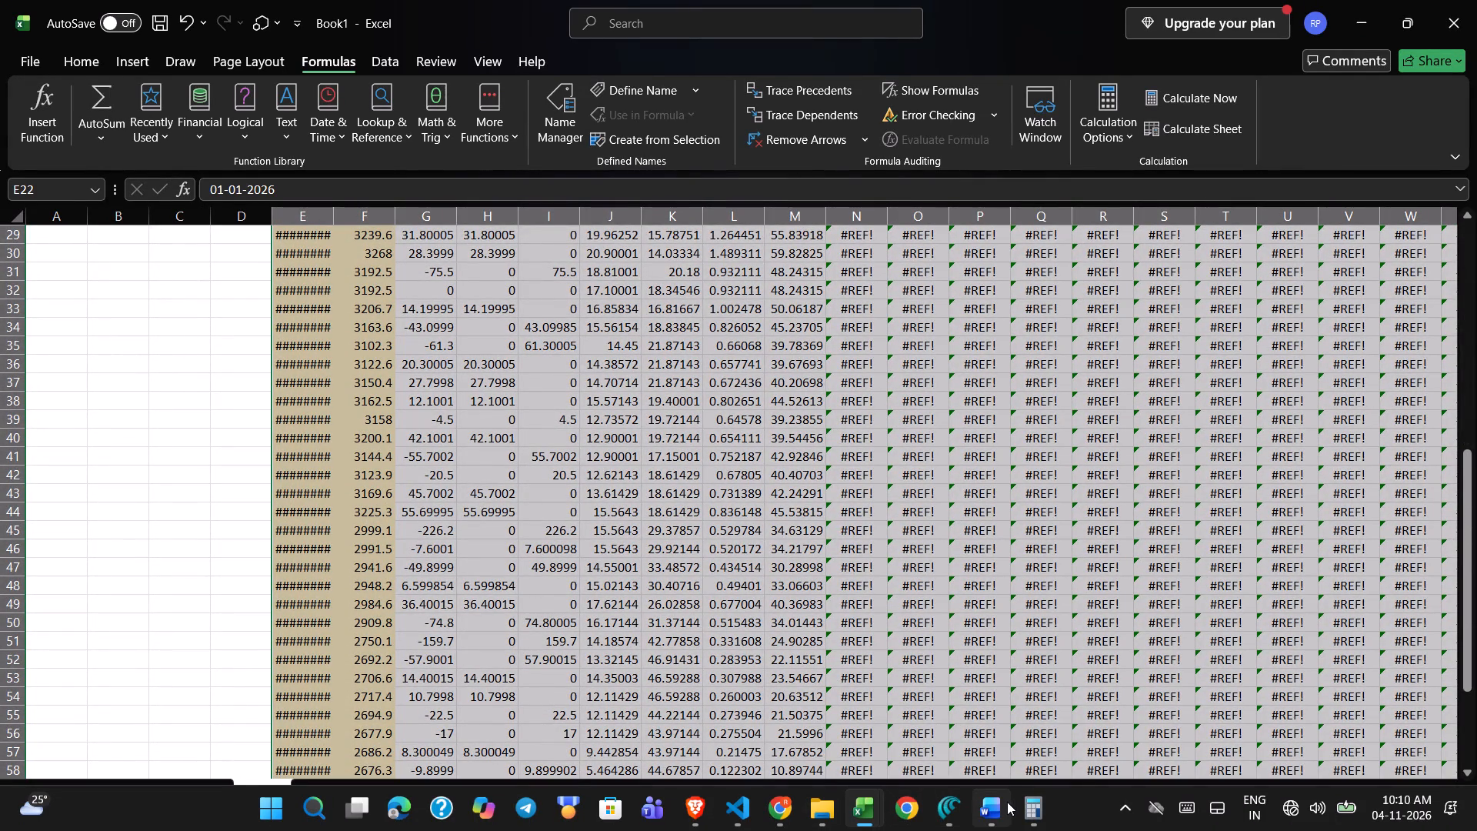
Close the open Word window and the SLA_Investment_Proposal_Redesigned workbook, saving the workbook's changes.
click(1072, 646)
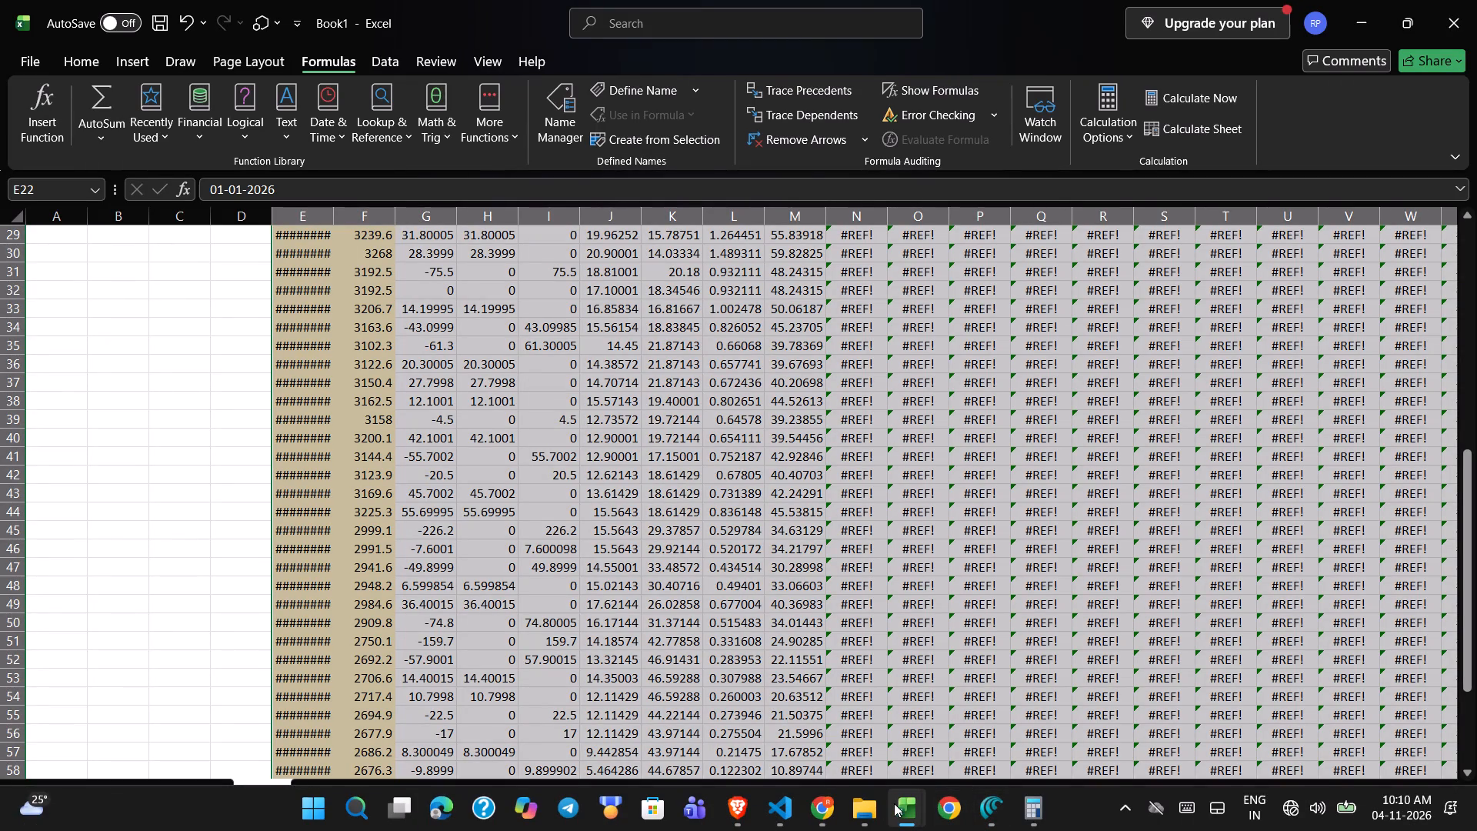
click(995, 643)
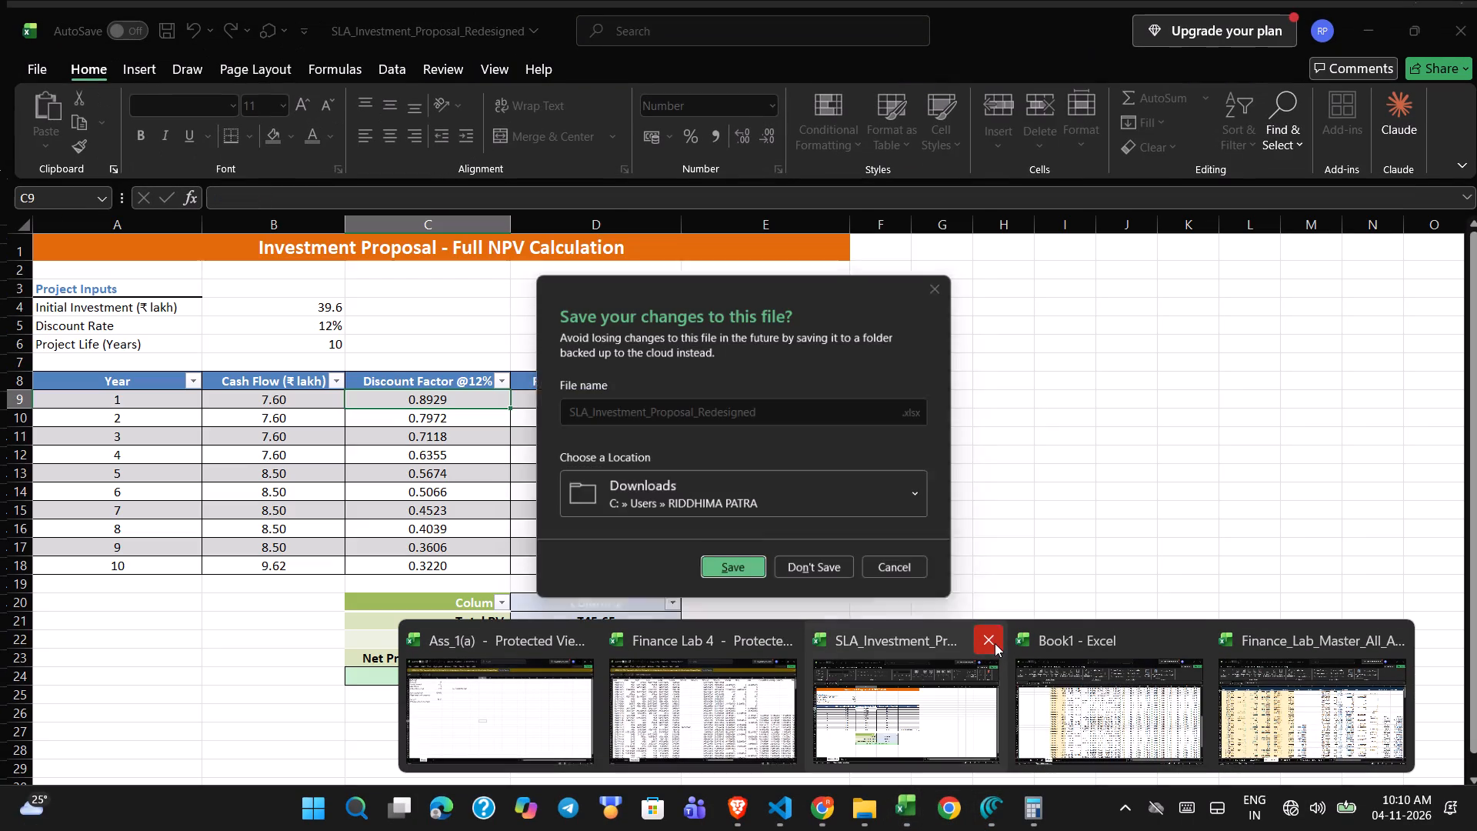
click(721, 576)
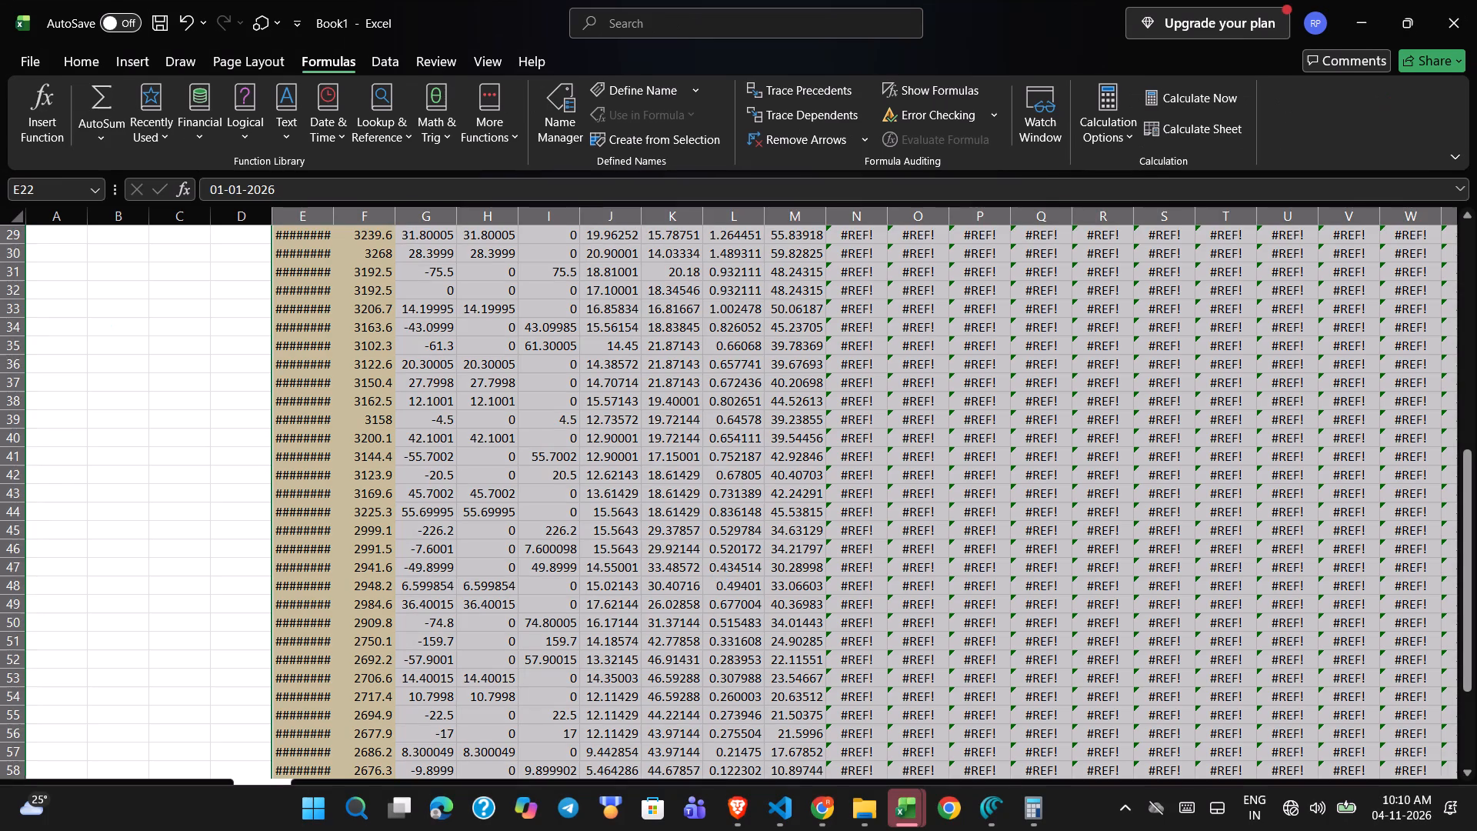
Delete Sheet6 with the removed 2025 rows from Book1.
click(729, 596)
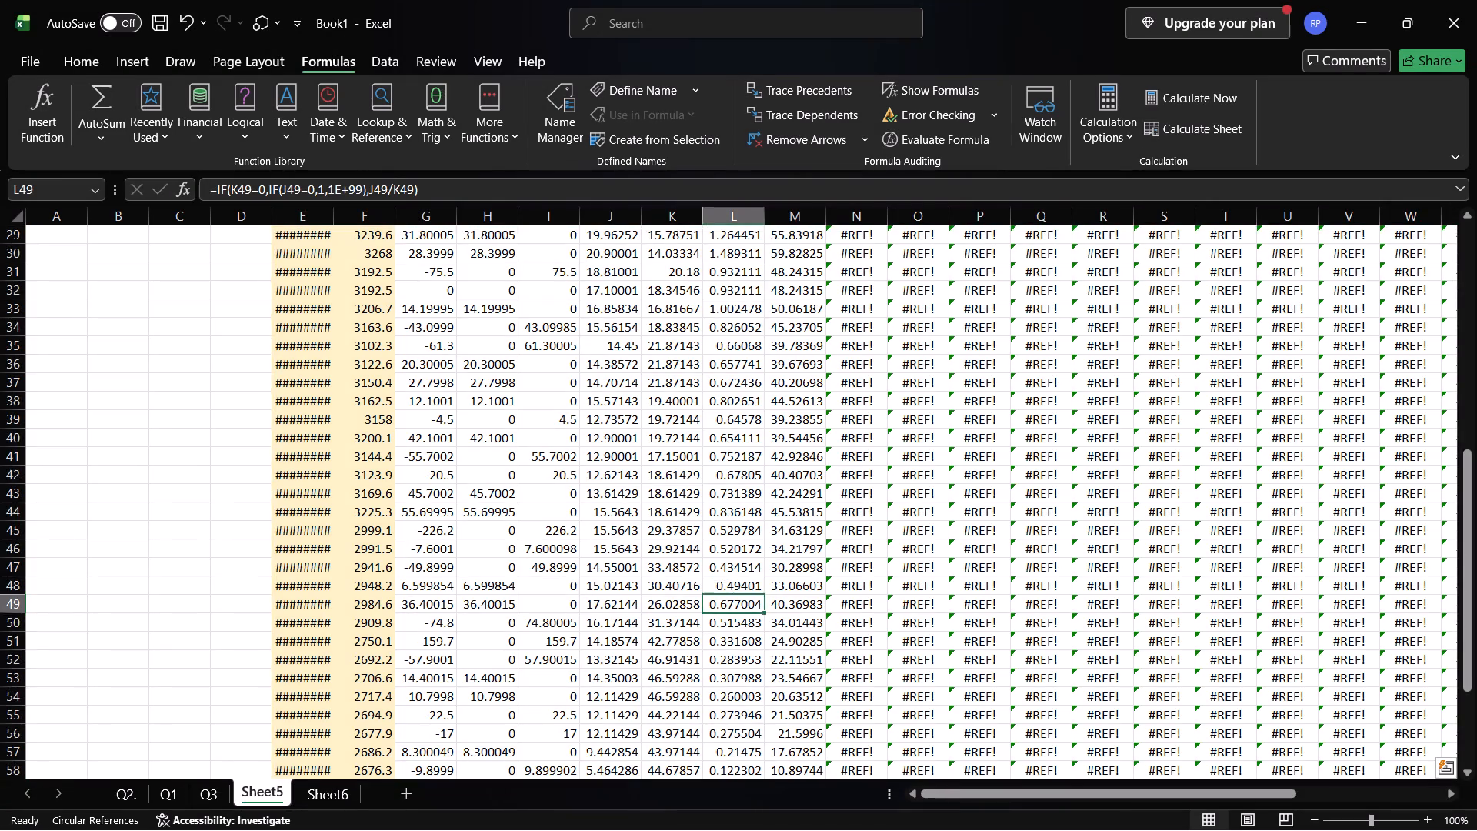
scroll(729, 596, up, 5)
click(335, 787)
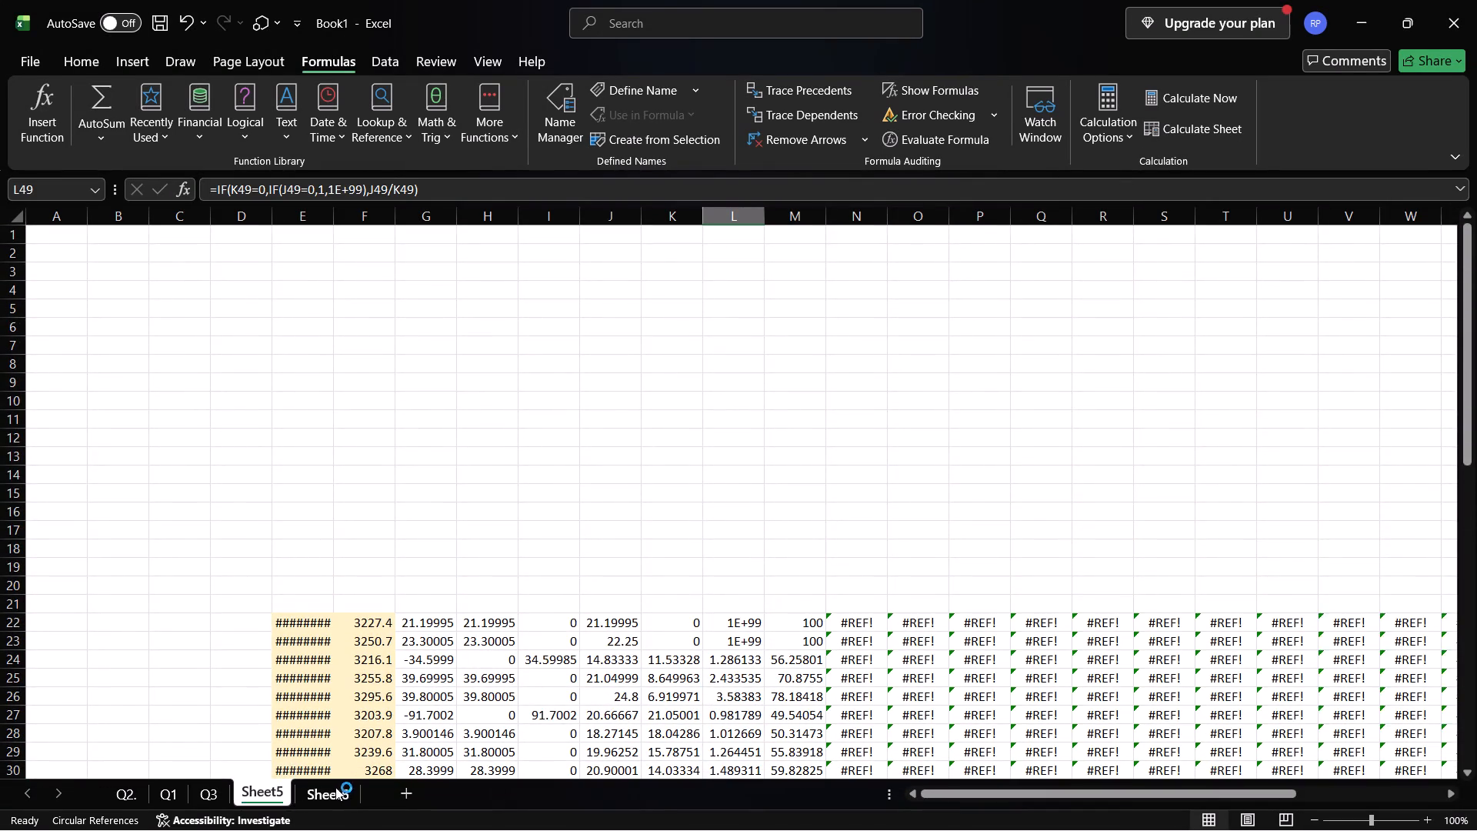
right_click(335, 787)
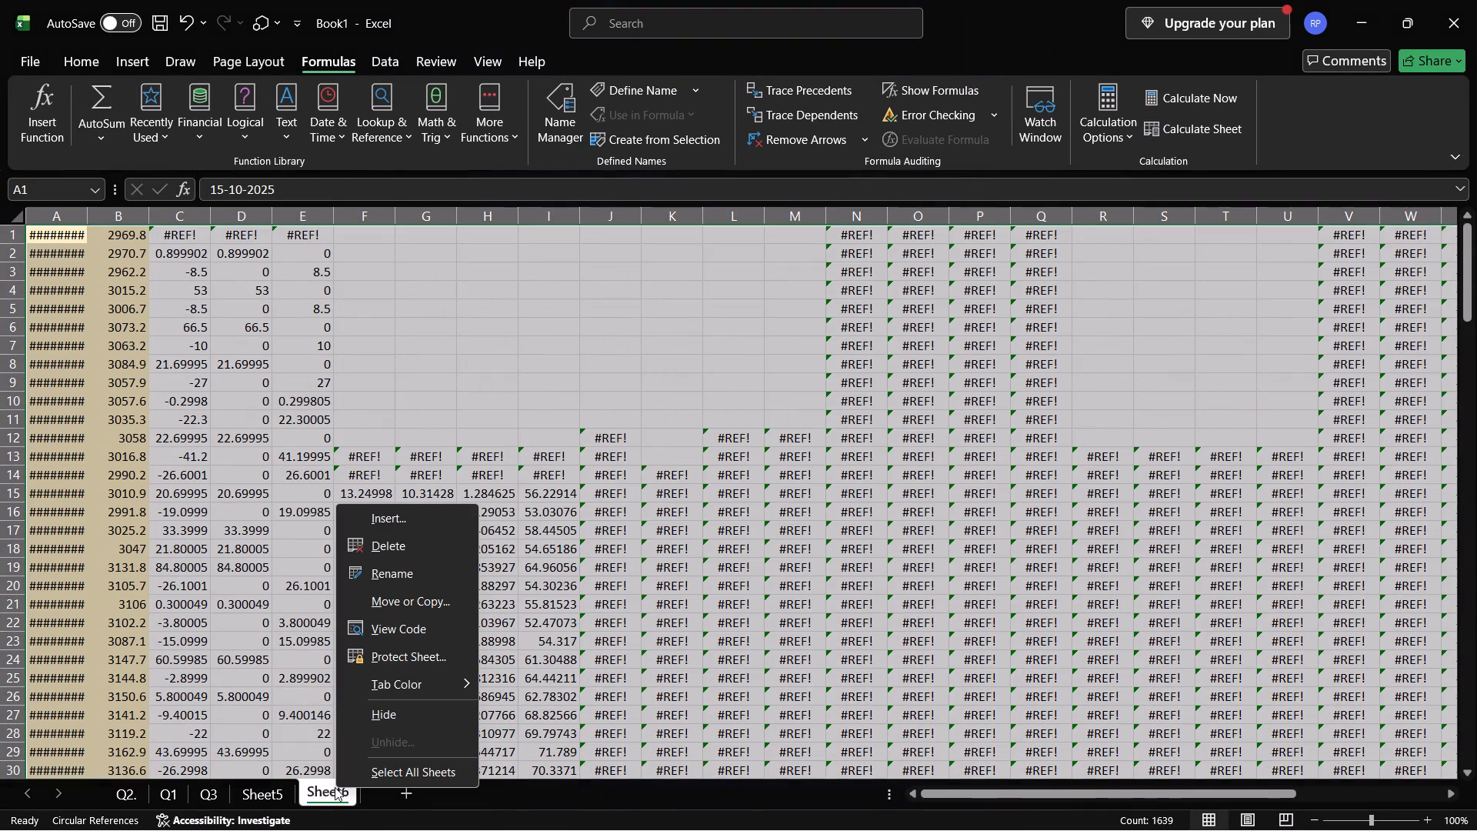
click(418, 550)
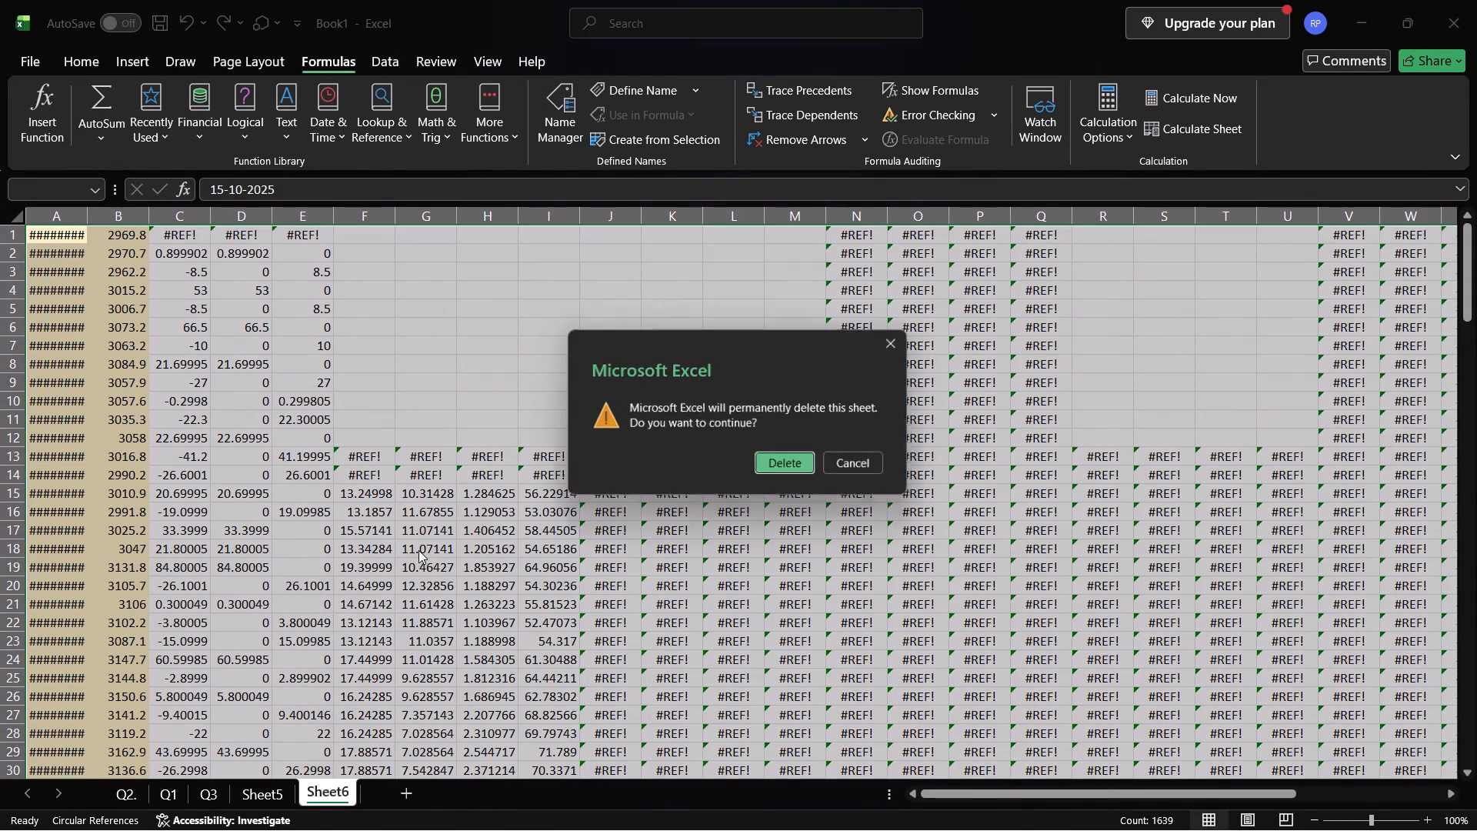
click(782, 463)
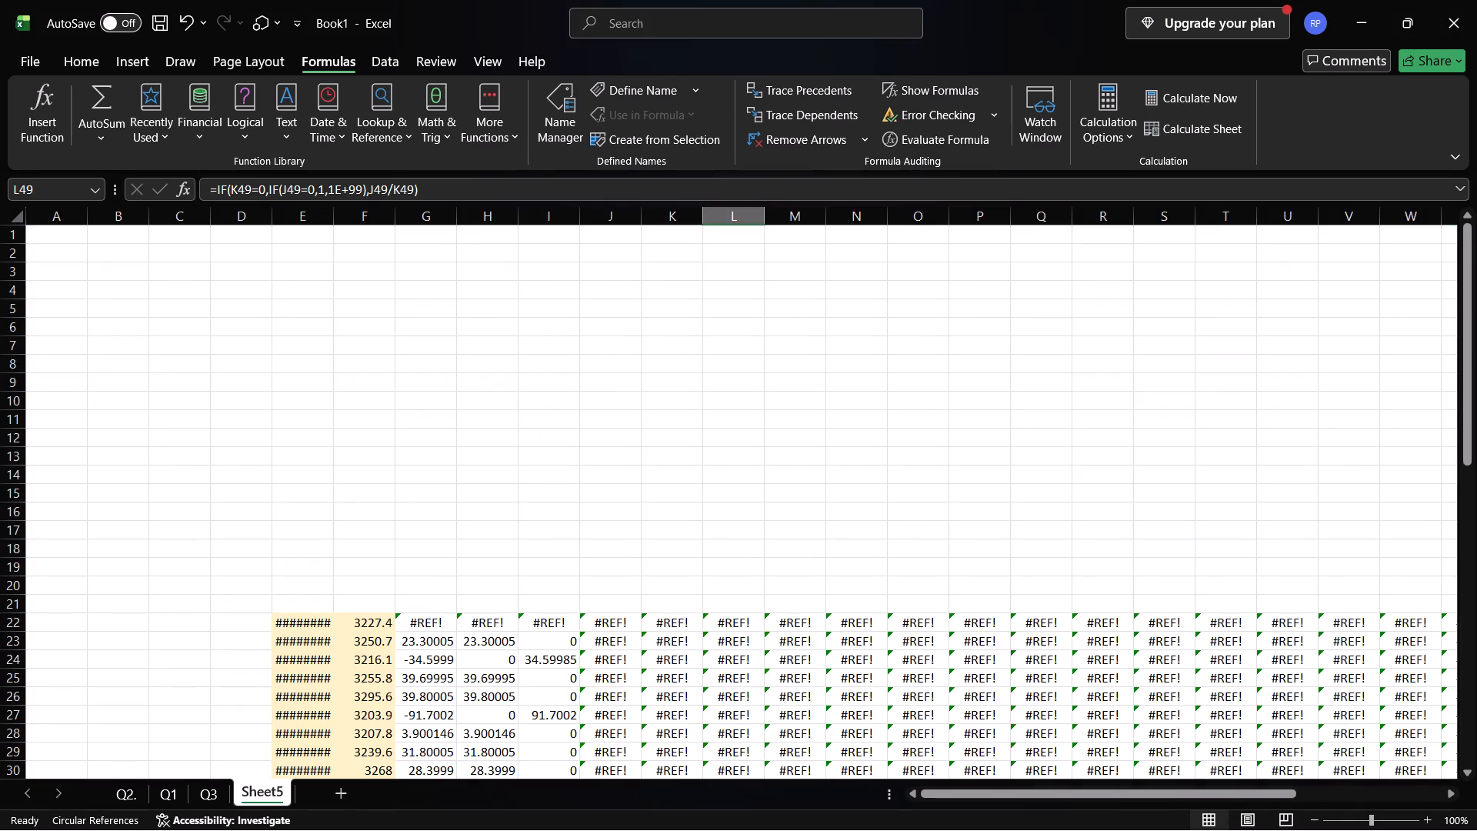
Cut the block E22:W67, starting at 01-Jan-2026, from Sheet5 and paste it into sheet Q3 at A2.
scroll(615, 552, down, 2)
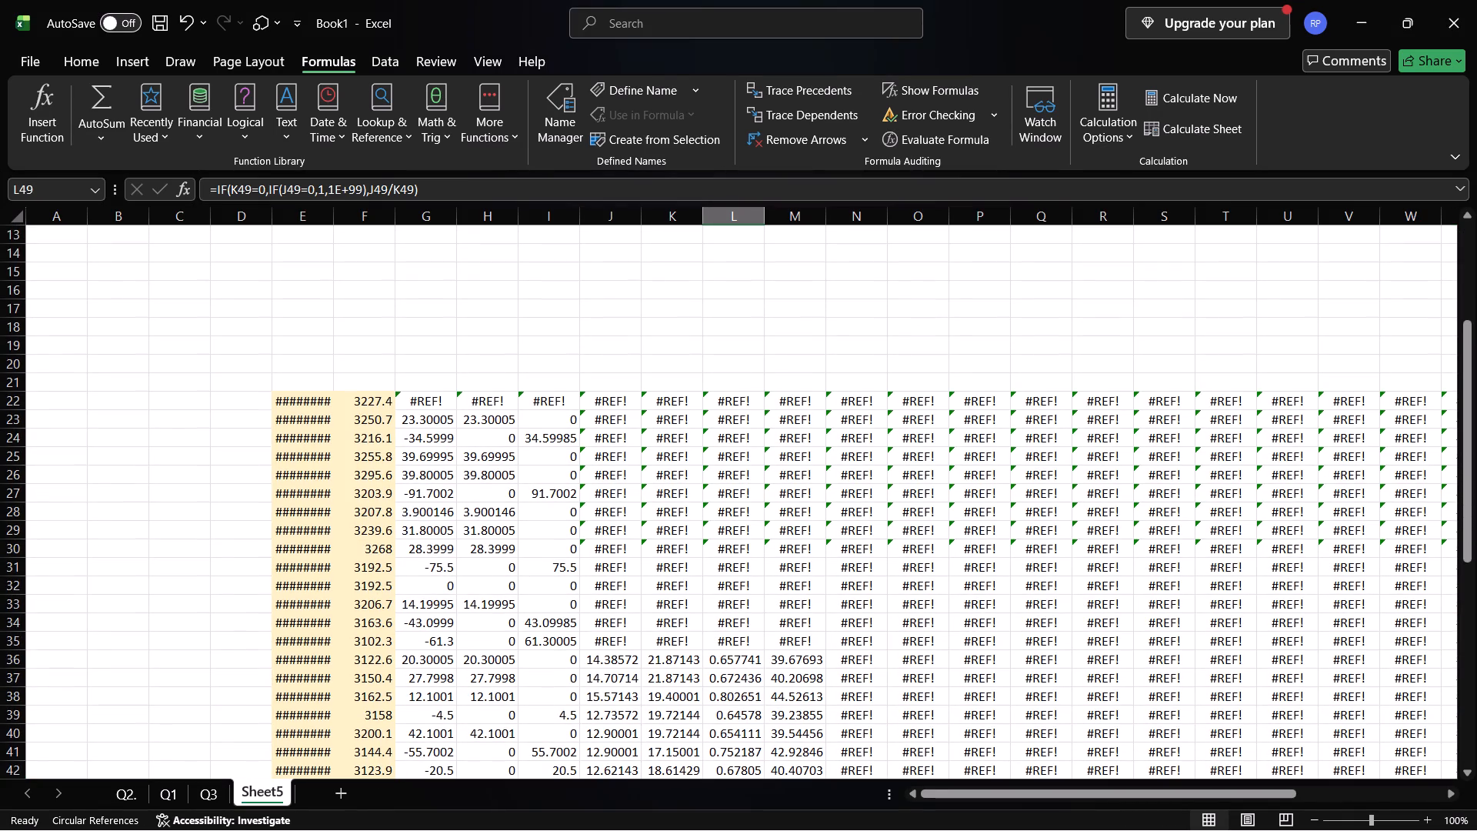
click(284, 399)
drag(284, 399, 750, 641)
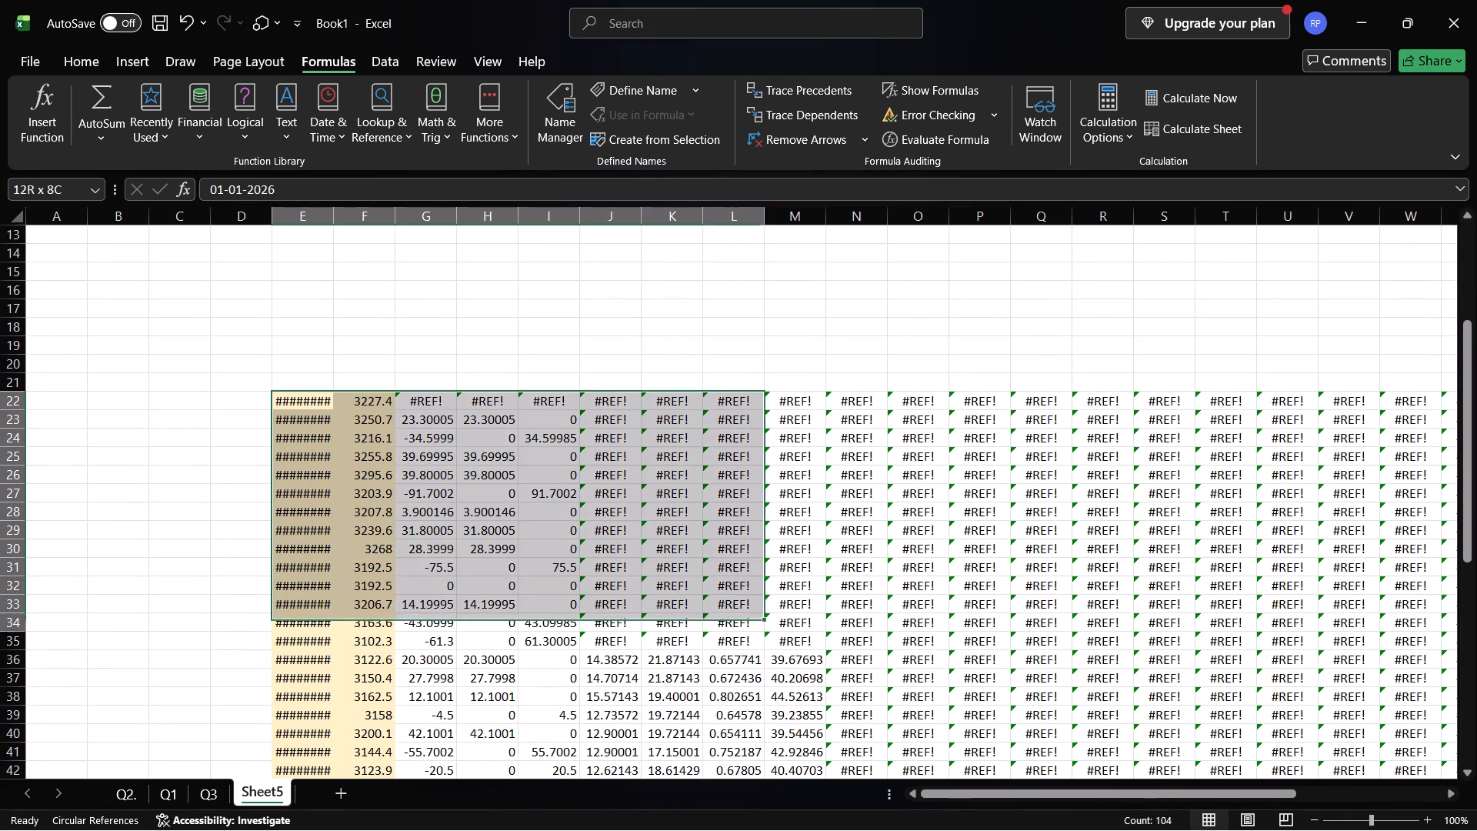
drag(750, 641, 1392, 791)
scroll(832, 779, right, 1)
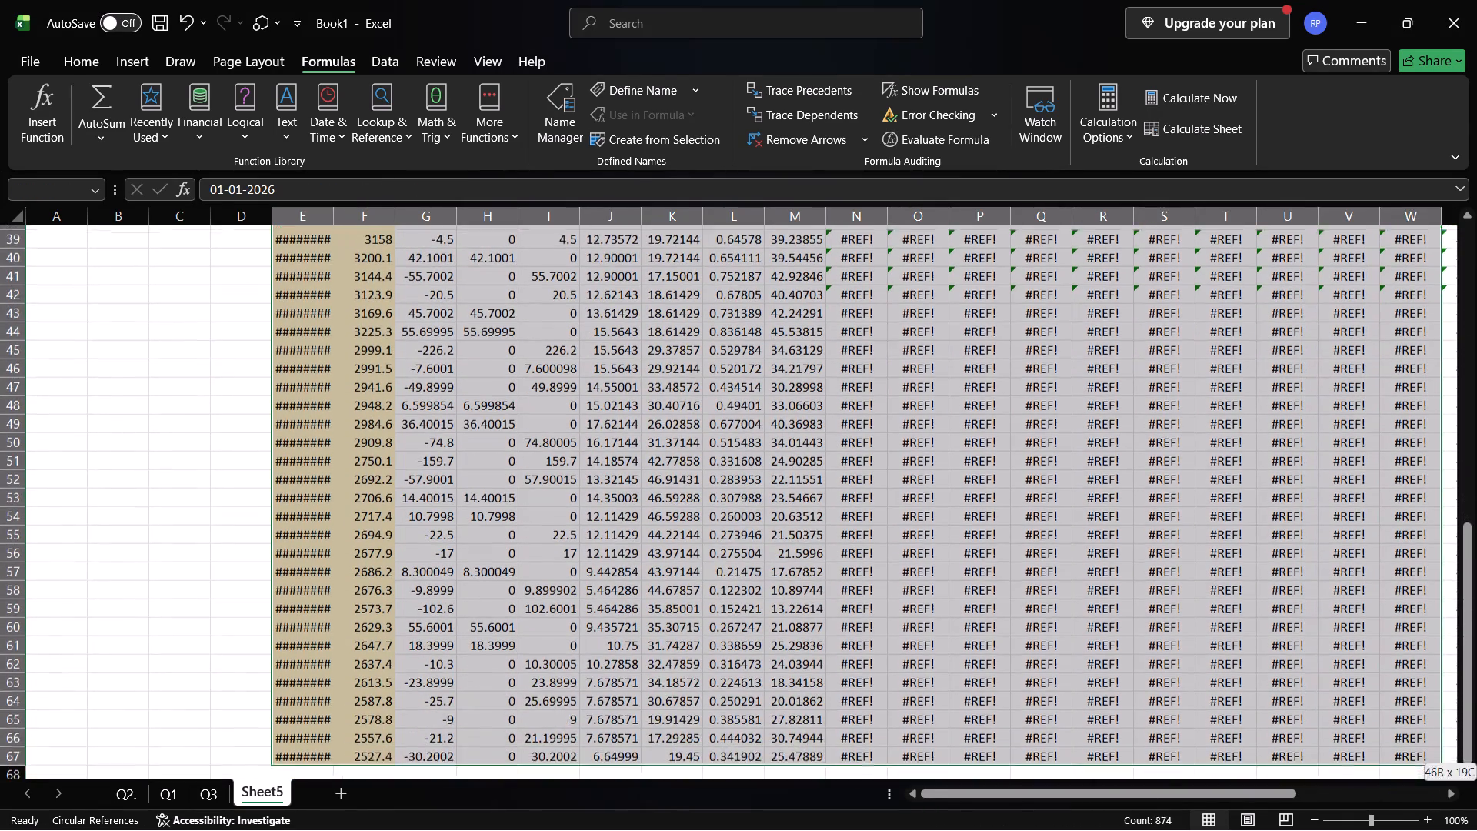
drag(1392, 791, 1392, 610)
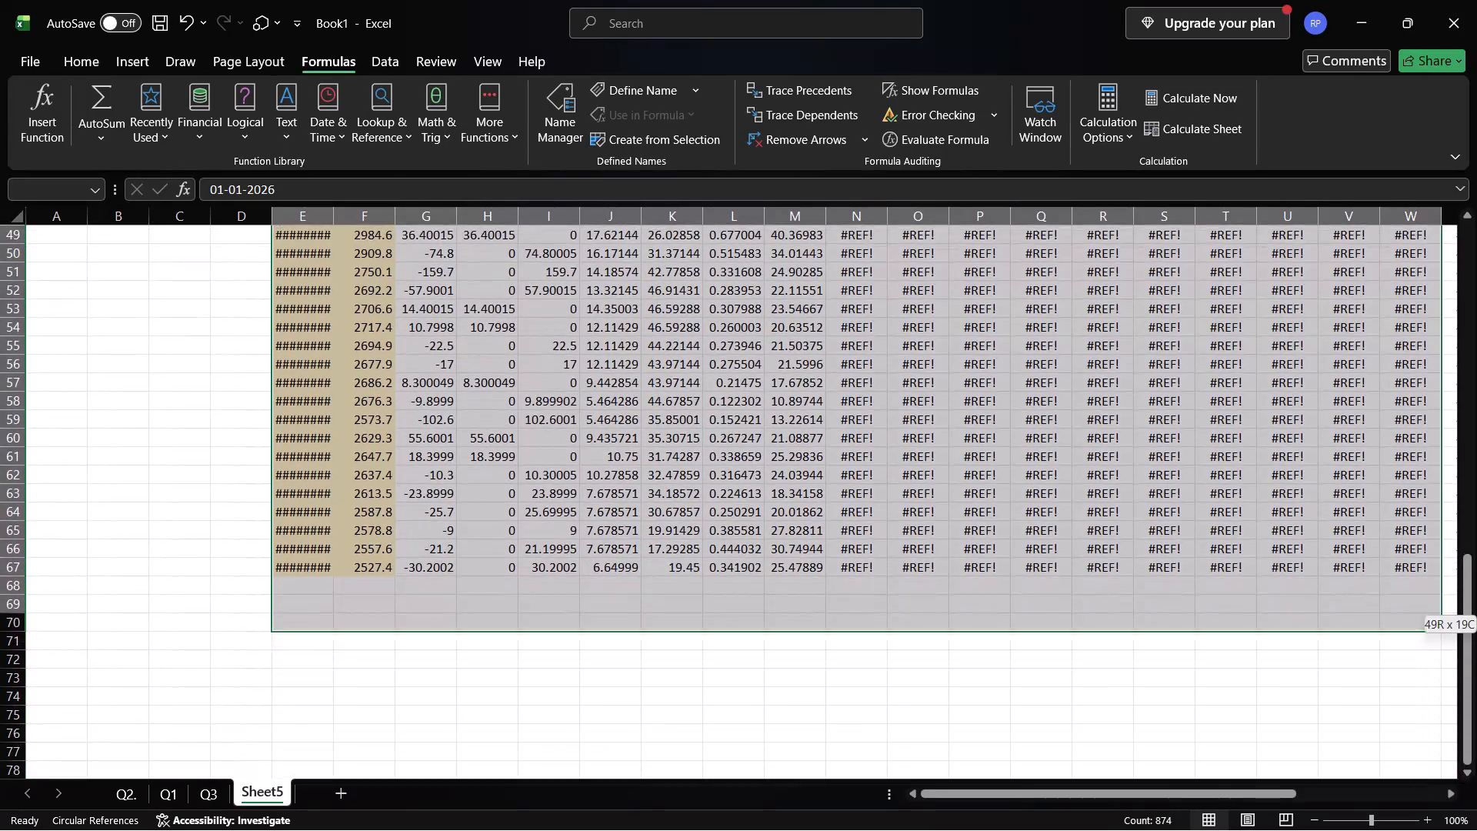
drag(1392, 610, 1392, 569)
key(ctrl+x)
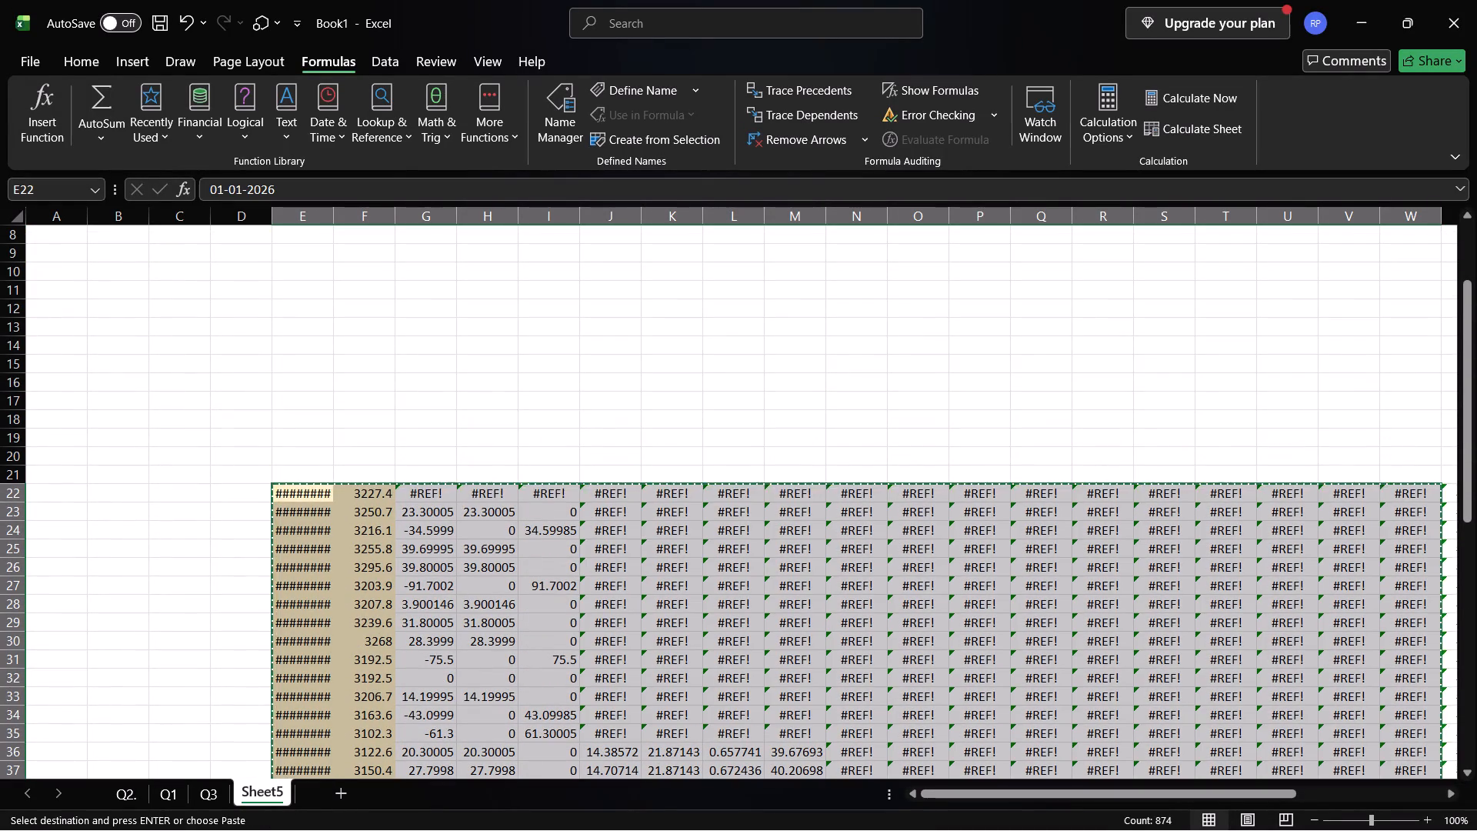
click(201, 789)
click(52, 290)
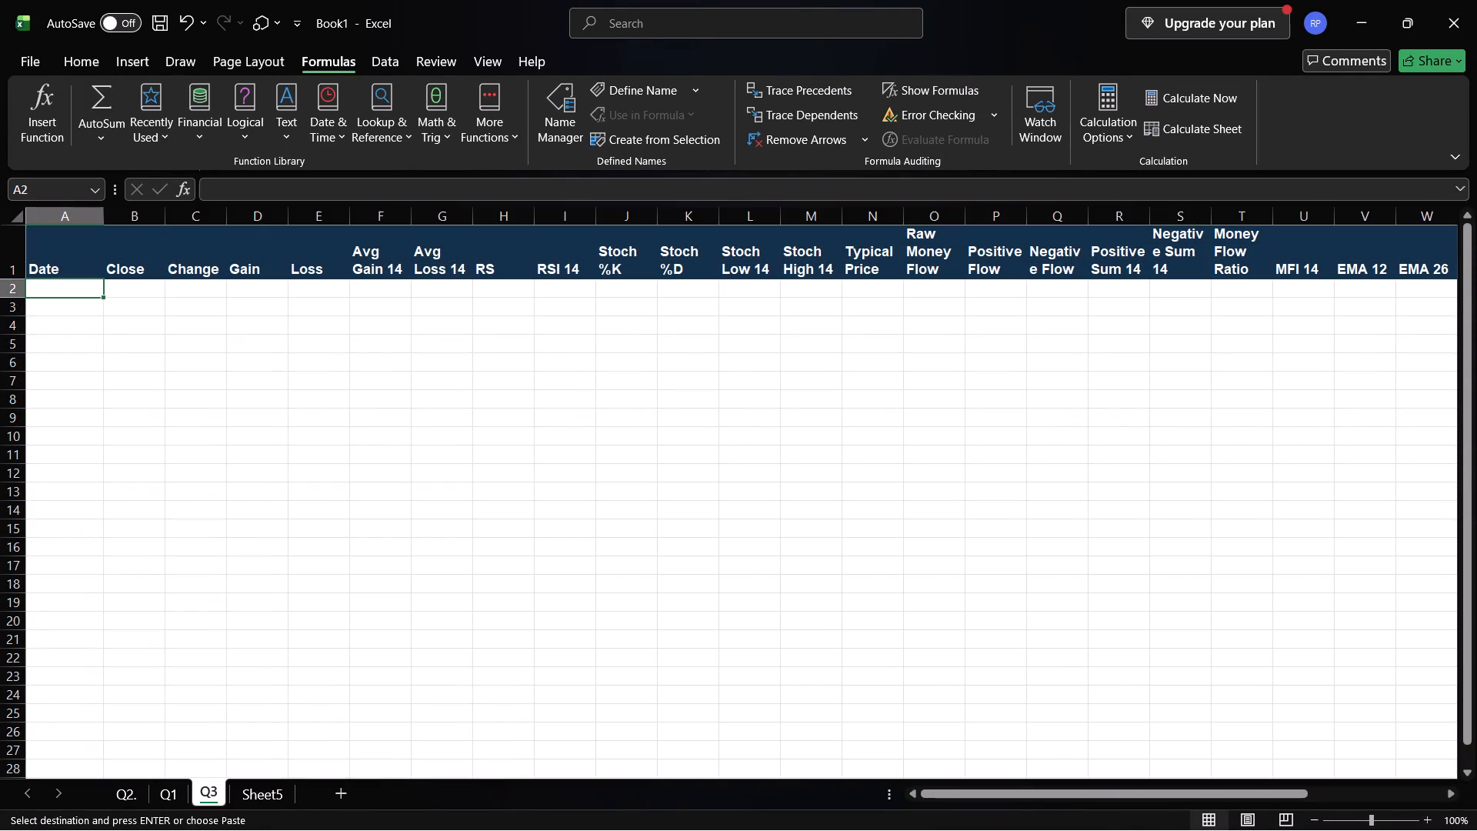
key(ctrl+v)
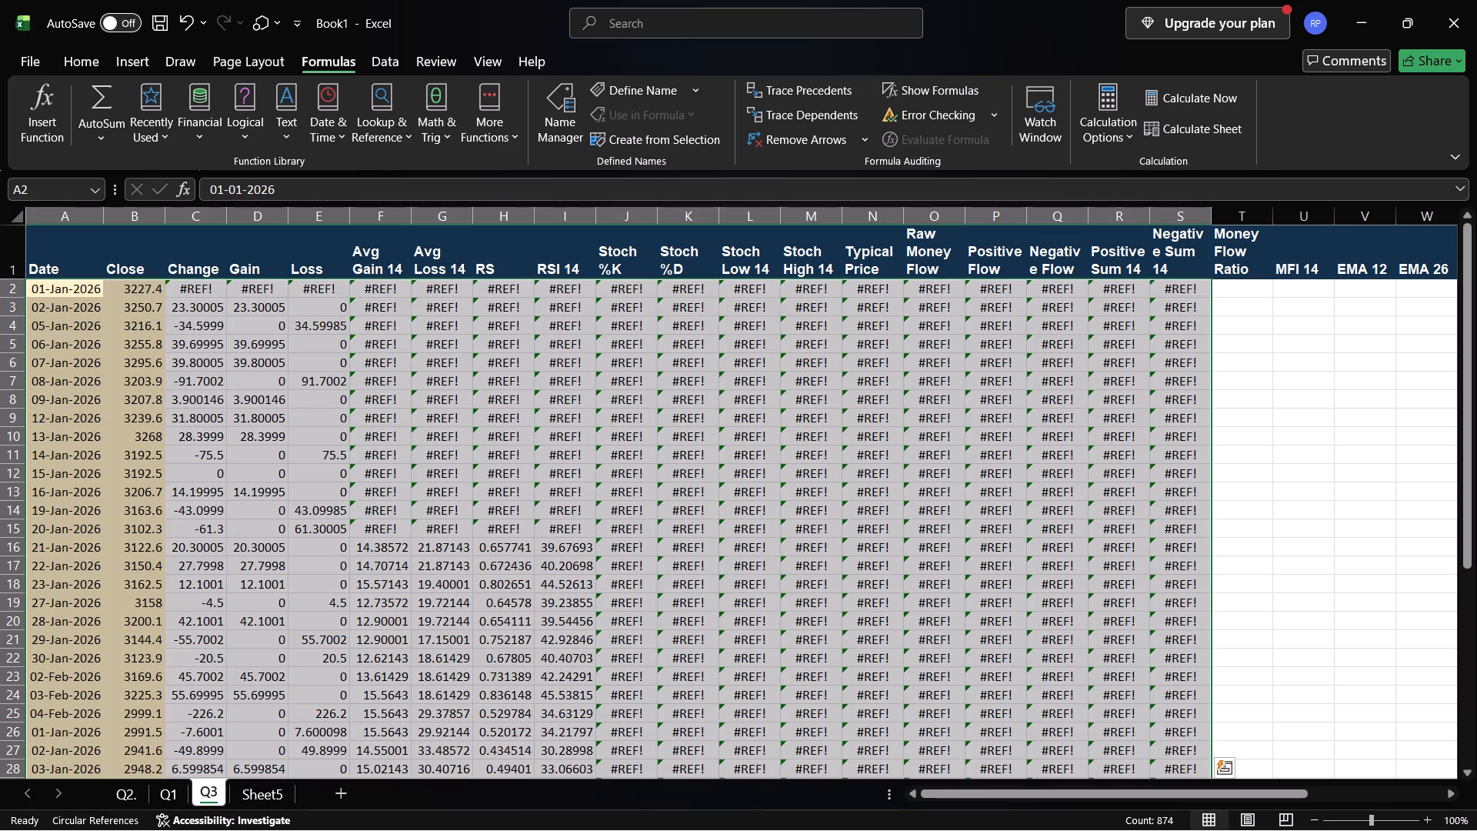
click(116, 402)
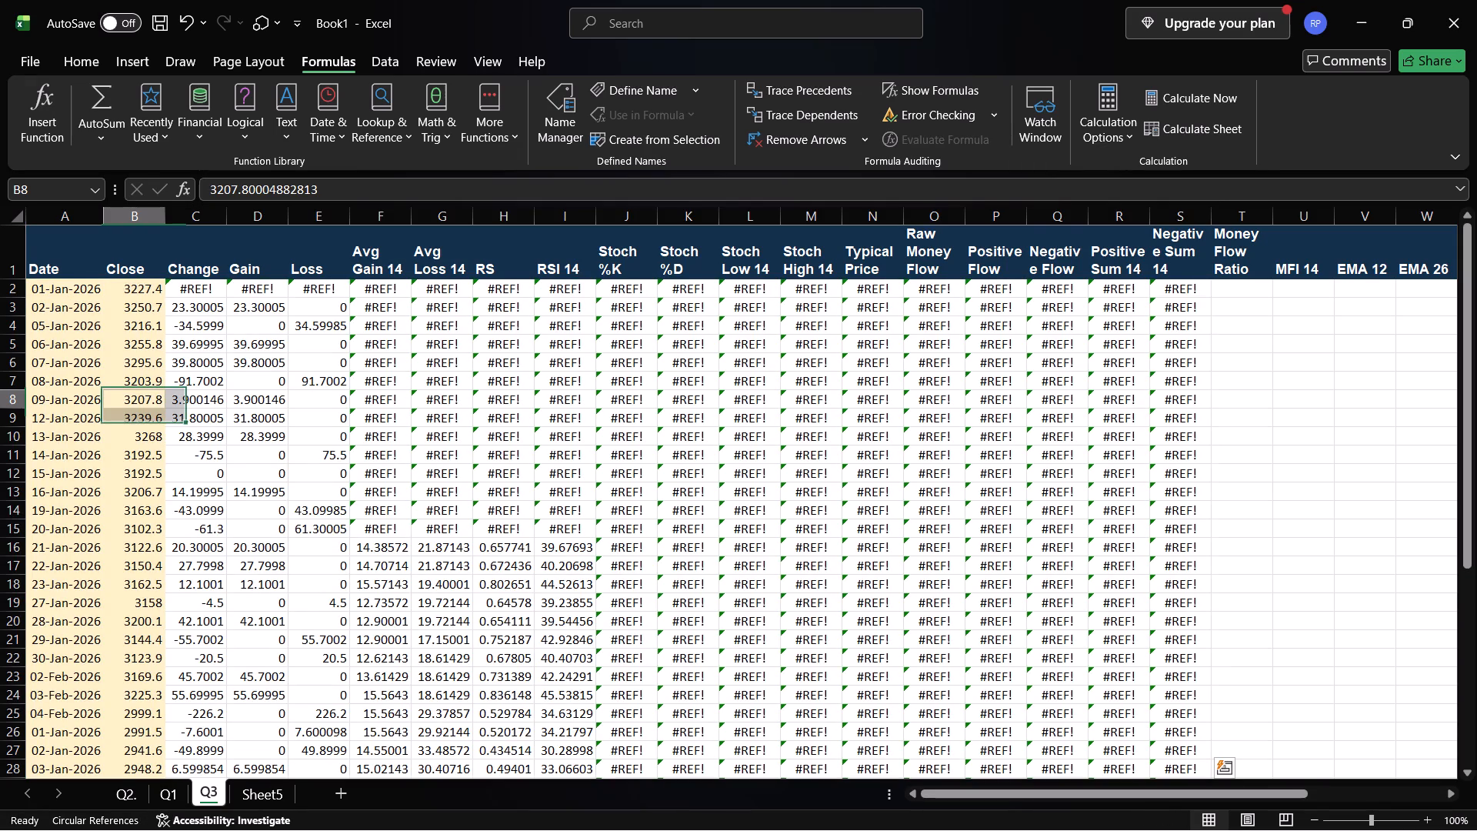
Fill the Date column of sheet Q3 from A2 down to A26 as a daily series from 01-Jan-2026 to 25-Jan-2026.
scroll(73, 420, down, 2)
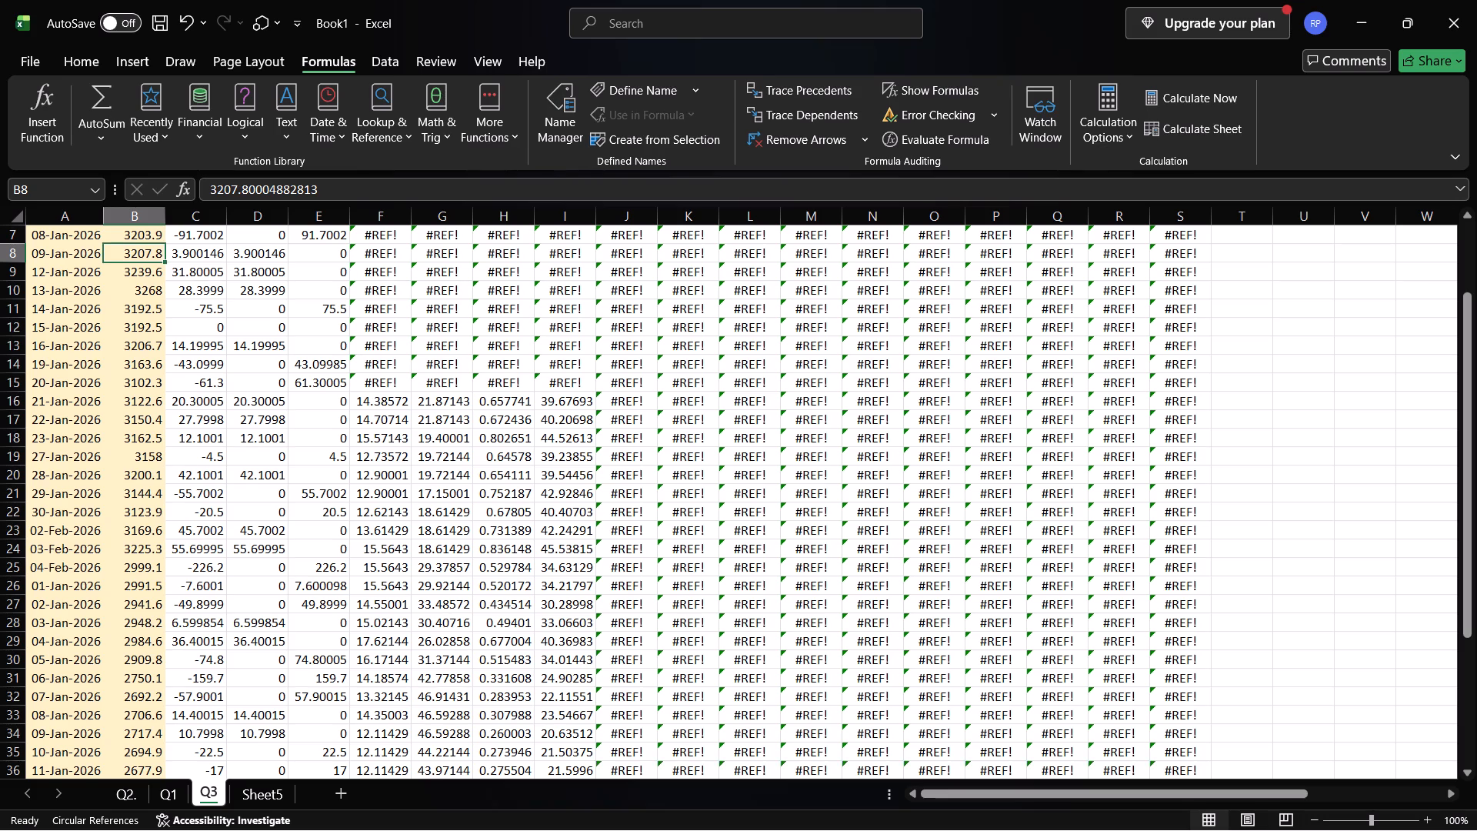
scroll(61, 528, up, 2)
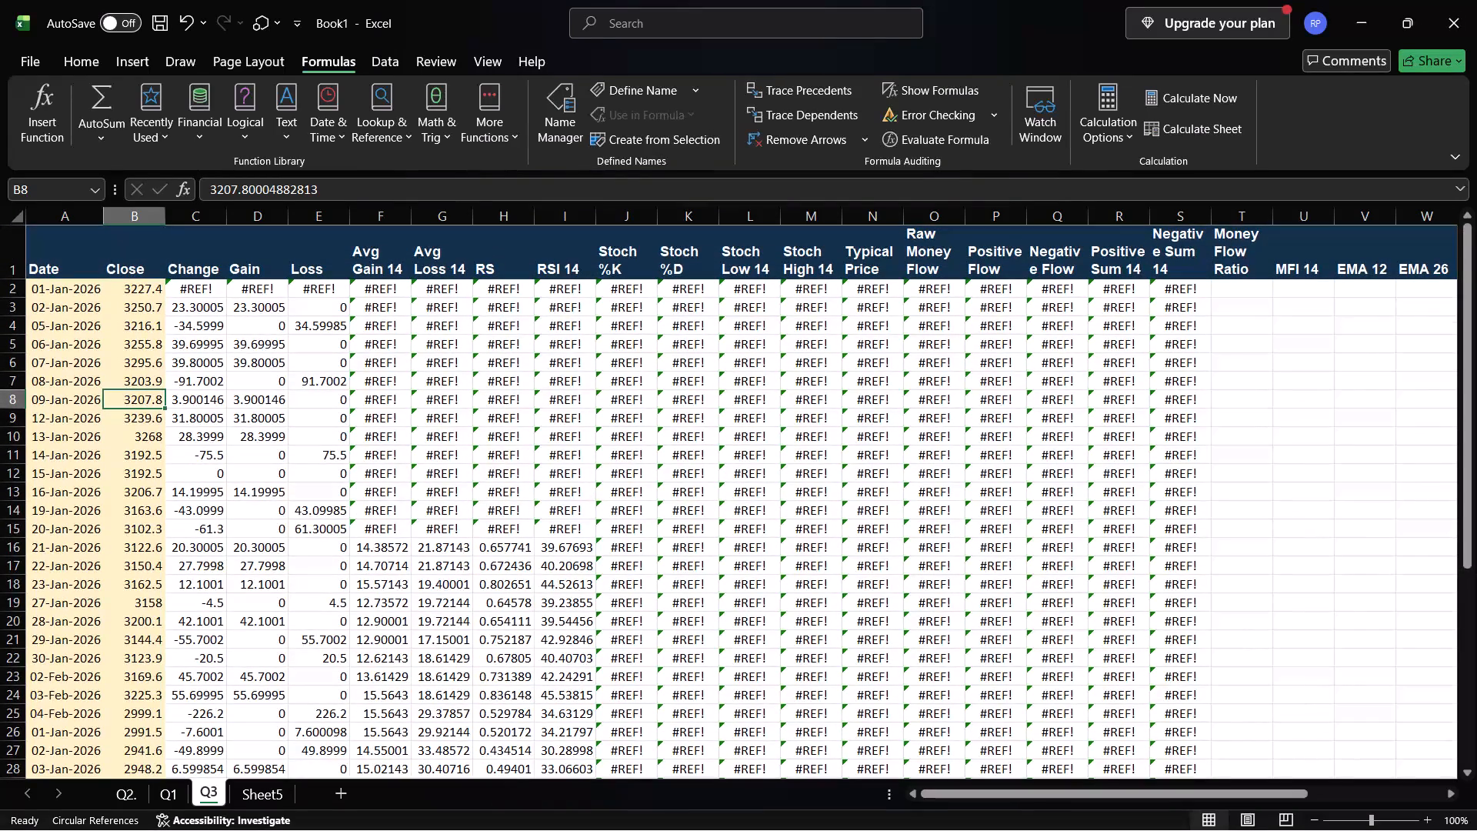
click(62, 322)
click(53, 267)
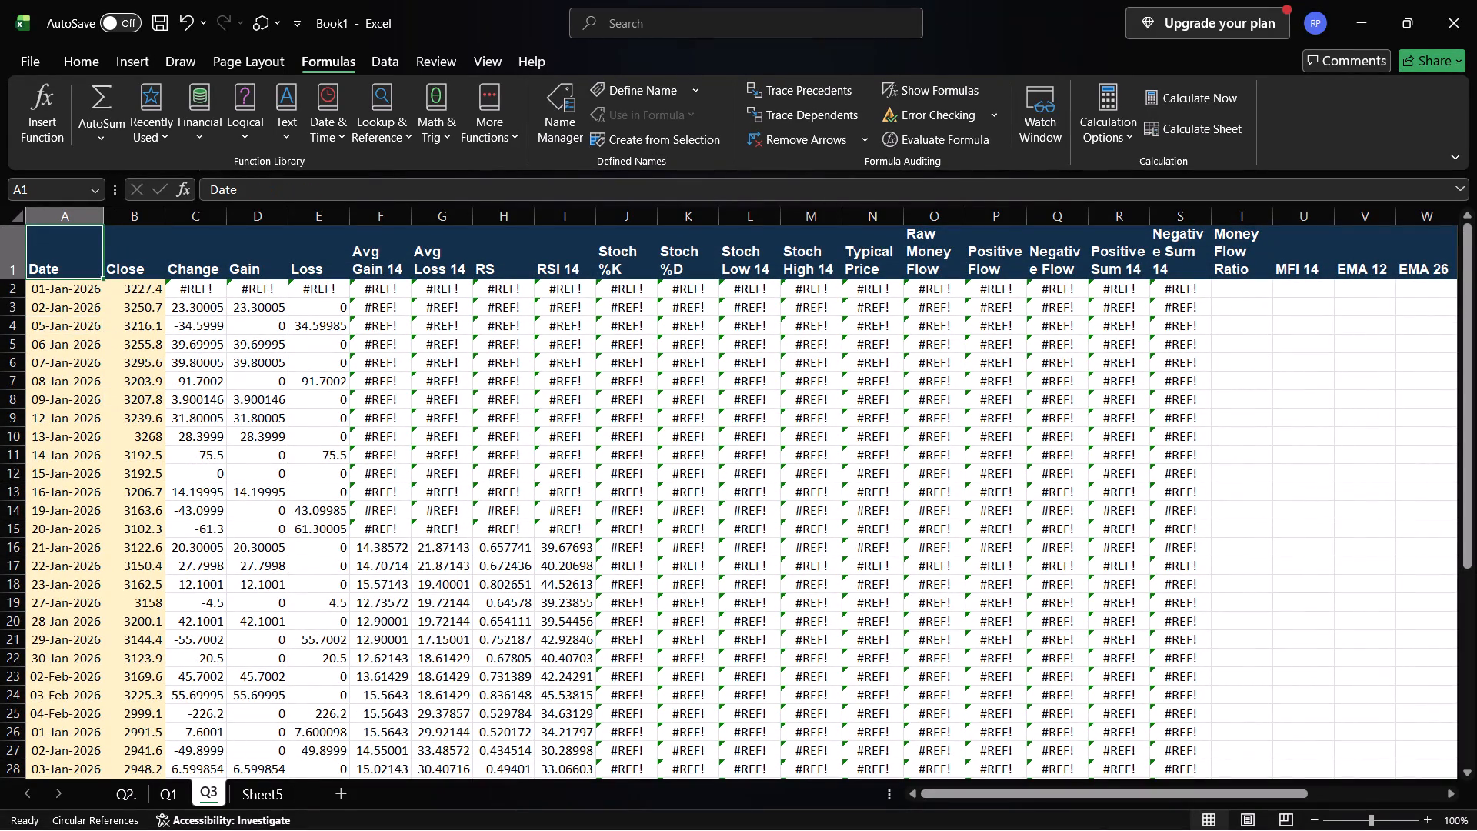
click(45, 299)
click(65, 290)
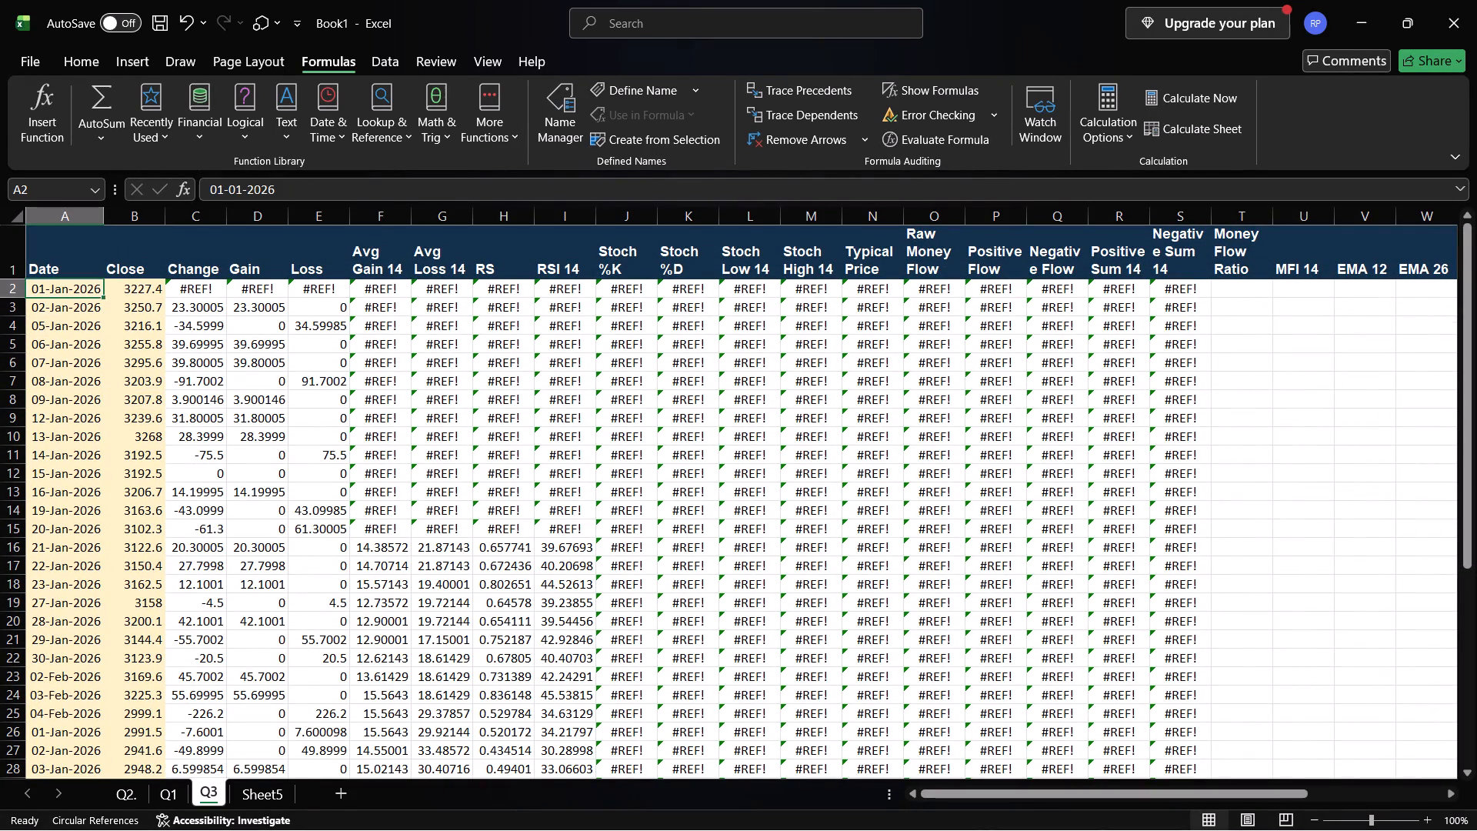
drag(100, 294, 134, 624)
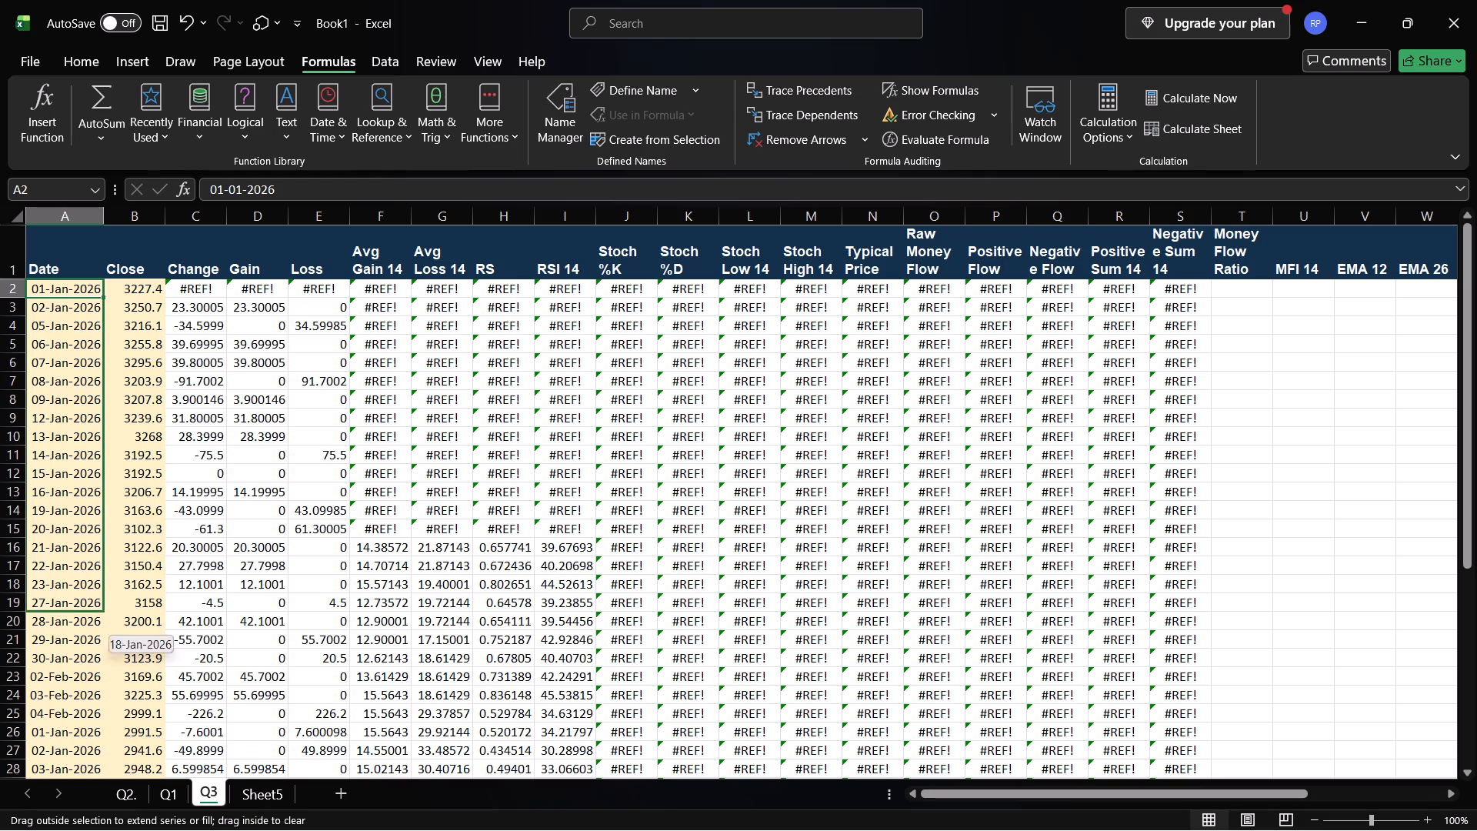
drag(134, 624, 125, 749)
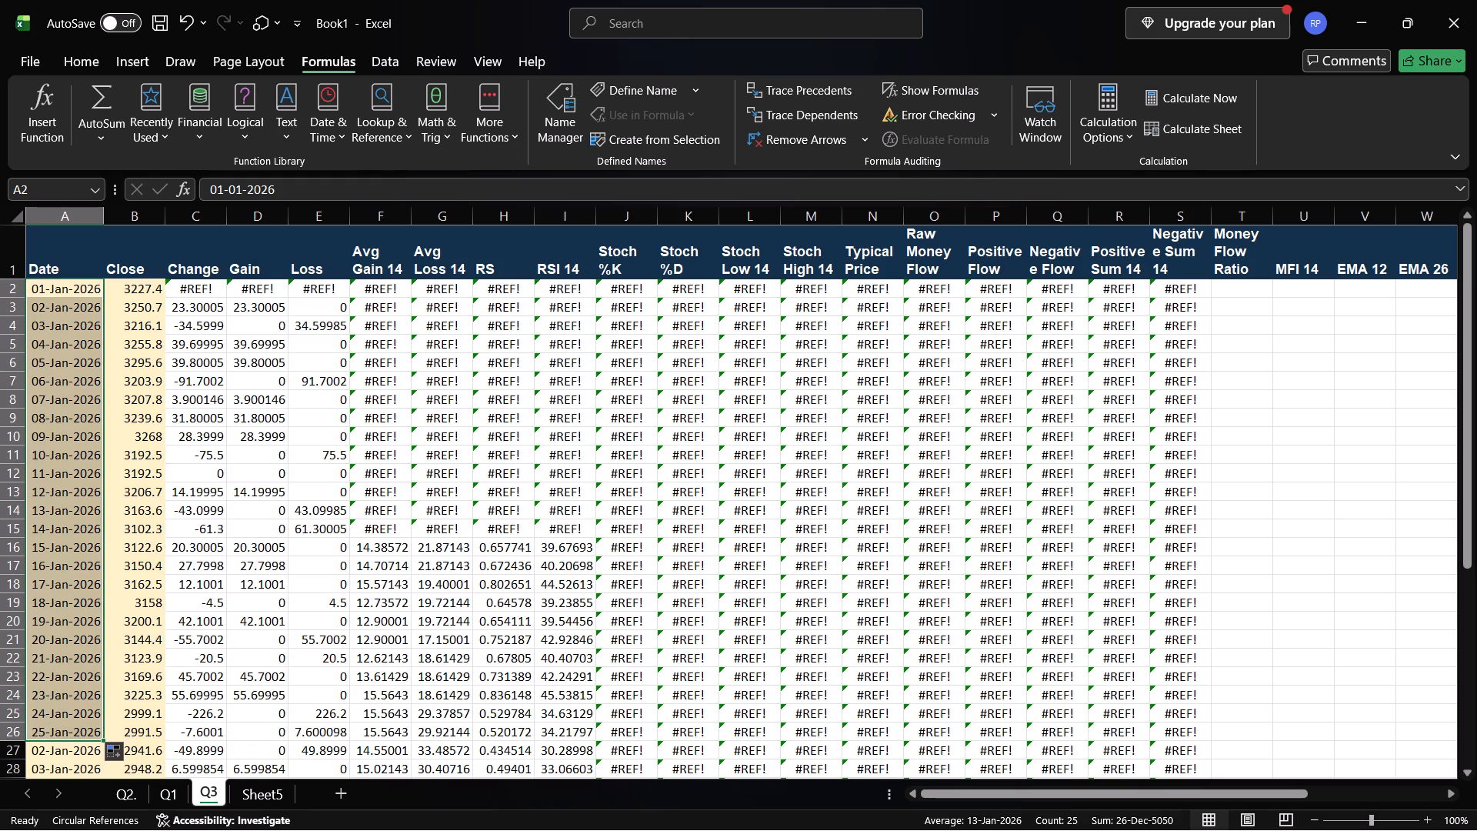
click(99, 542)
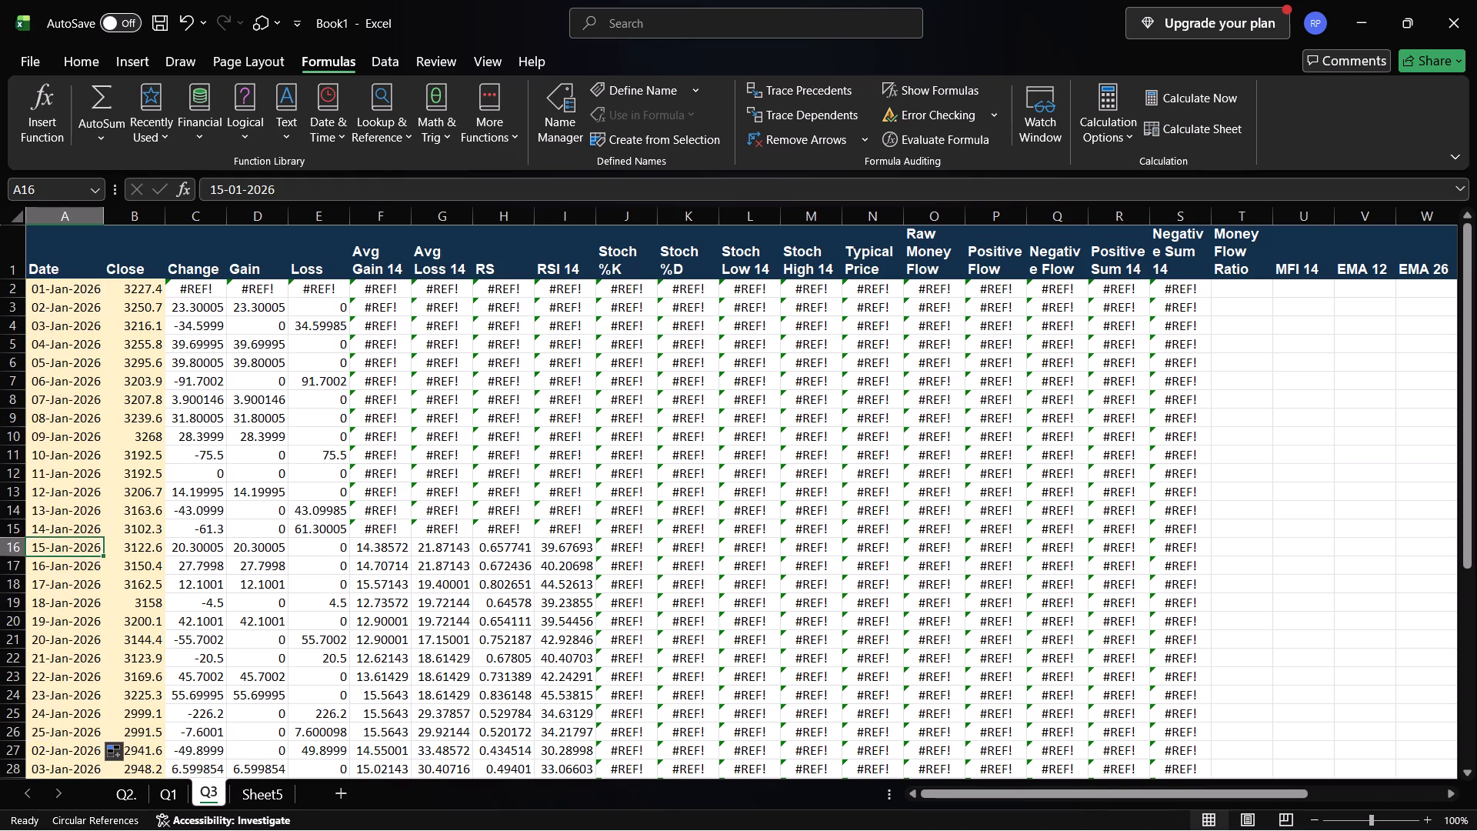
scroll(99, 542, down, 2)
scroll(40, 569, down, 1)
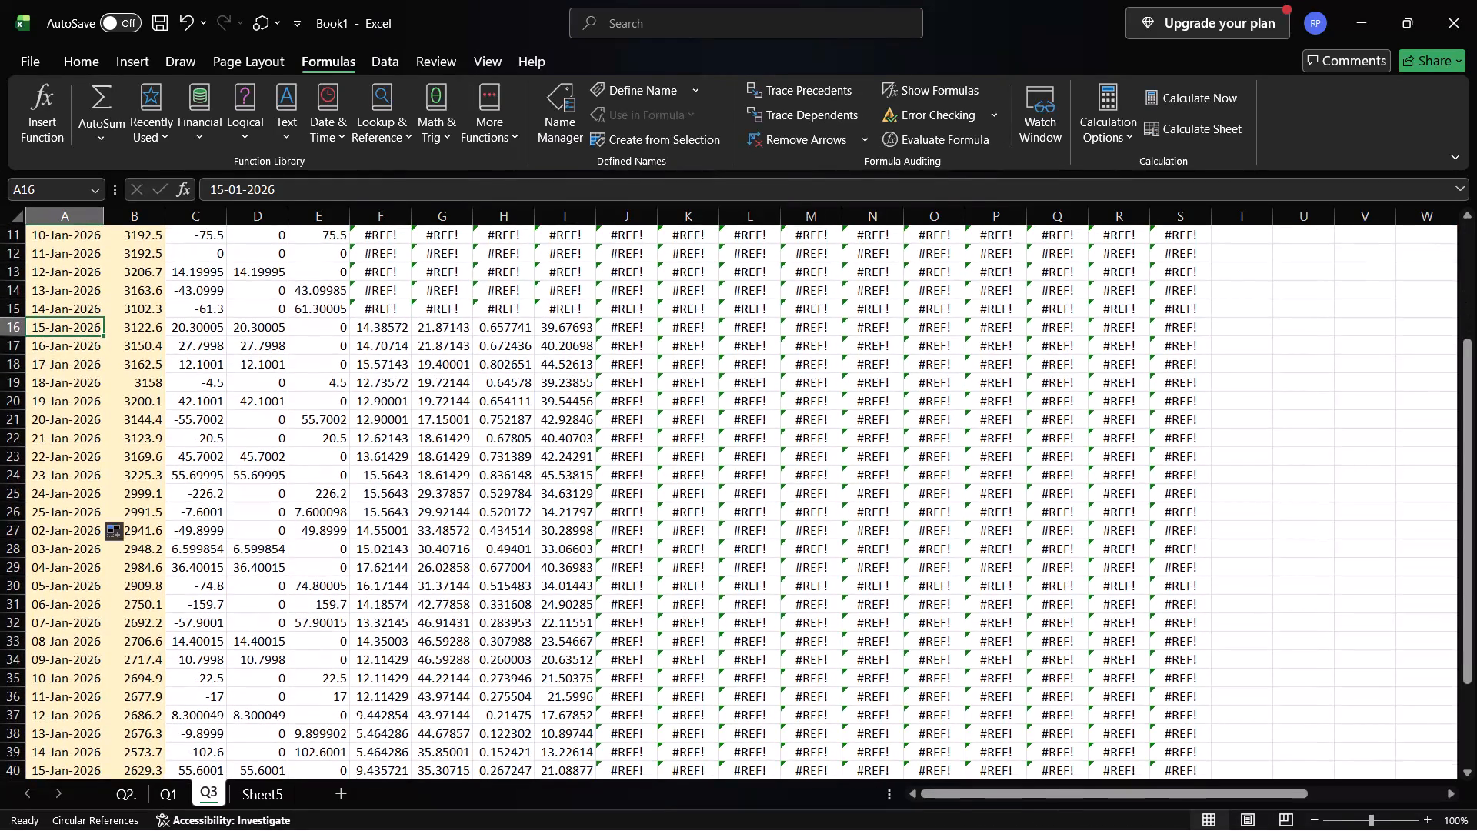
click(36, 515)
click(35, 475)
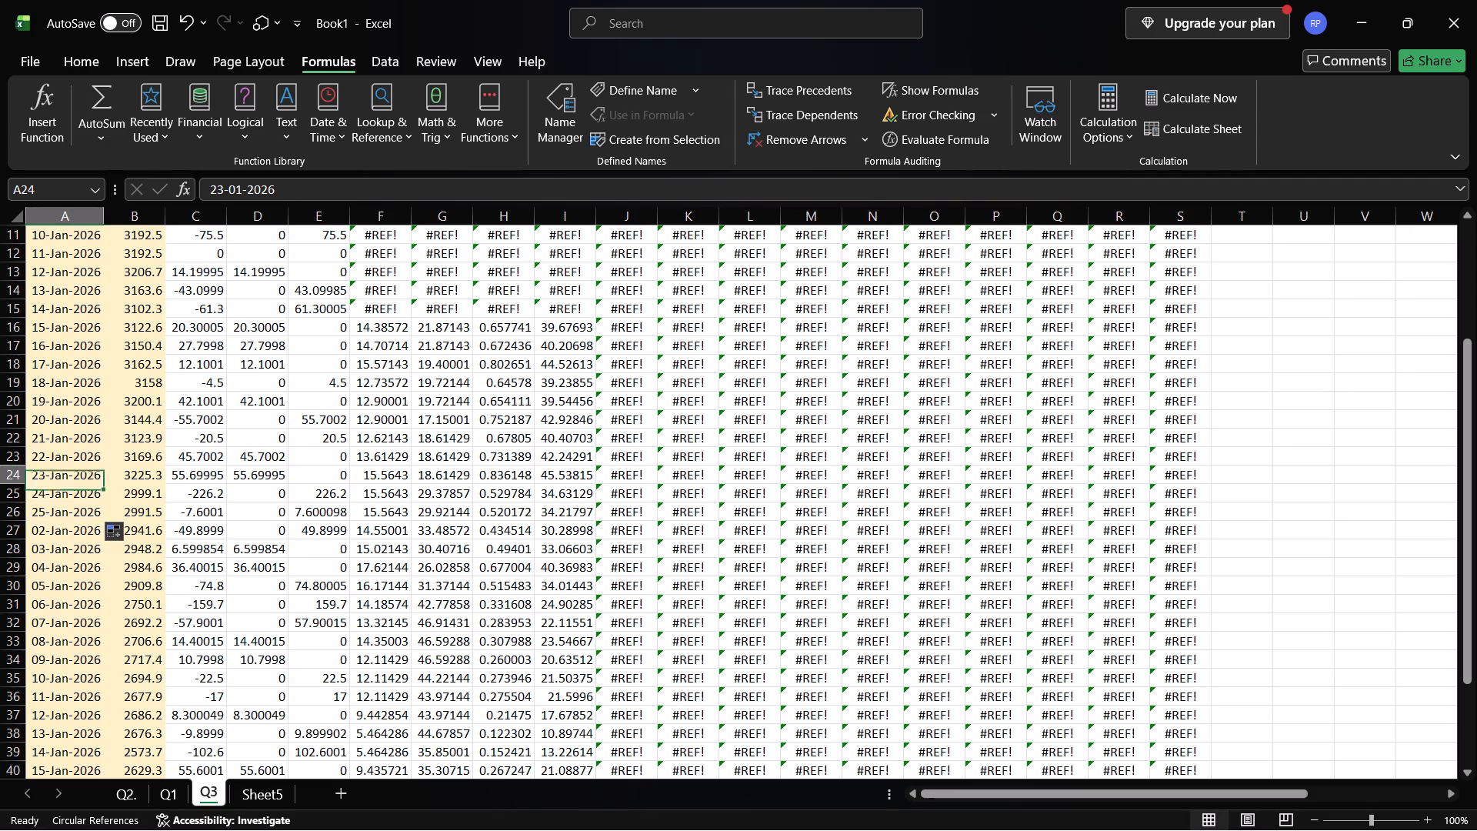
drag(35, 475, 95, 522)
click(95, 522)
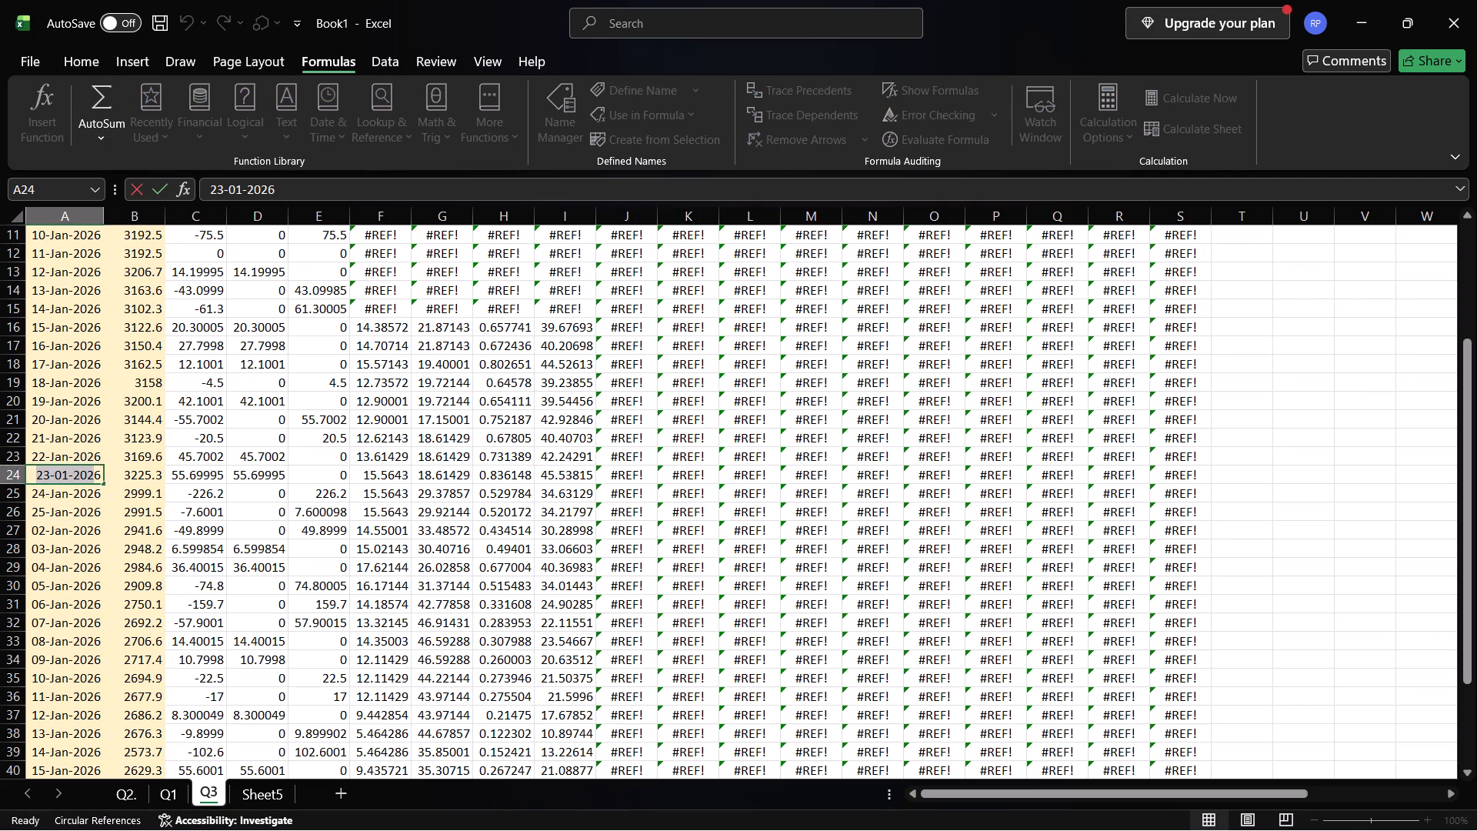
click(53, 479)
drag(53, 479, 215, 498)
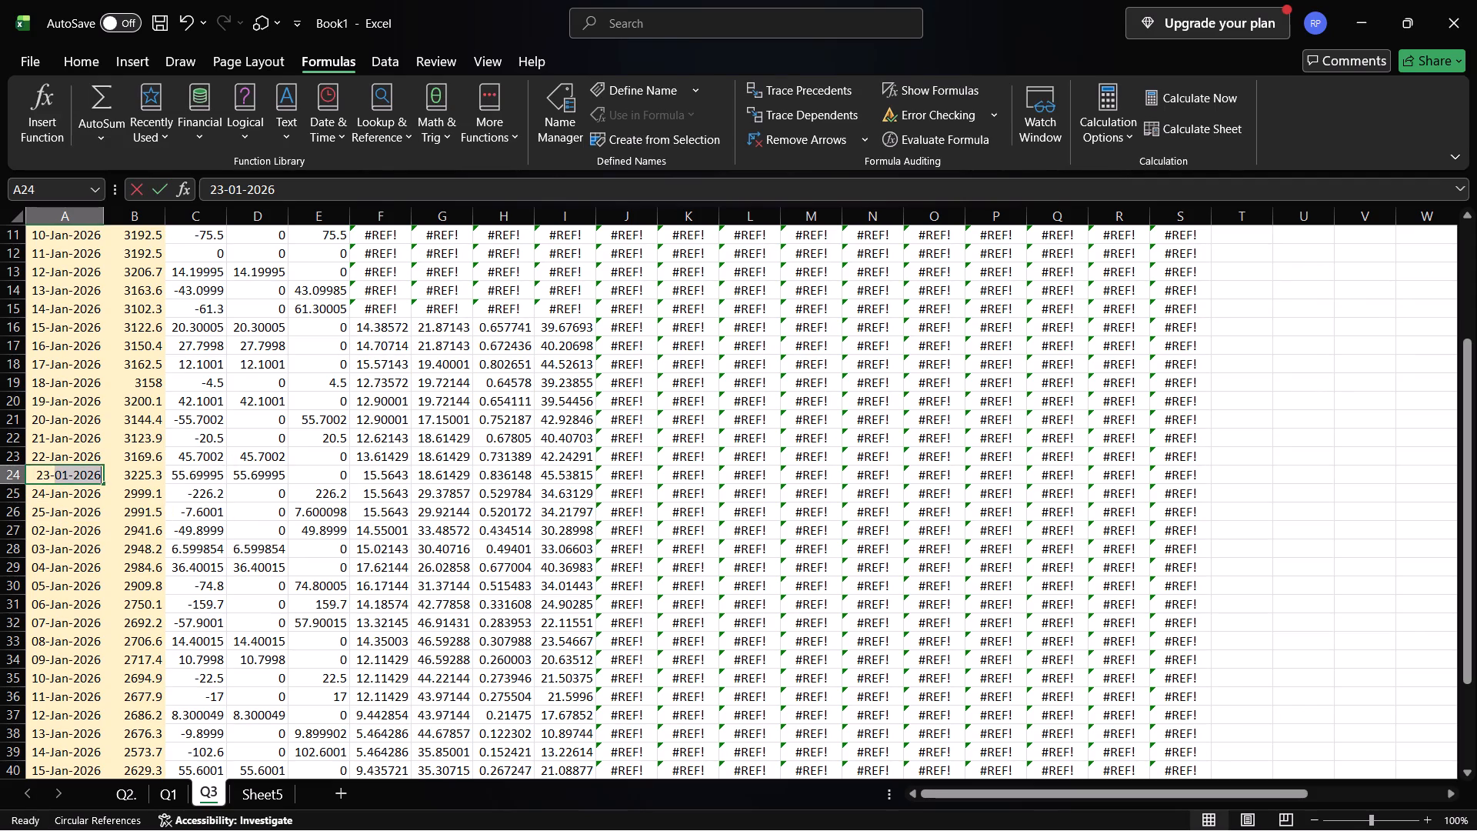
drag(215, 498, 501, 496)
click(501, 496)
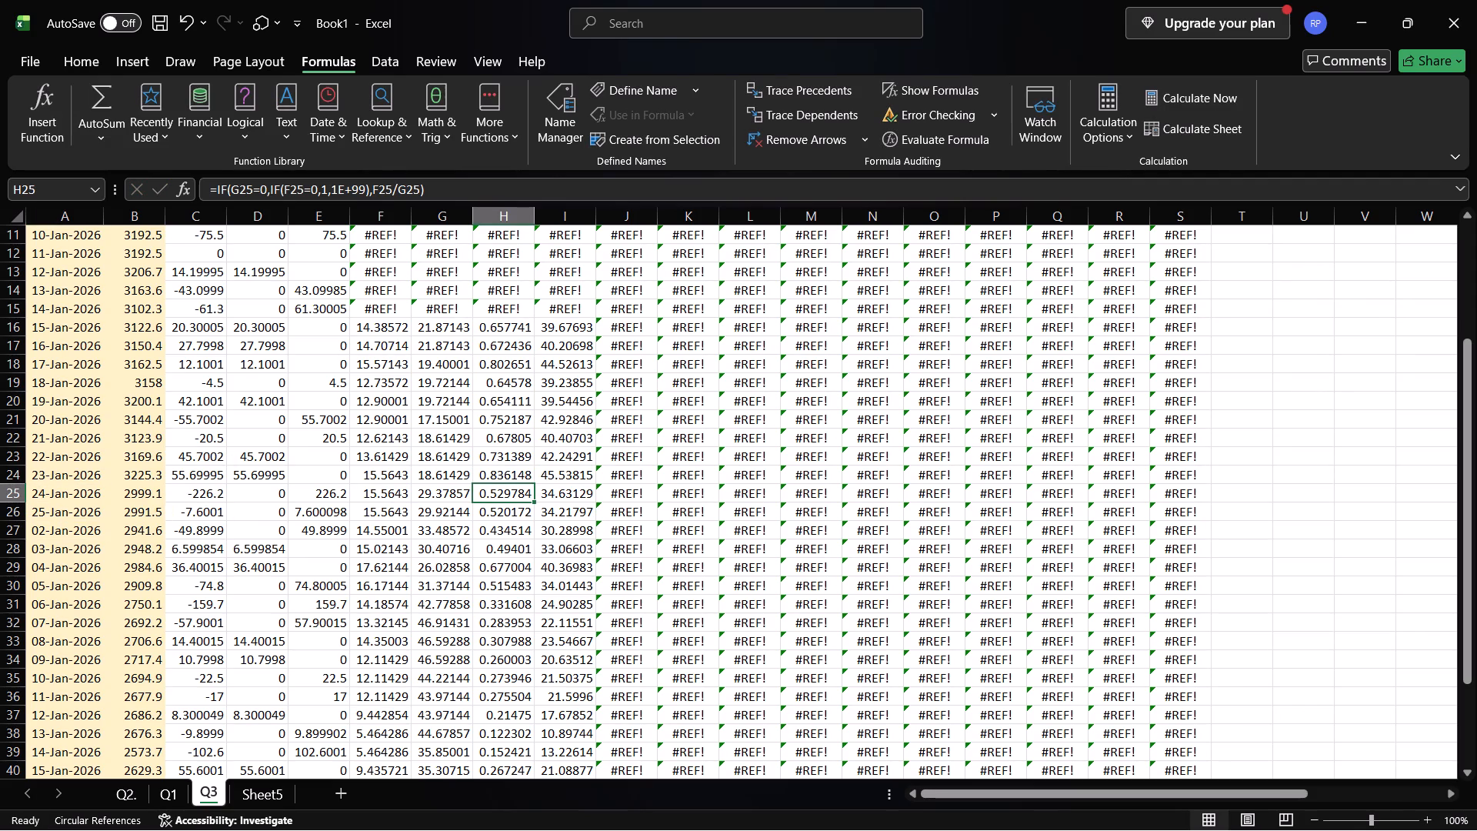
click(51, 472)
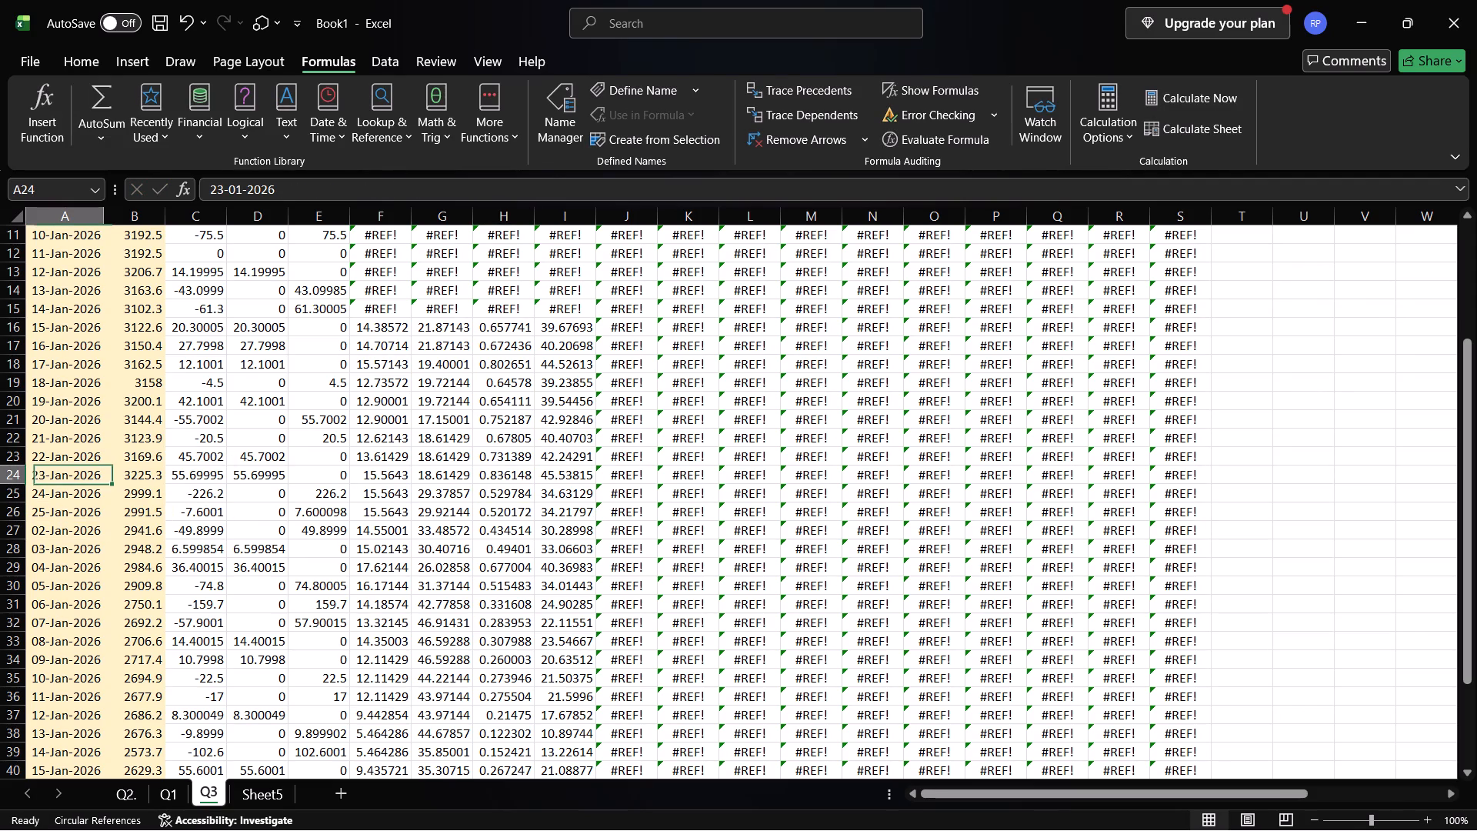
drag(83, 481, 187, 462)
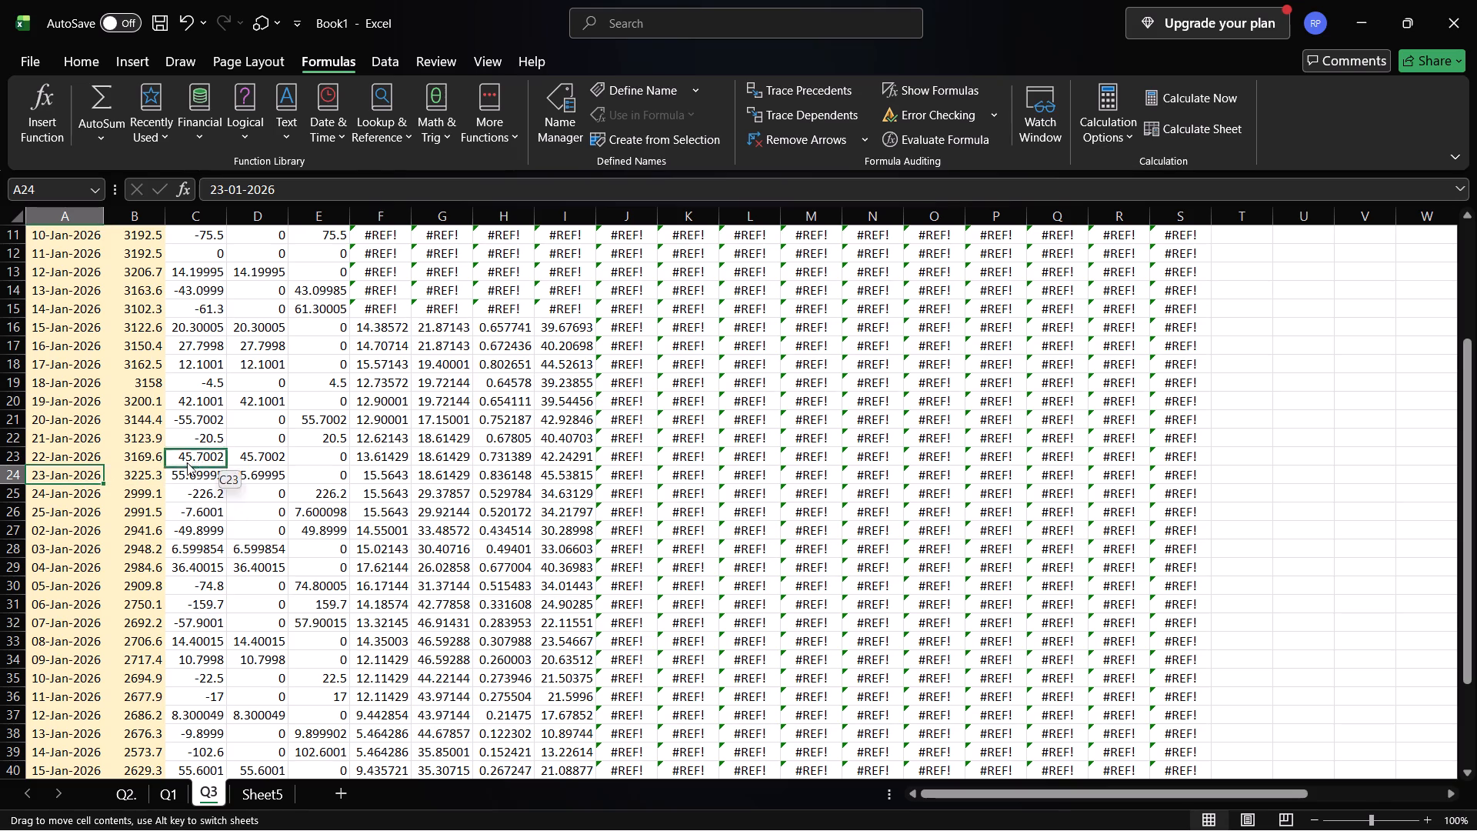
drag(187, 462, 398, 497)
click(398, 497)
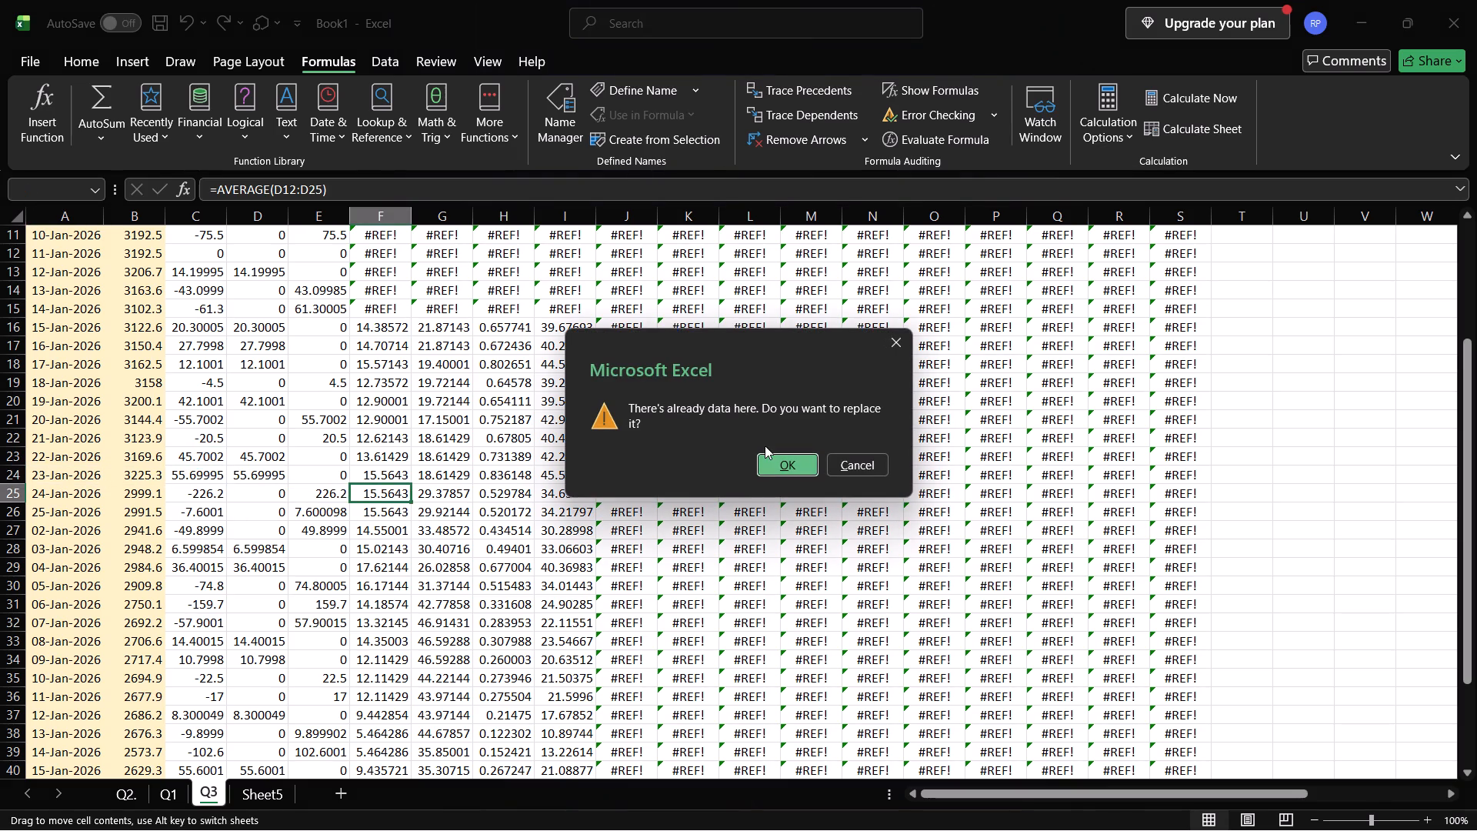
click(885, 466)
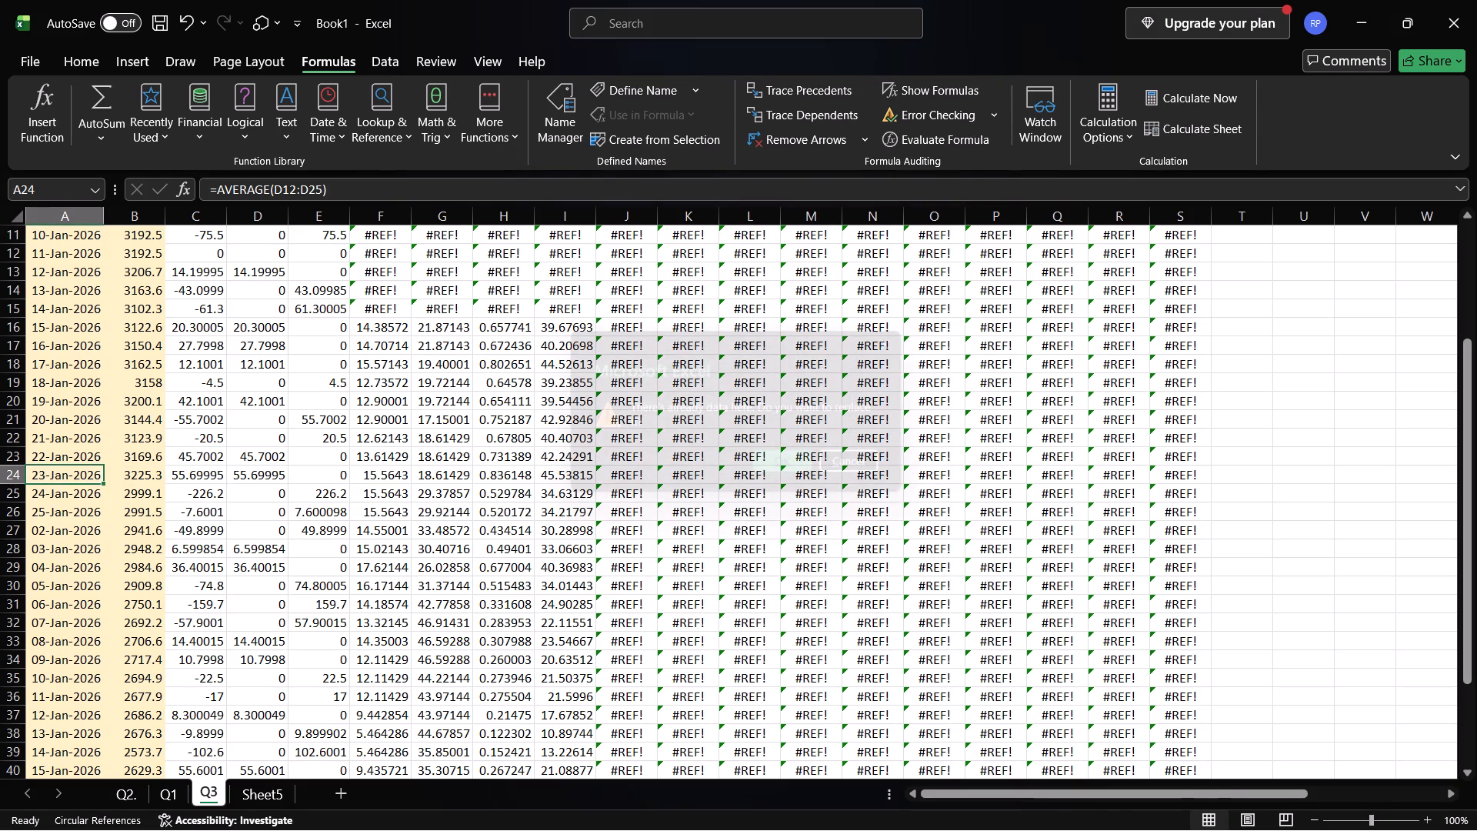
Select the block A24:R29 in sheet Q3 and fill it down through row 41.
click(52, 496)
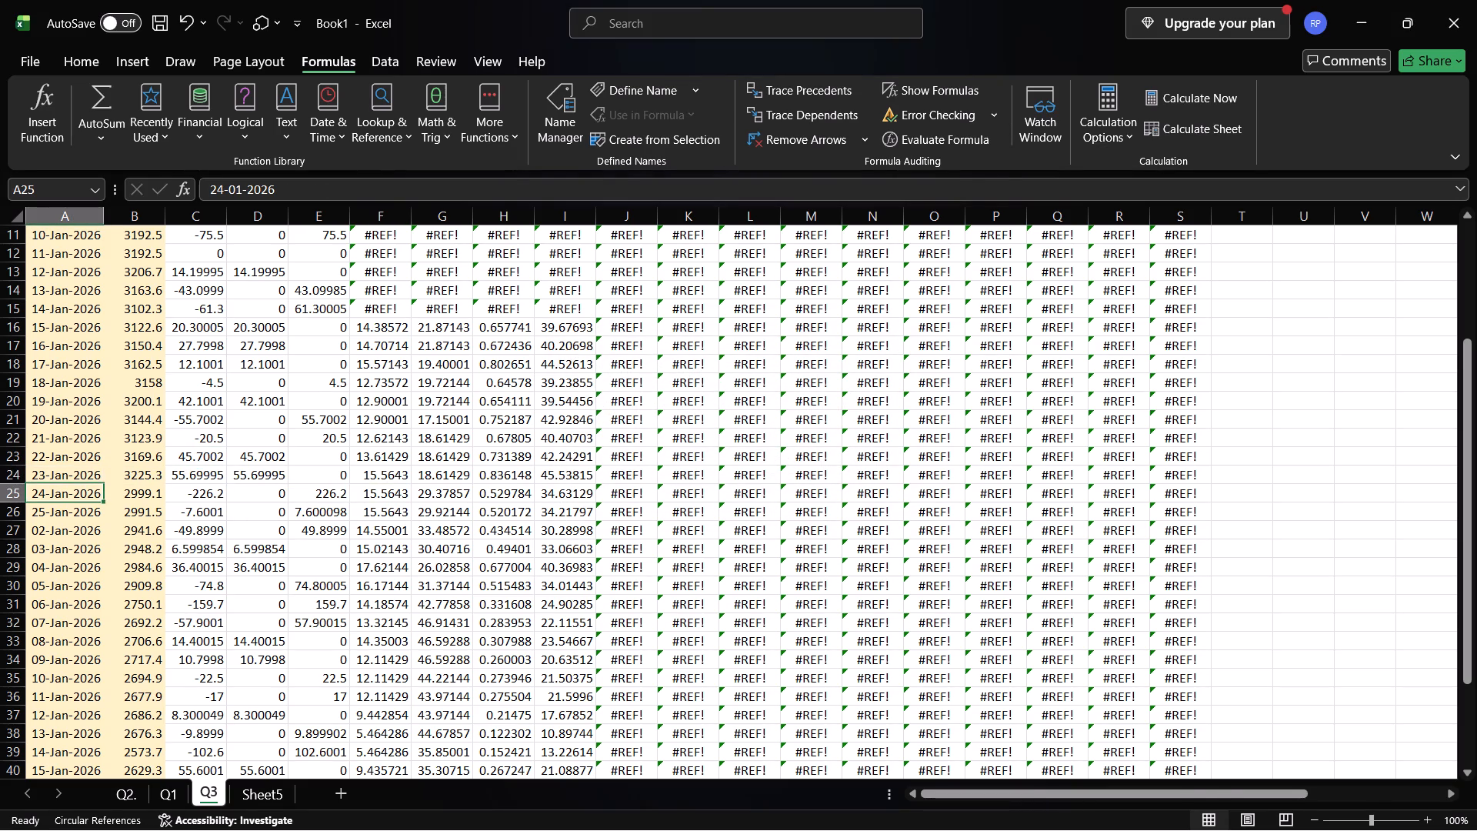
drag(61, 476, 1110, 574)
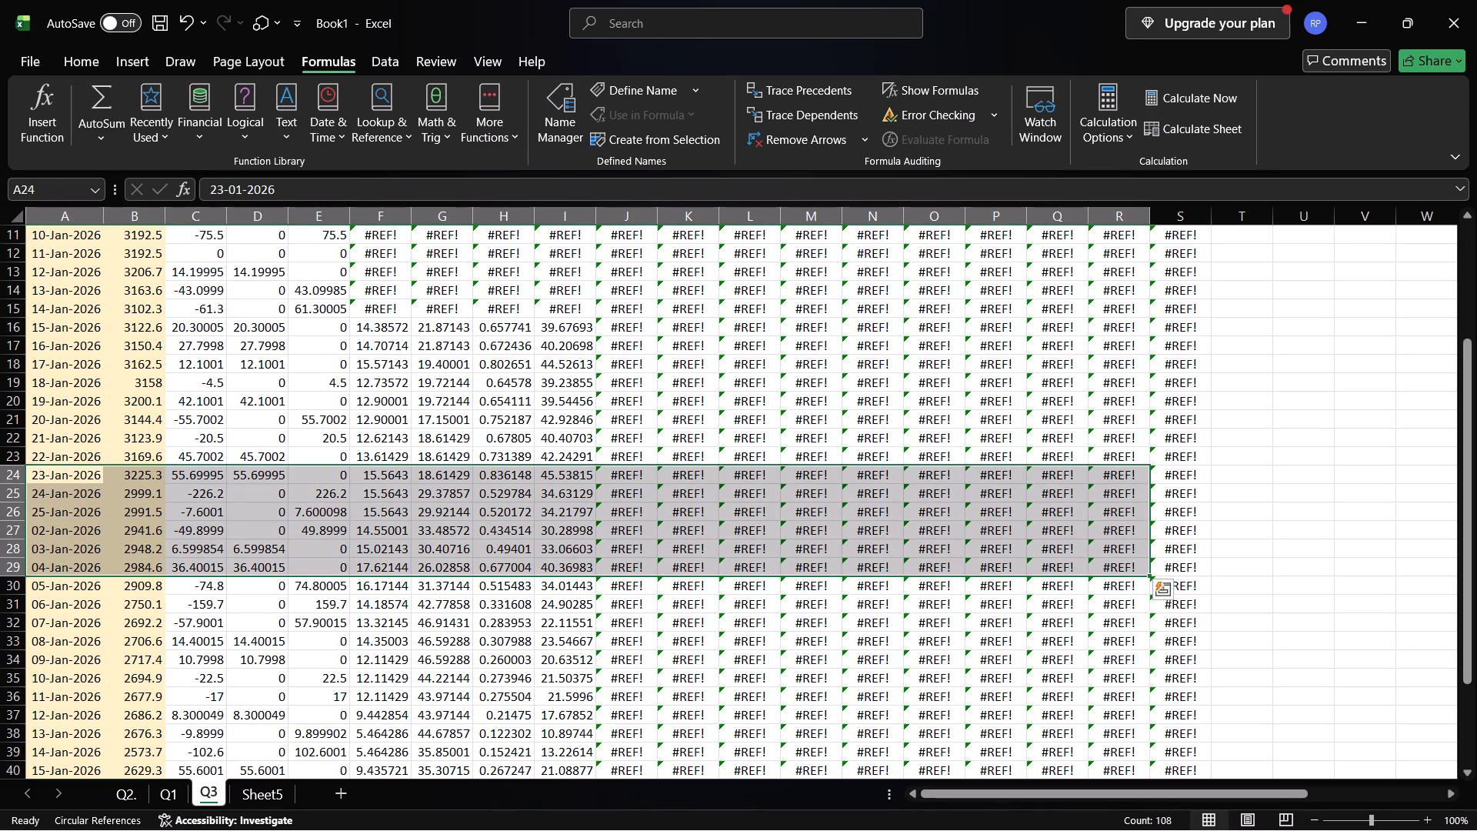
drag(1148, 572, 1461, 764)
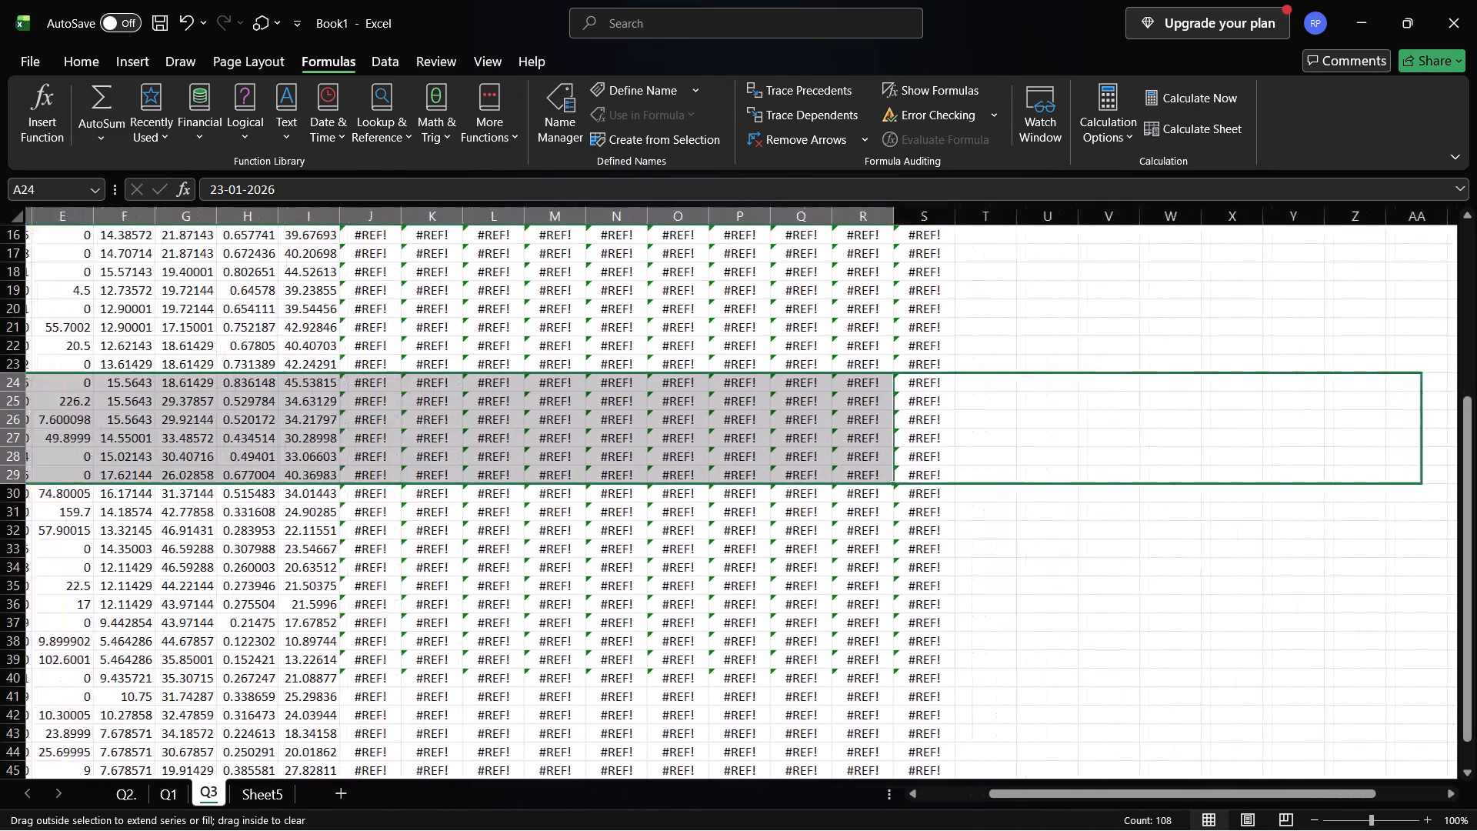
drag(1461, 764, 1160, 821)
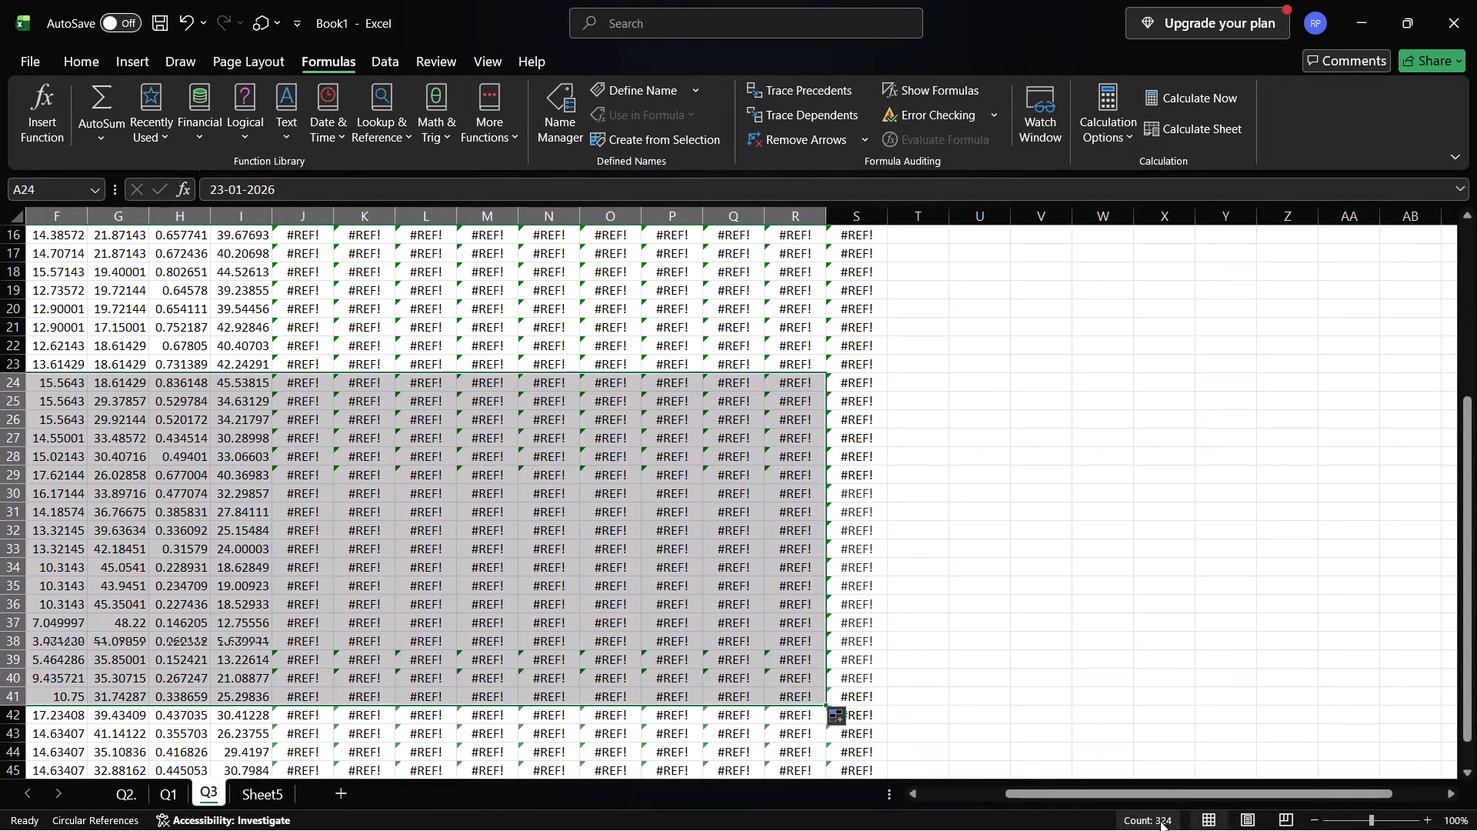
click(1079, 642)
scroll(1079, 642, right, 3)
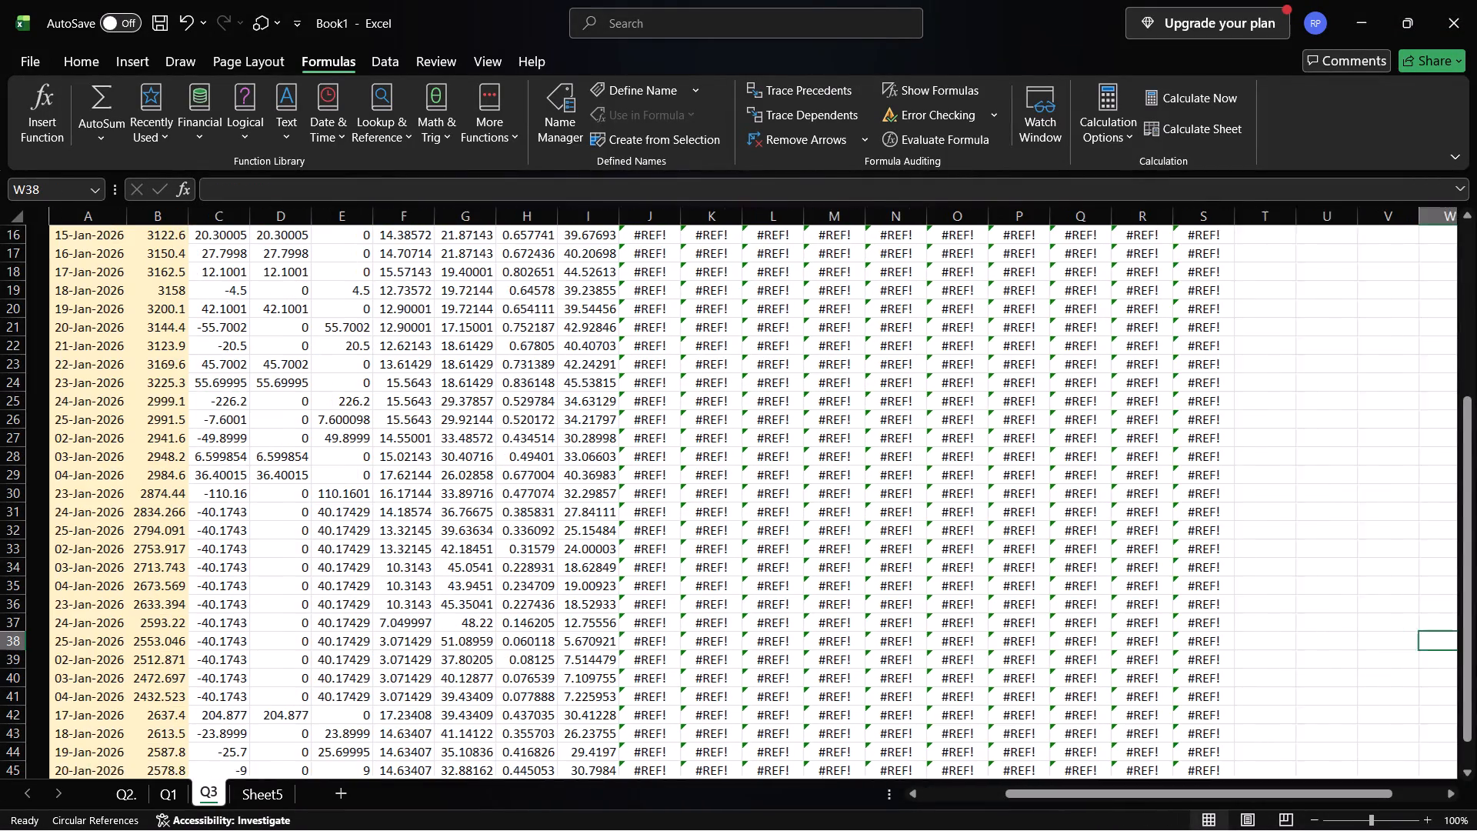
scroll(1079, 642, right, 1)
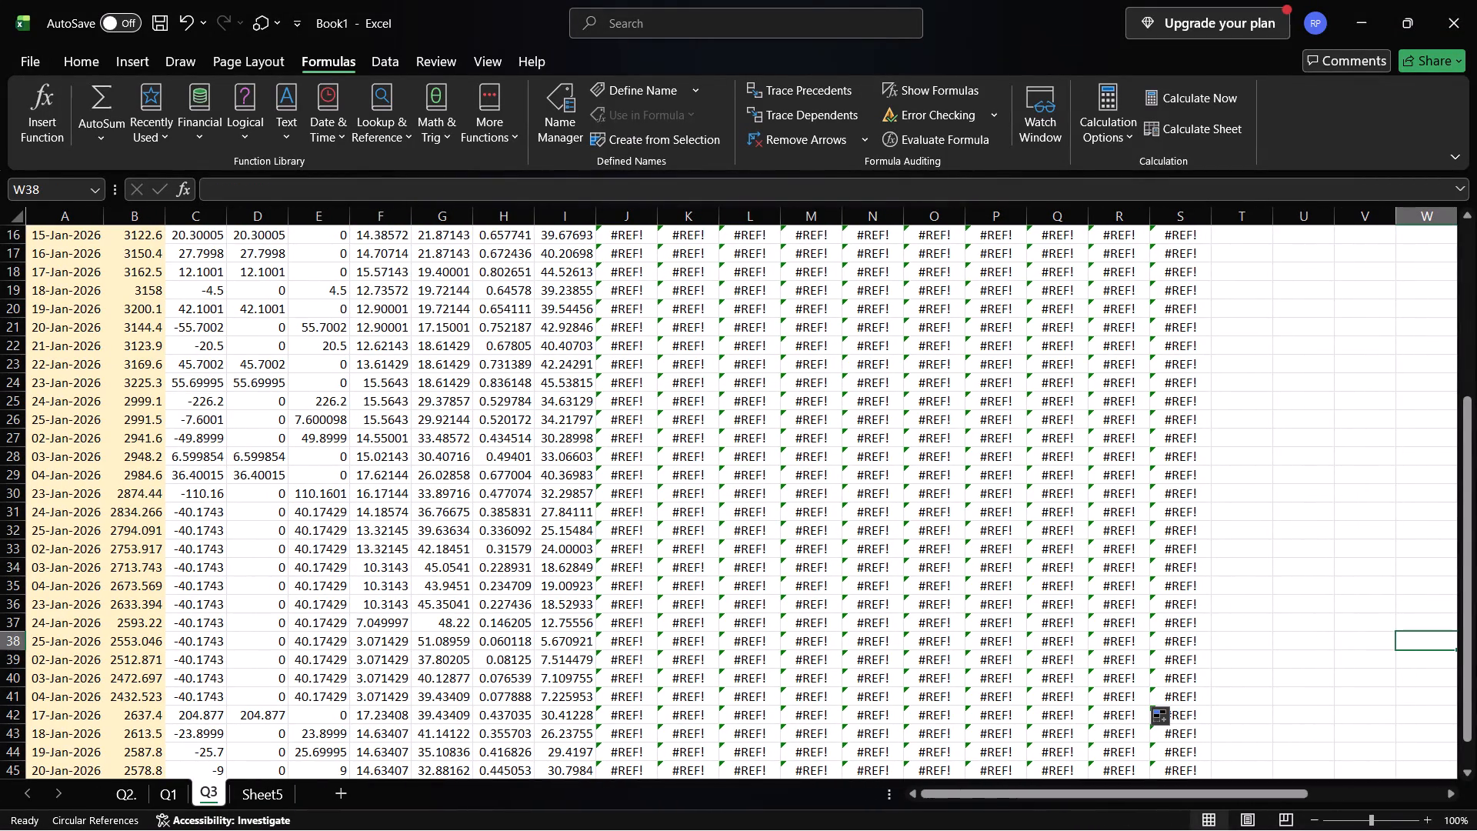
scroll(62, 385, up, 2)
click(62, 385)
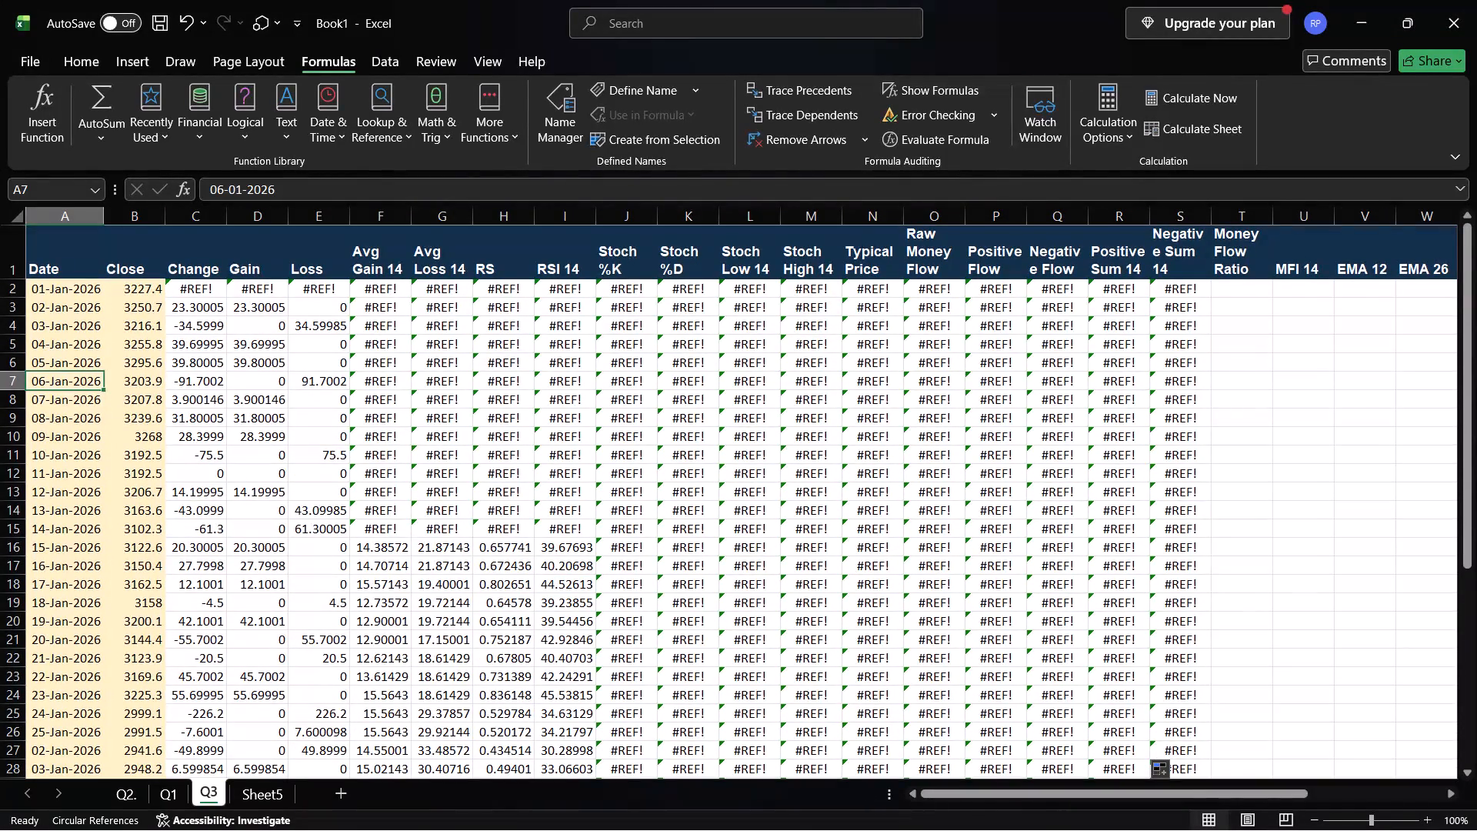
Examine the TCS monthly percentage returns and the sample and population variance cells in sheet Q1.
click(164, 790)
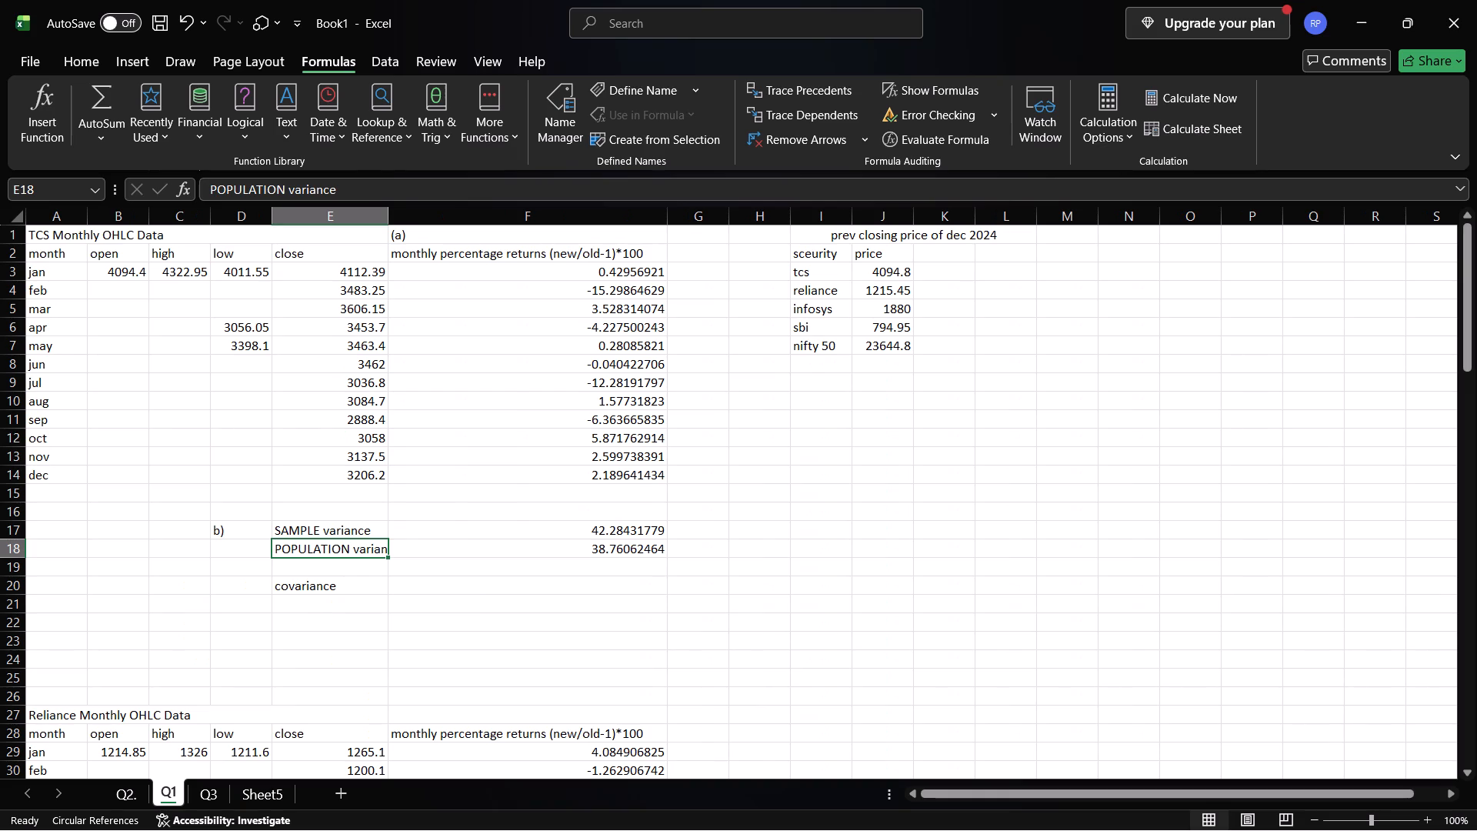
click(252, 591)
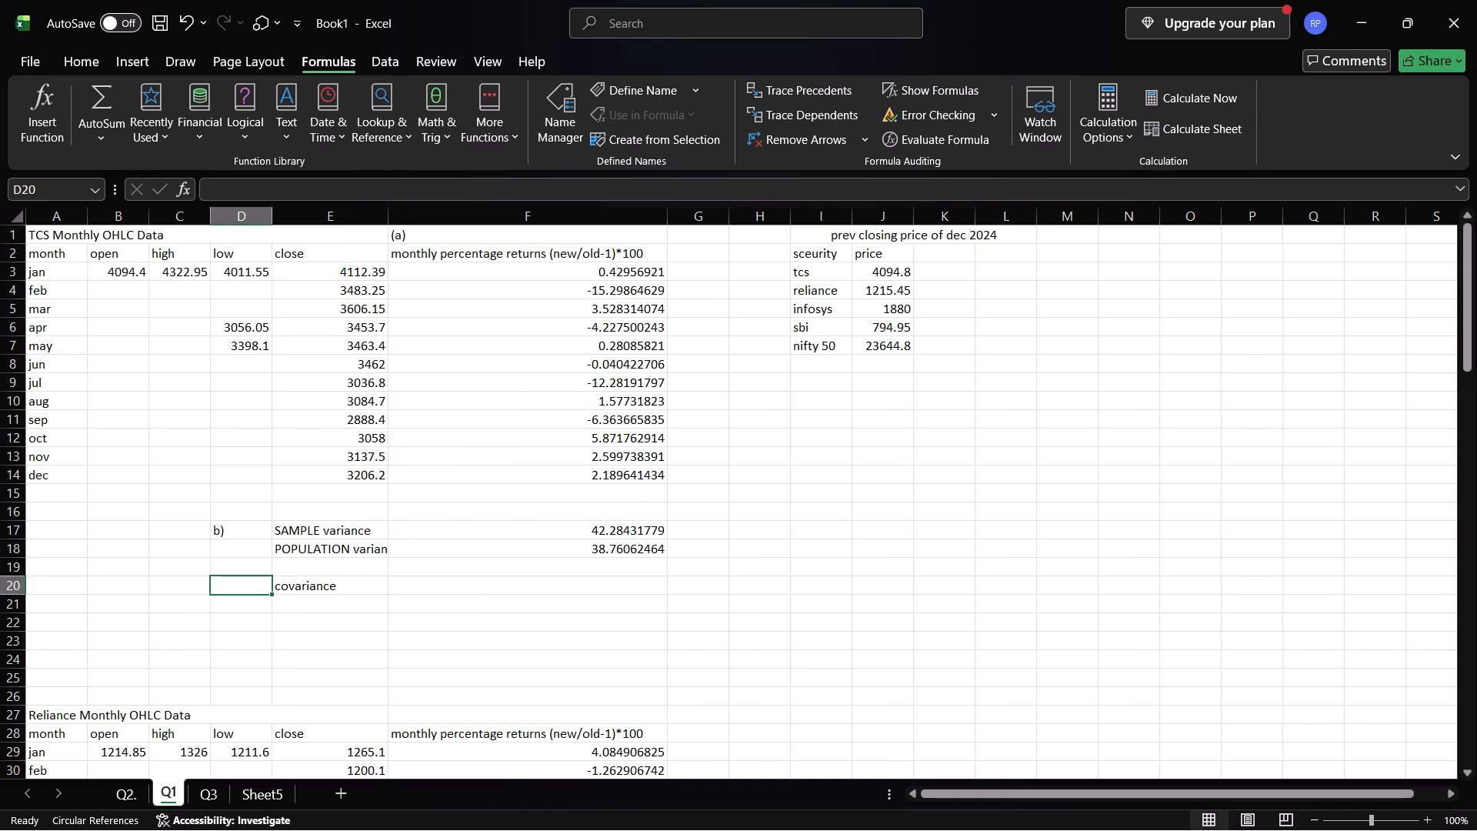
scroll(252, 289, up, 1)
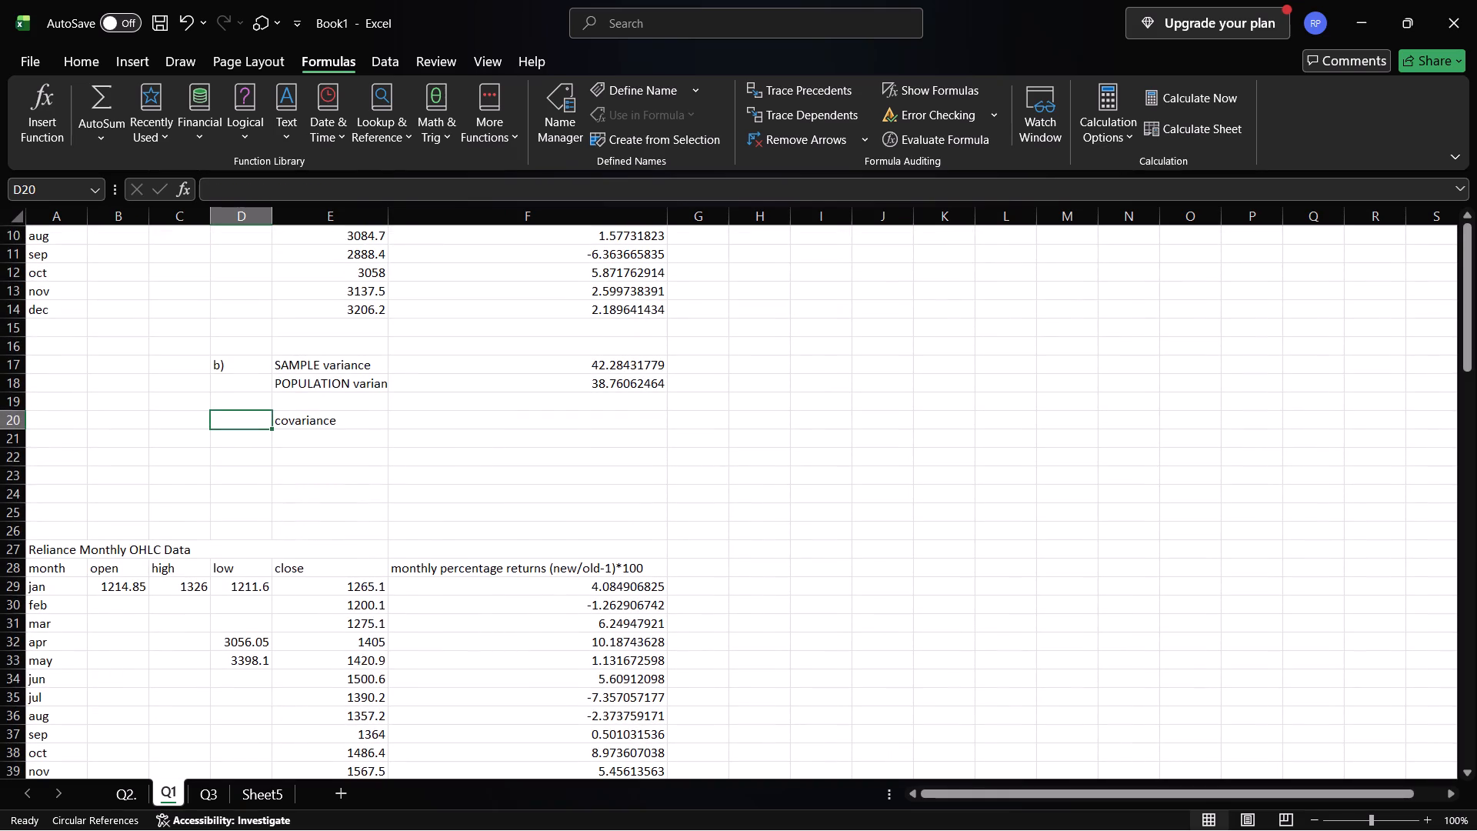
scroll(252, 289, up, 2)
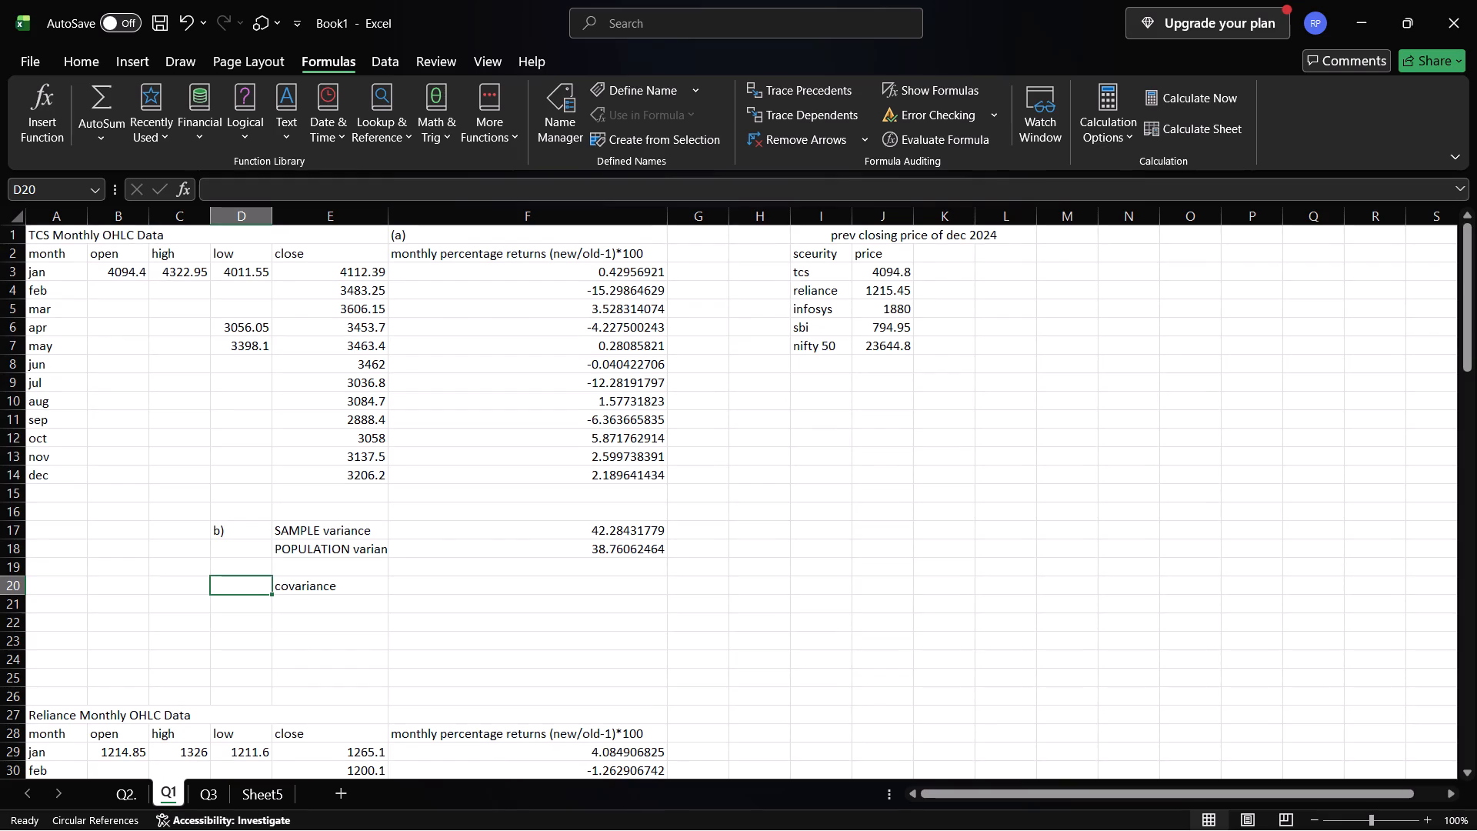
scroll(328, 359, down, 1)
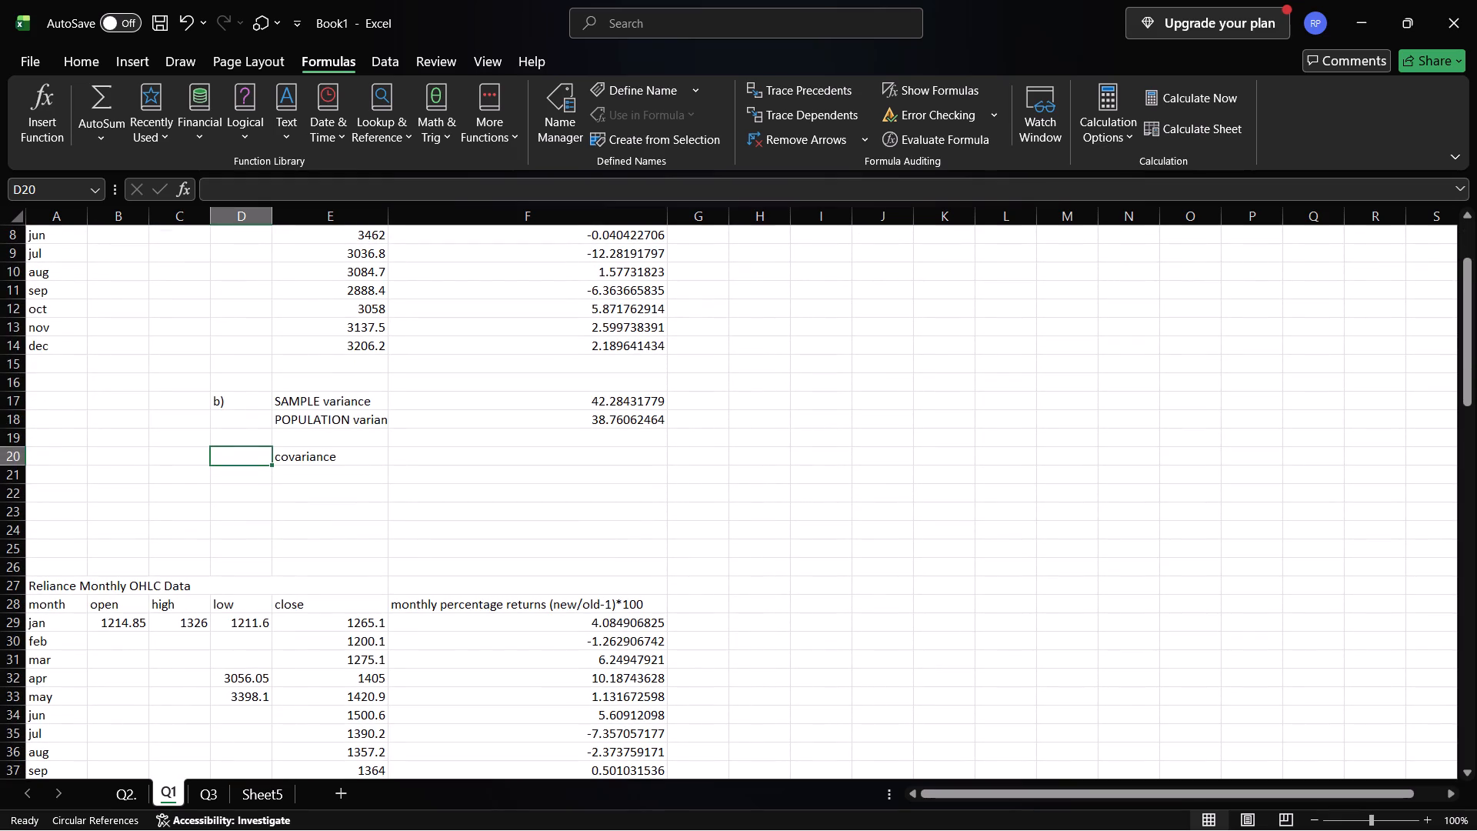
click(607, 405)
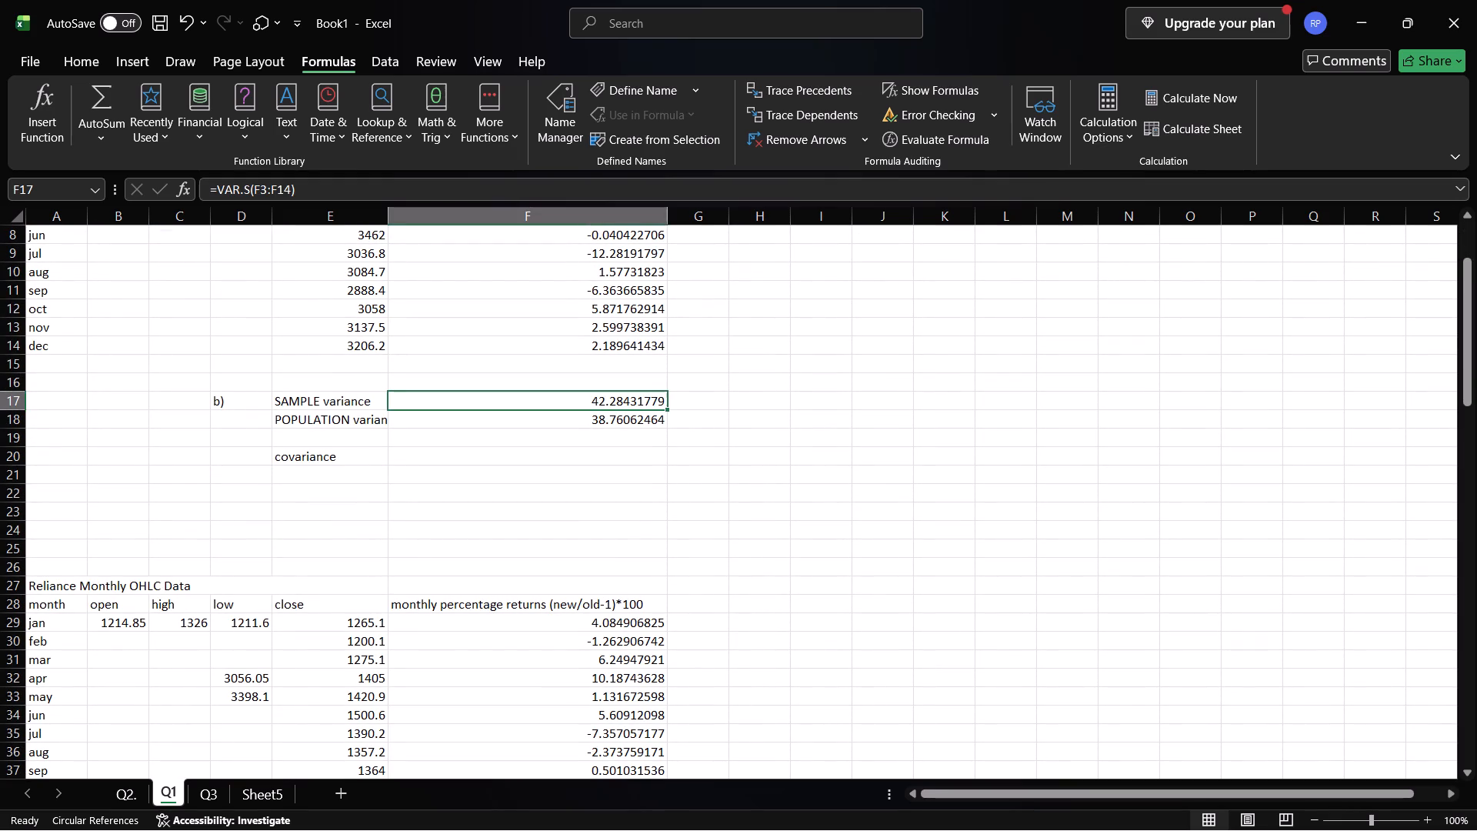
click(601, 414)
click(838, 486)
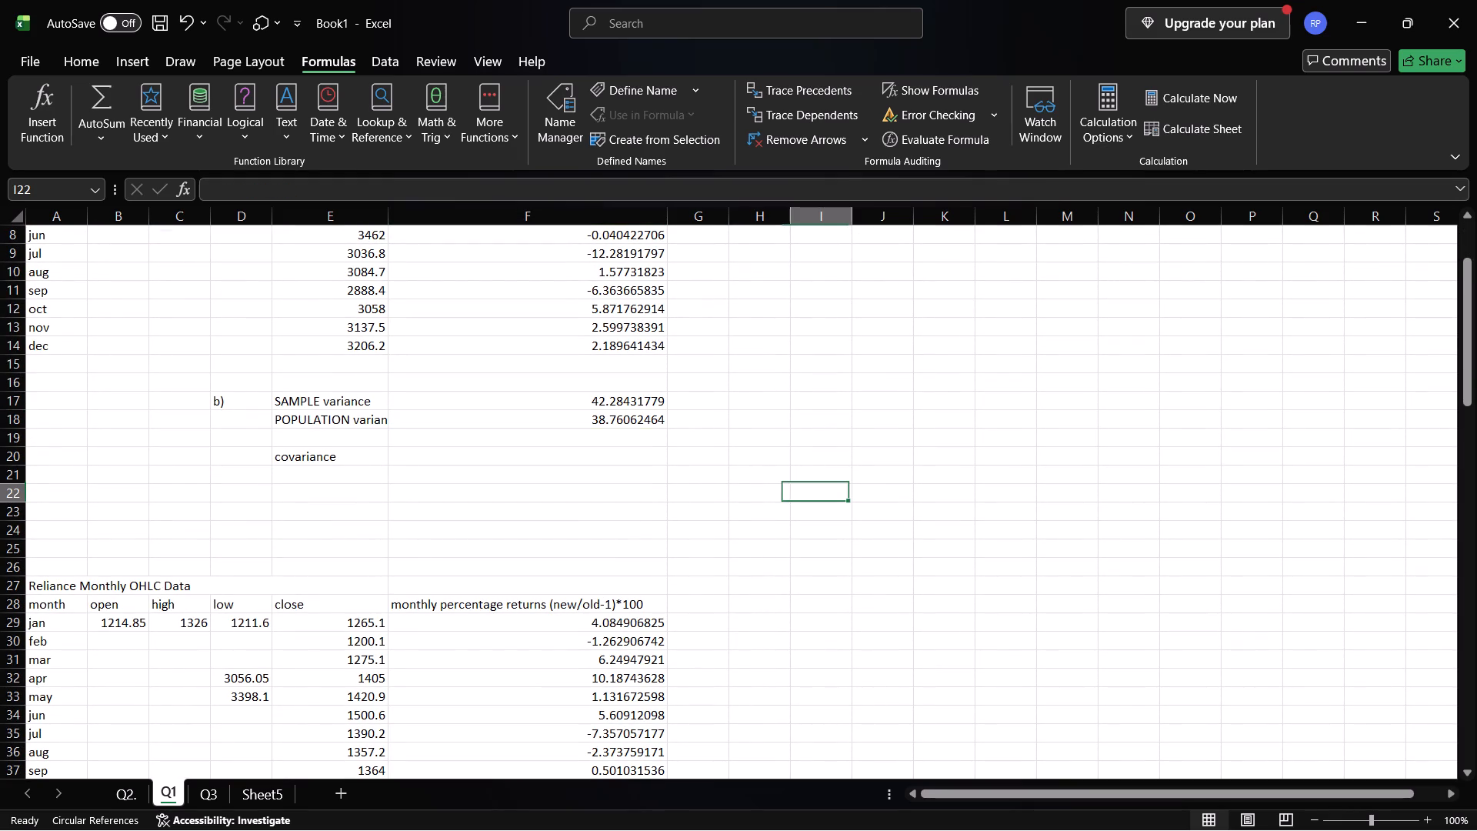
click(849, 408)
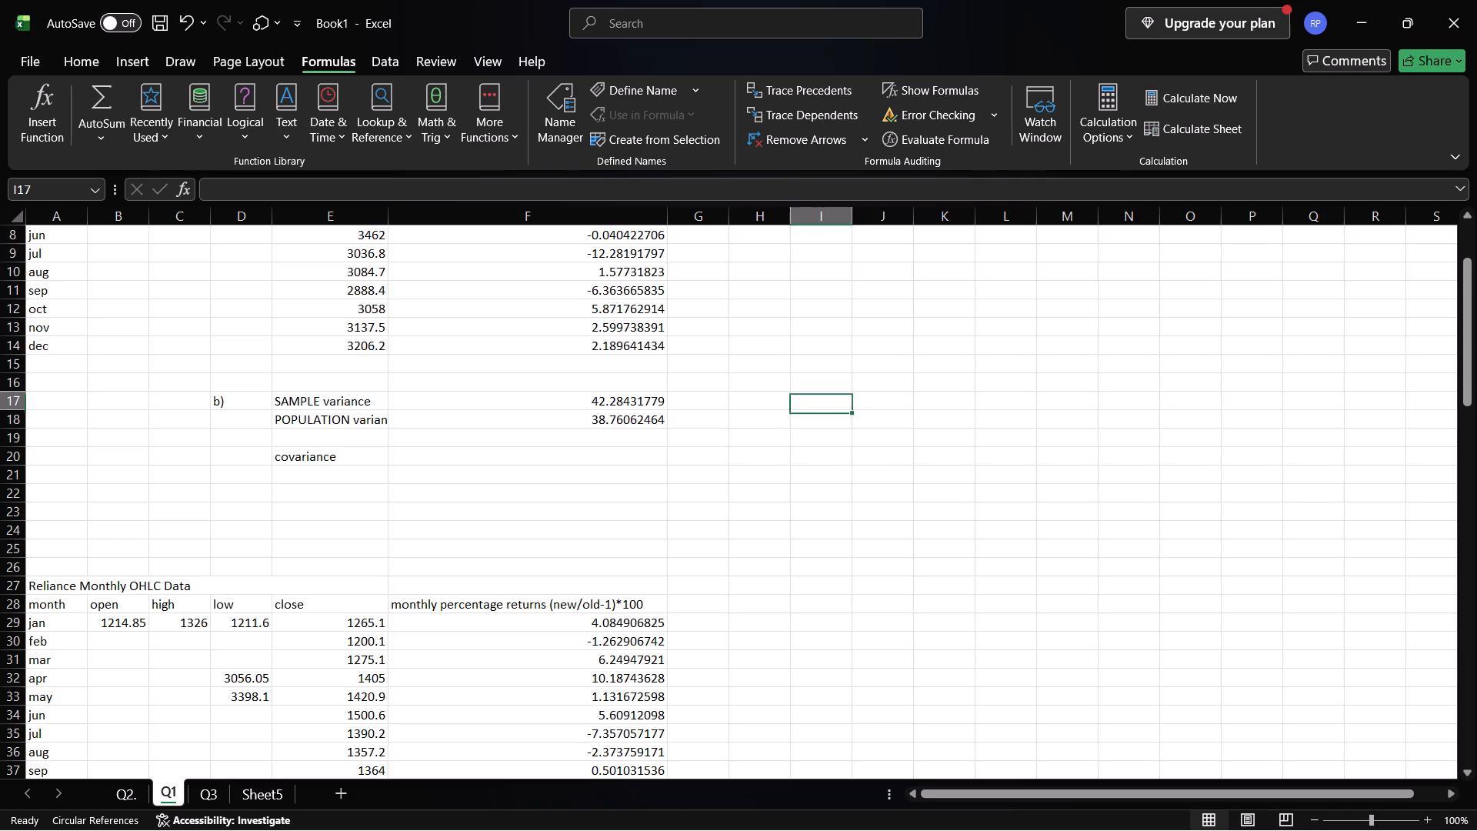
Examine the monthly returns and variances of the Reliance, Infosys, SBI and Nifty 50 tables in sheet Q1.
scroll(849, 408, down, 3)
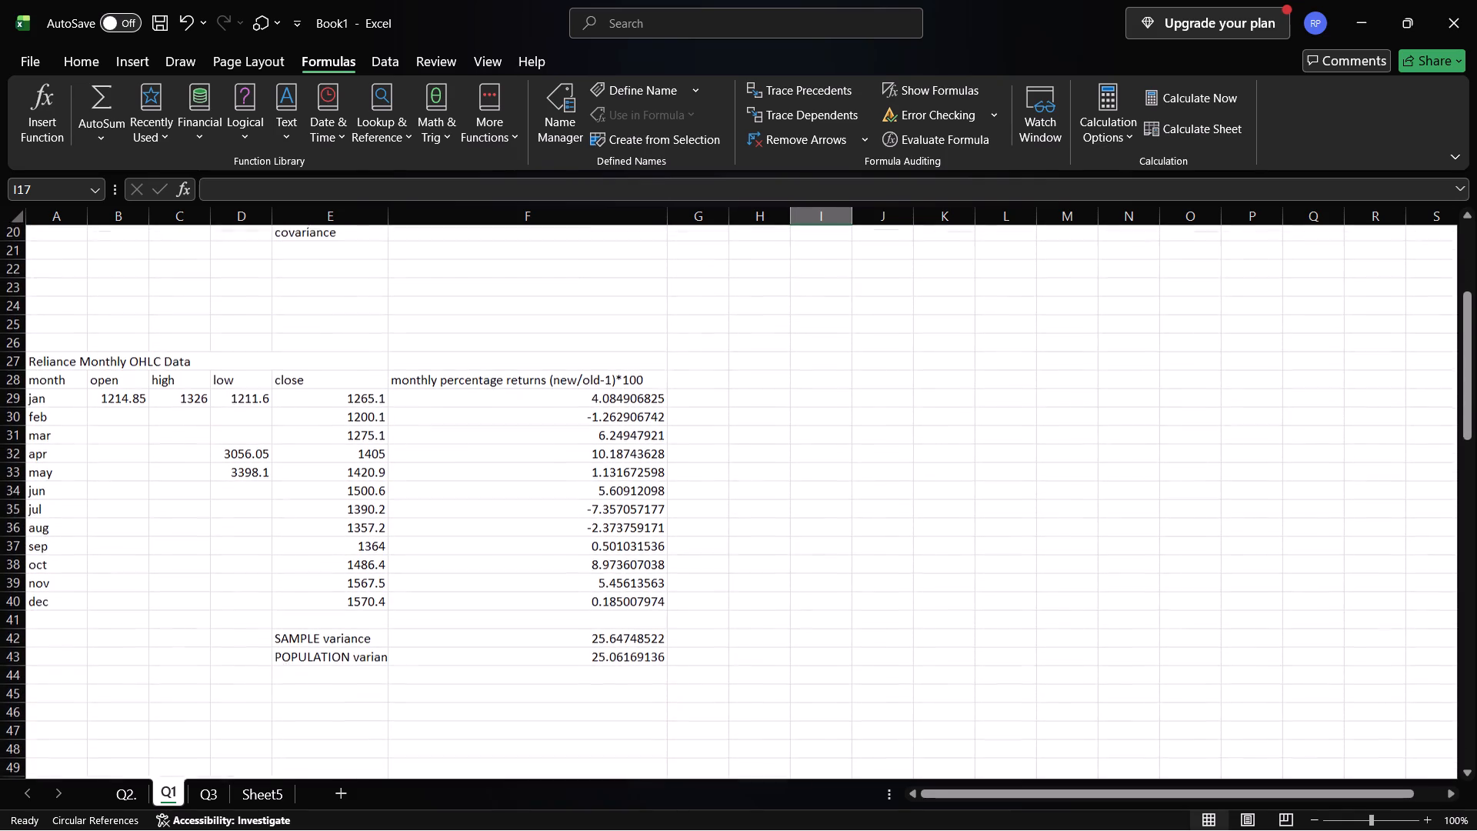
scroll(849, 408, down, 1)
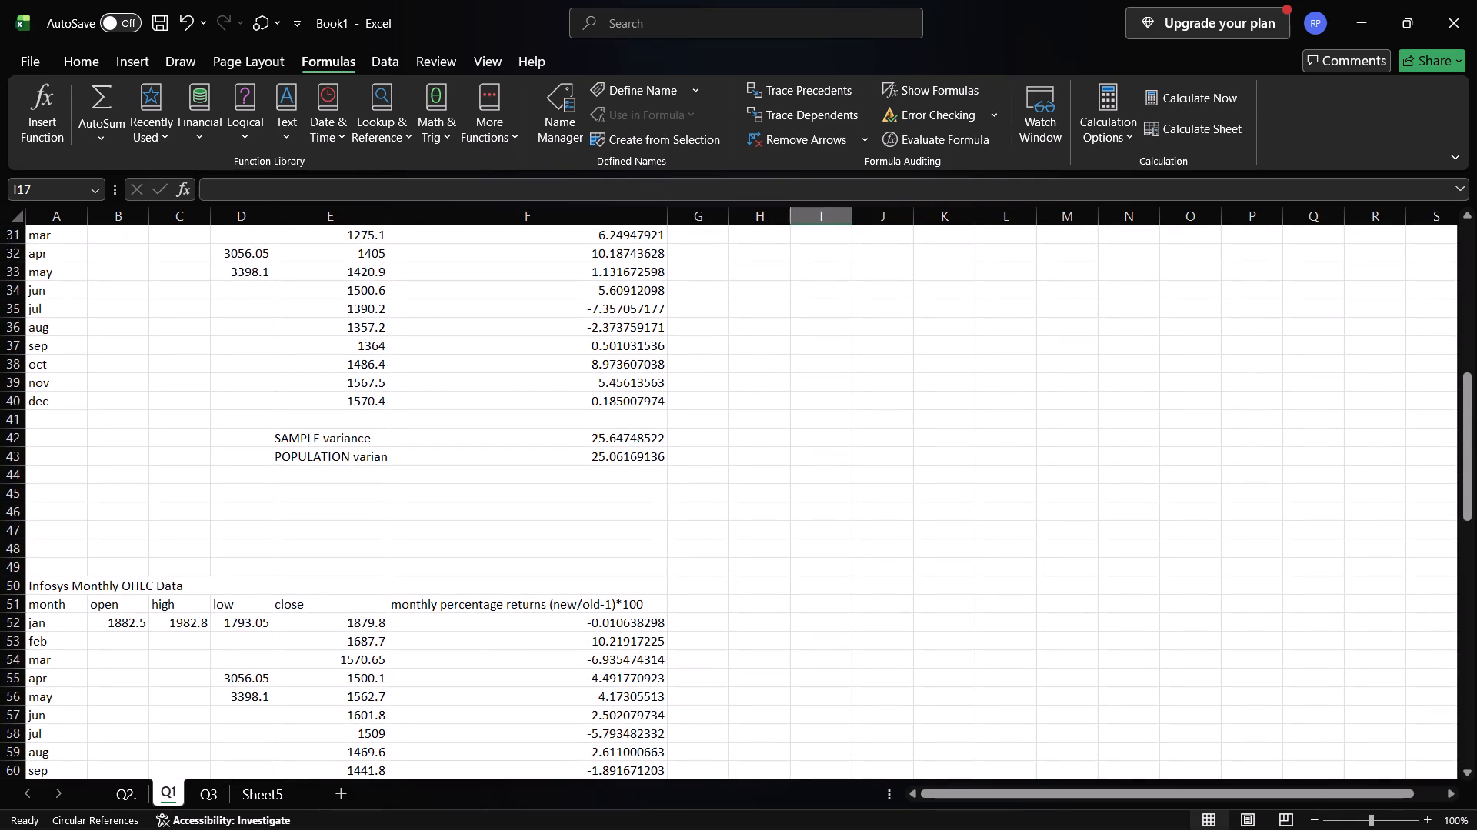
scroll(849, 408, down, 1)
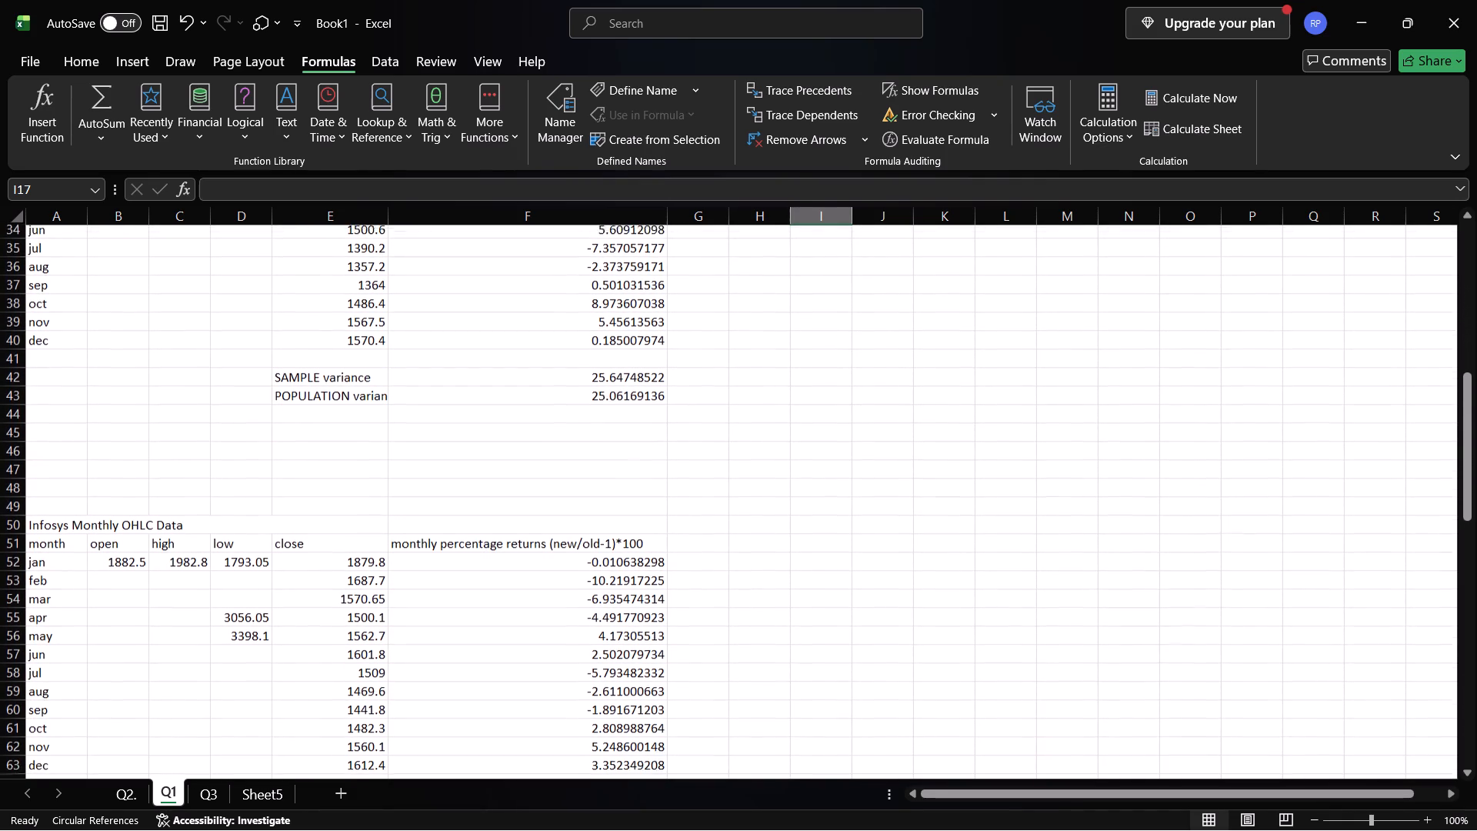
scroll(849, 408, down, 3)
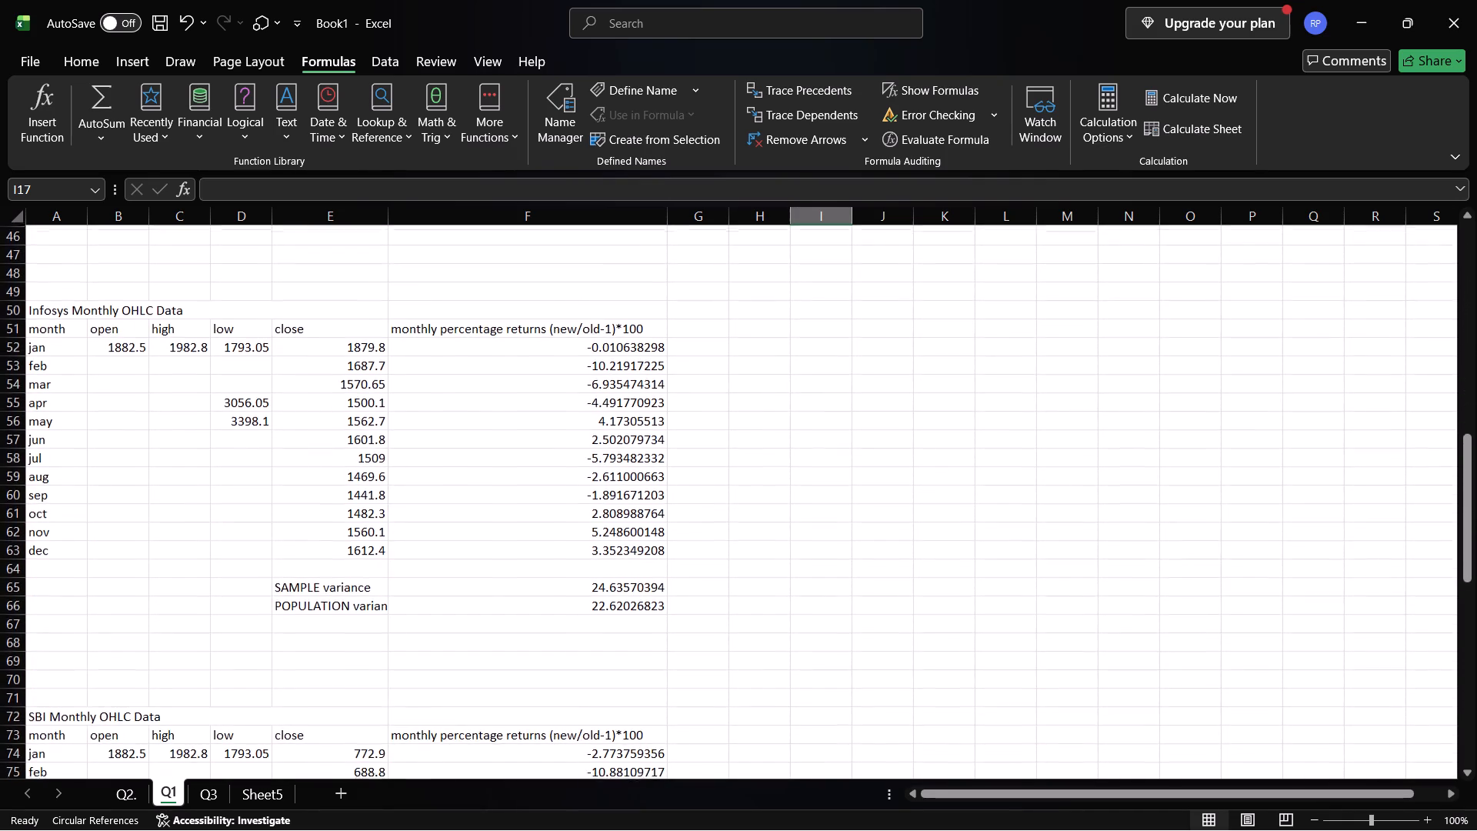
scroll(849, 408, down, 4)
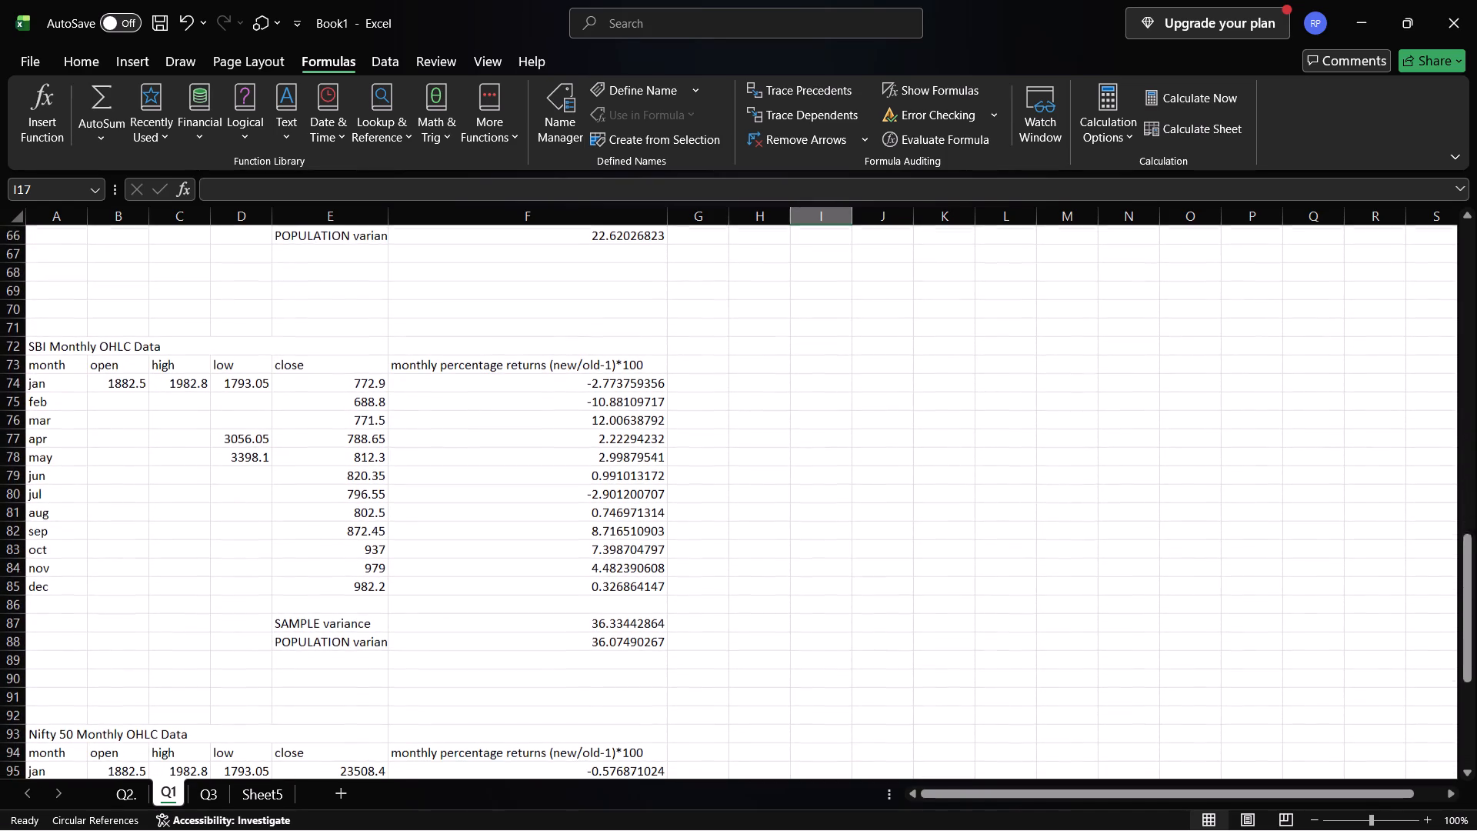
scroll(742, 492, down, 6)
scroll(742, 492, up, 1)
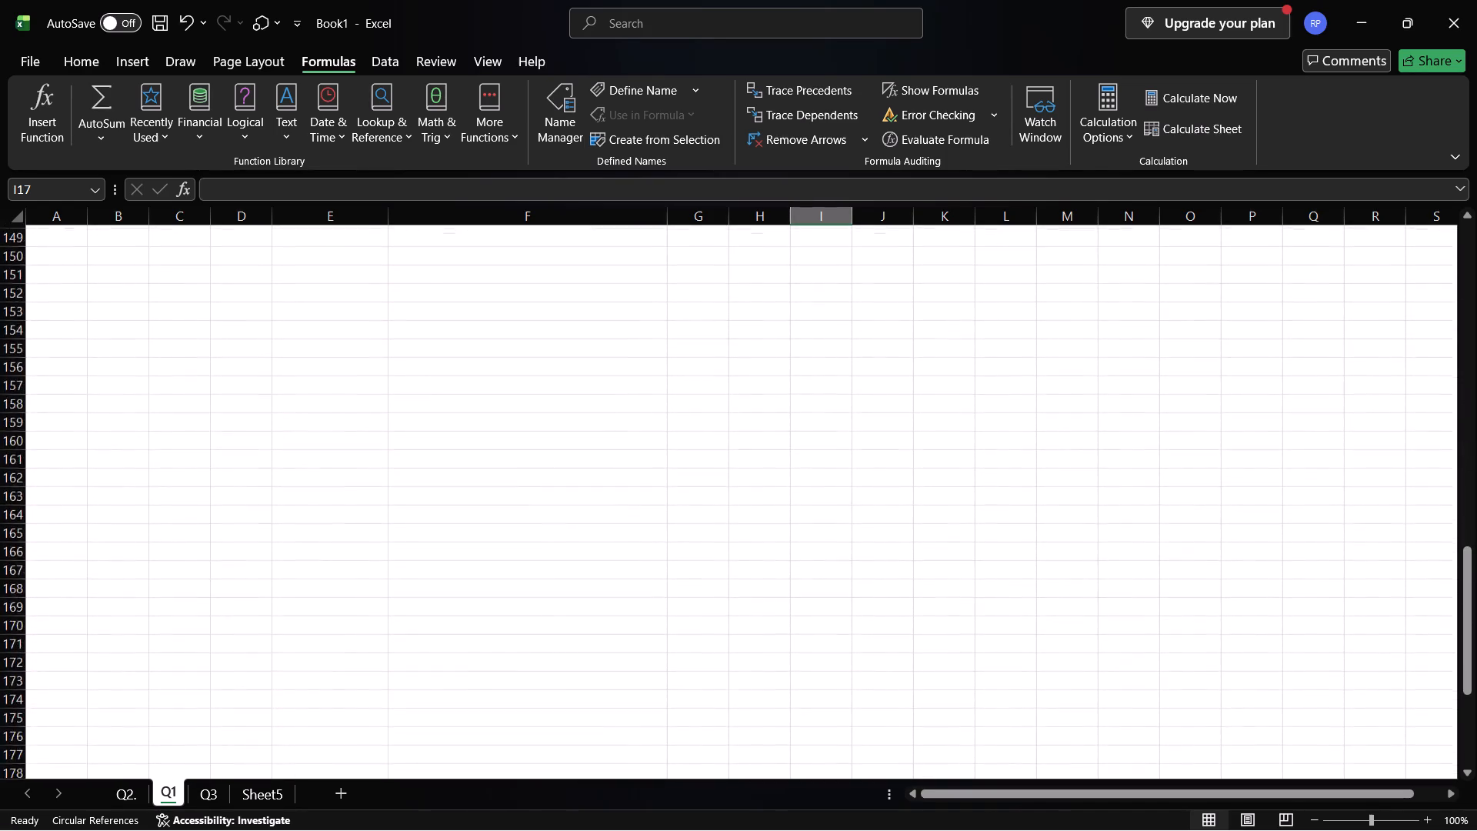
scroll(742, 492, up, 3)
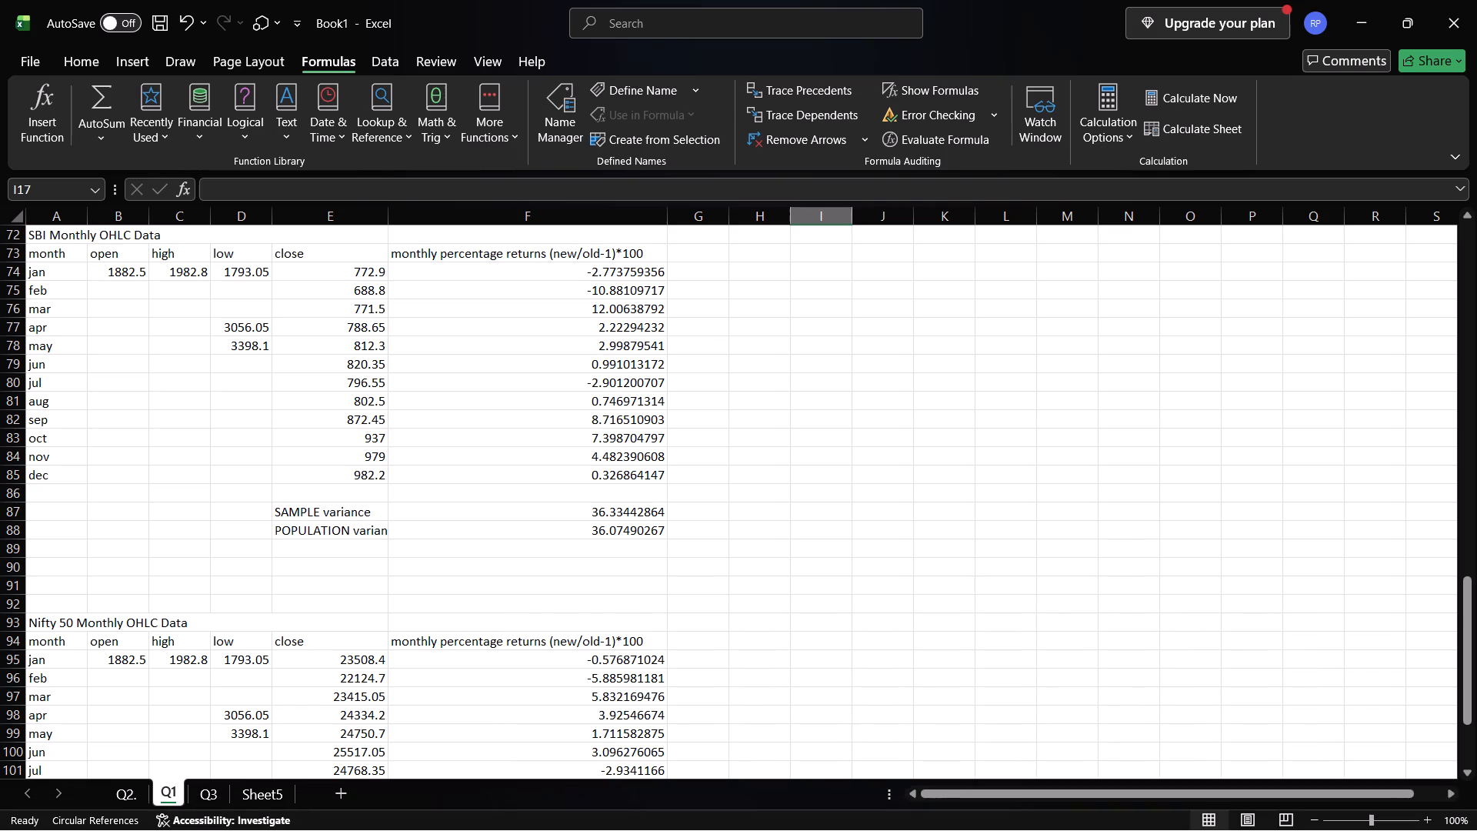
Cut the block A24:T147, starting at 23-Jan-2026, from sheet Q3, paste it into Sheet5 at D22, and return to sheet Q3.
click(266, 795)
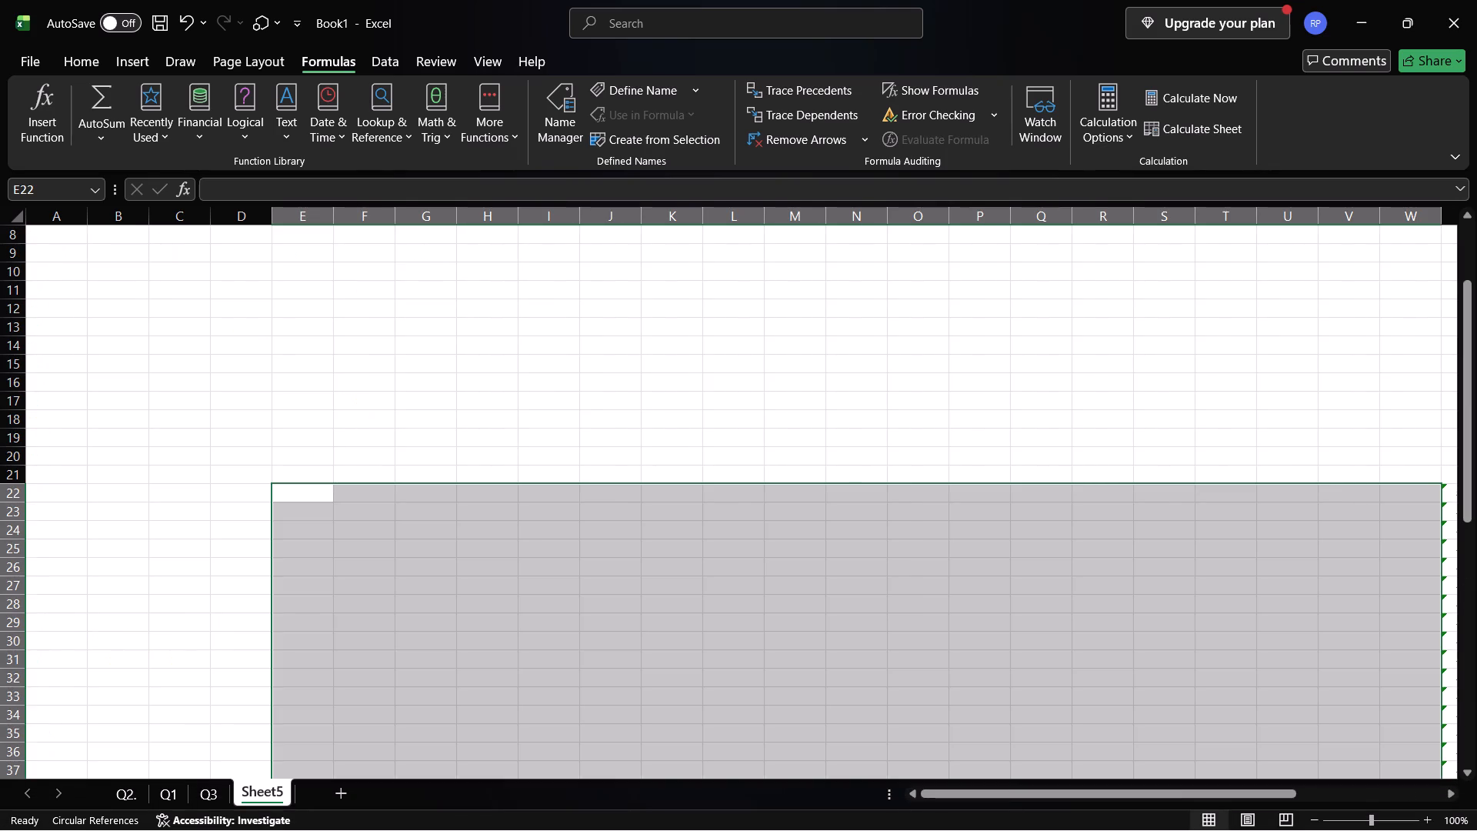
click(308, 660)
click(214, 797)
scroll(193, 634, down, 1)
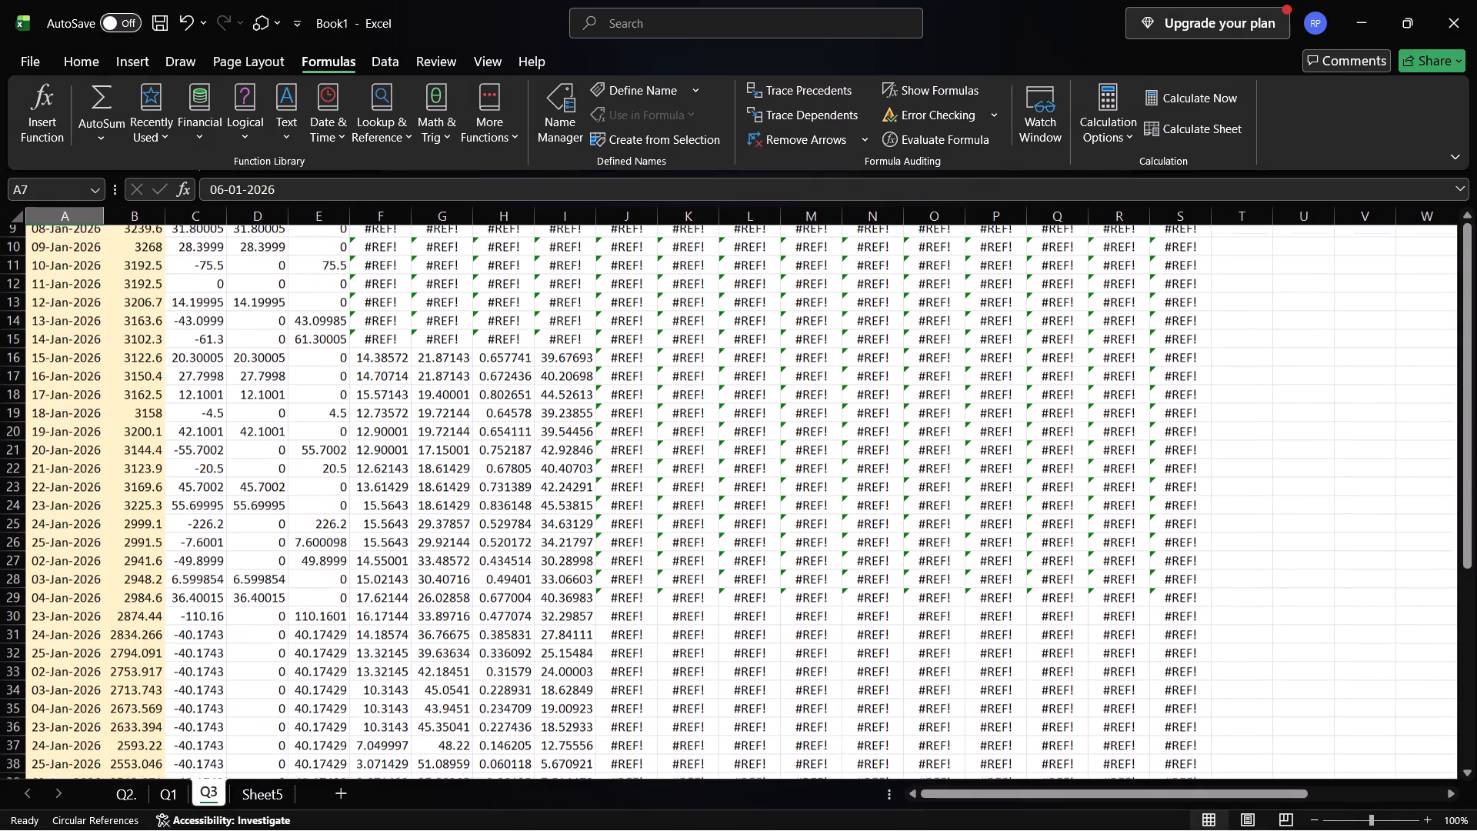
scroll(193, 634, down, 1)
click(35, 509)
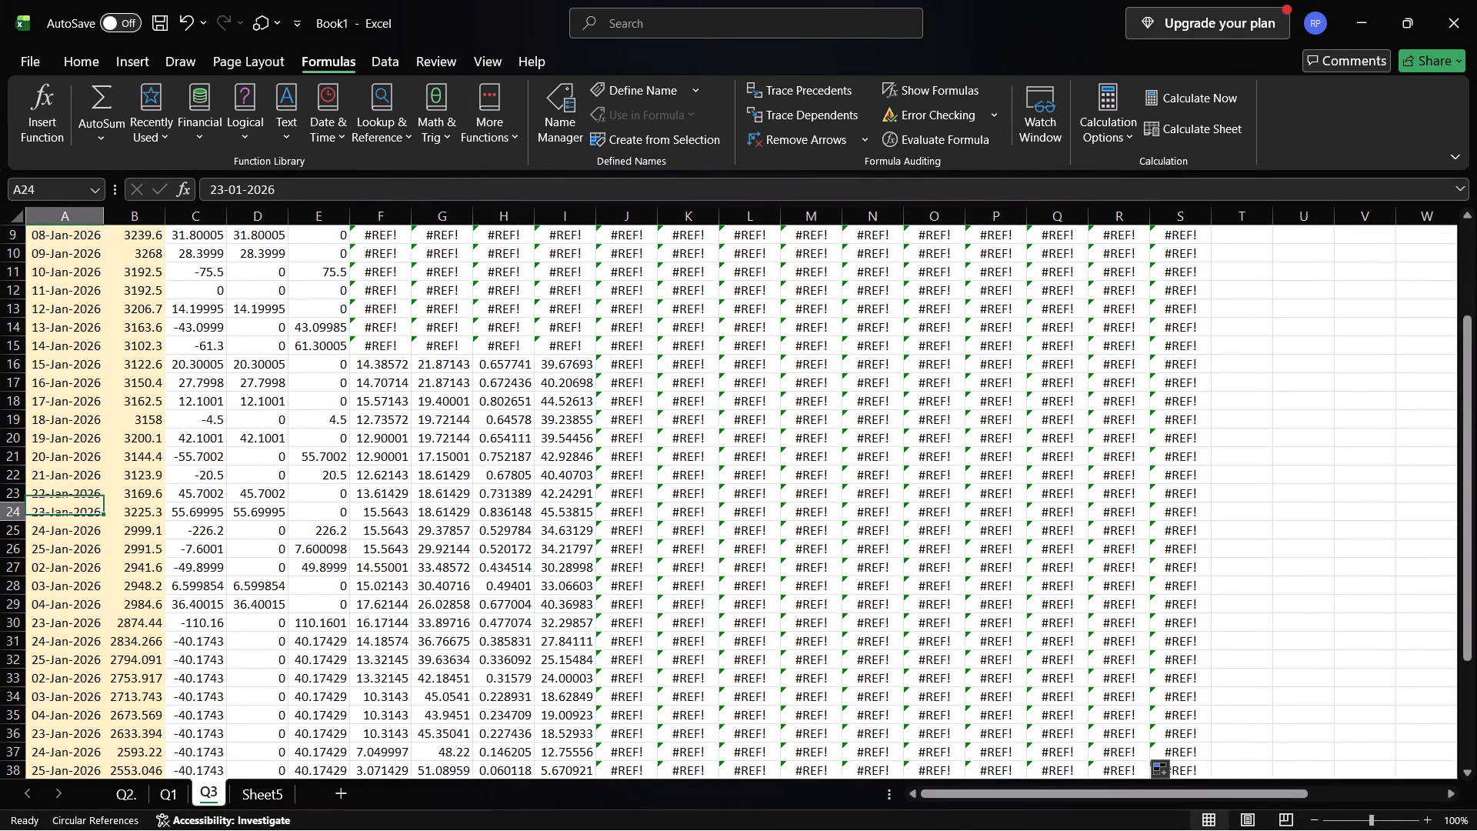
drag(35, 509, 1113, 608)
scroll(524, 584, right, 2)
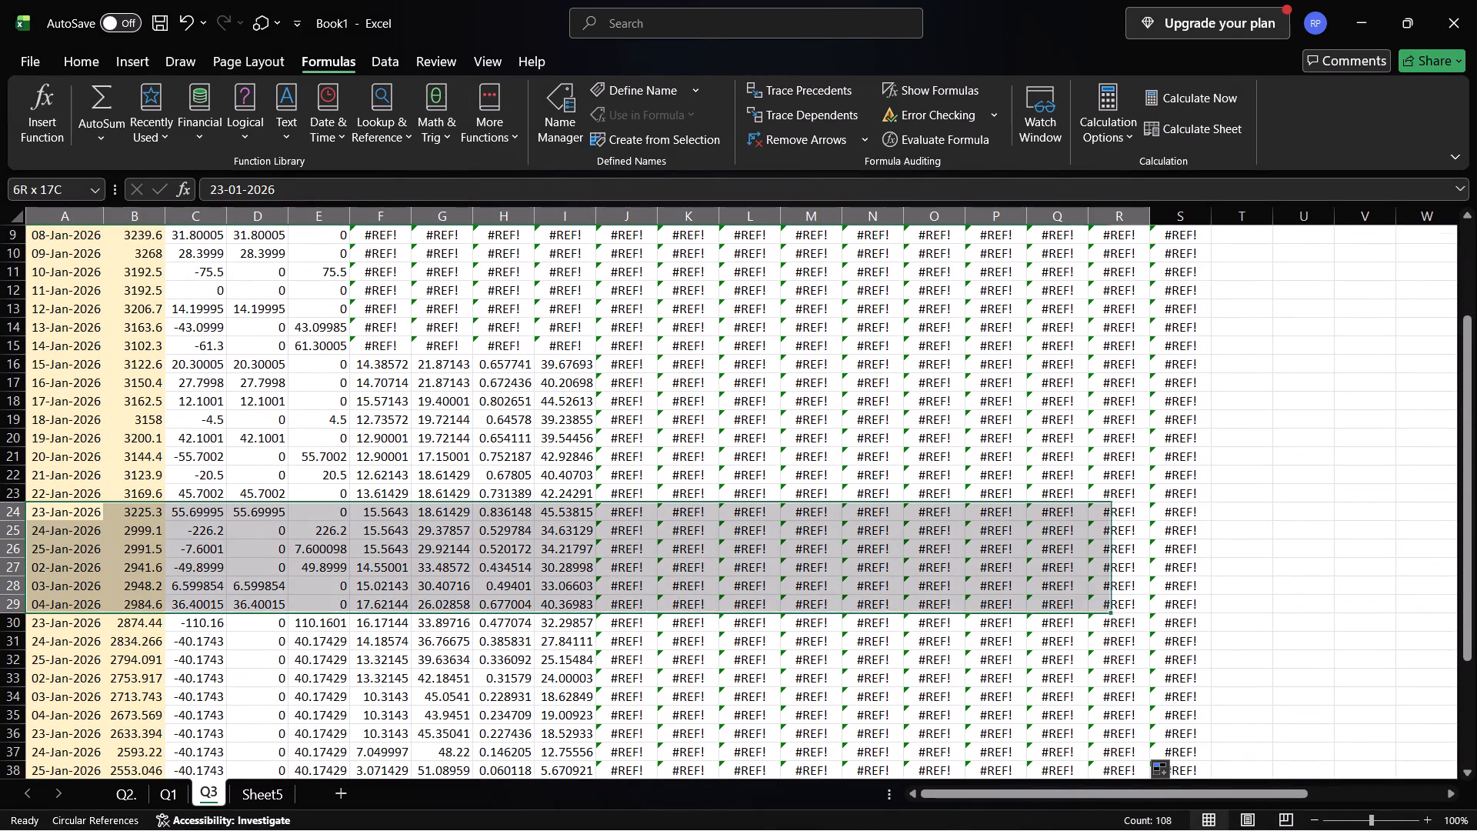
drag(1113, 608, 1267, 830)
scroll(1226, 758, up, 1)
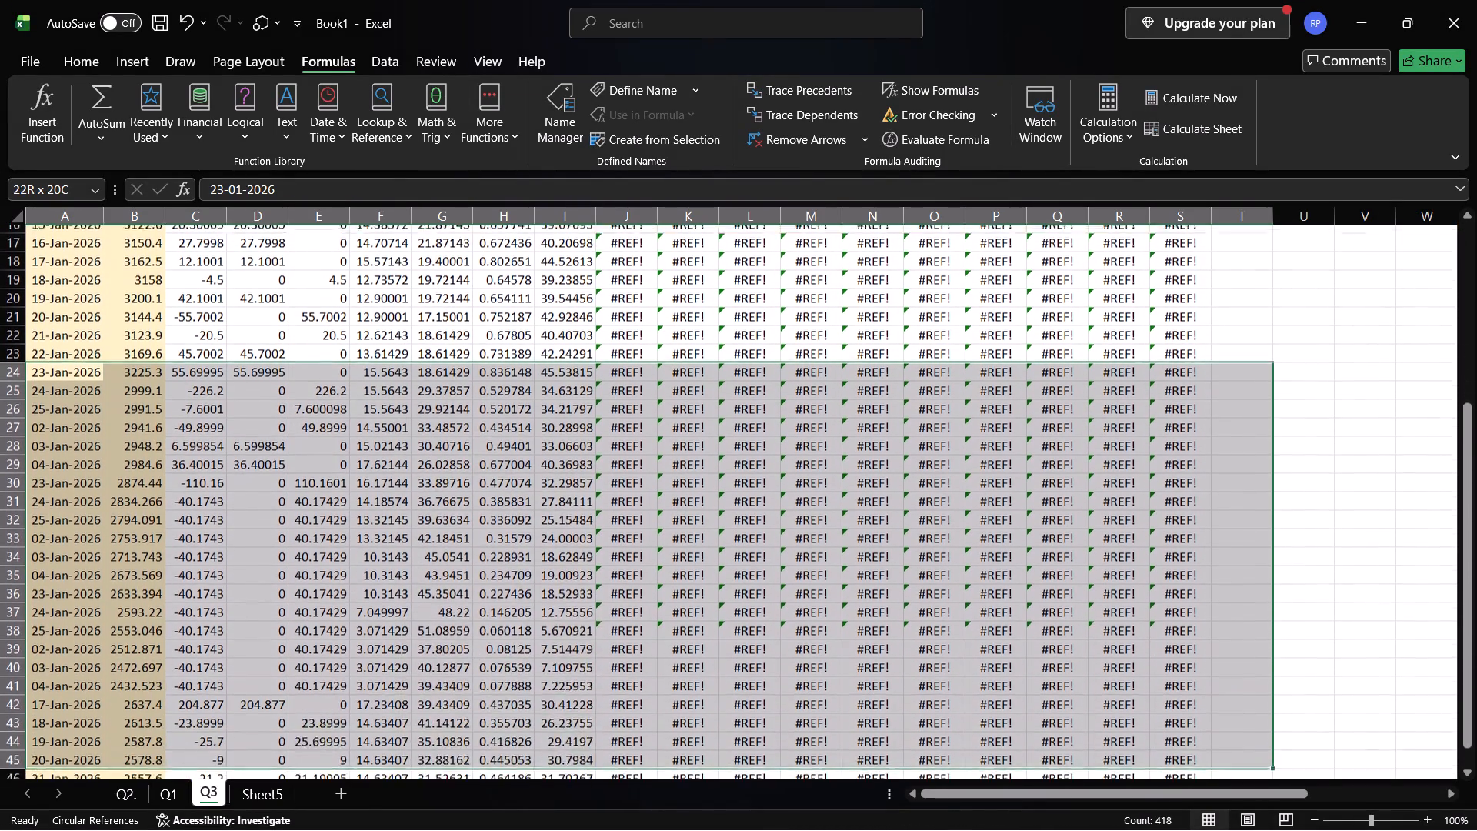
drag(1267, 830, 1255, 830)
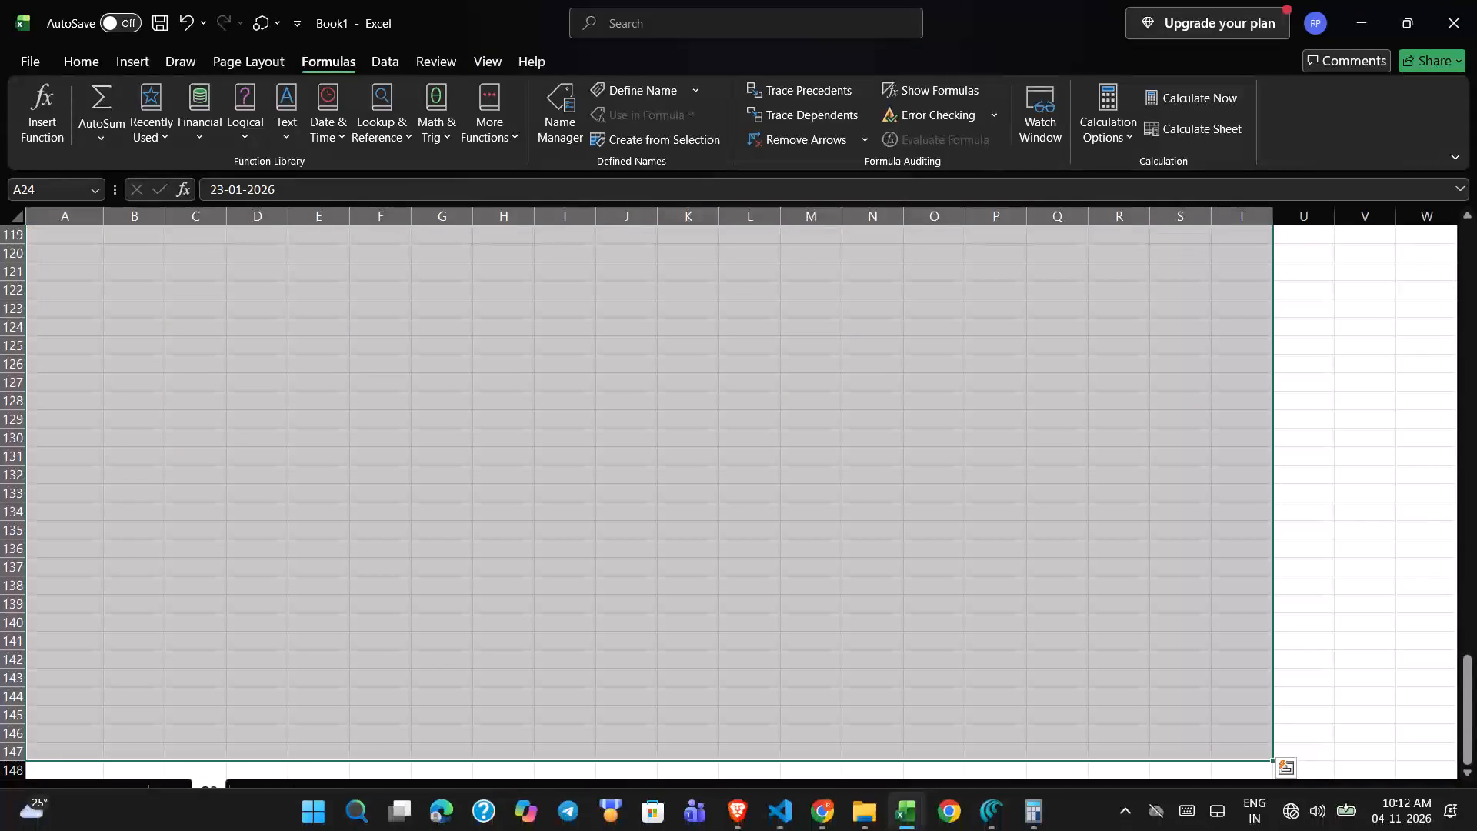
right_click(1143, 583)
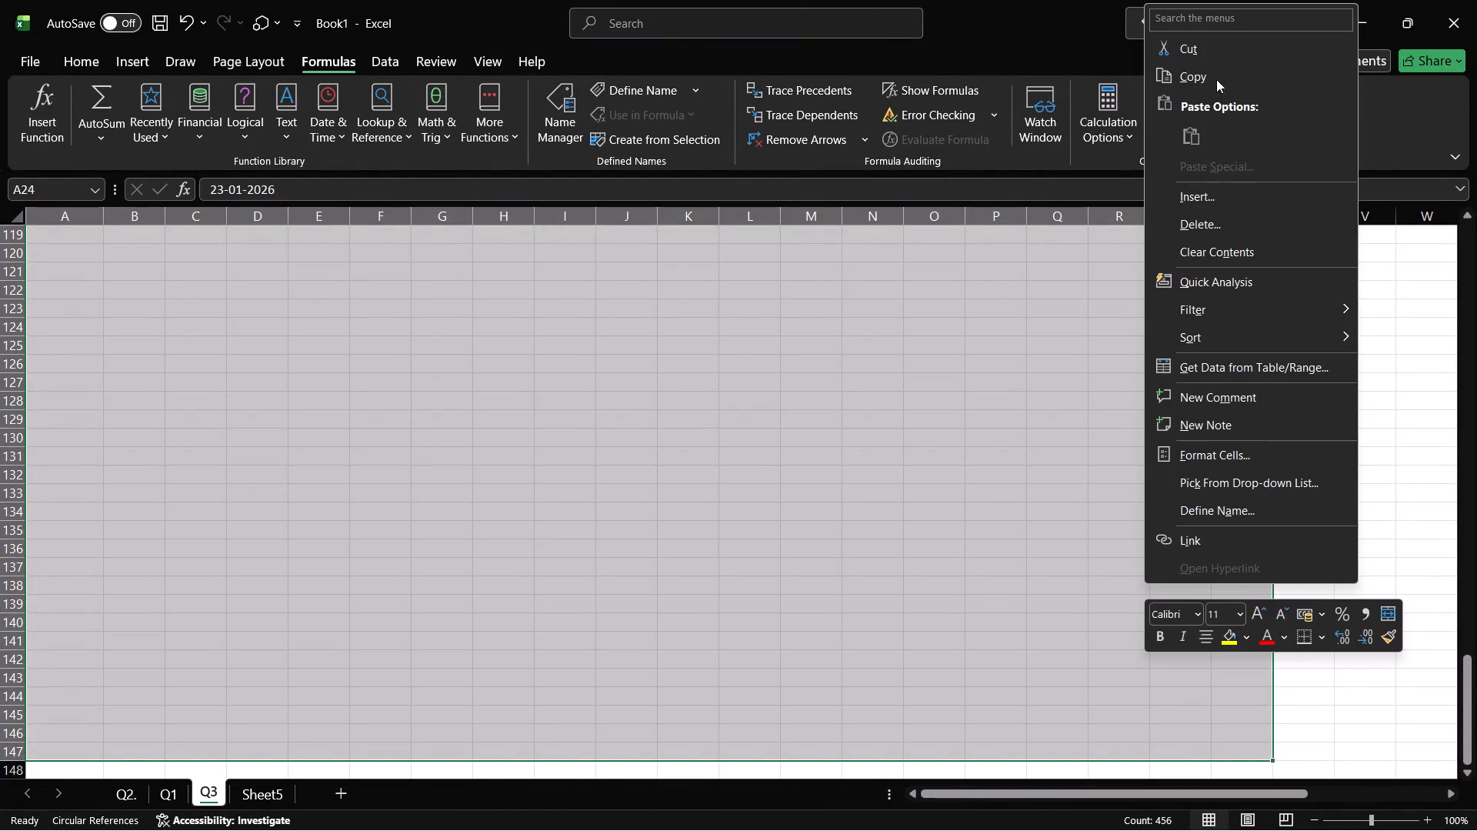
click(1195, 40)
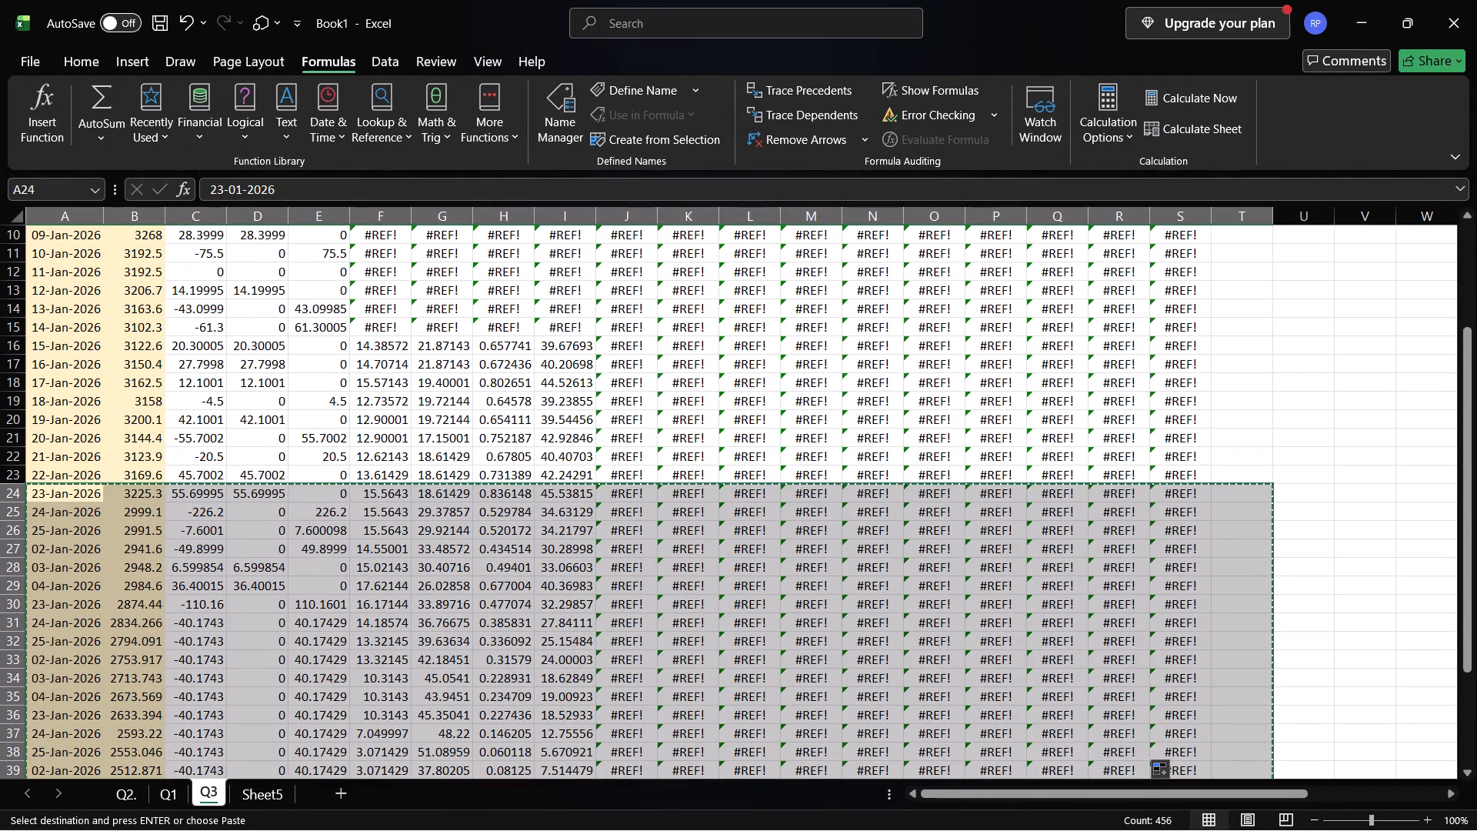
click(272, 786)
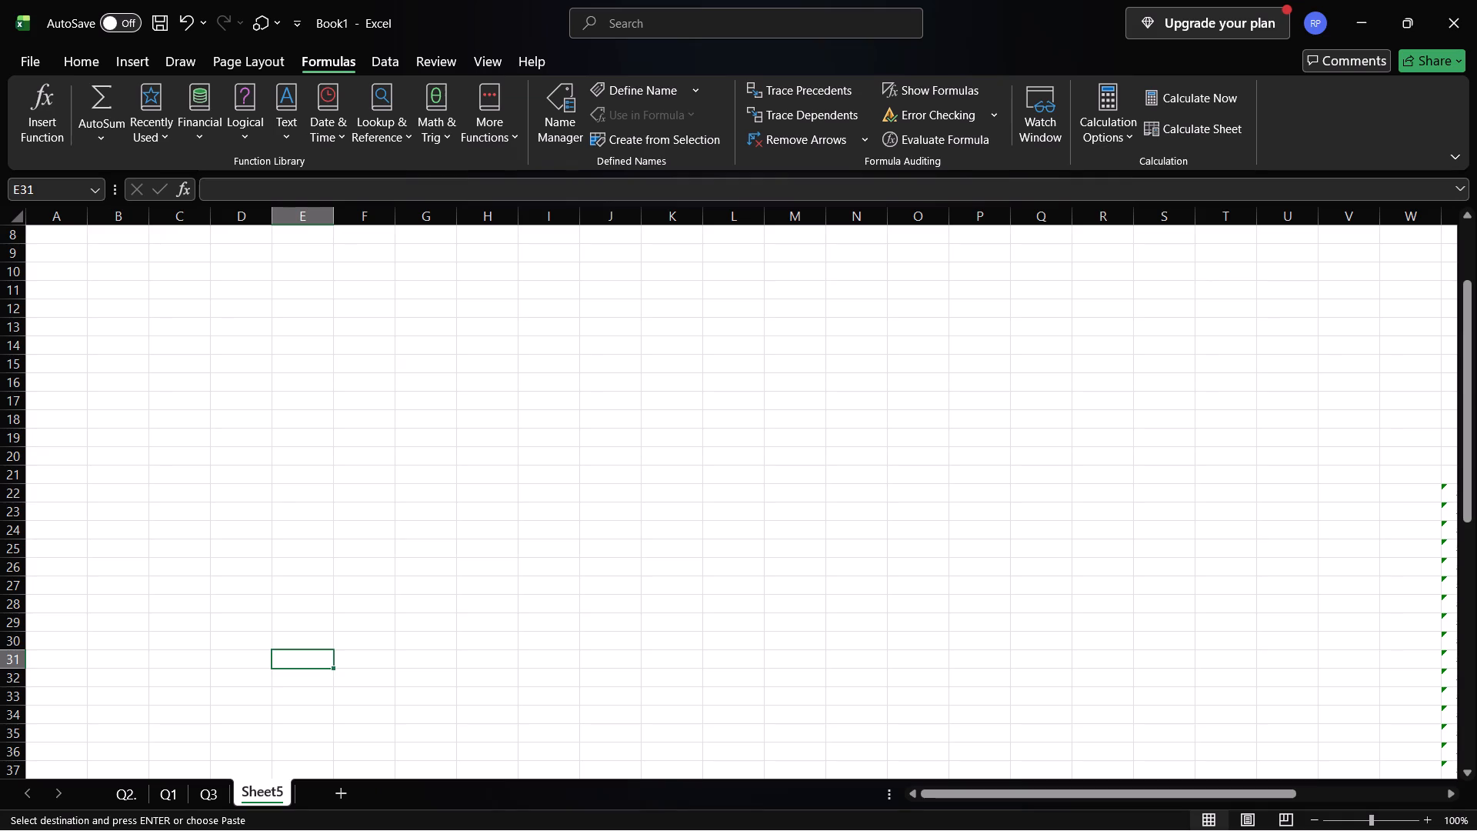
click(235, 496)
key(ctrl+v)
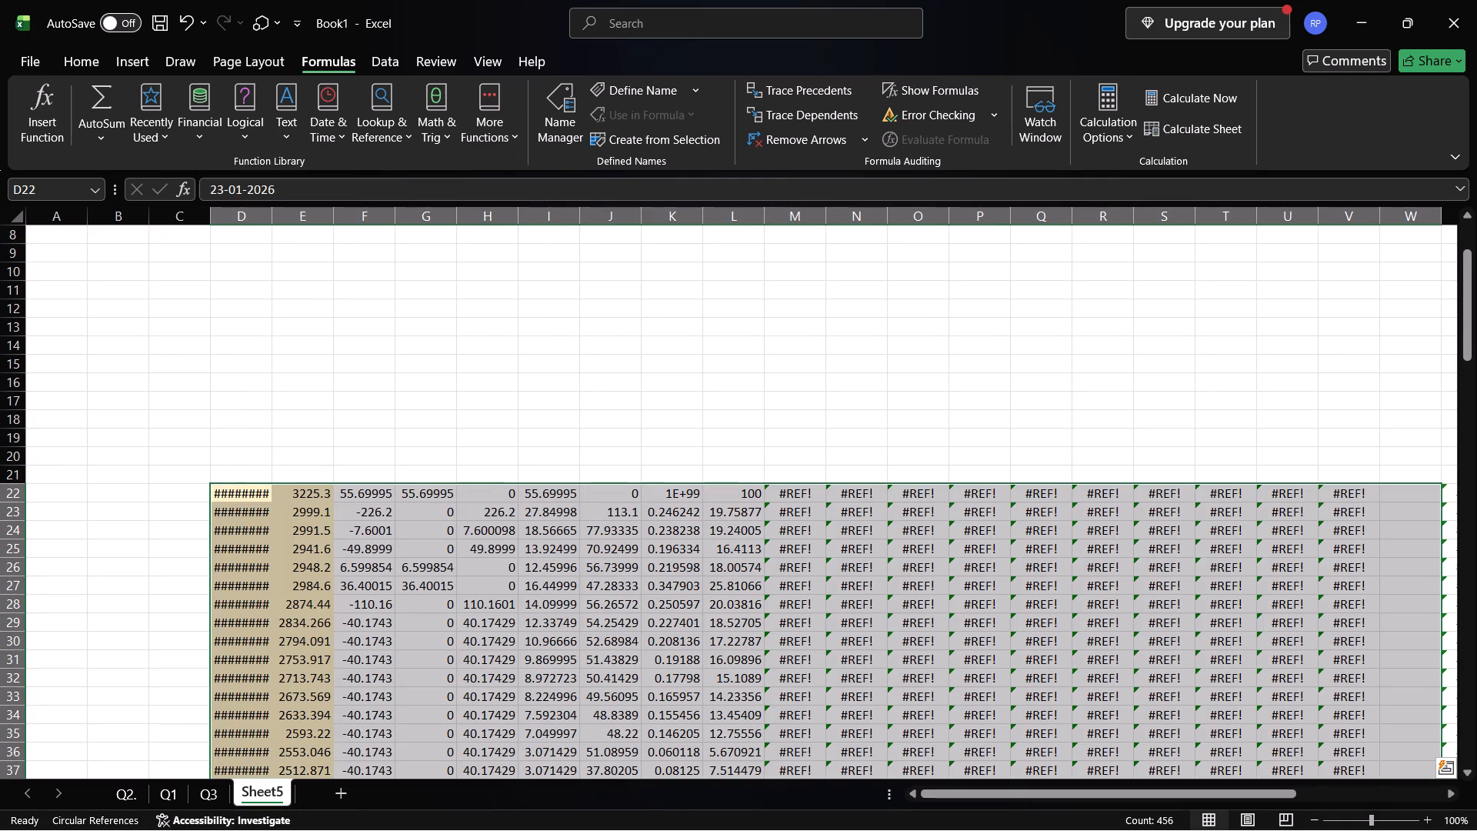
click(207, 799)
click(252, 622)
scroll(252, 622, up, 1)
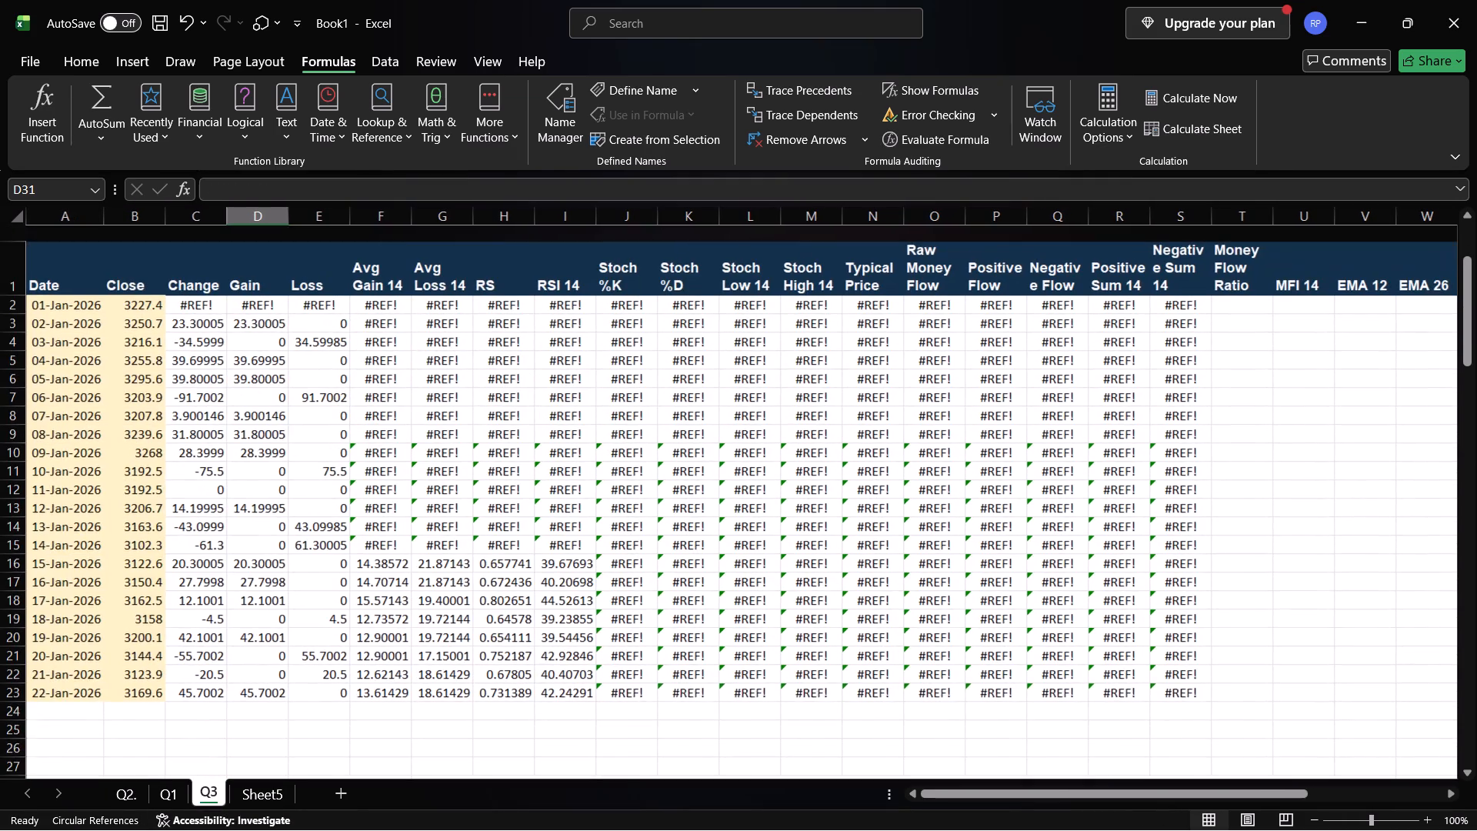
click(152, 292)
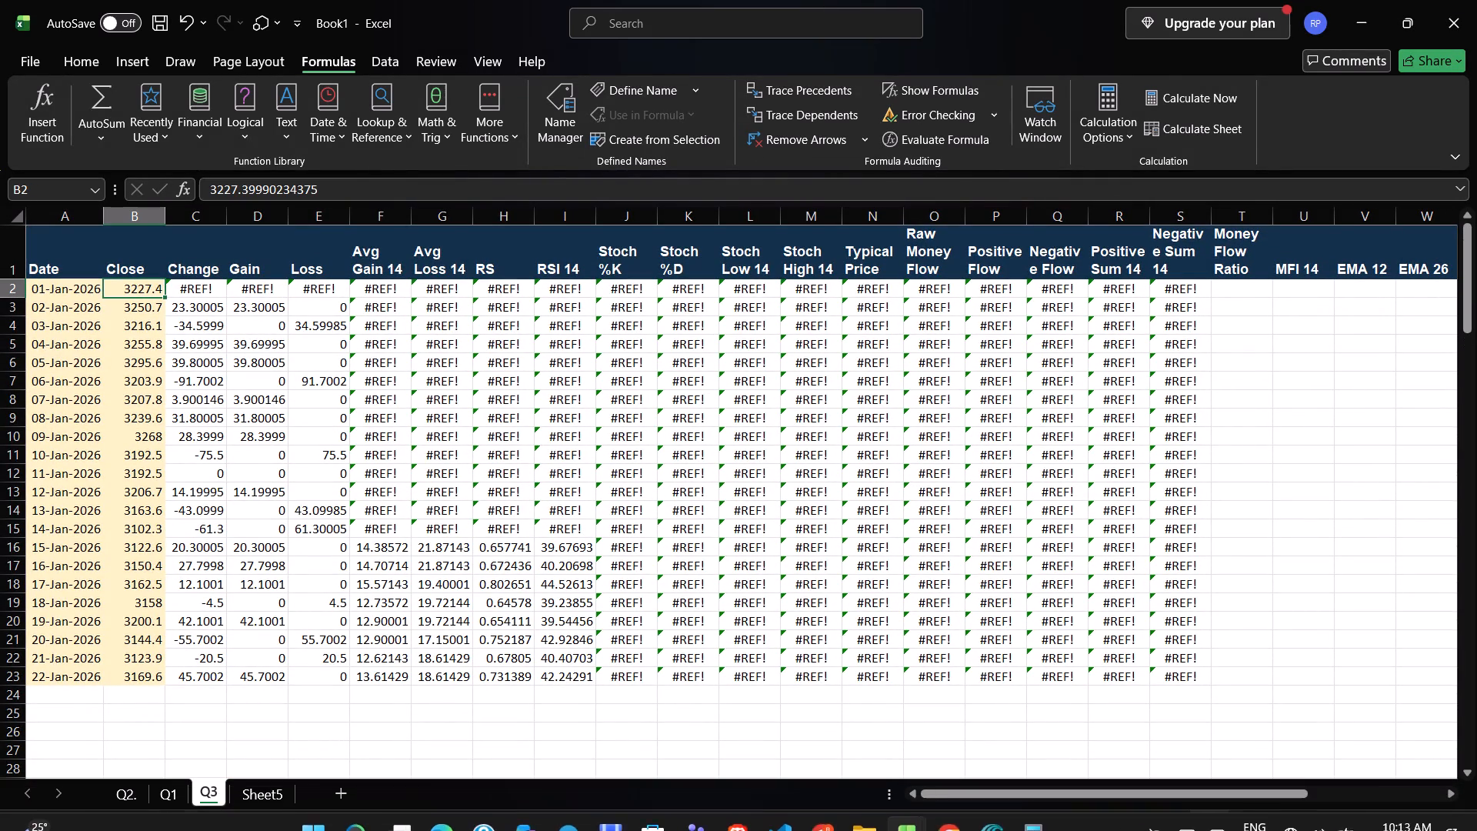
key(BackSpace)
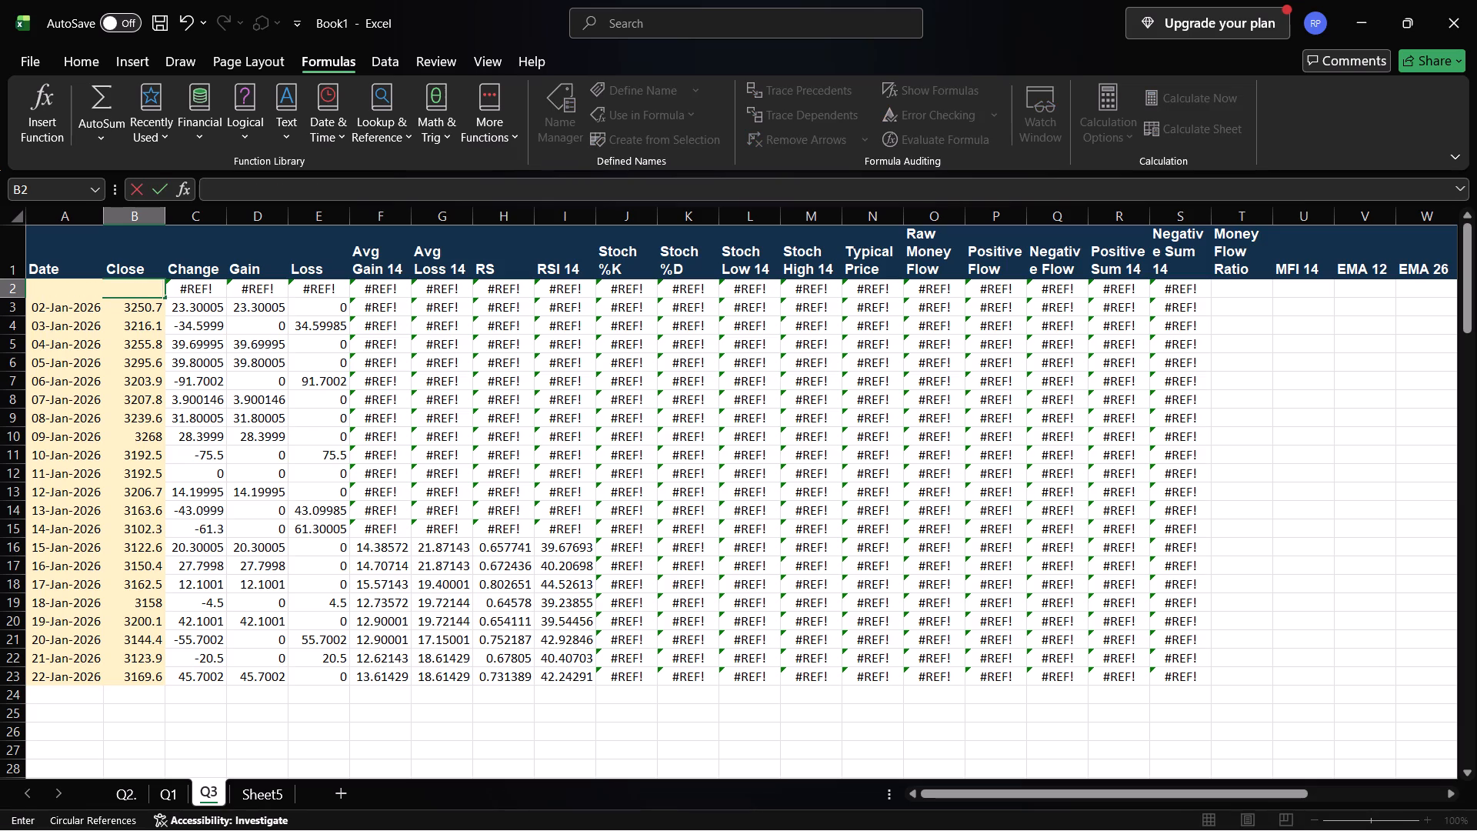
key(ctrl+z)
Examine the Avg Loss 14 formula in G6 and the Close values from B5 down to B12 in sheet Q3.
click(431, 357)
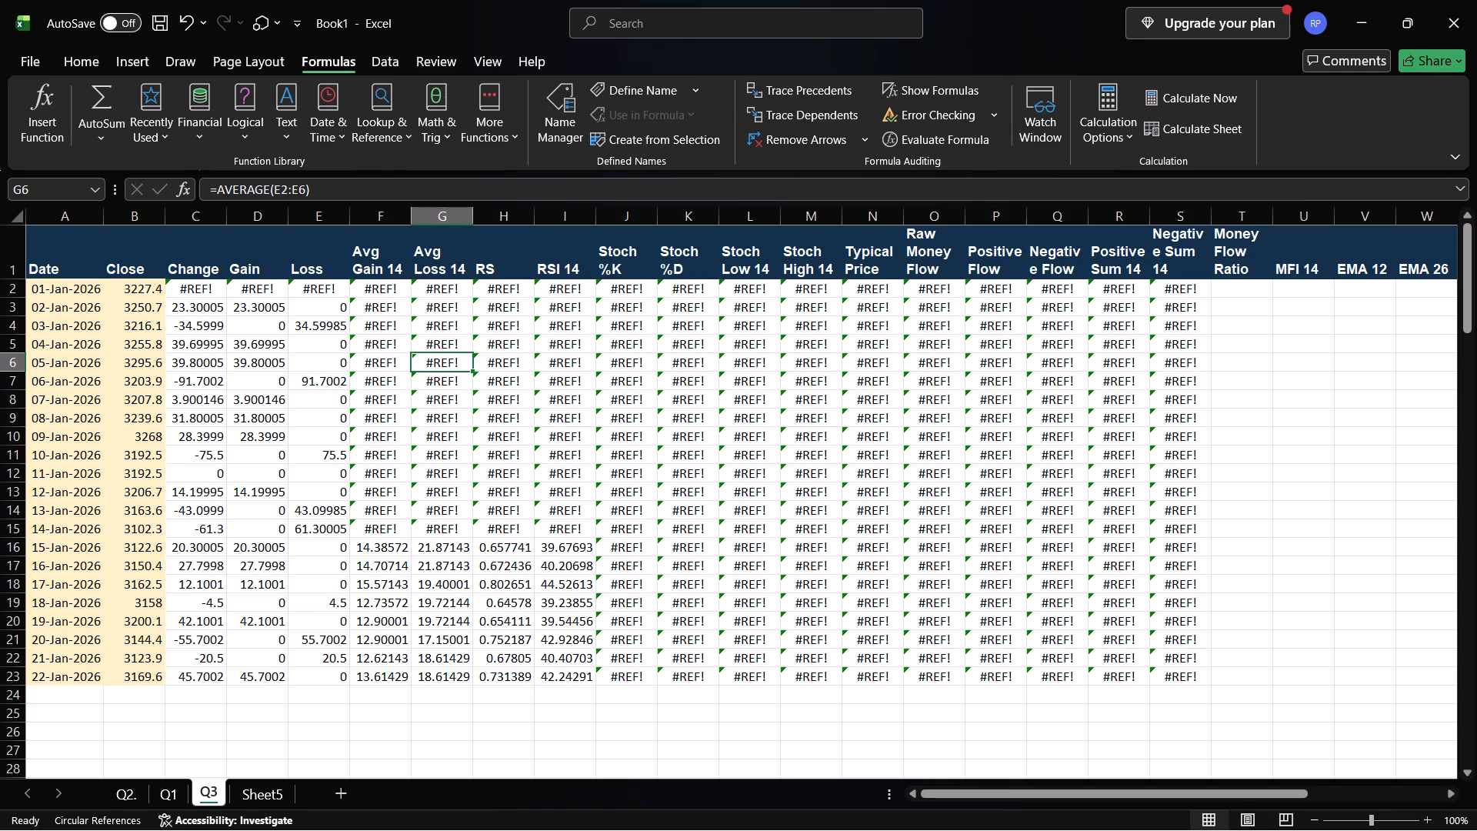
click(156, 349)
key(Down)
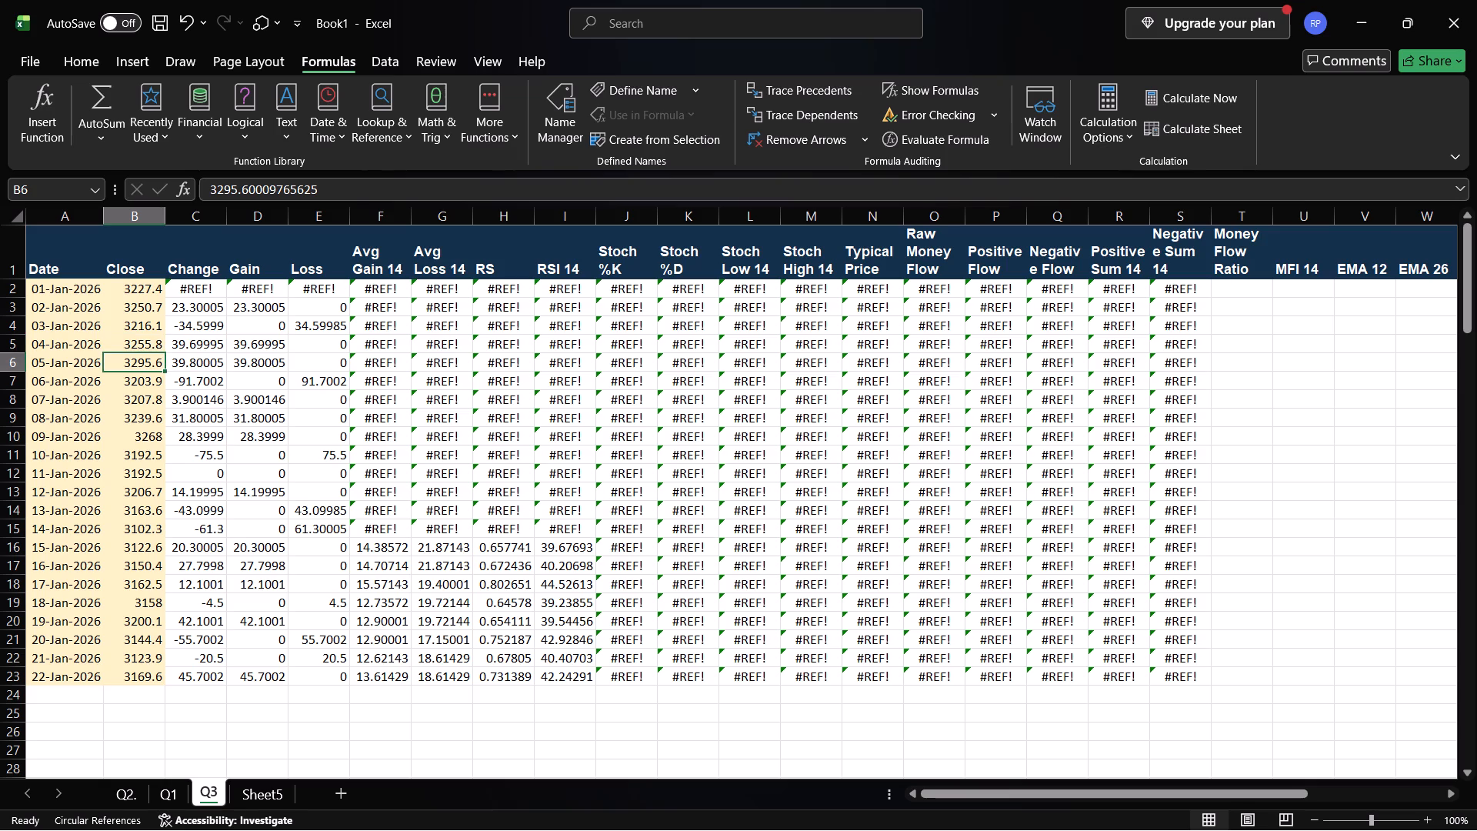
key(Down)
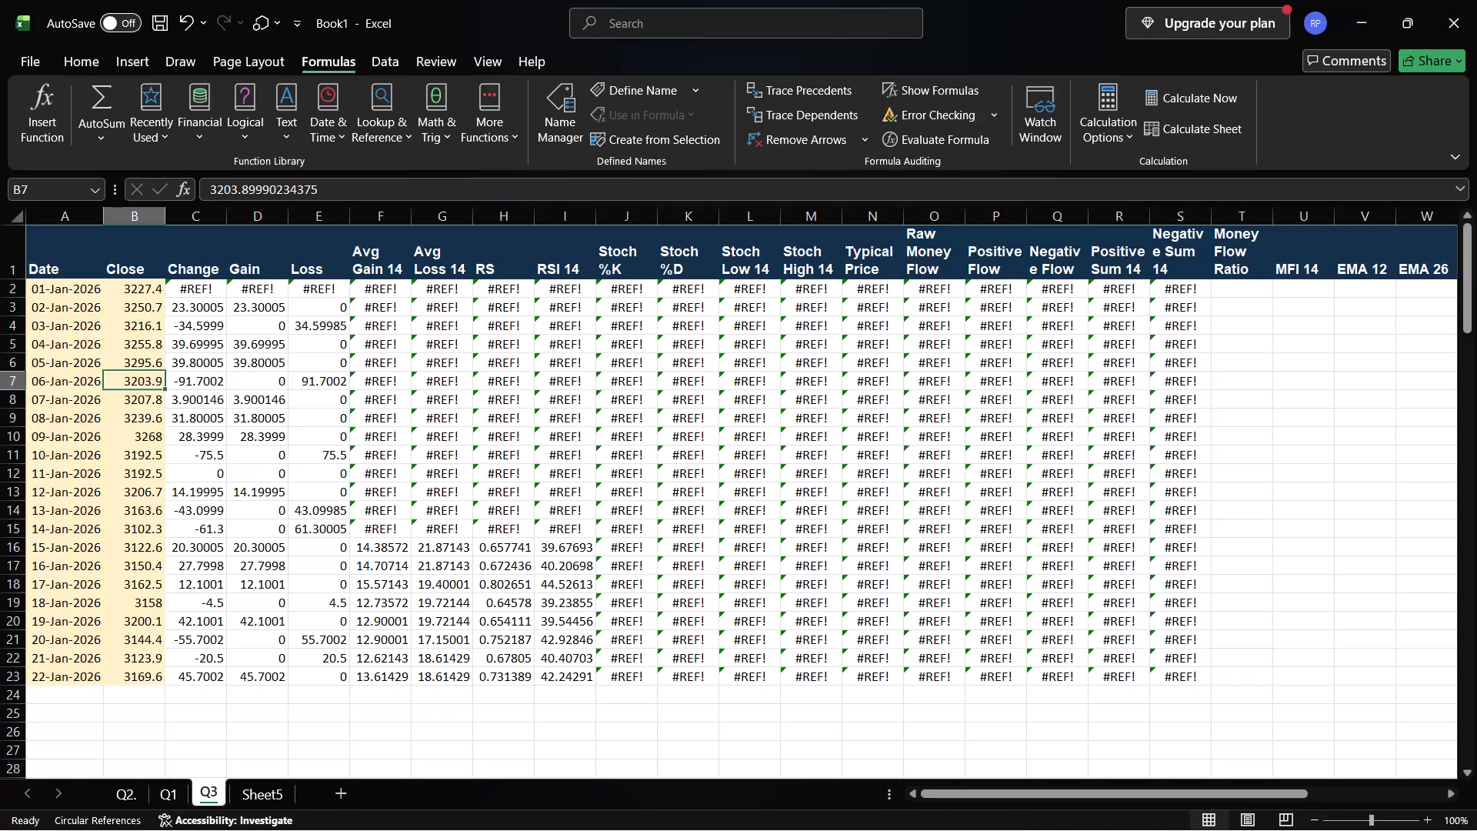
key(Down)
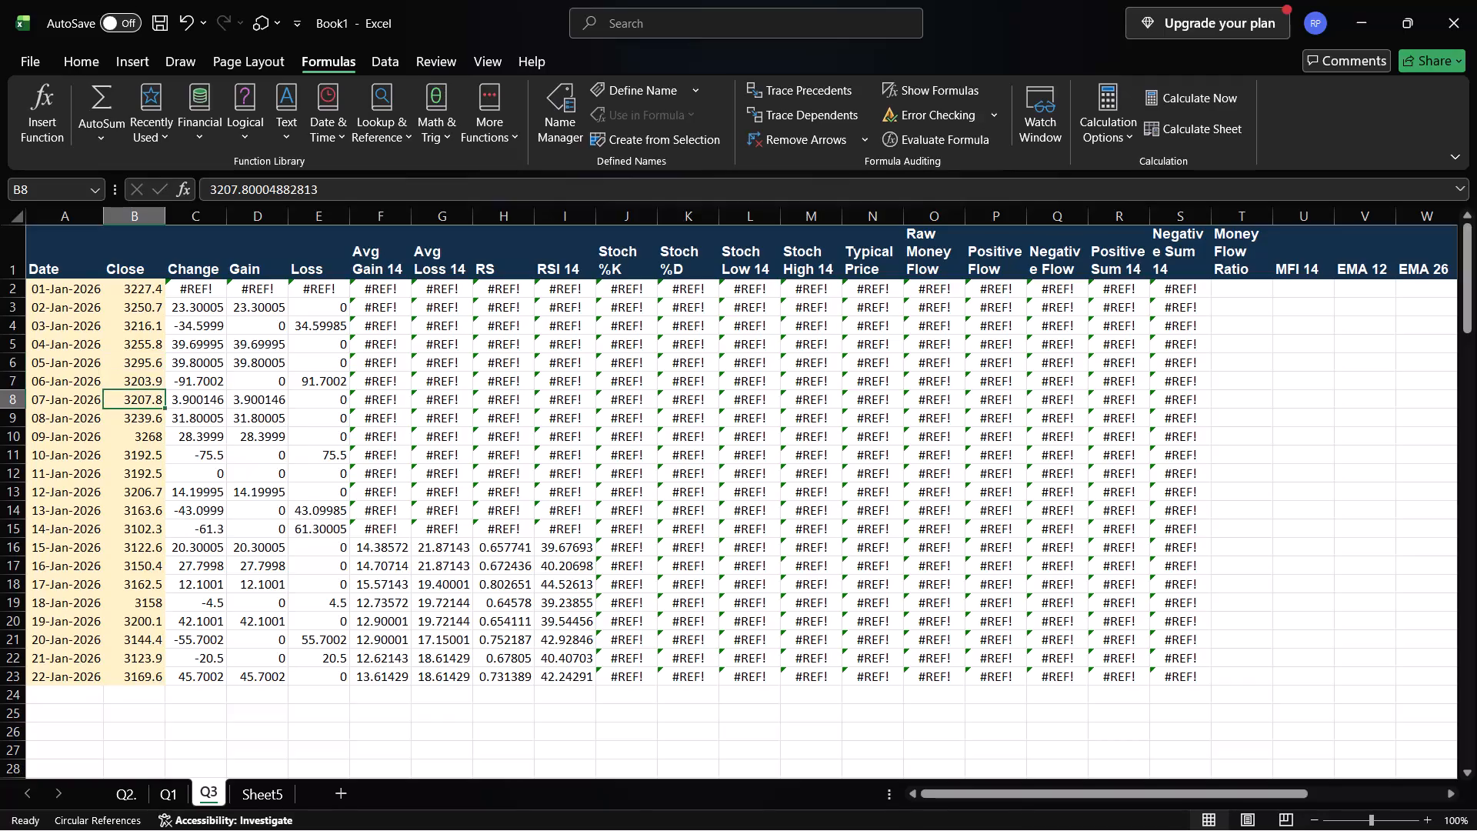
key(Down)
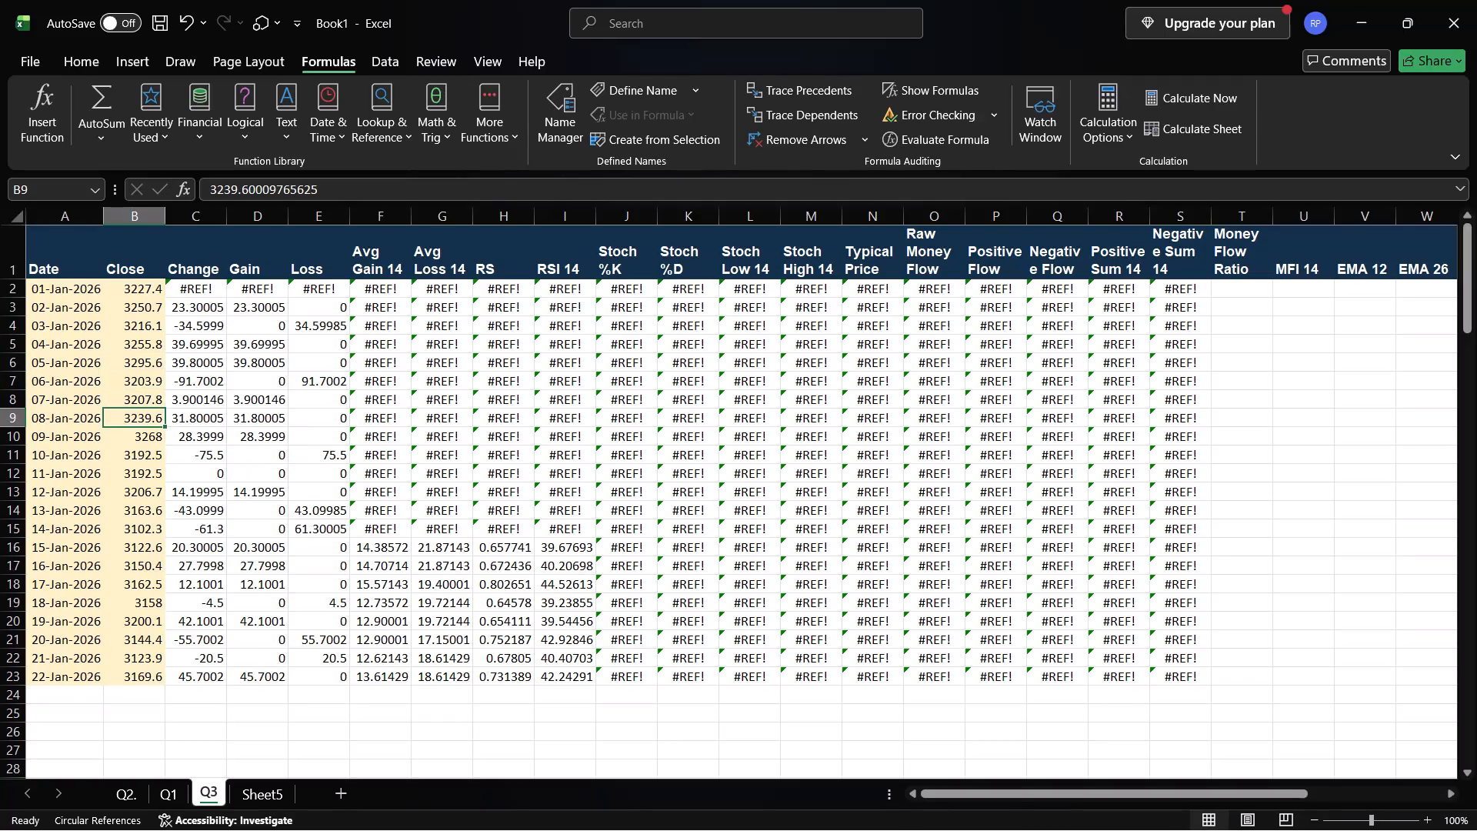
key(Down)
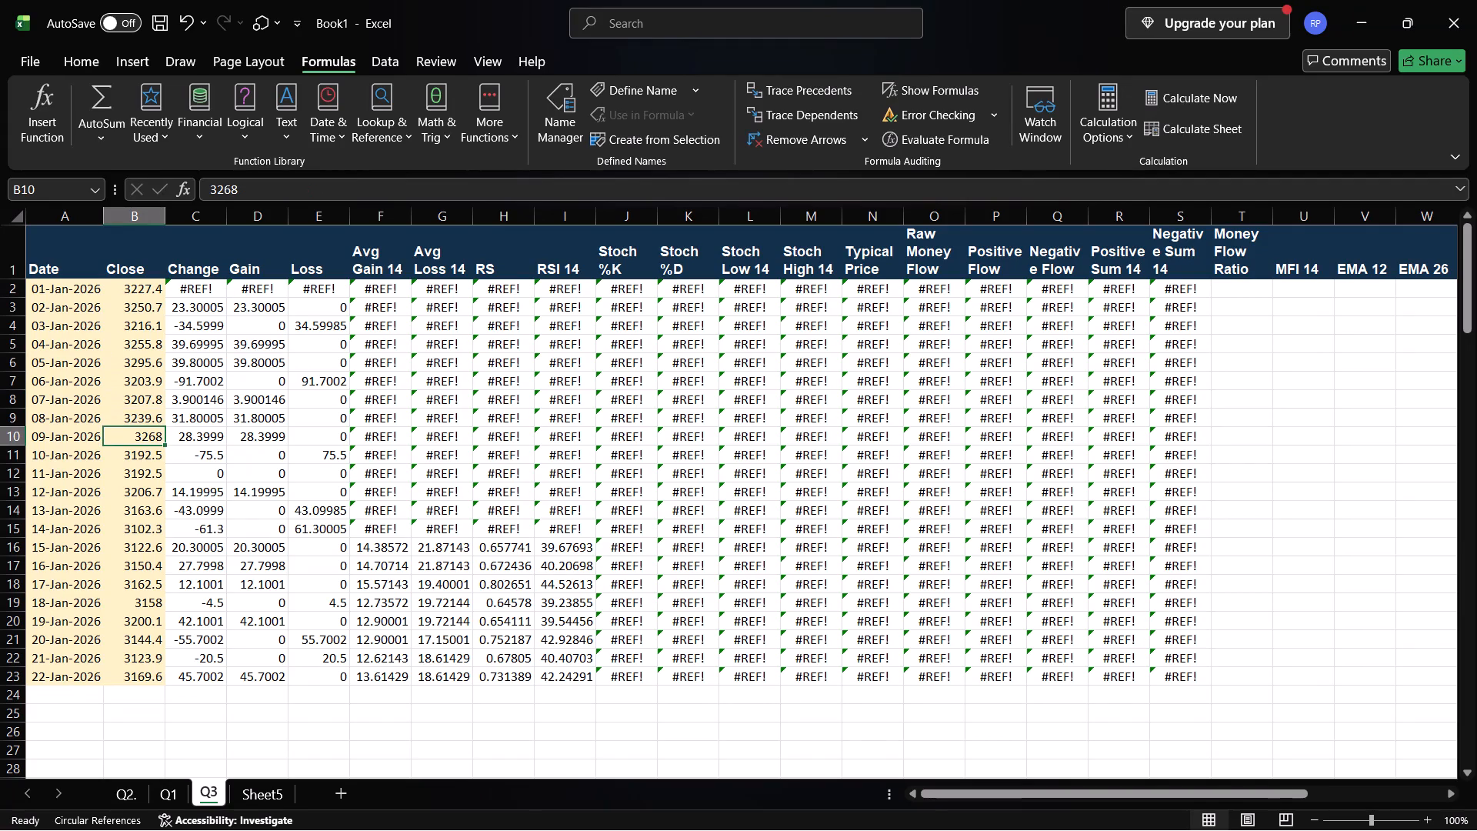
key(Down)
key(Down)
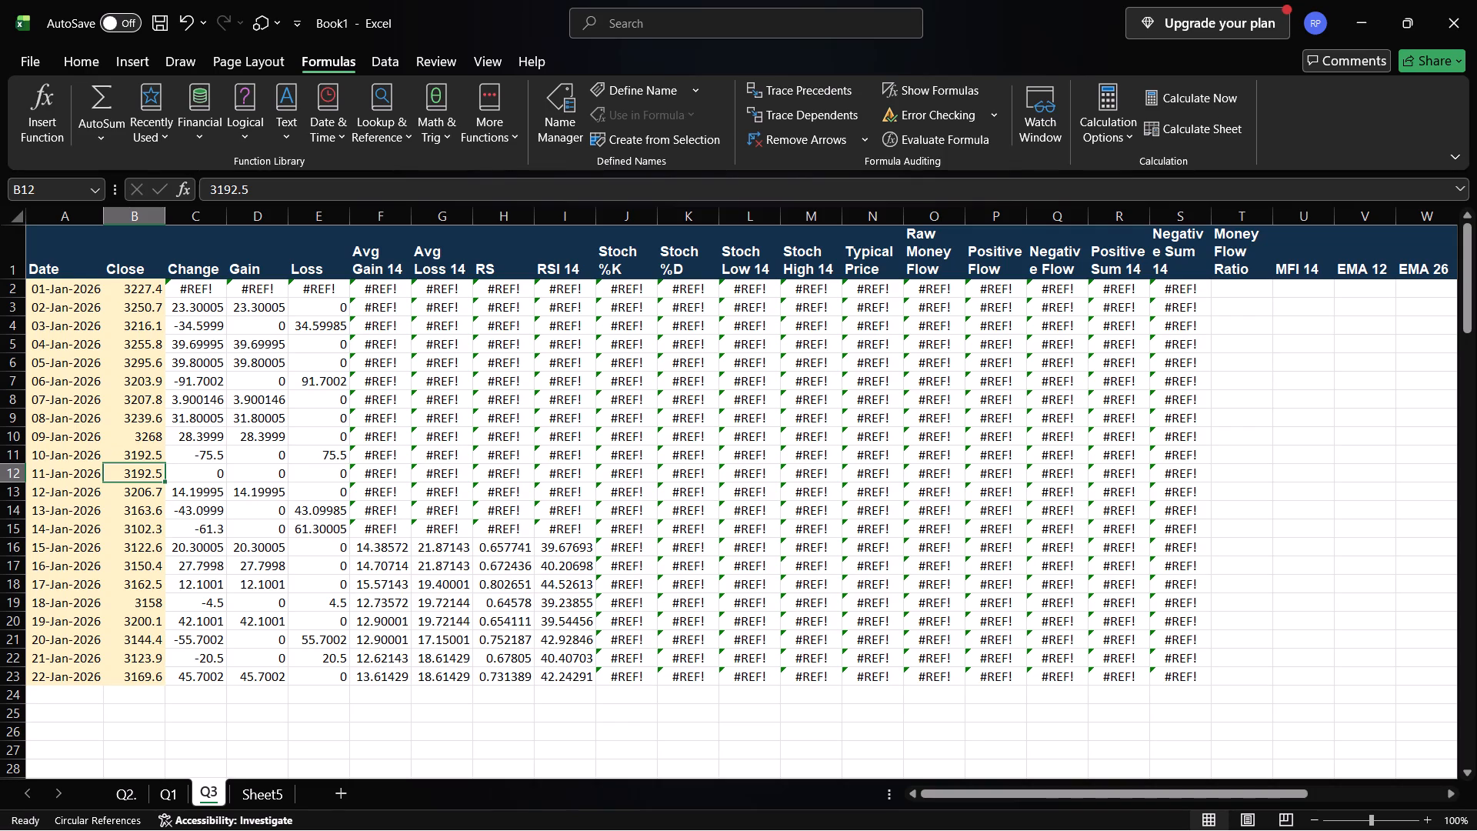
Delete the 11-Jan-2026 row, row 12, from sheet Q3.
right_click(12, 472)
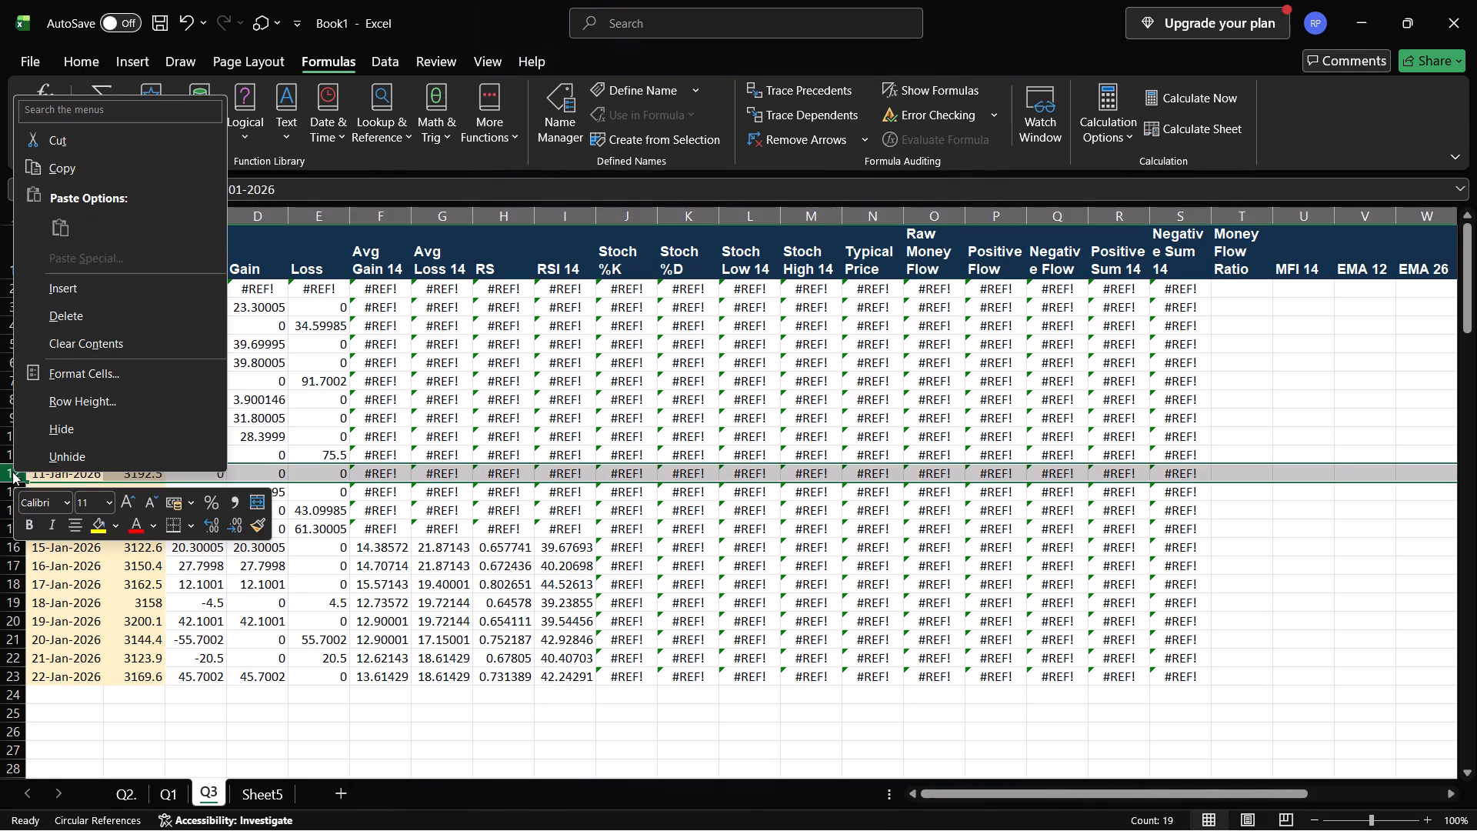
click(85, 312)
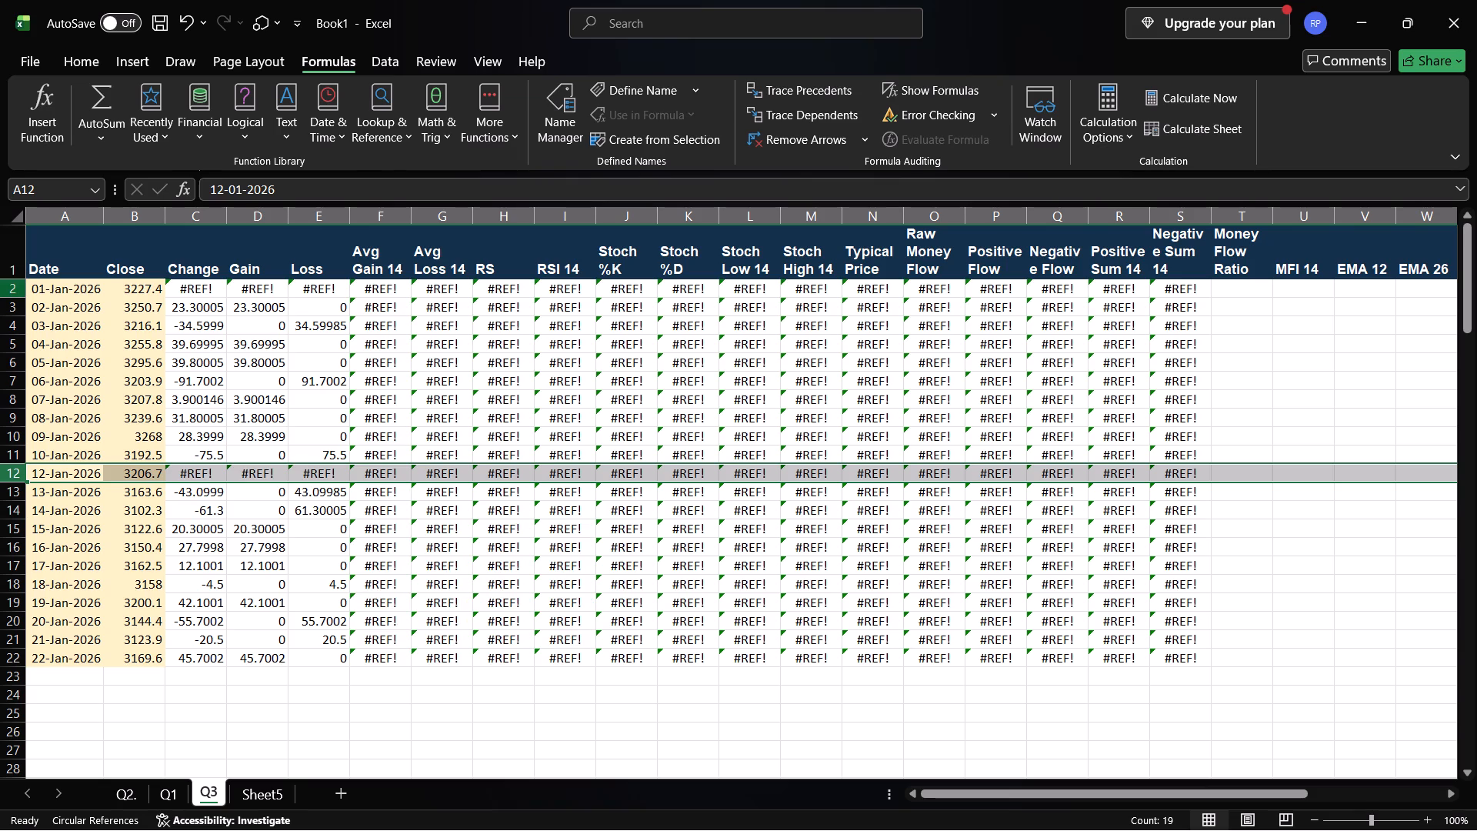
Change the date in A4 of sheet Q3 to 05-01-2026.
click(52, 329)
click(47, 328)
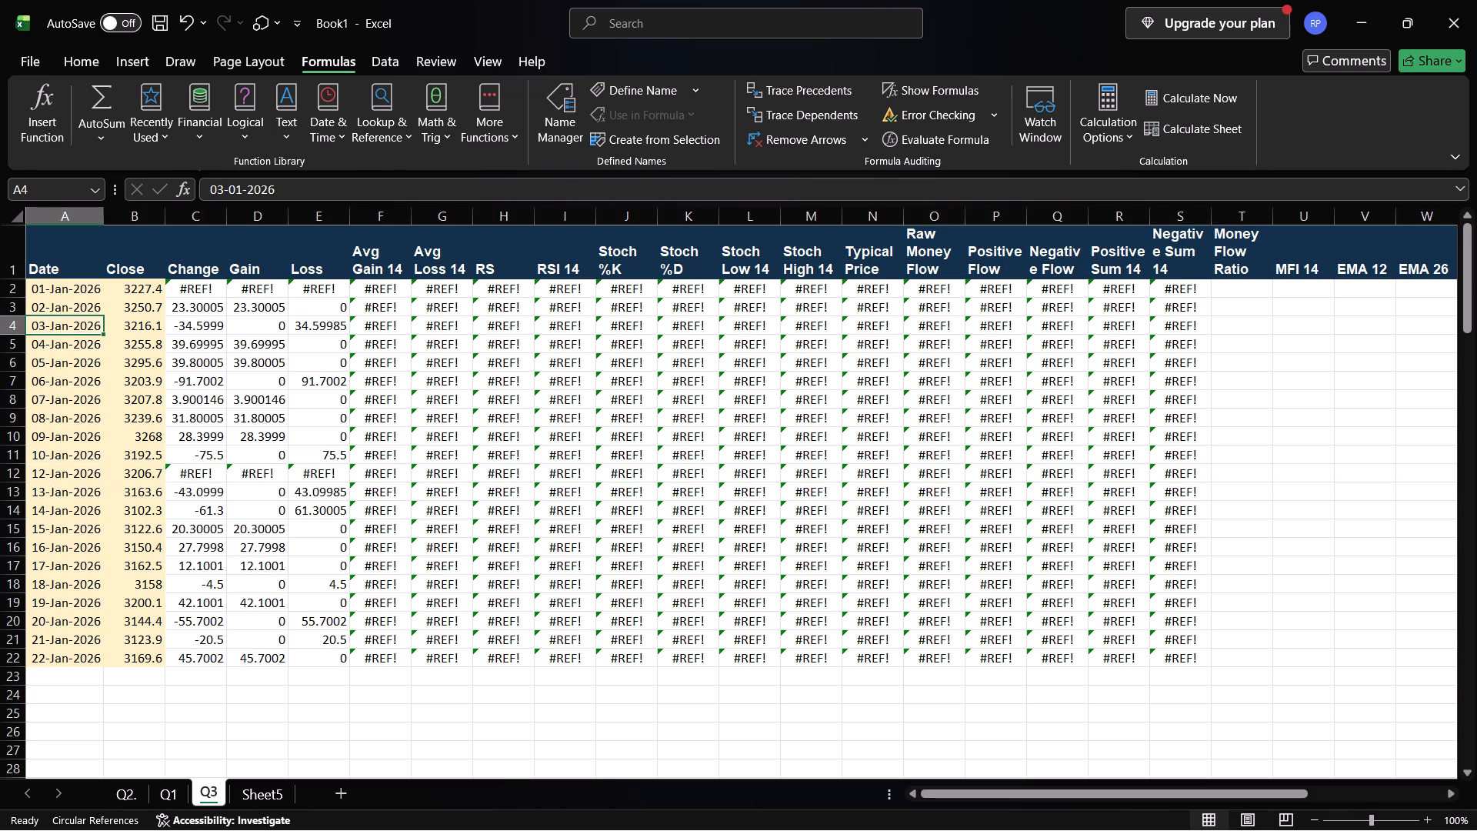
double_click(47, 328)
key(BackSpace)
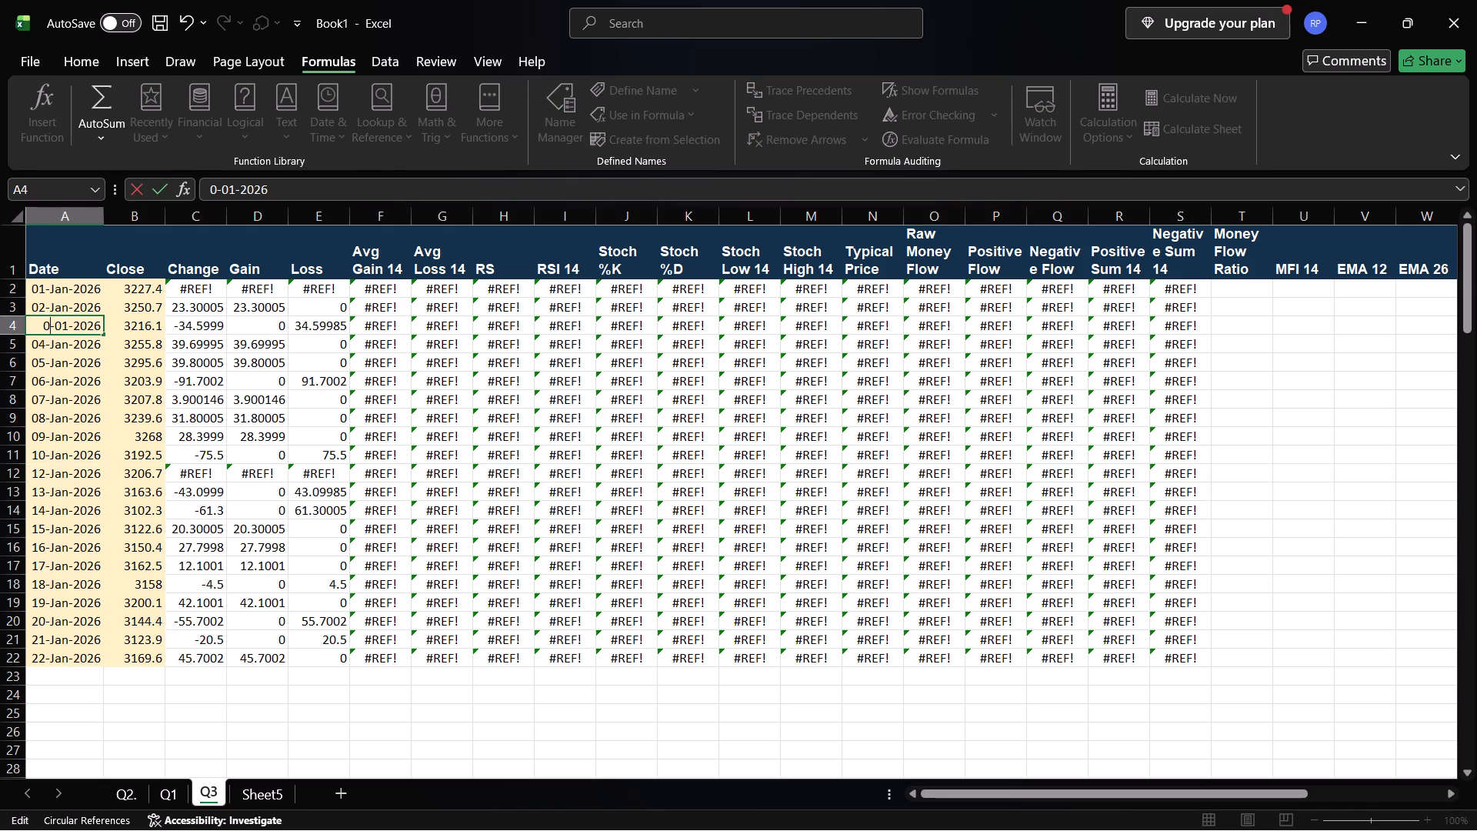
key(5)
key(Left)
key(Down)
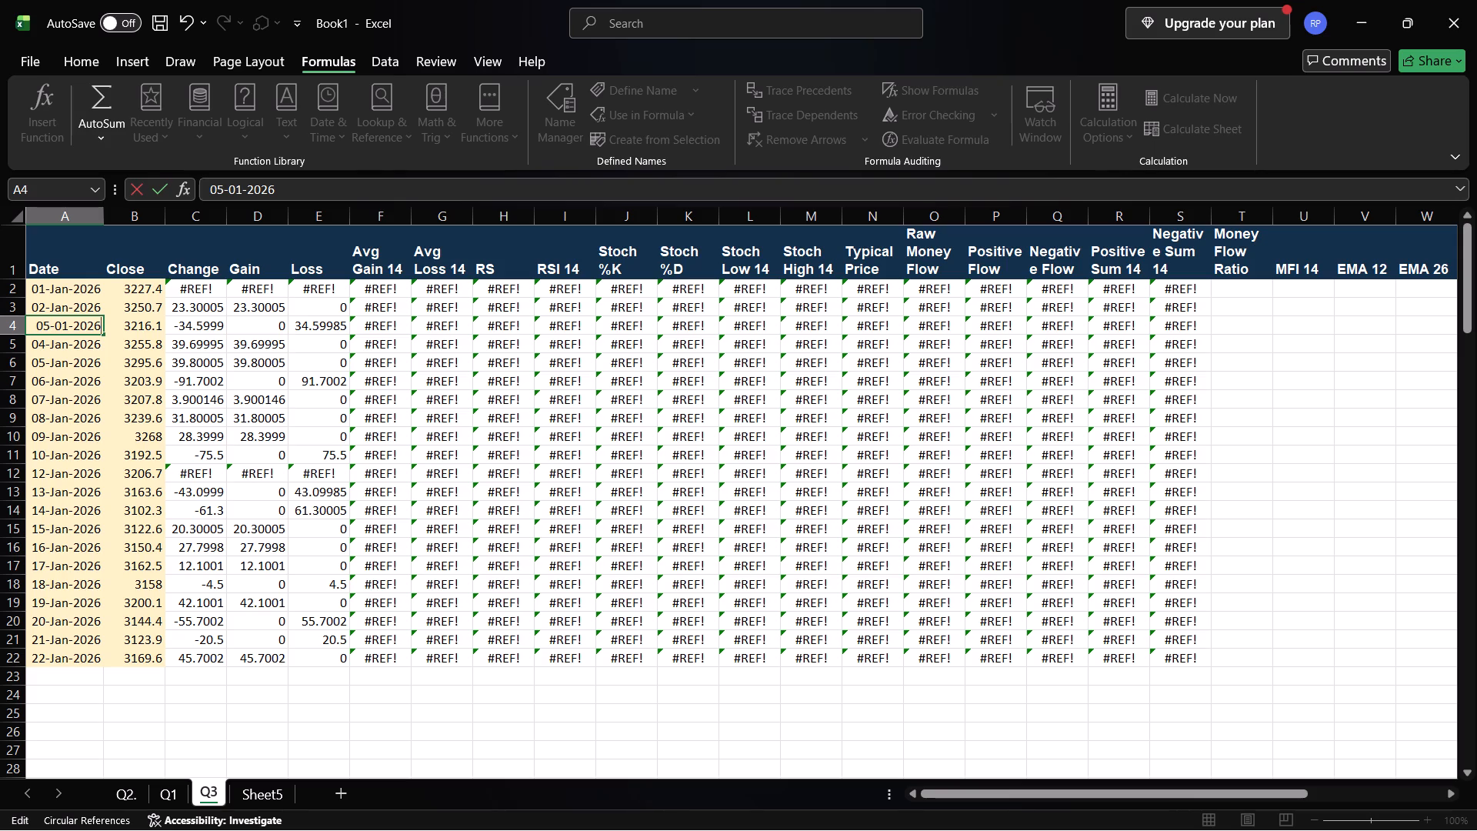
key(Down)
key(Down)
key(Return)
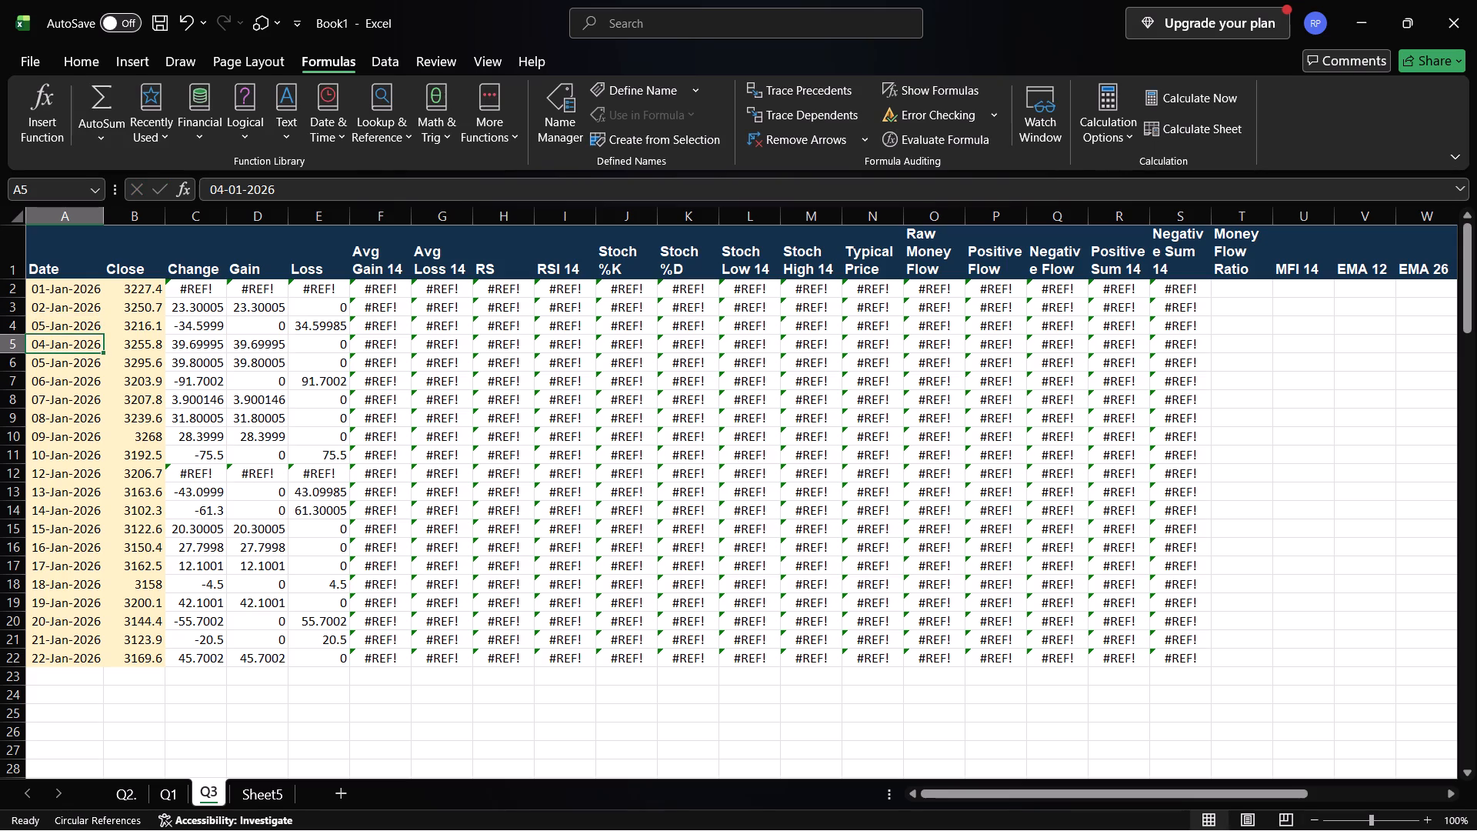
Change the date in A5 of sheet Q3 to 06-01-2026.
click(45, 342)
double_click(38, 345)
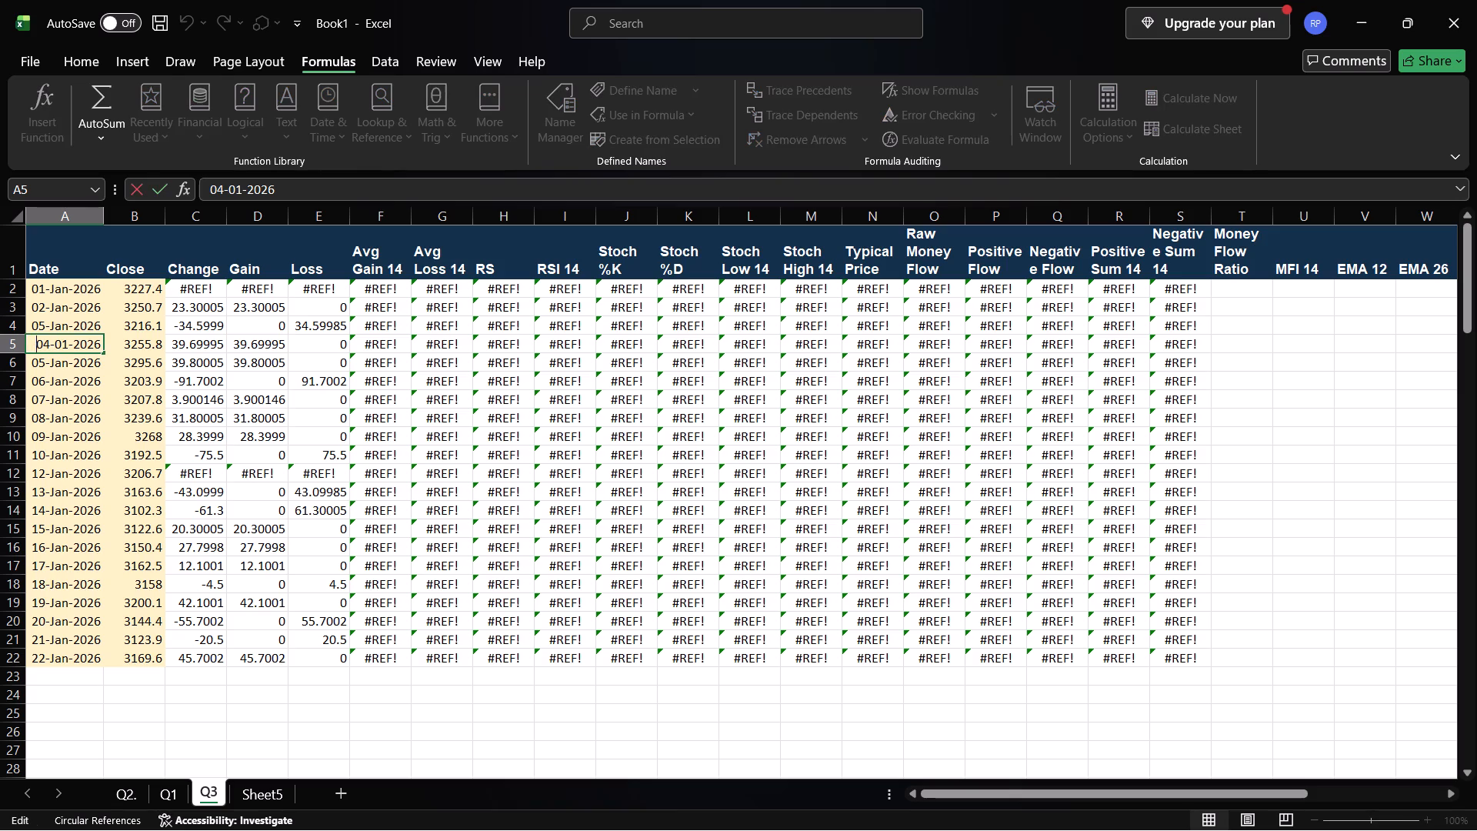
key(Right)
key(BackSpace)
key(6)
key(Return)
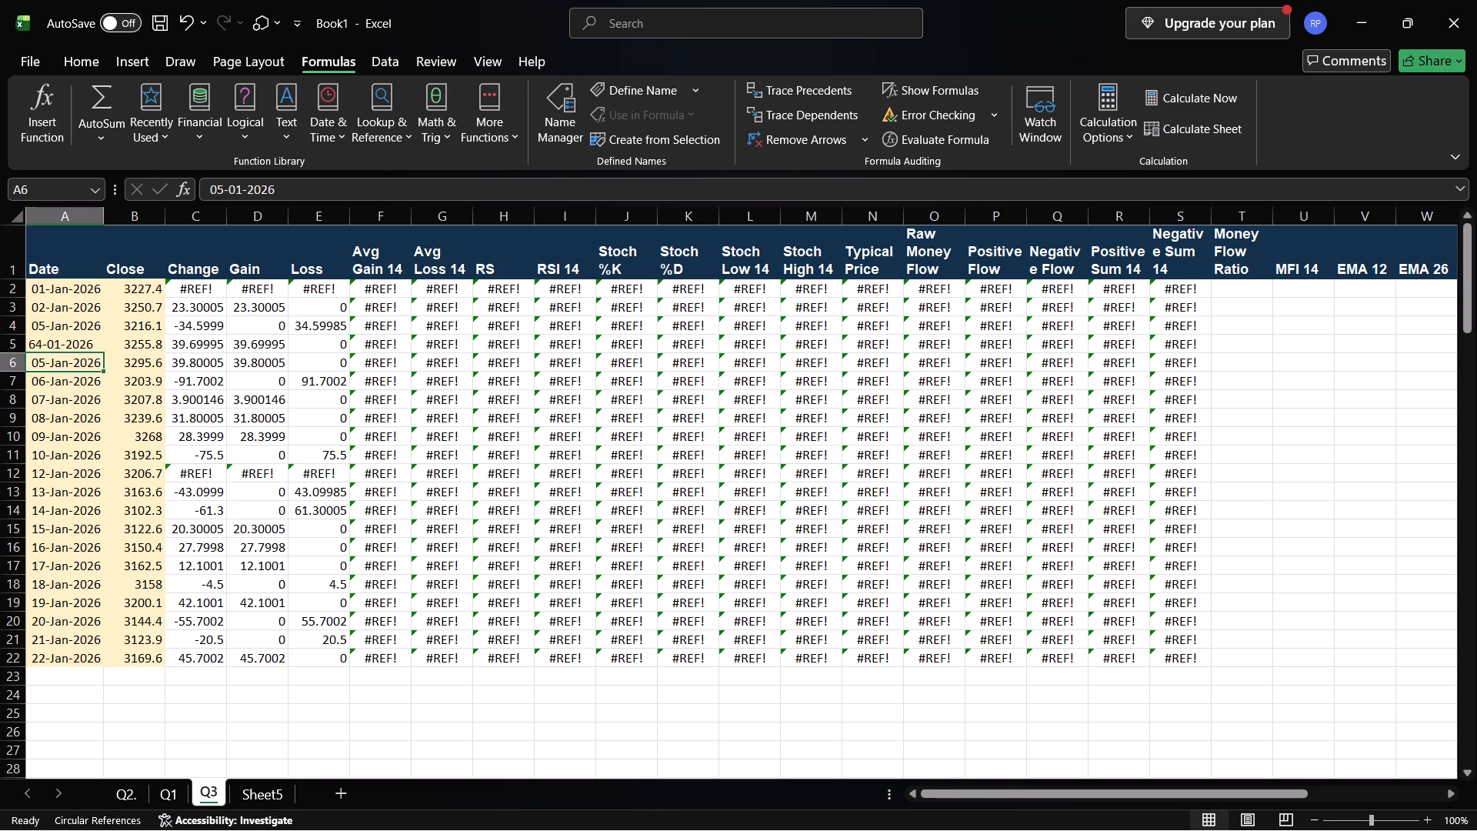
click(50, 344)
double_click(50, 344)
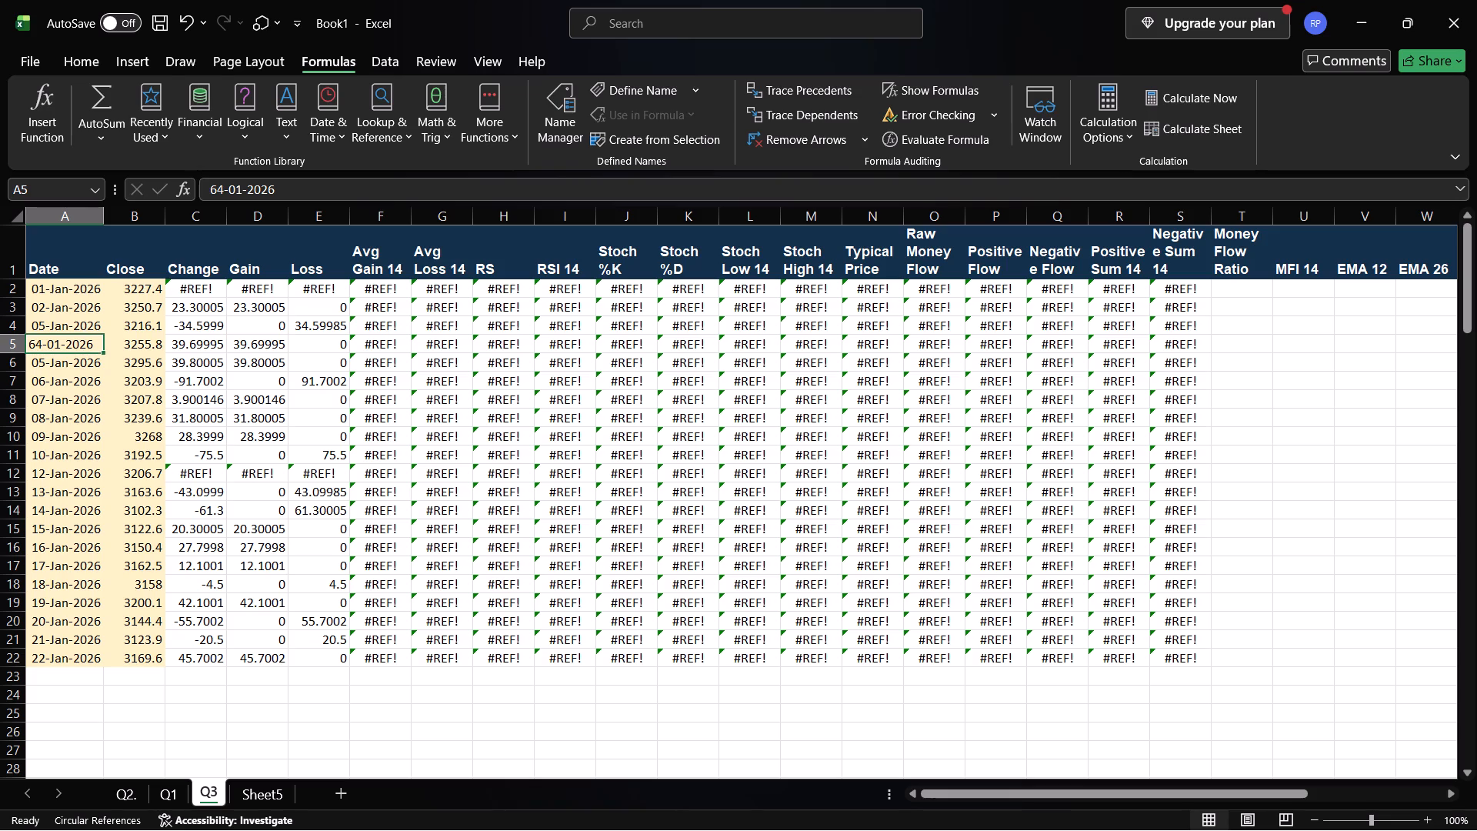
key(Left)
key(Left)
key(Right)
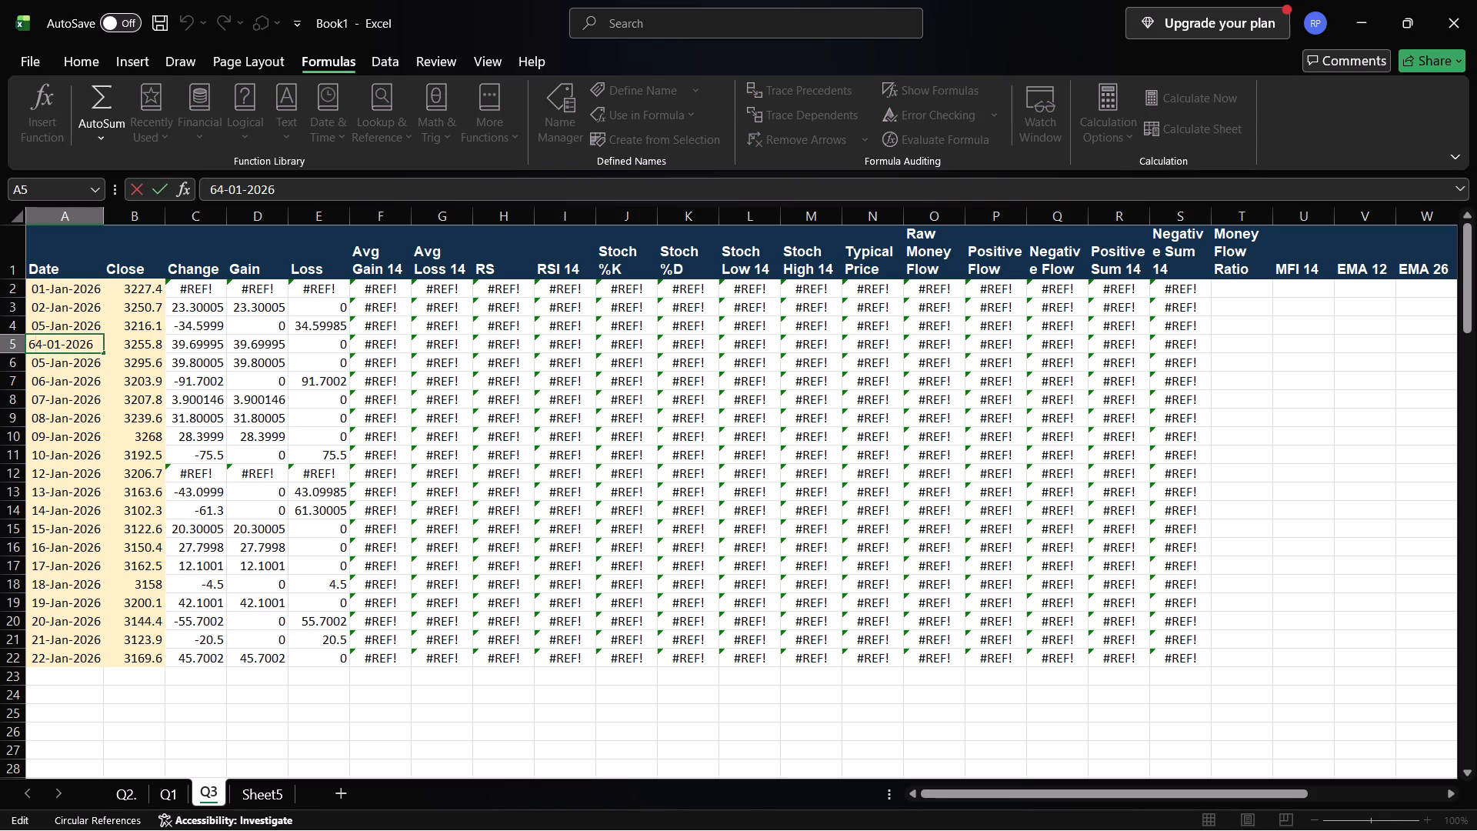
key(BackSpace)
key(Return)
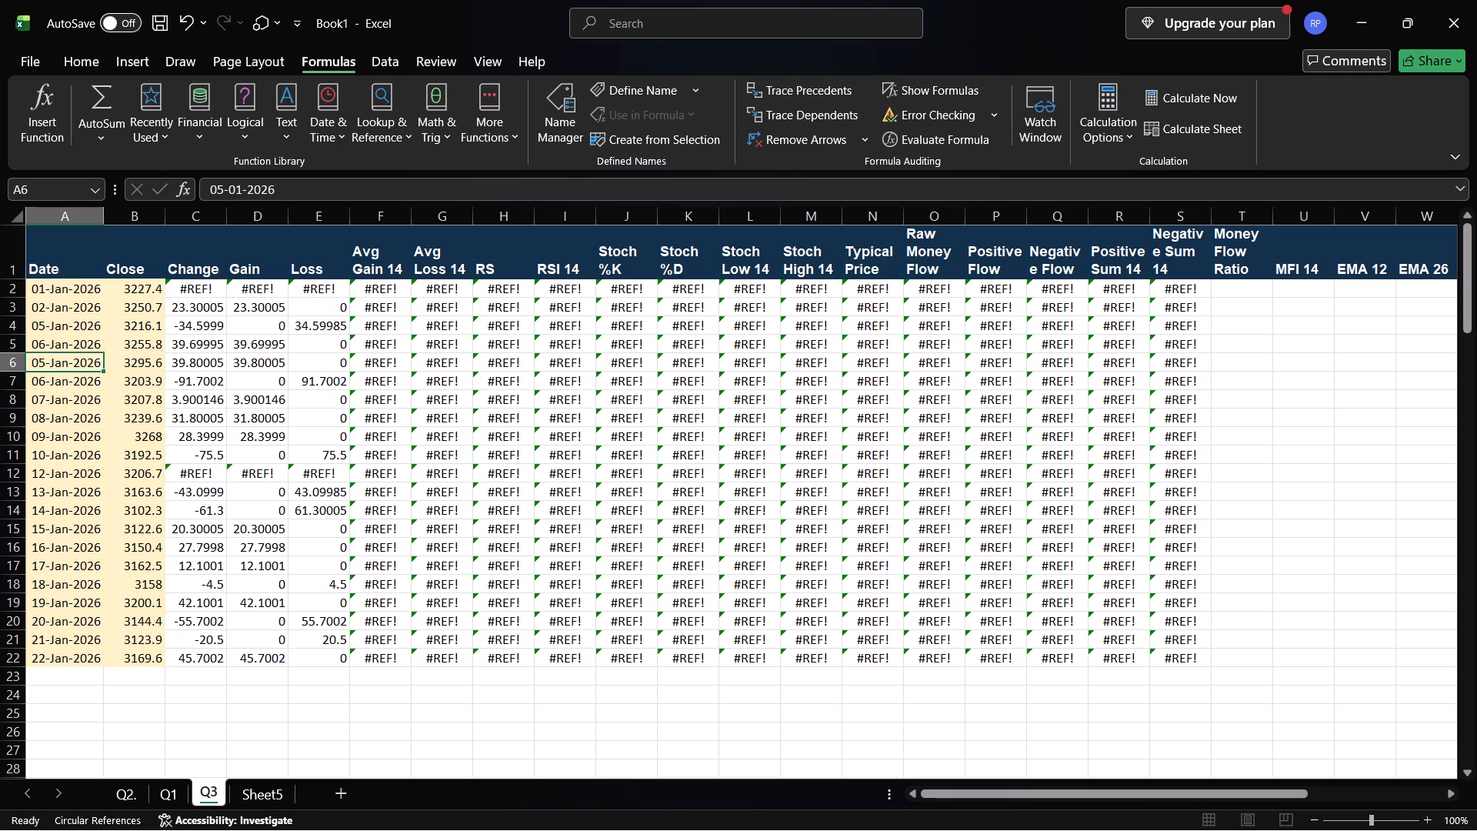
Fill the date series from A4 down to A8 so it runs from 05-Jan-2026 through 09-Jan-2026.
click(56, 331)
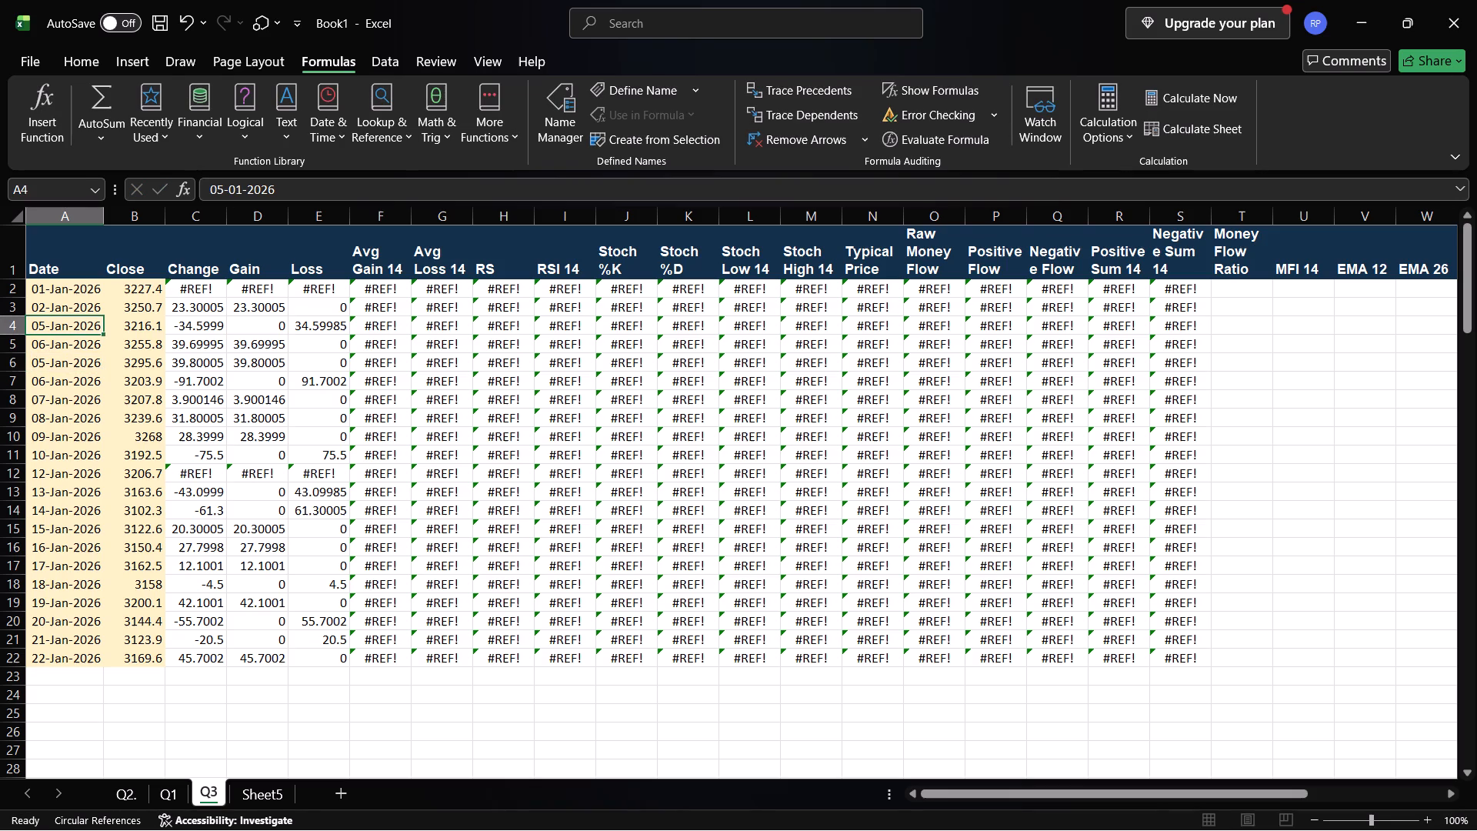
drag(101, 333, 96, 389)
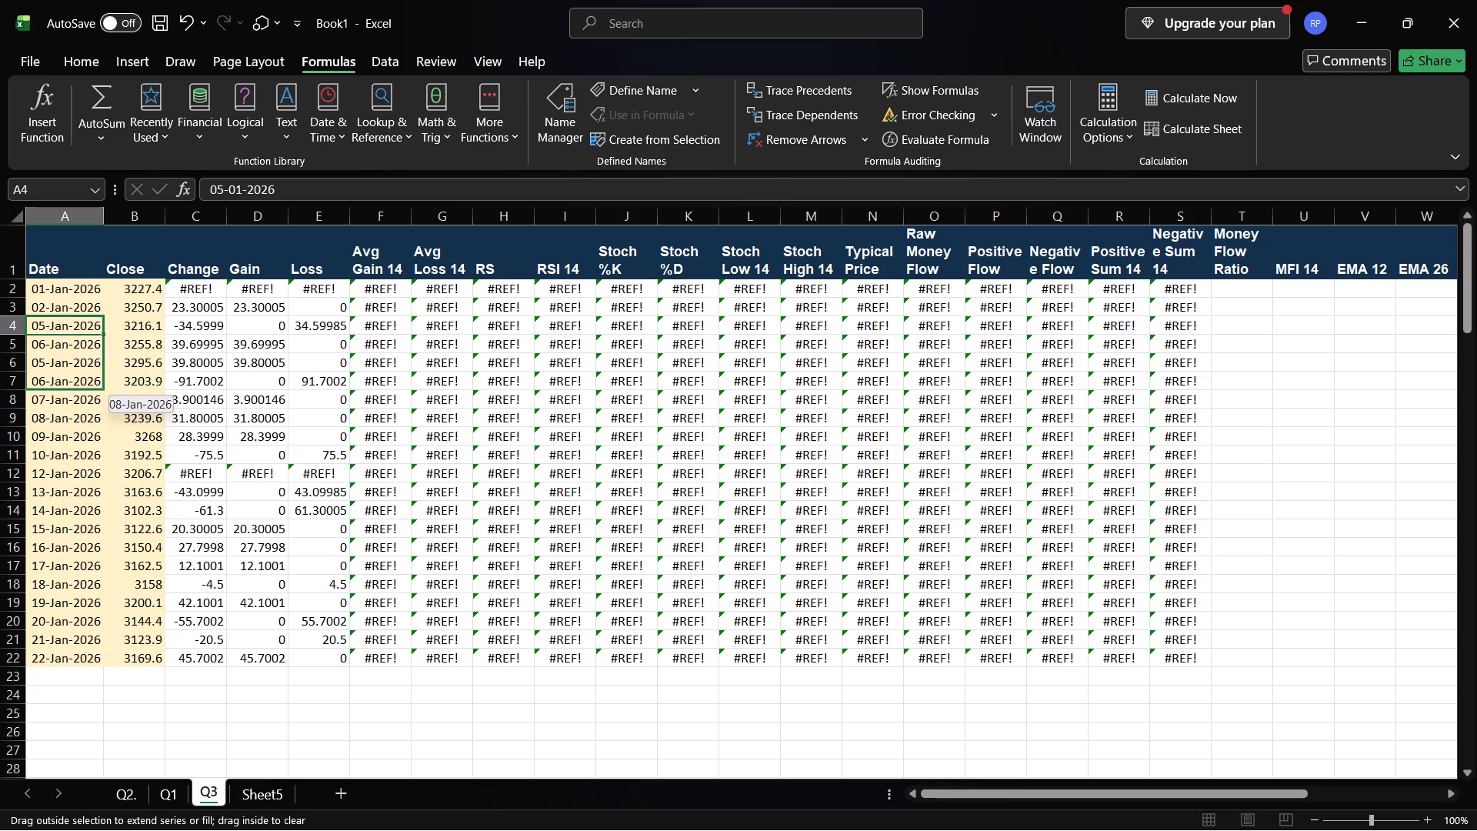
drag(96, 389, 96, 395)
drag(96, 395, 96, 405)
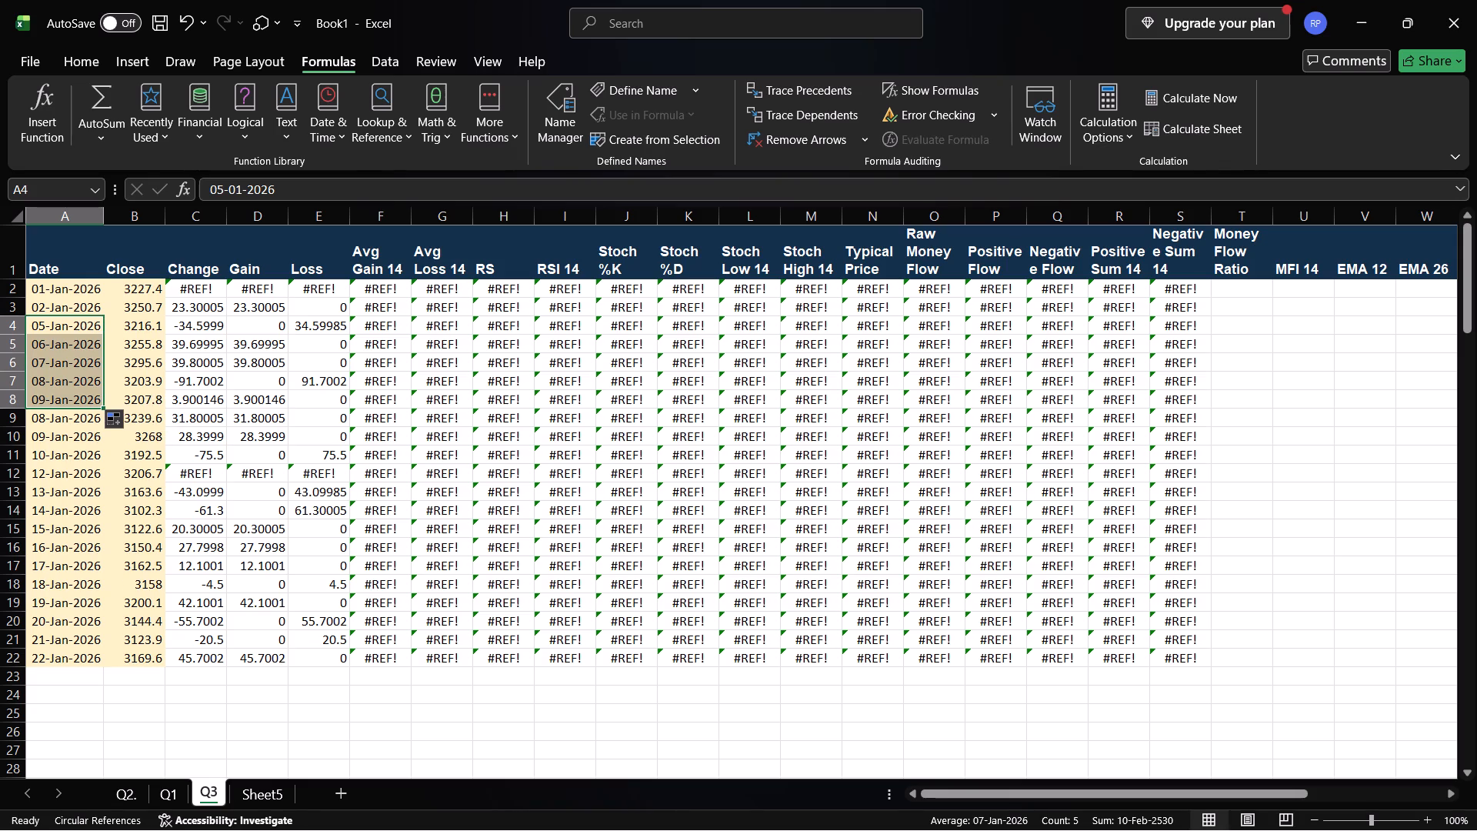
Change the date in A9 to 12-01-2026.
click(50, 428)
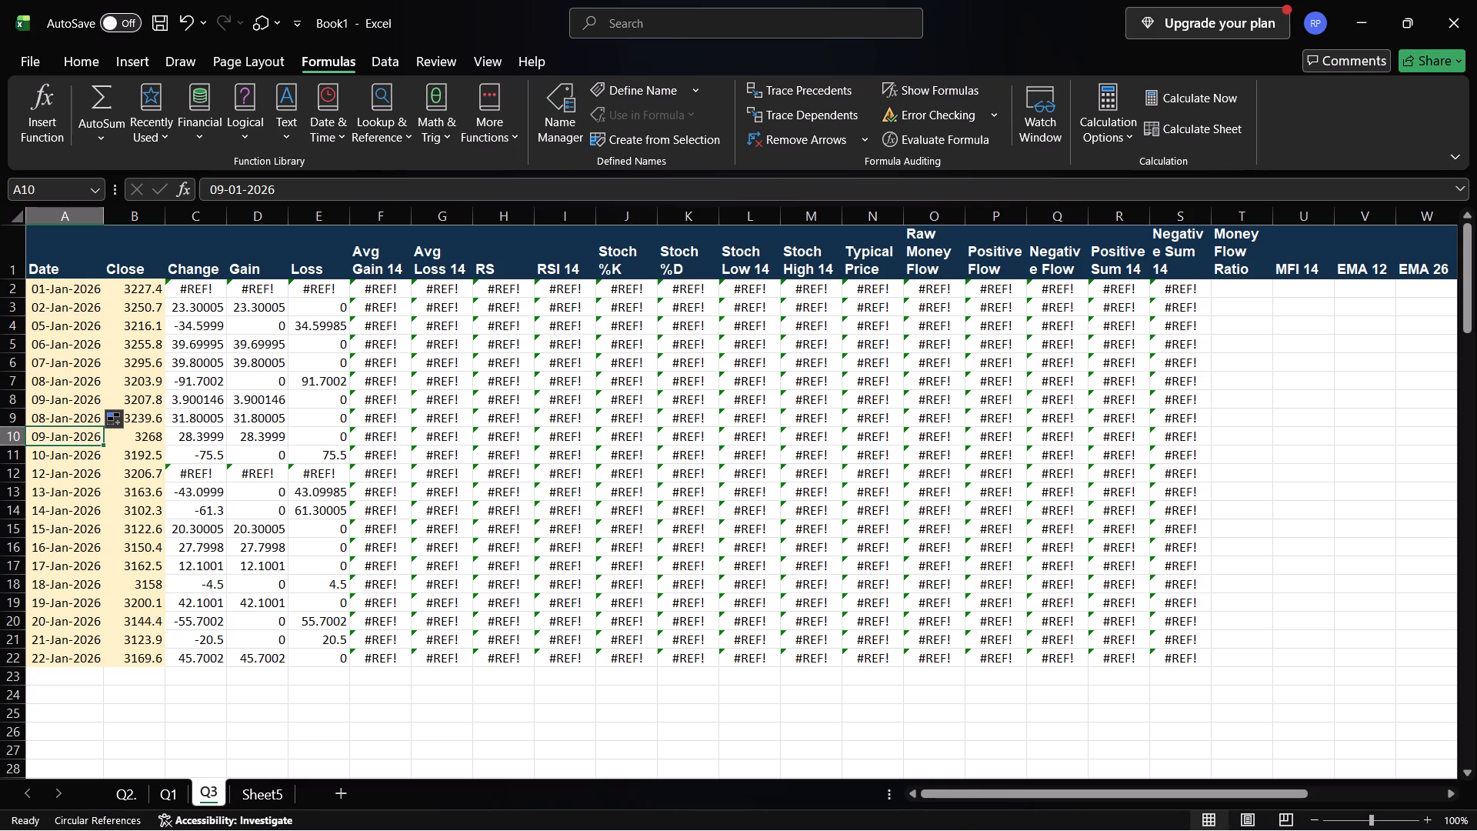
click(45, 422)
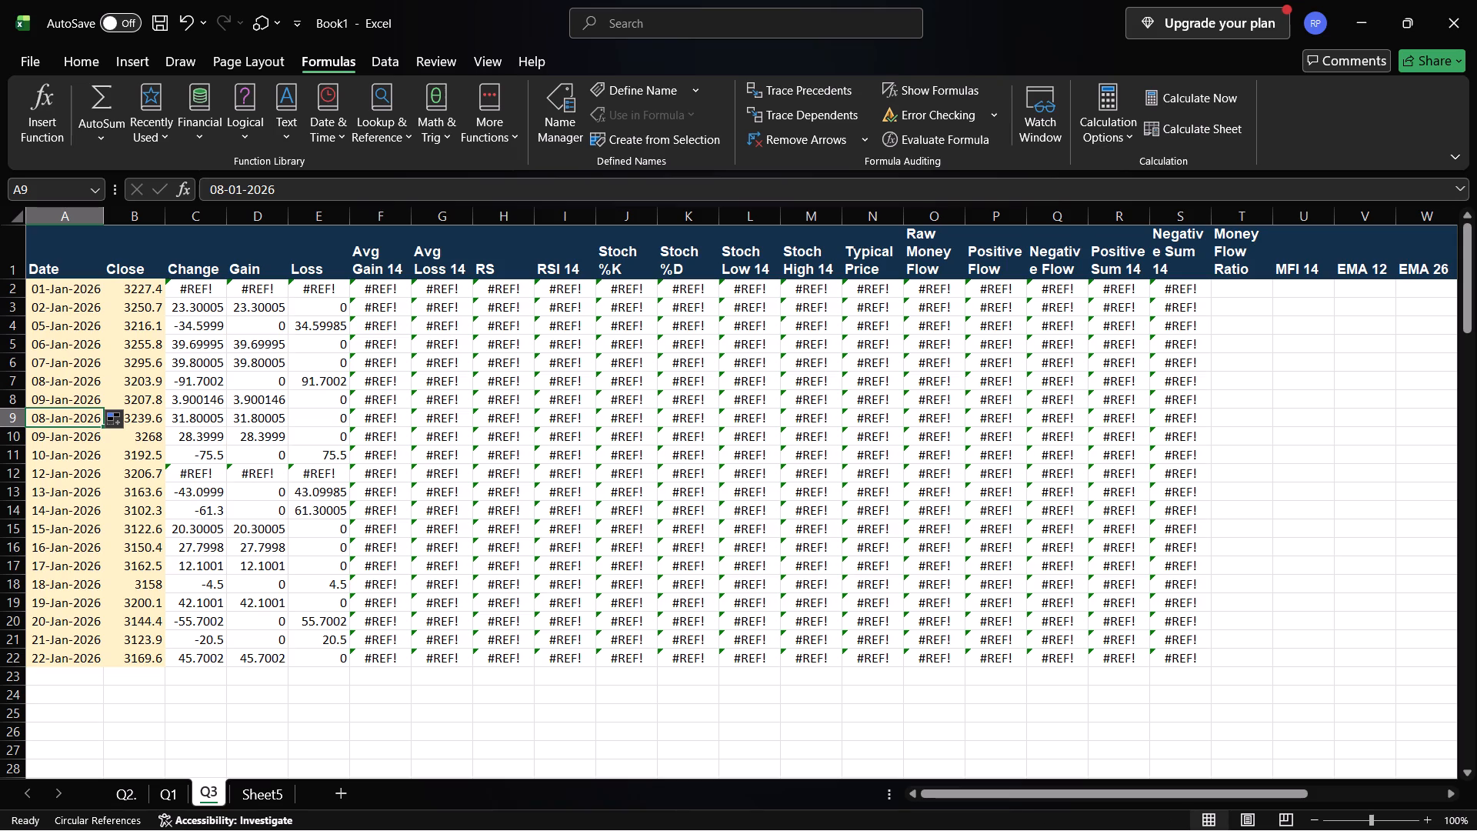
double_click(43, 418)
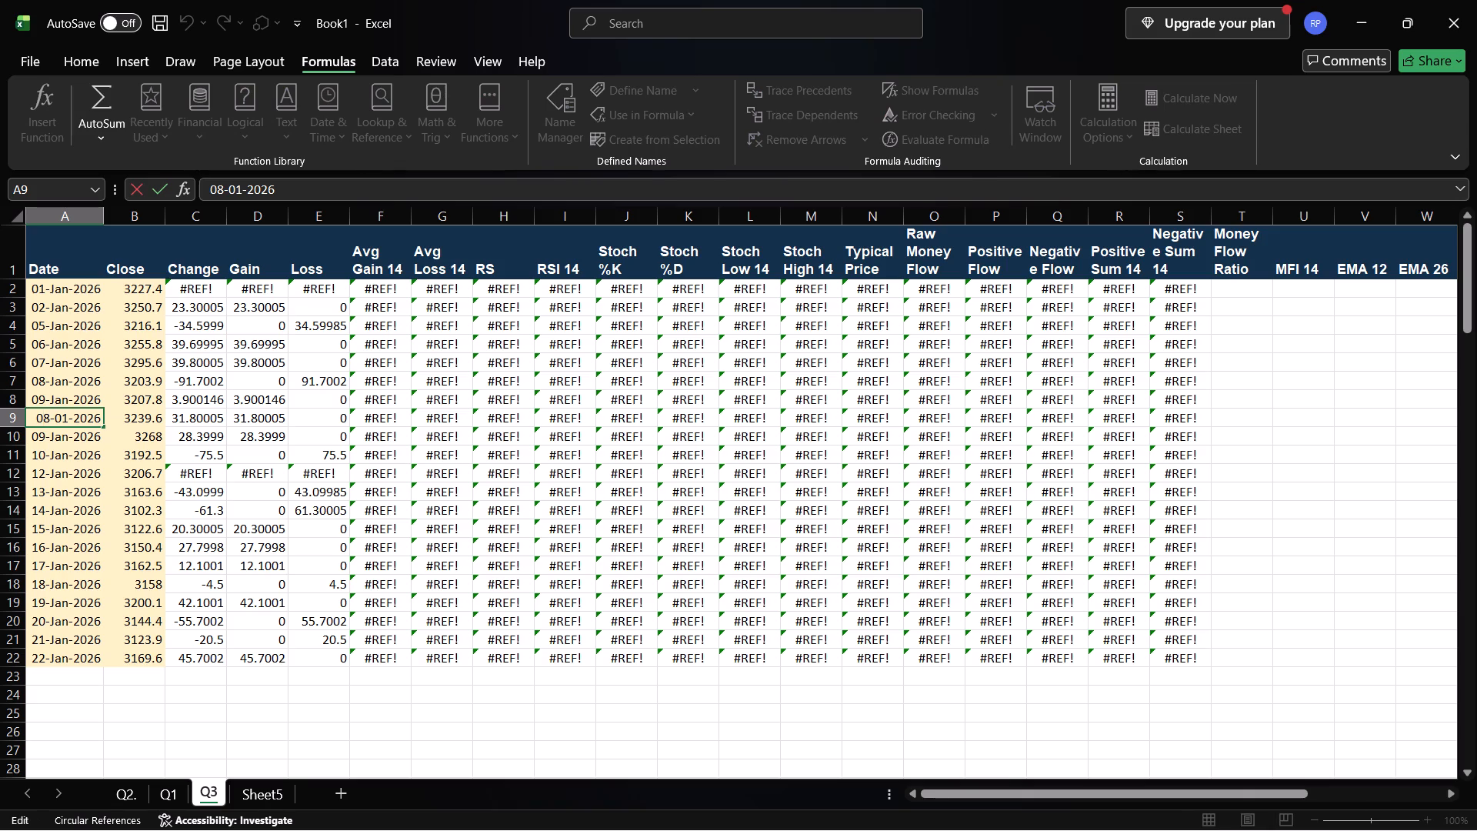
key(Right)
key(BackSpace)
key(BackSpace)
text(12)
key(Return)
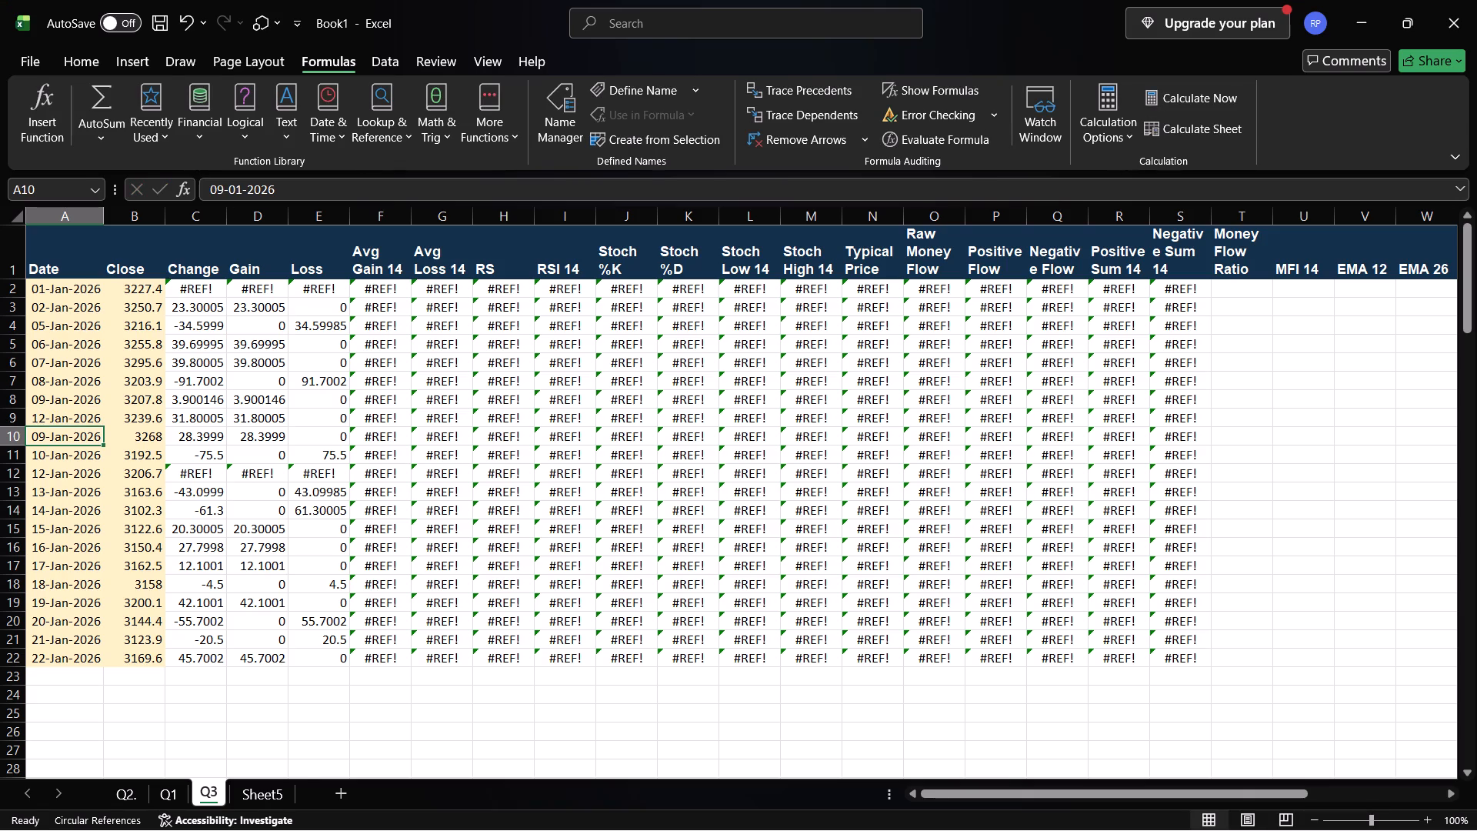
Fill the date series from A9 down to A11, running from 12-Jan-2026 through 14-Jan-2026.
double_click(68, 412)
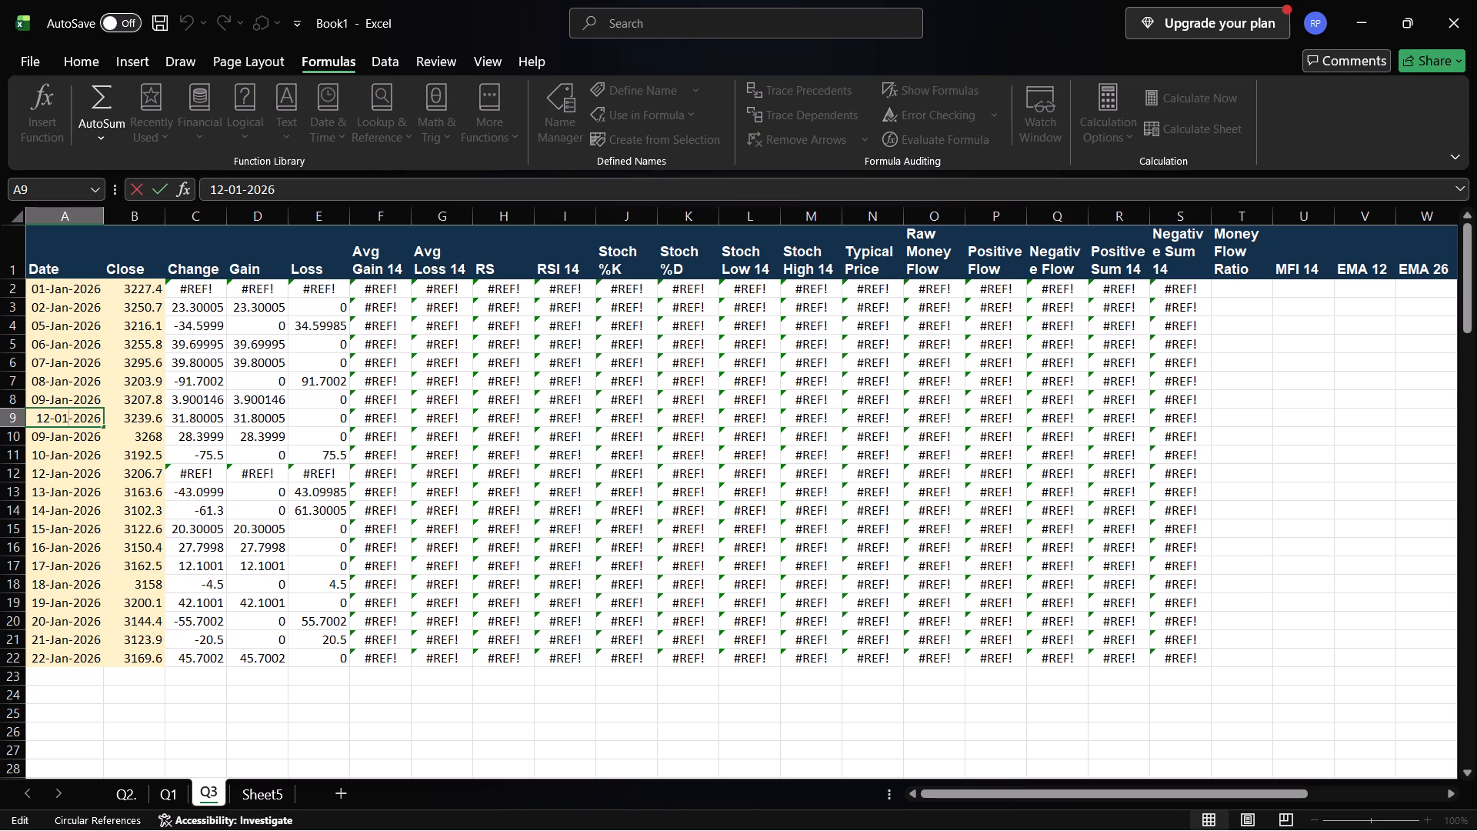
drag(102, 426, 101, 447)
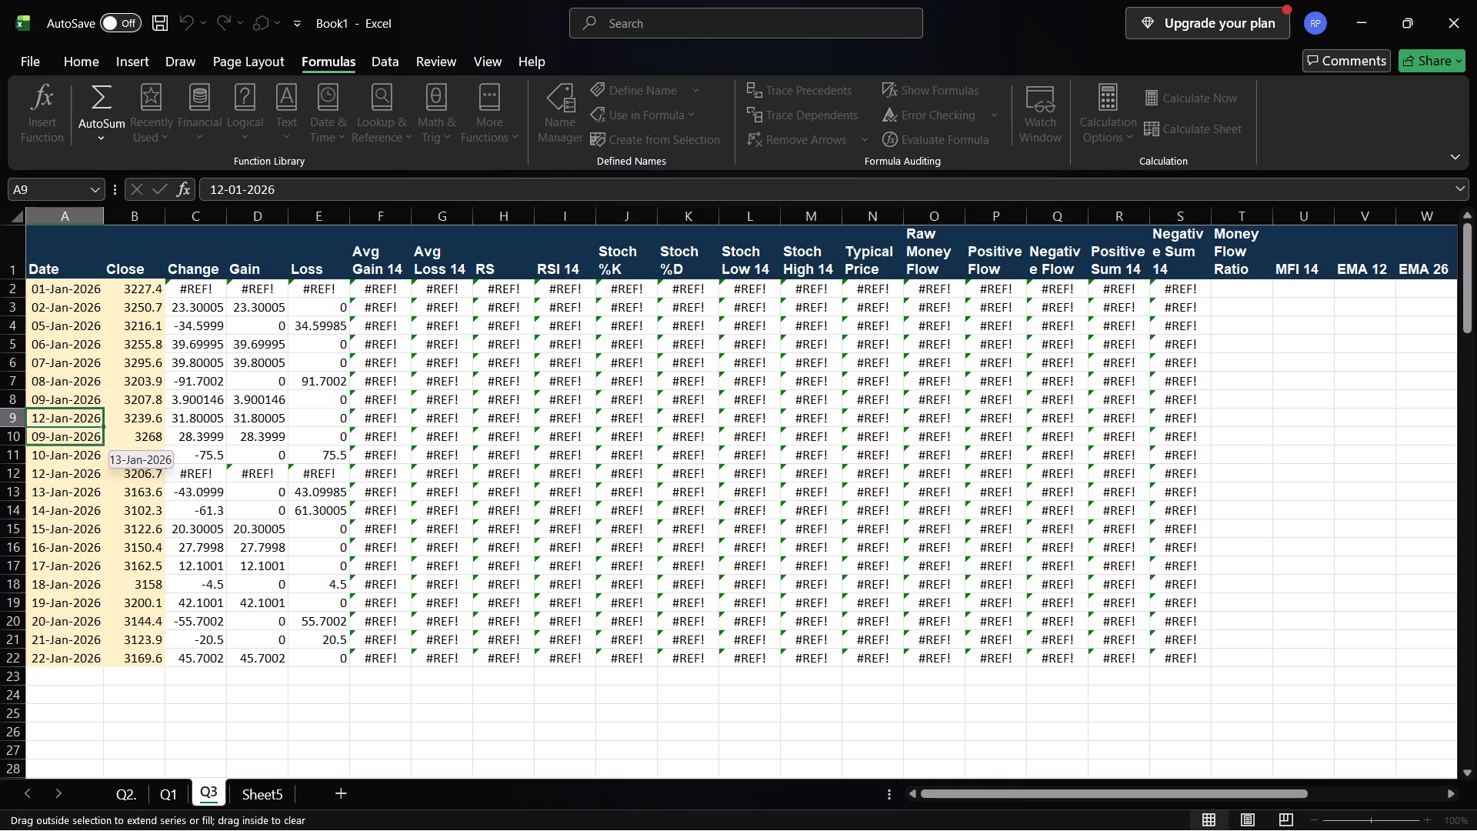
drag(101, 447, 101, 477)
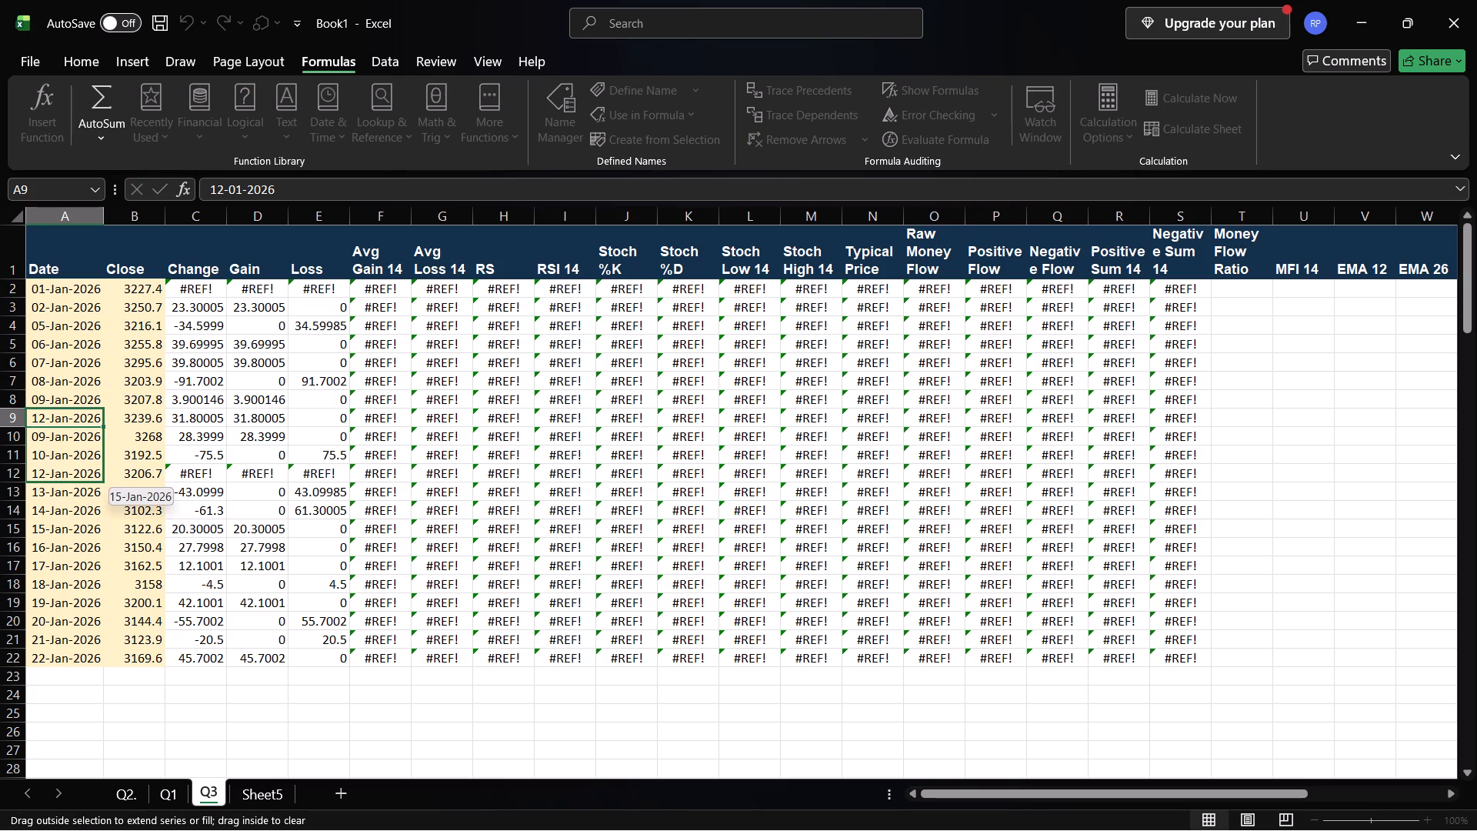
drag(101, 477, 98, 459)
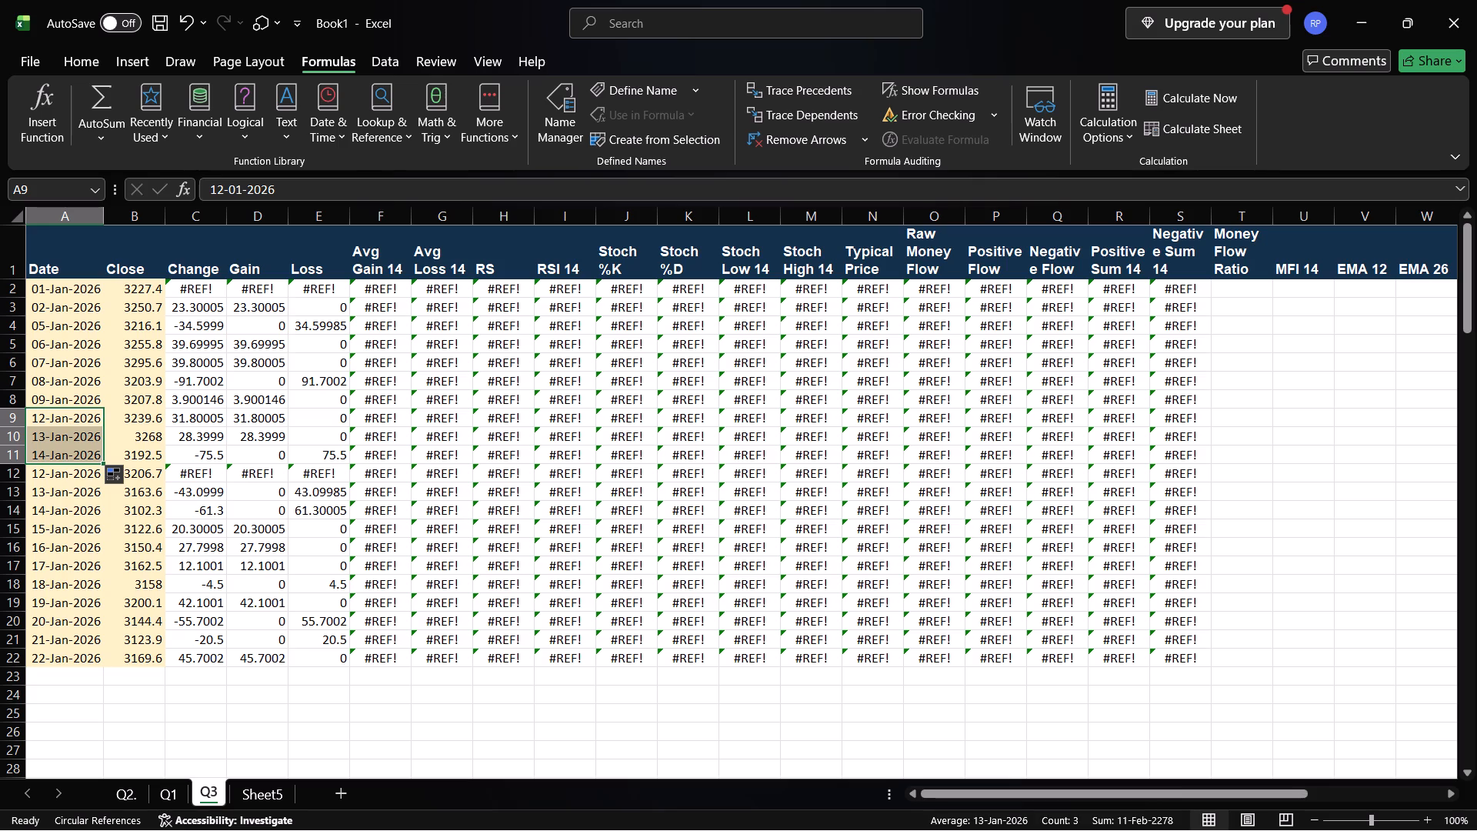
Change the date in A12 to 16-01-2026.
click(62, 472)
double_click(48, 474)
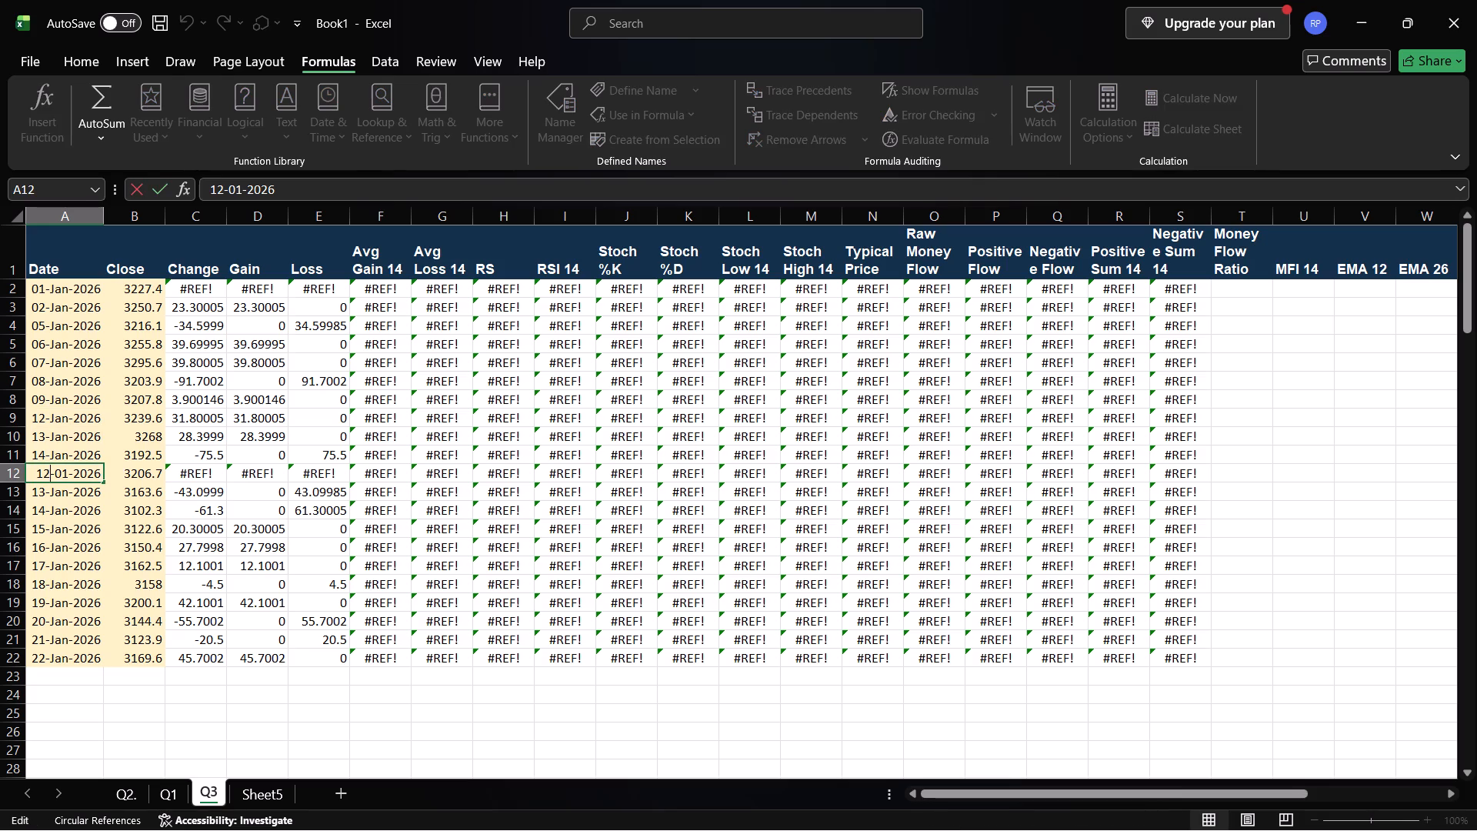
key(BackSpace)
key(6)
key(Return)
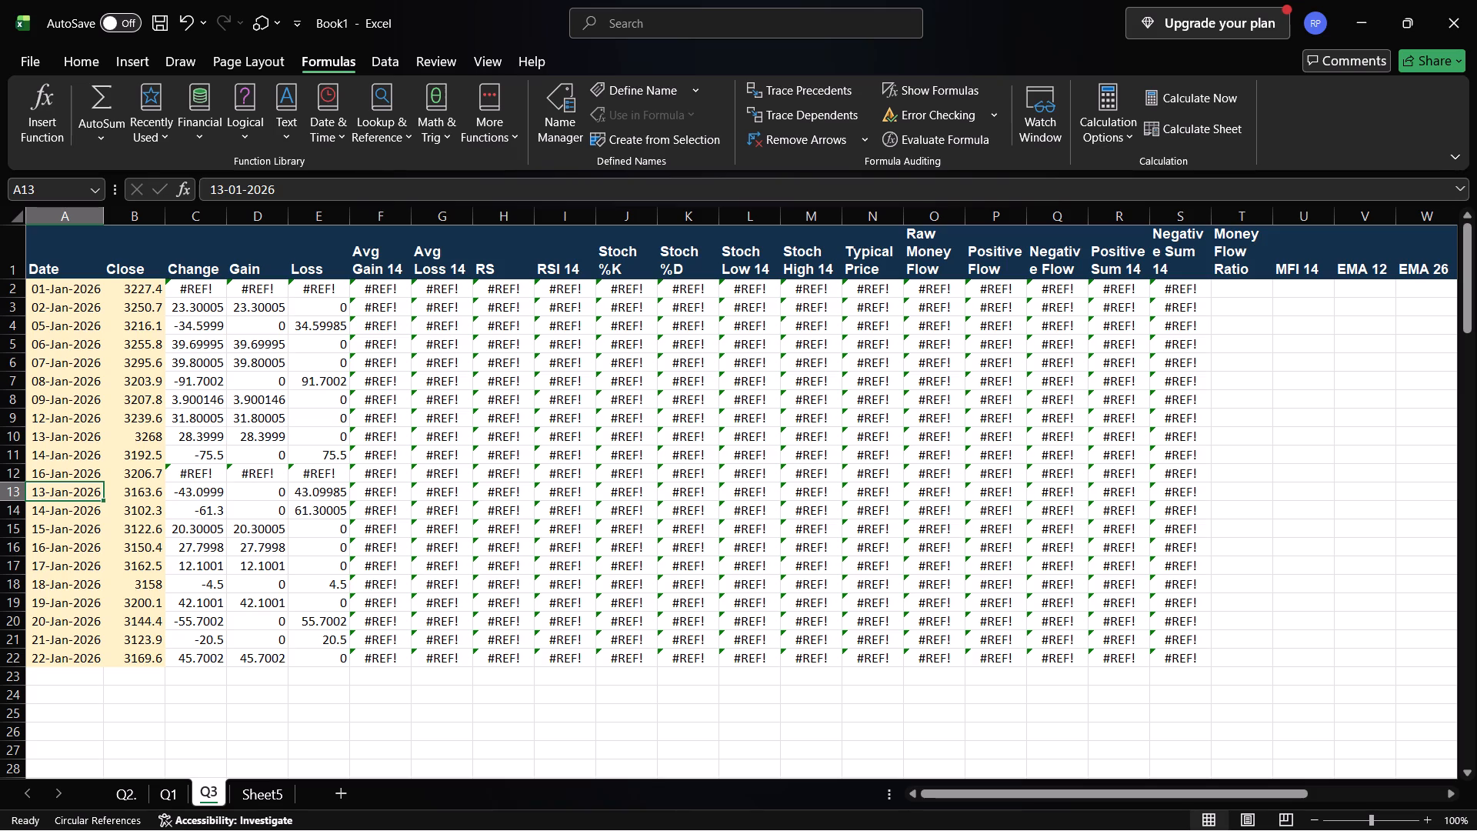
Change the date in A13 to 19-01-2026.
click(63, 486)
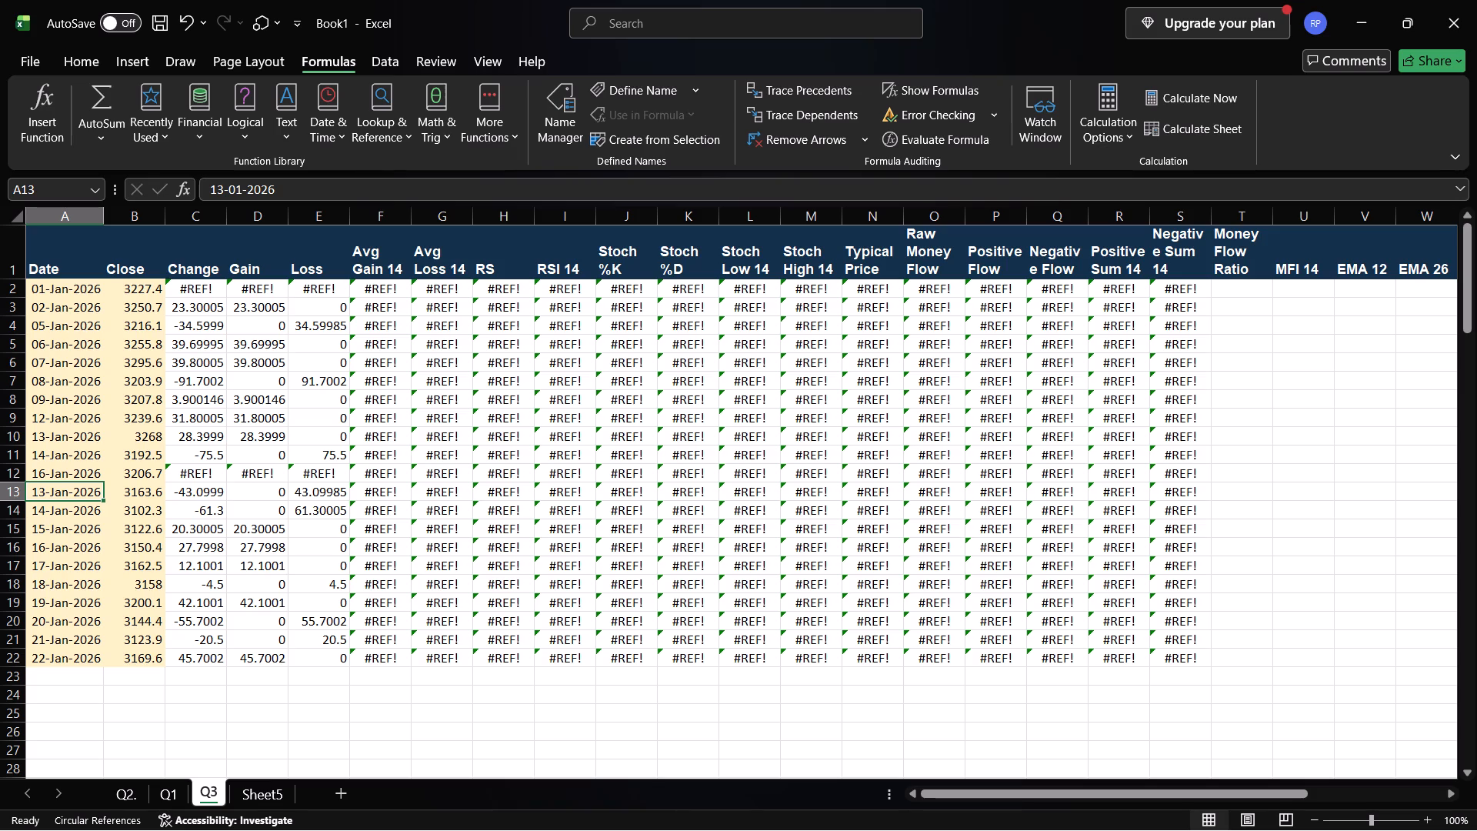
double_click(48, 493)
key(BackSpace)
key(9)
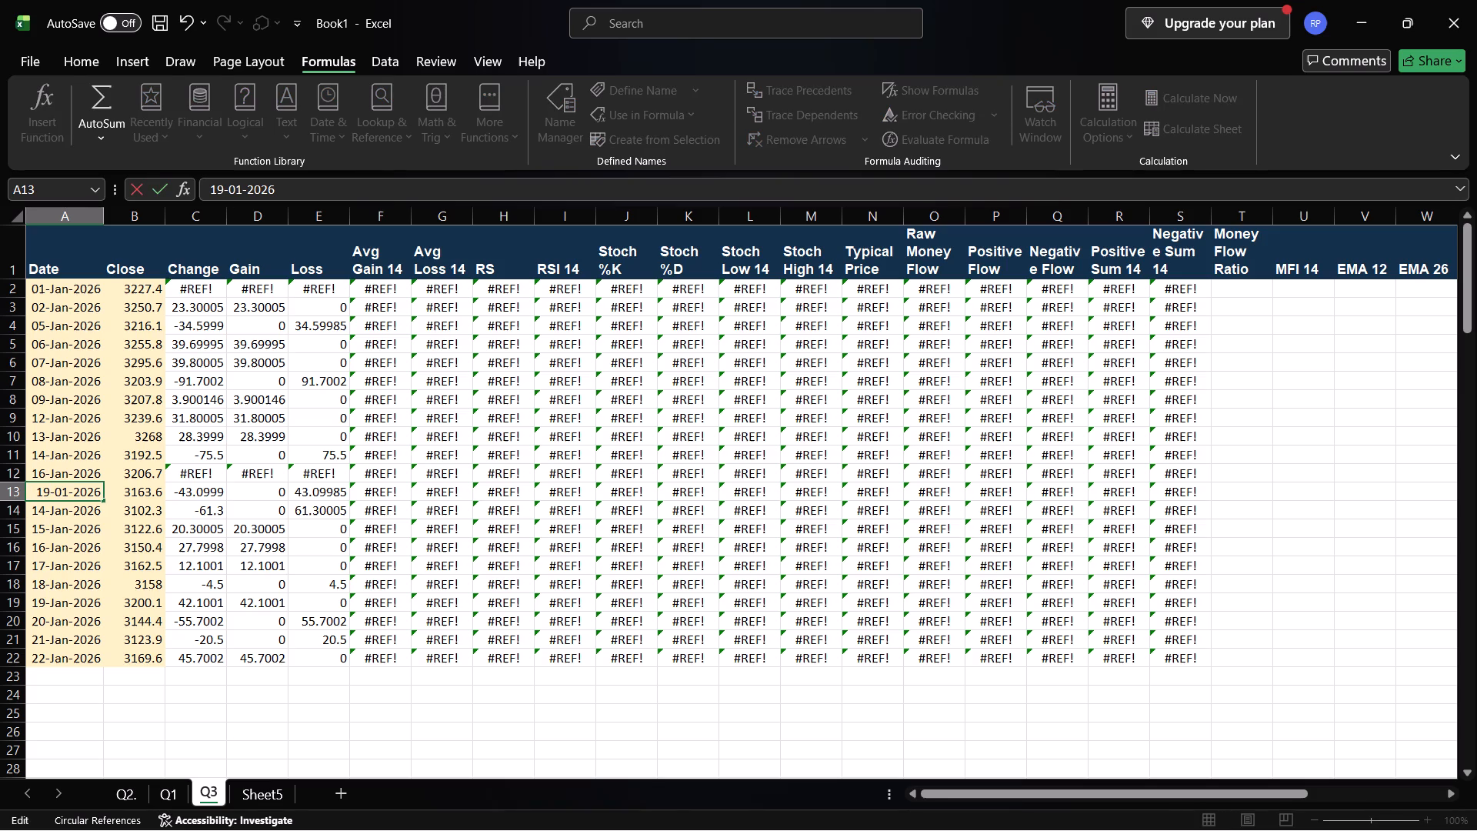
key(Return)
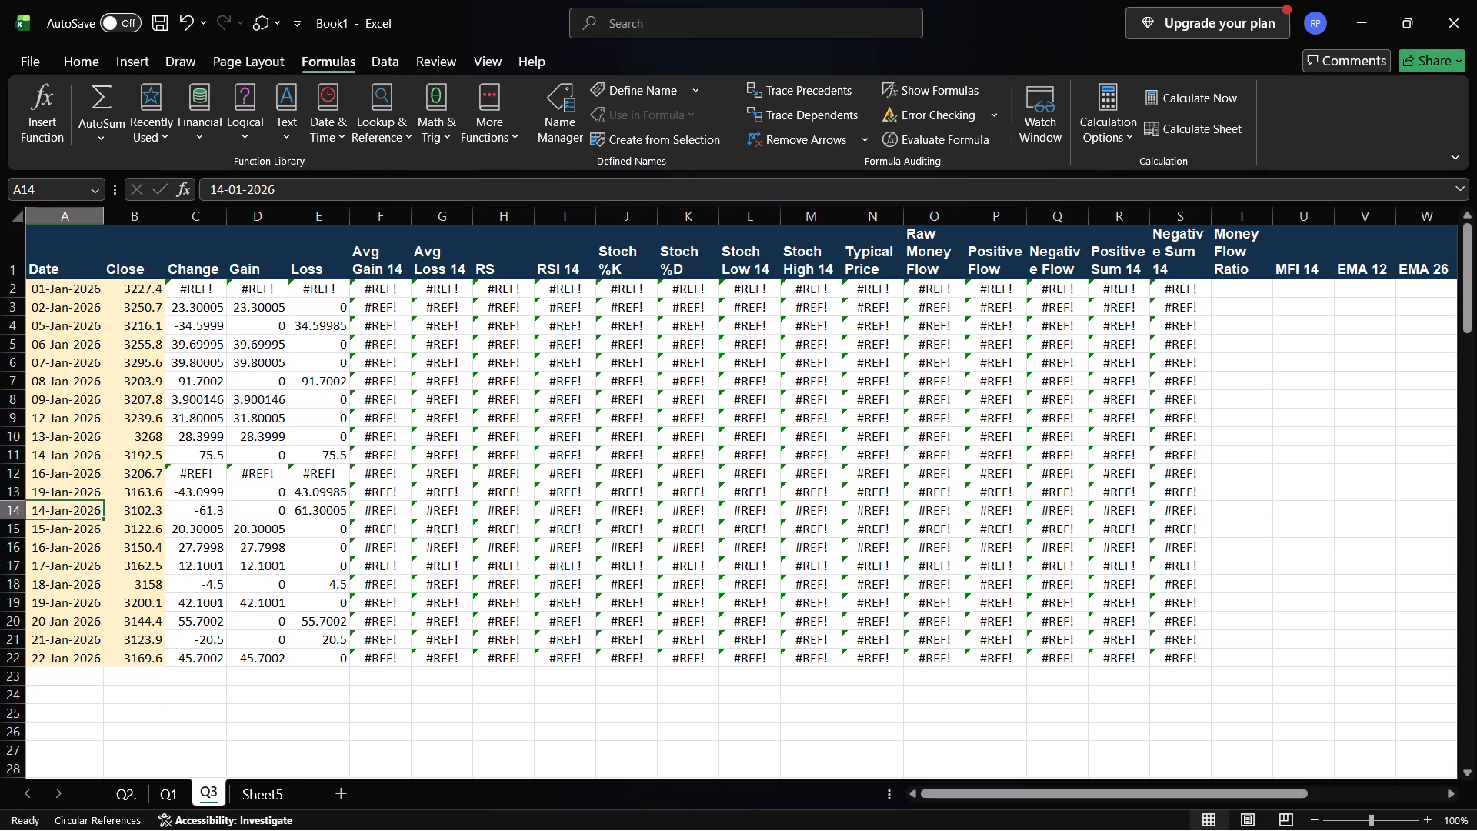
Change the date in A14 to 20-01-2026.
double_click(62, 504)
key(Left)
key(Left)
key(BackSpace)
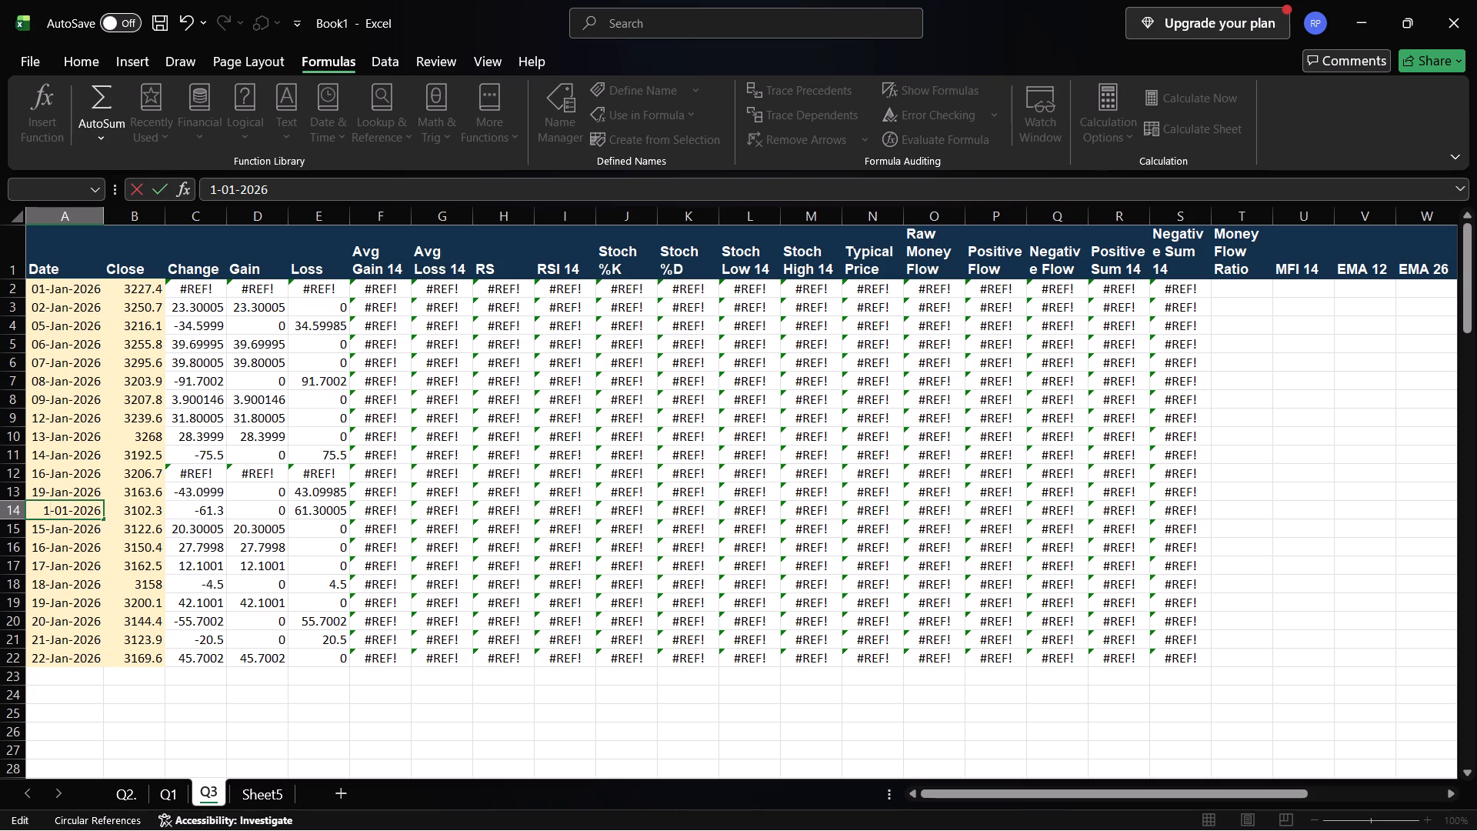
key(BackSpace)
text(20)
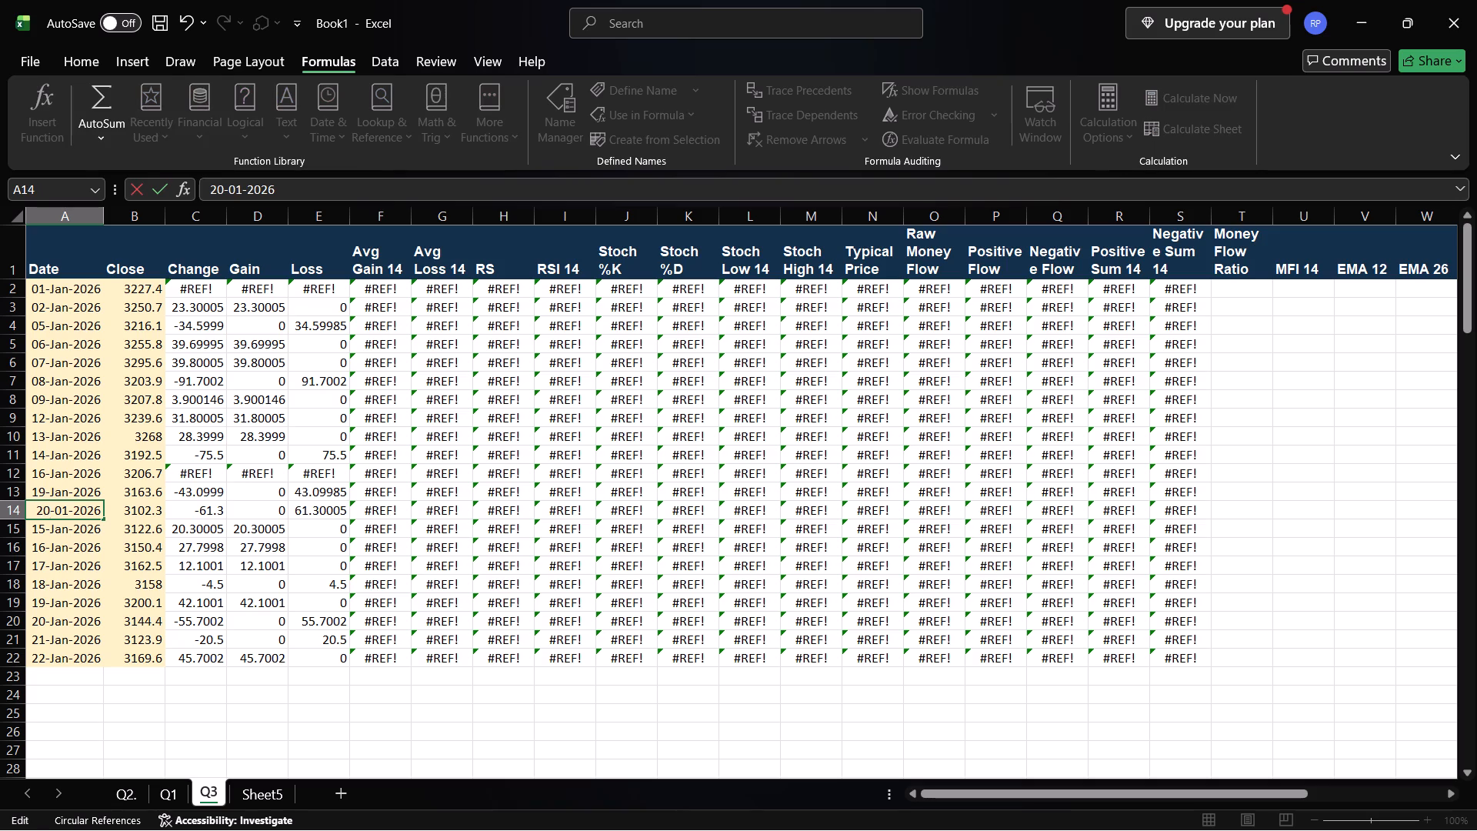
key(Return)
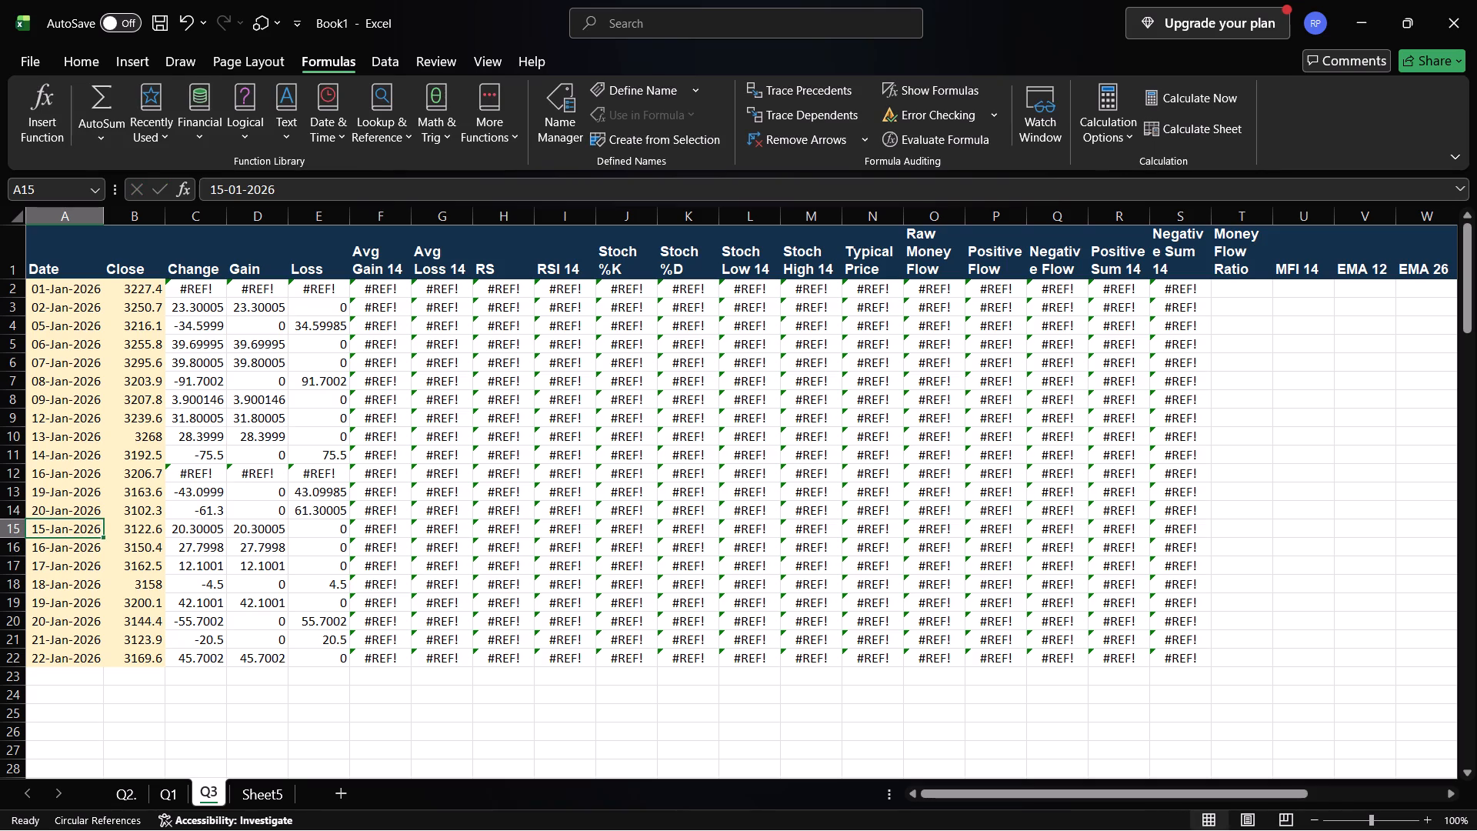
Change the date in A15 to 21-01-2026.
double_click(61, 529)
key(Left)
key(Left)
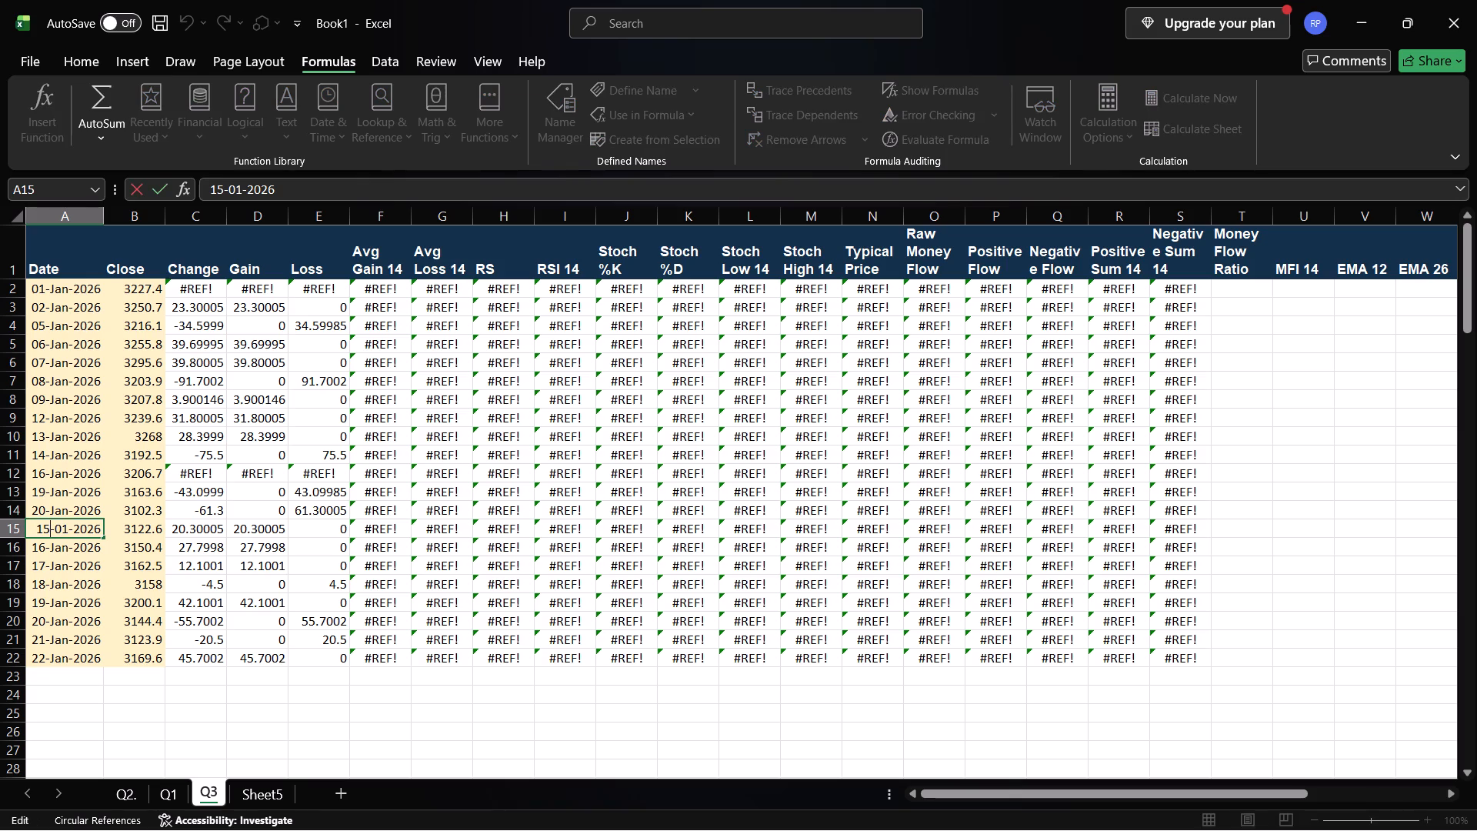
key(BackSpace)
key(BackSpace)
text(21)
key(Return)
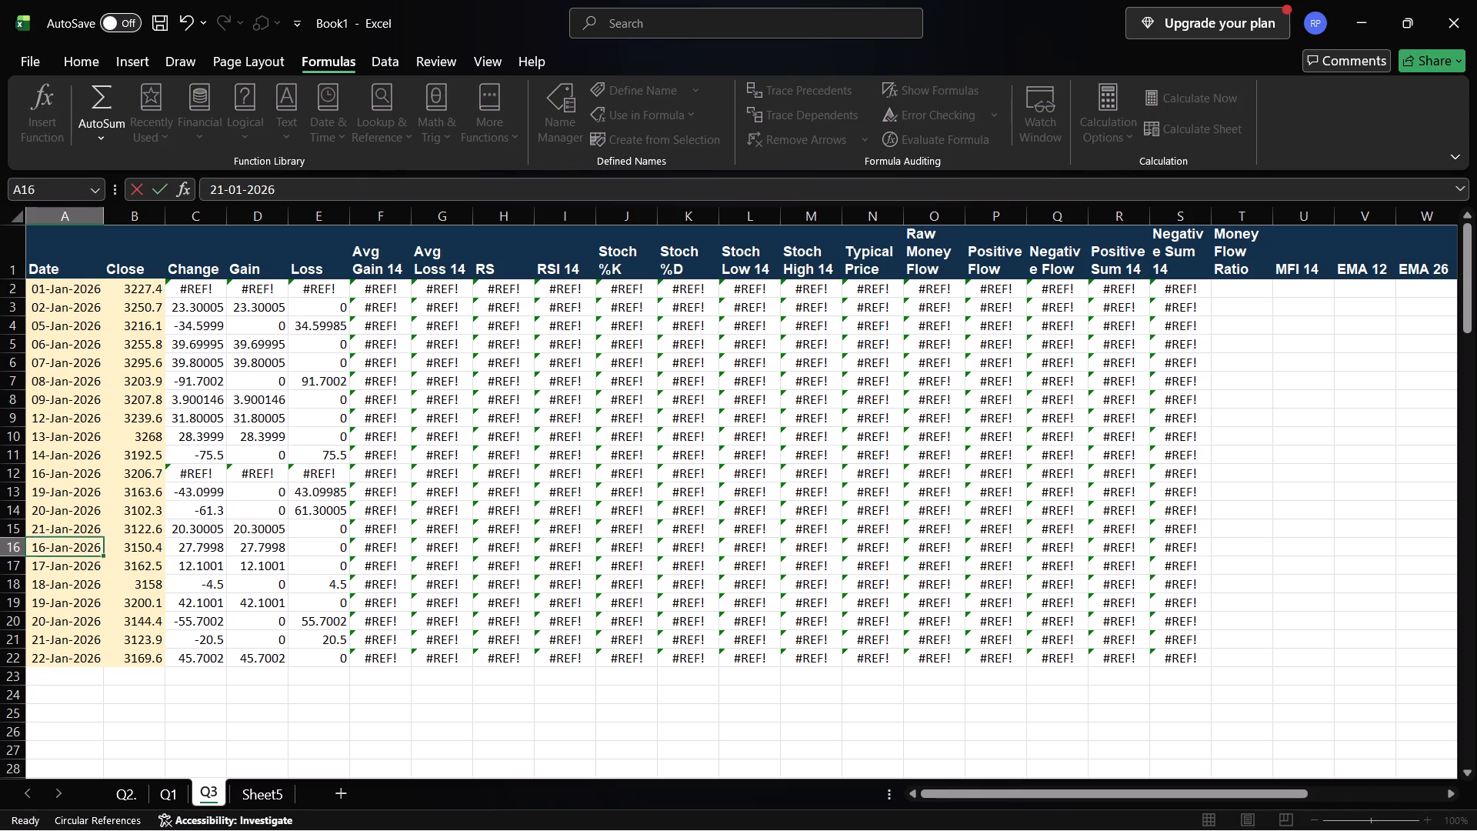
Change the date in A16 to 22-01-2026.
double_click(46, 546)
key(Right)
key(BackSpace)
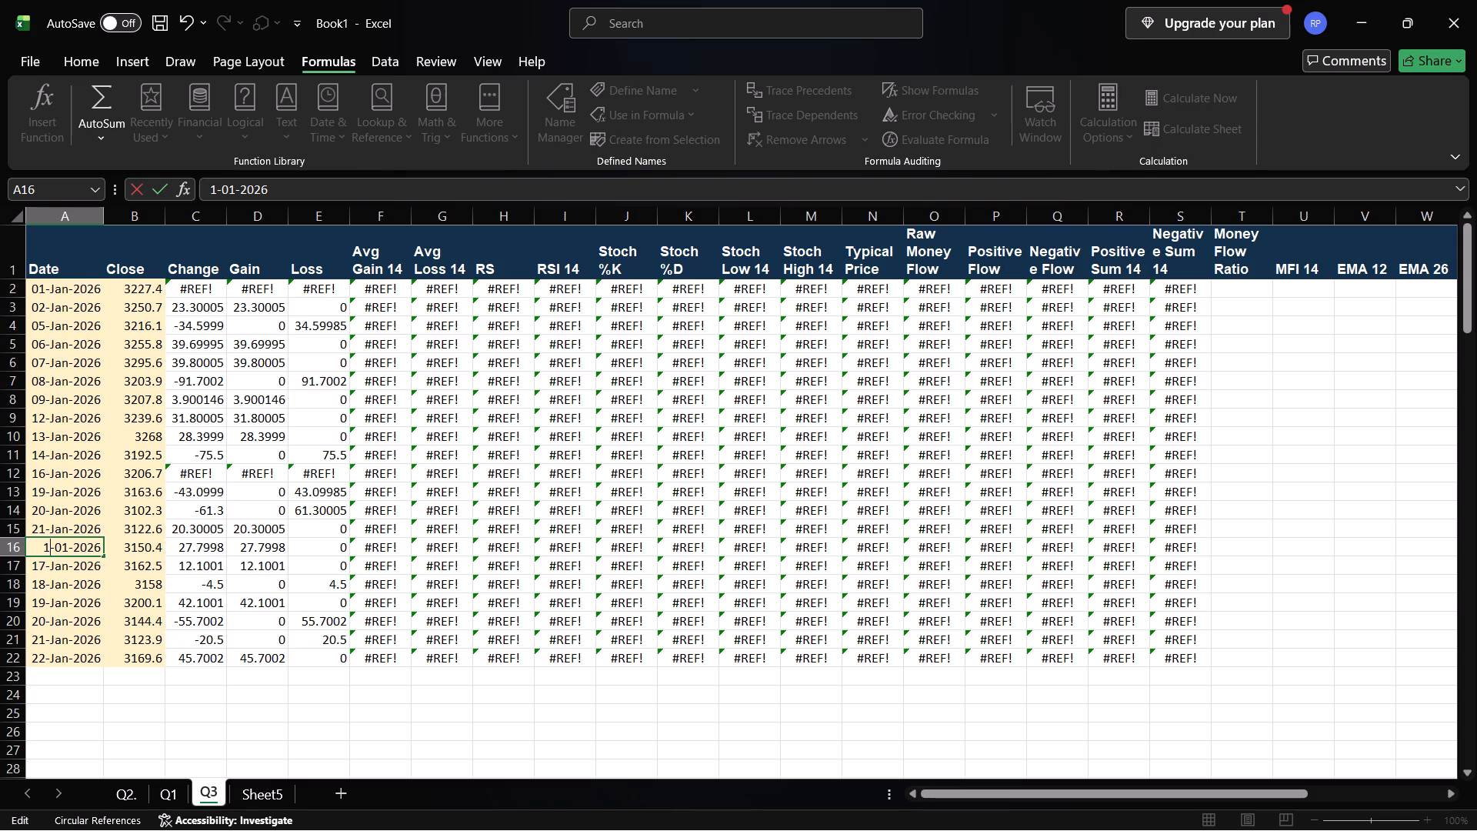
key(BackSpace)
text(22)
key(Return)
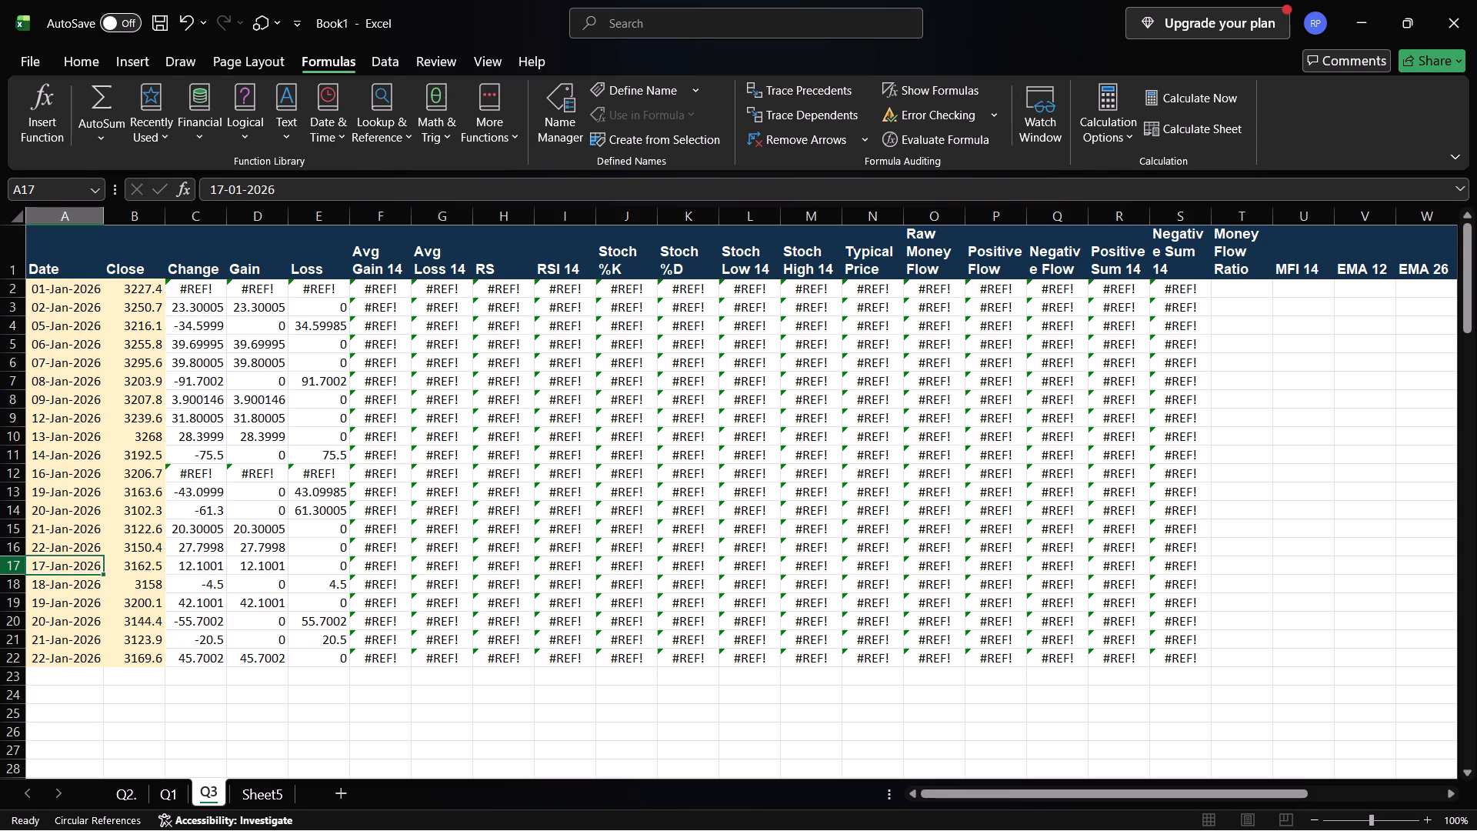
Cut the surplus rows 17 to 22 from sheet Q3 and go to Sheet5.
drag(17, 567, 75, 661)
key(BackSpace)
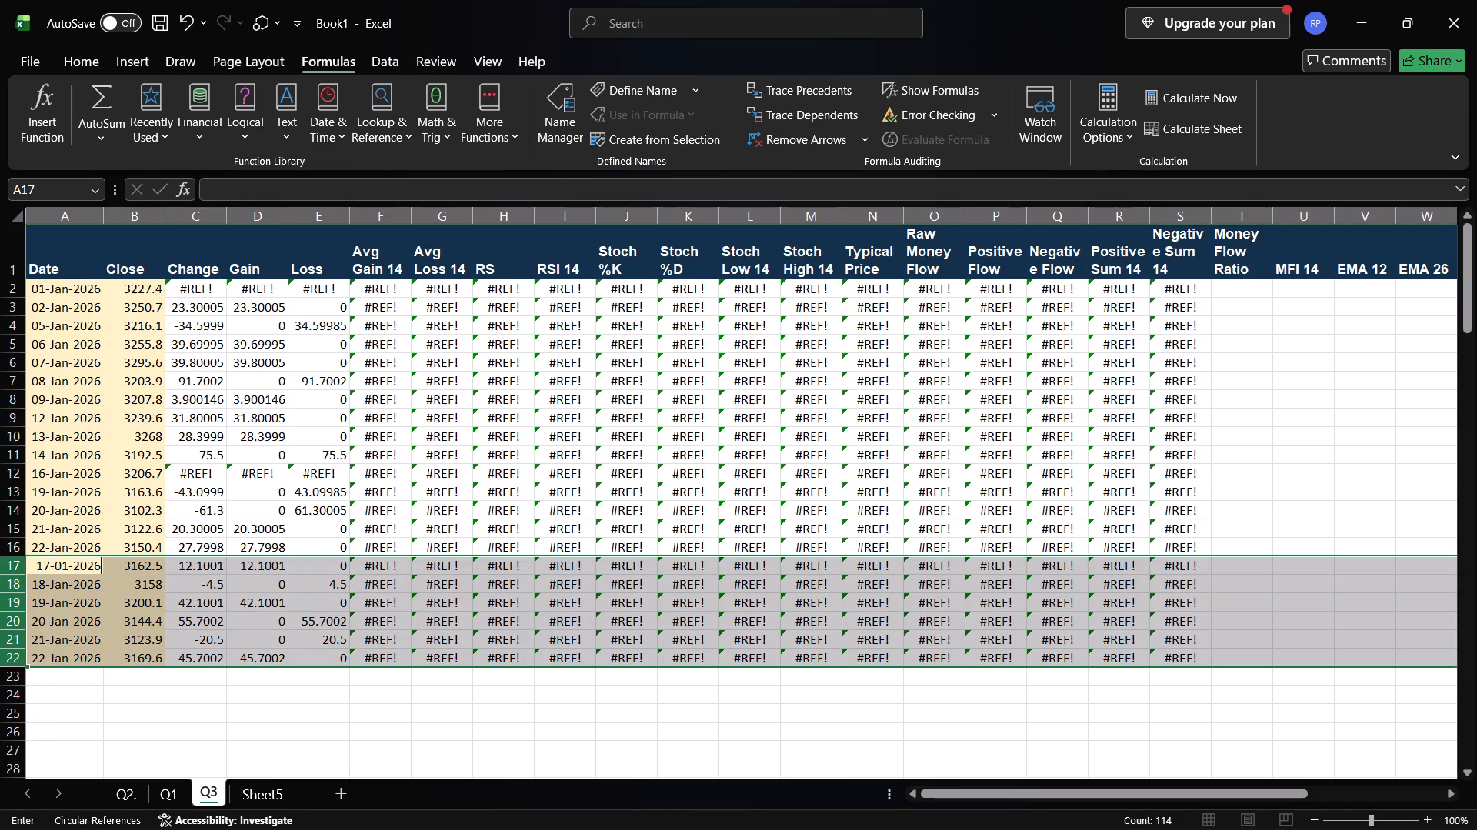
right_click(61, 619)
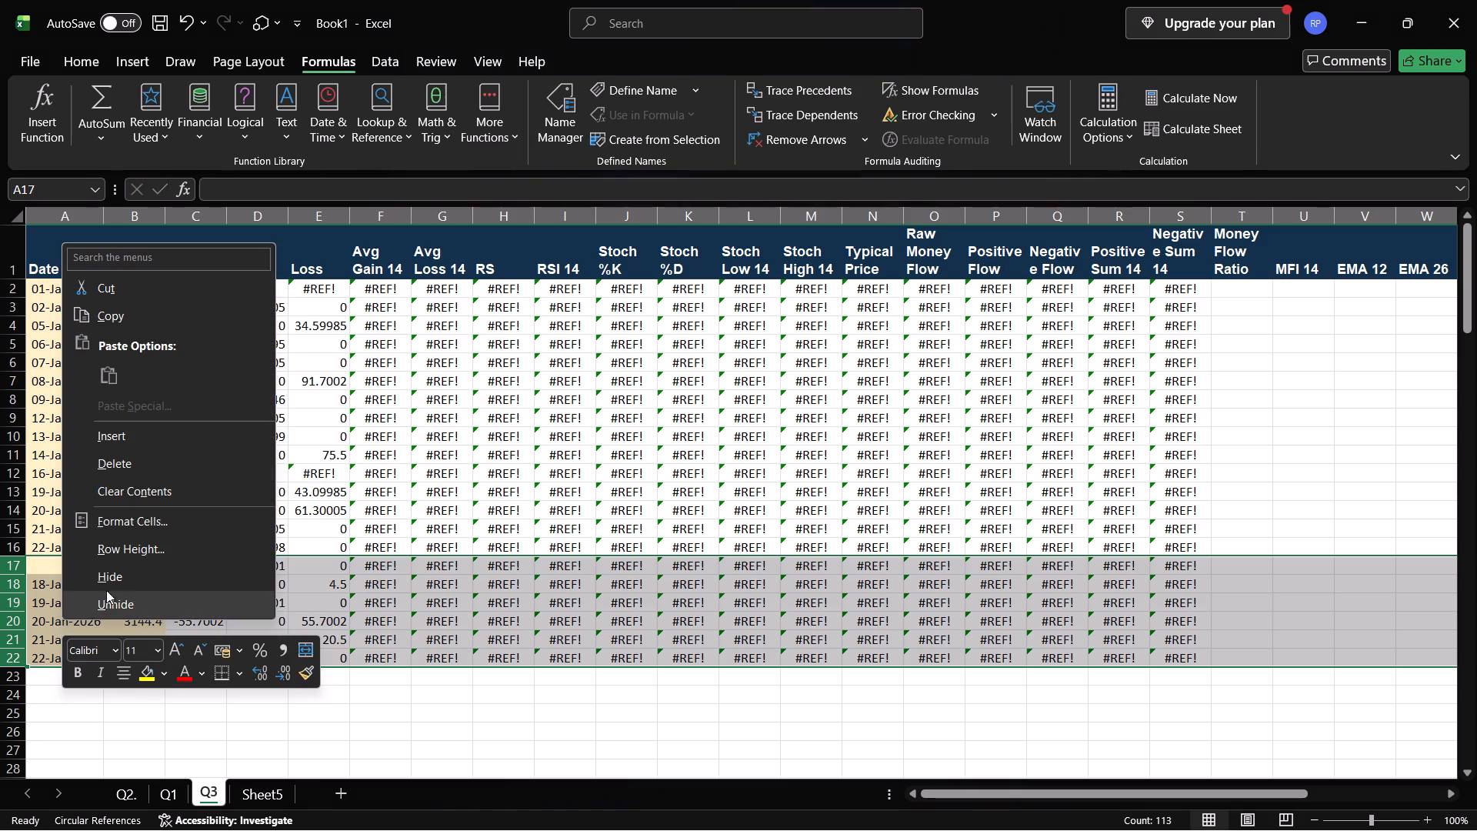
click(174, 282)
click(267, 793)
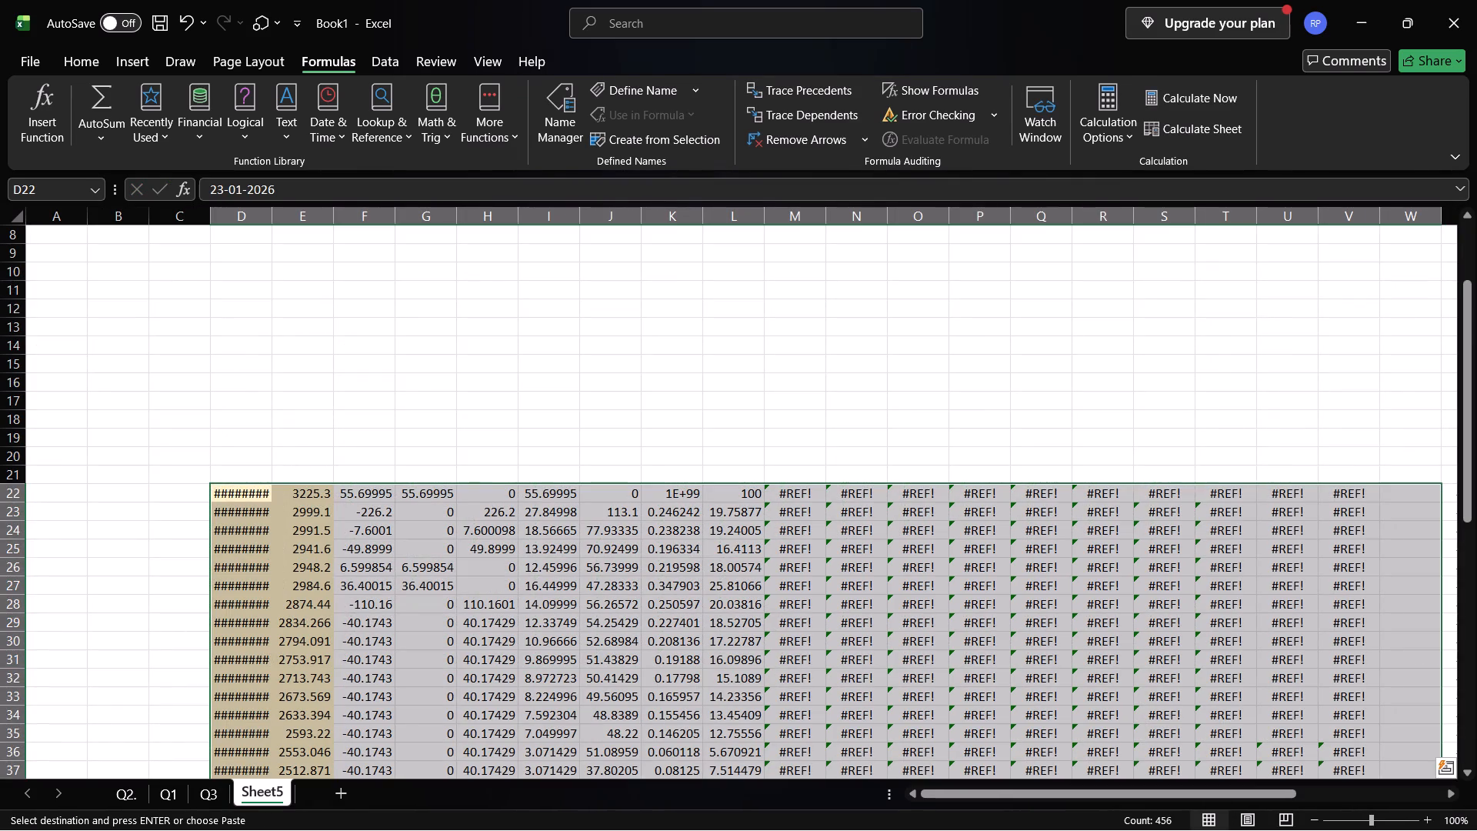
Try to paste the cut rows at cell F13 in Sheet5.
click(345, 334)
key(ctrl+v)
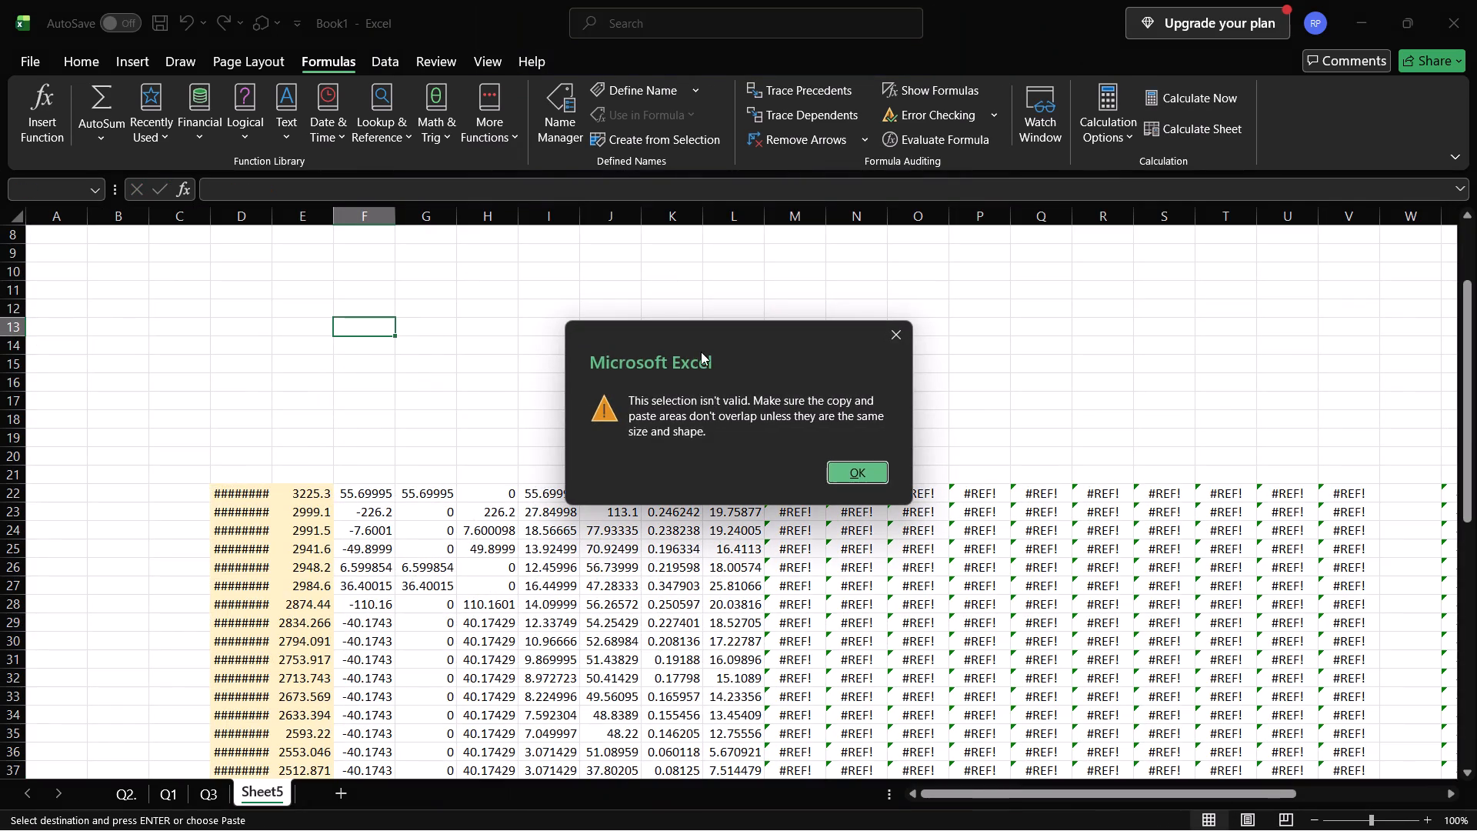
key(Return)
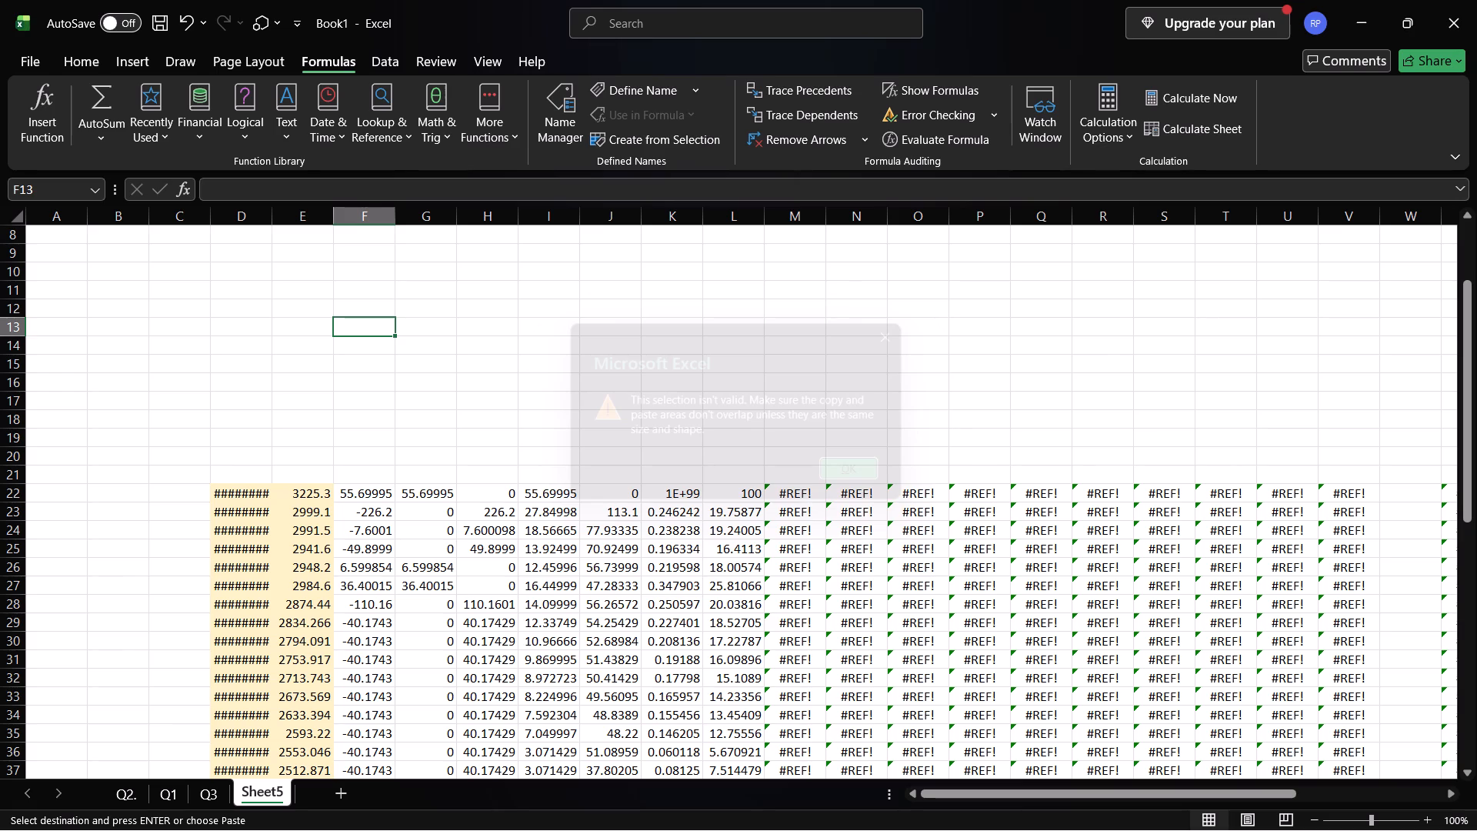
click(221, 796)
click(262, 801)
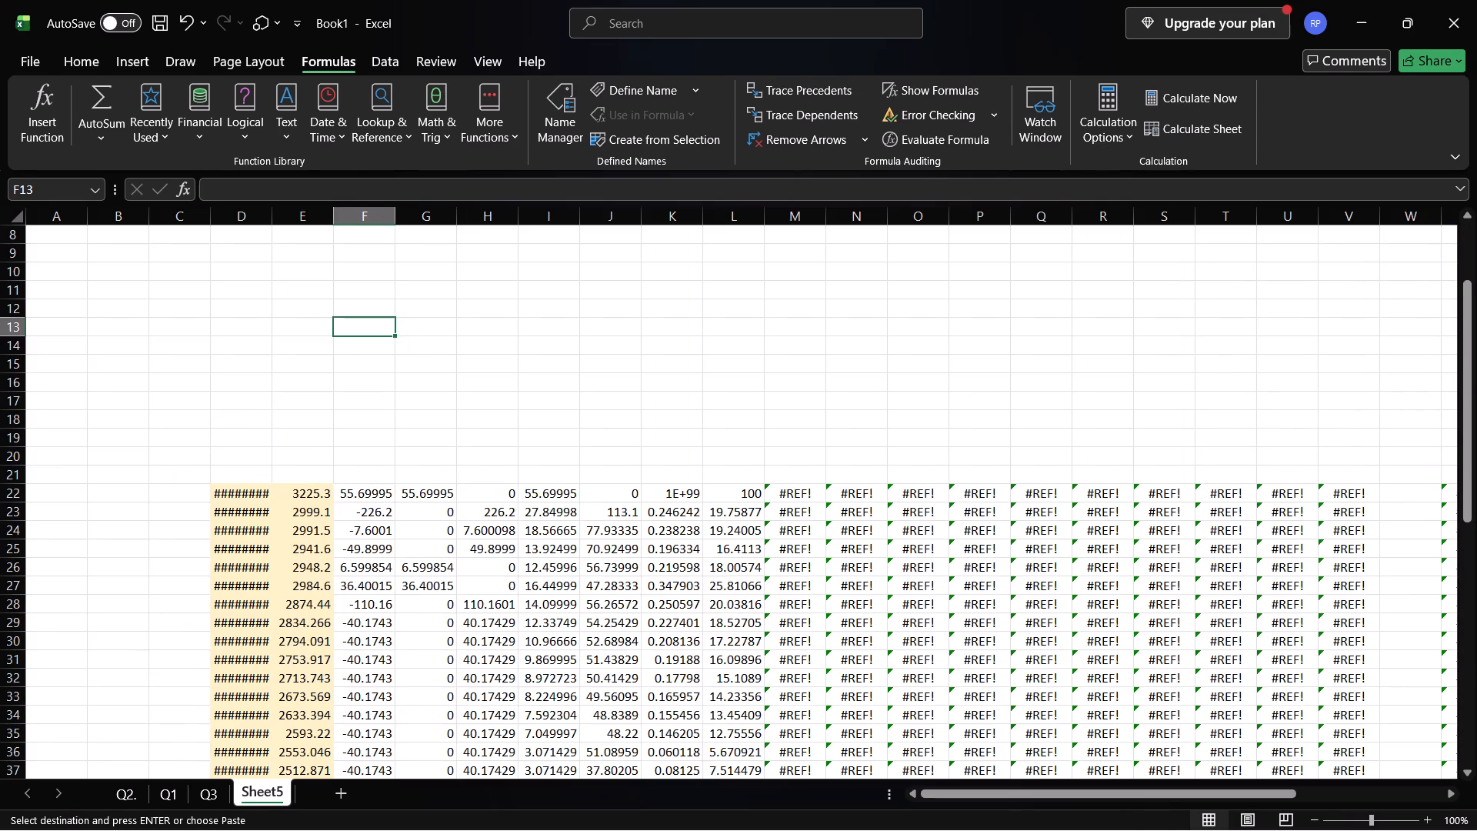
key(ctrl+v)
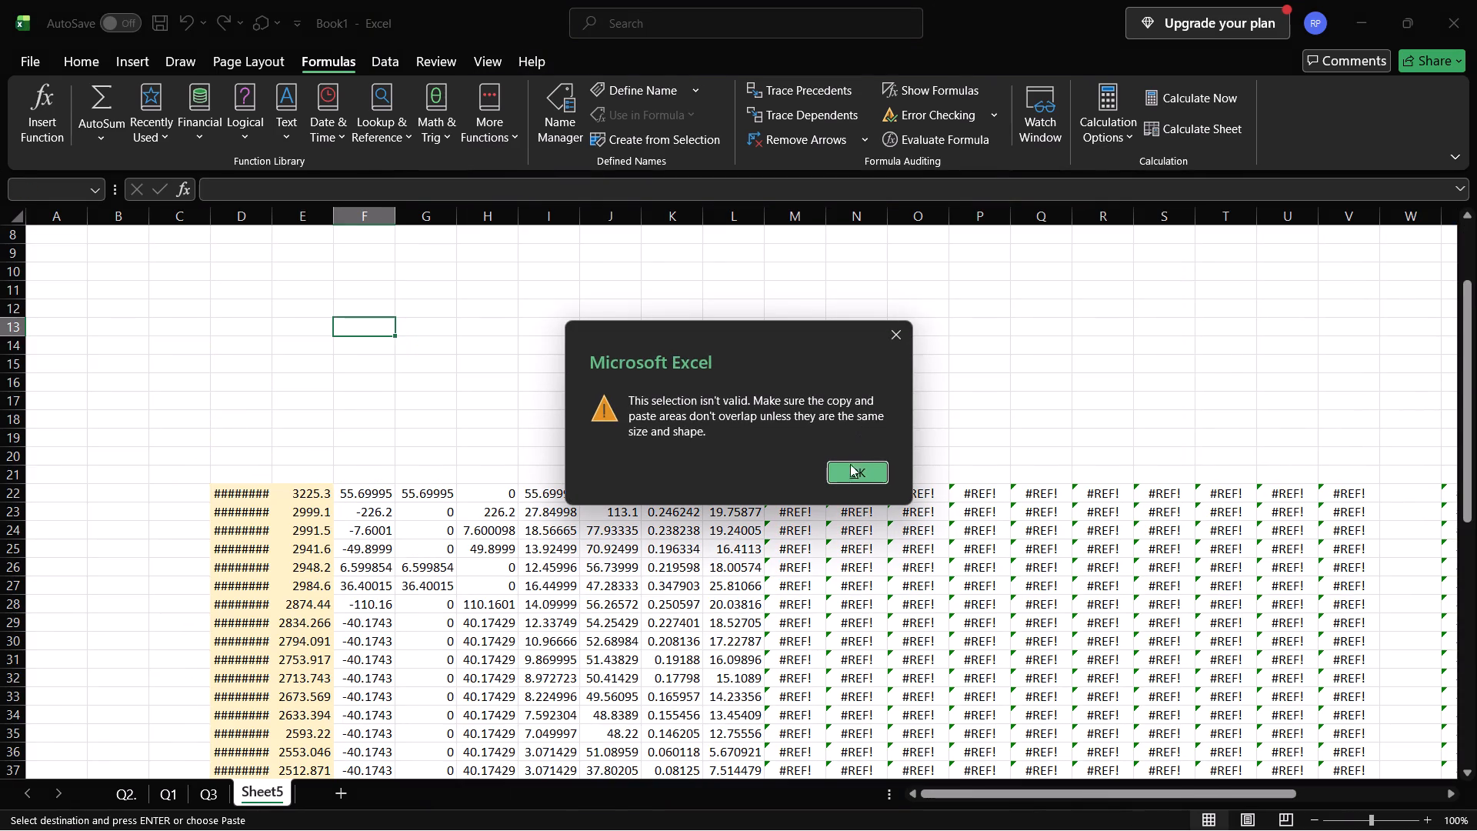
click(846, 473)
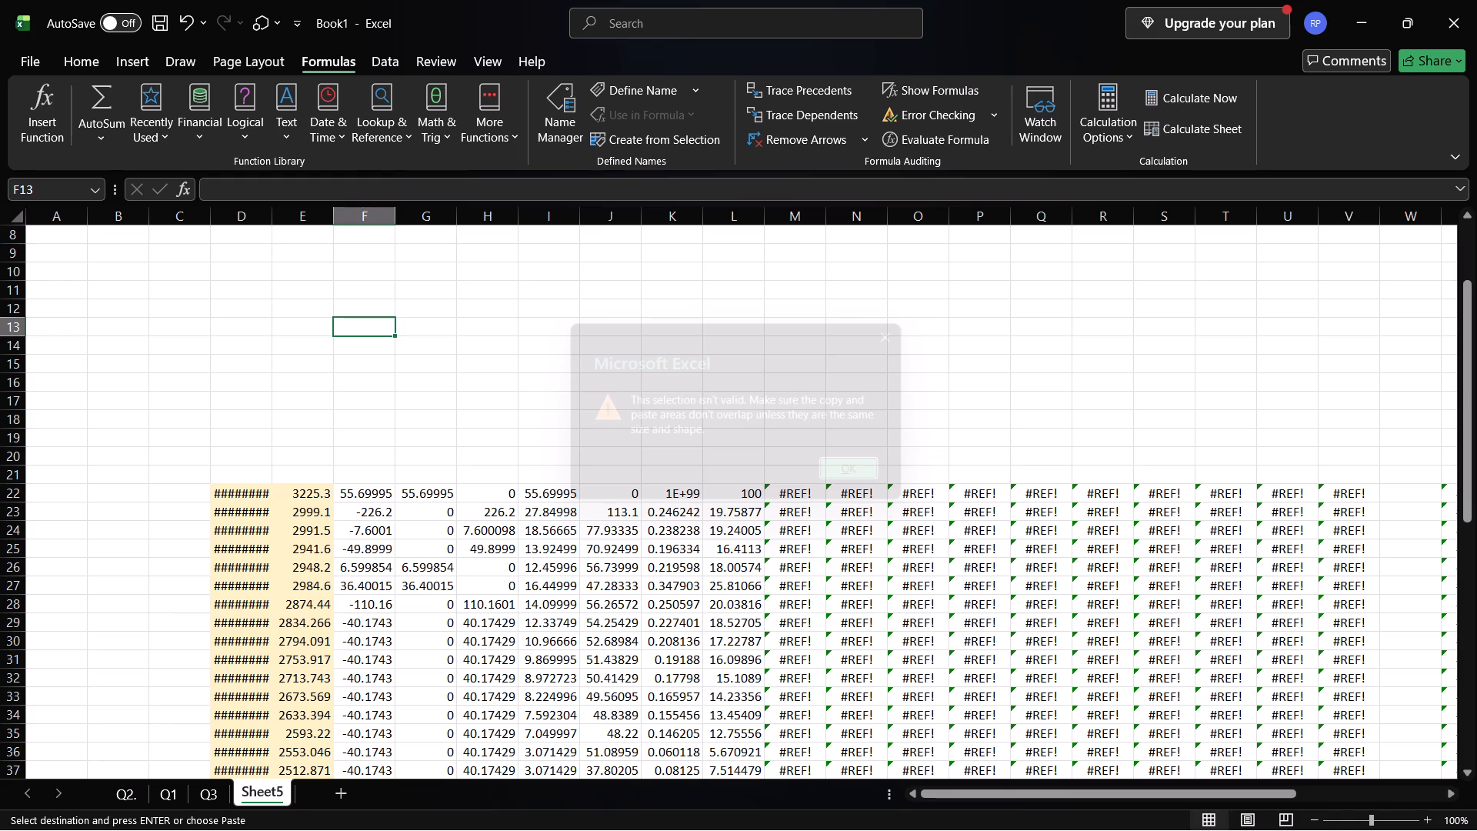
Paste the cut rows into Sheet5 starting at cell A8.
click(52, 237)
right_click(52, 237)
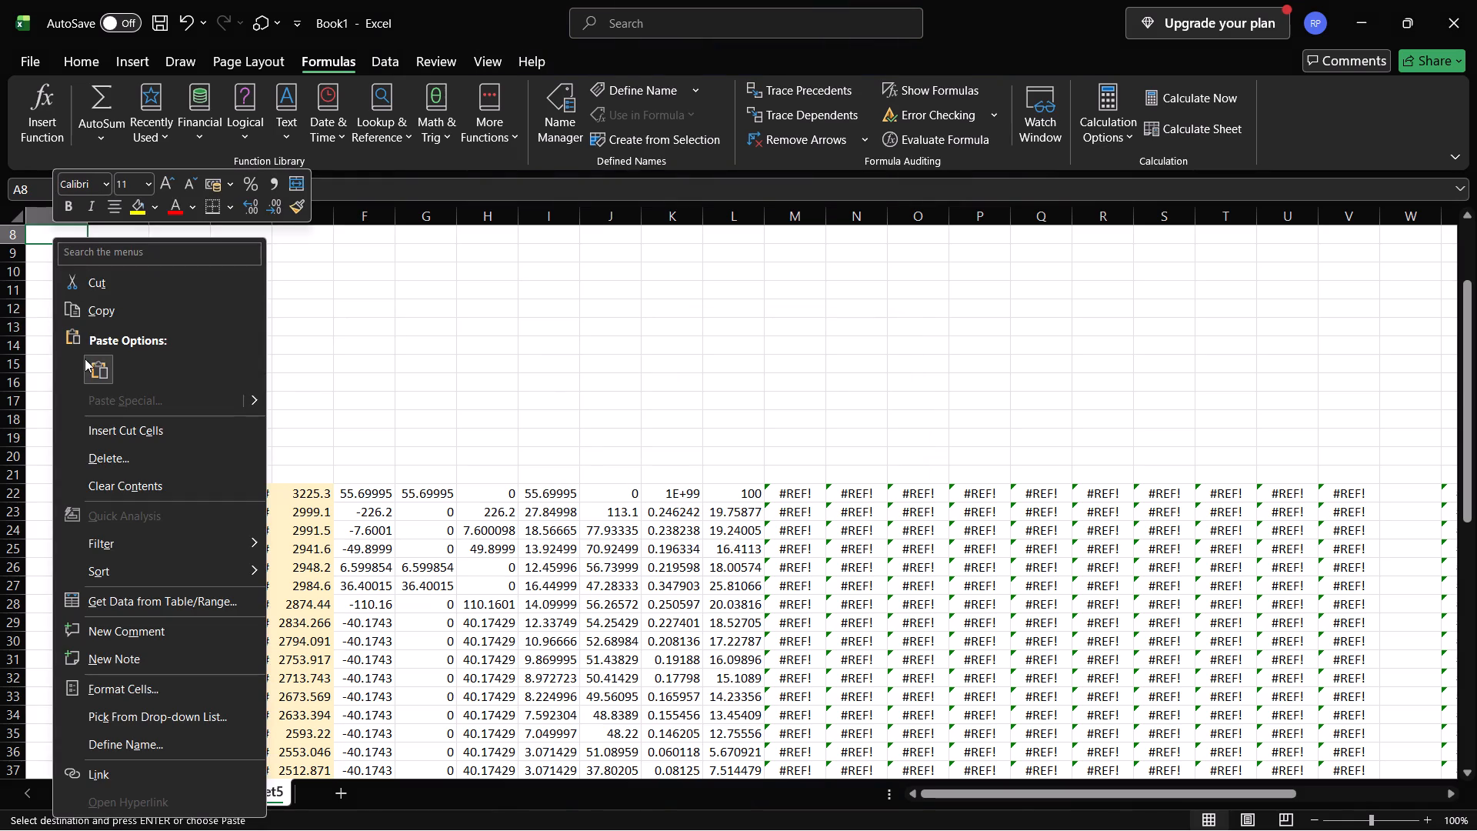
click(88, 363)
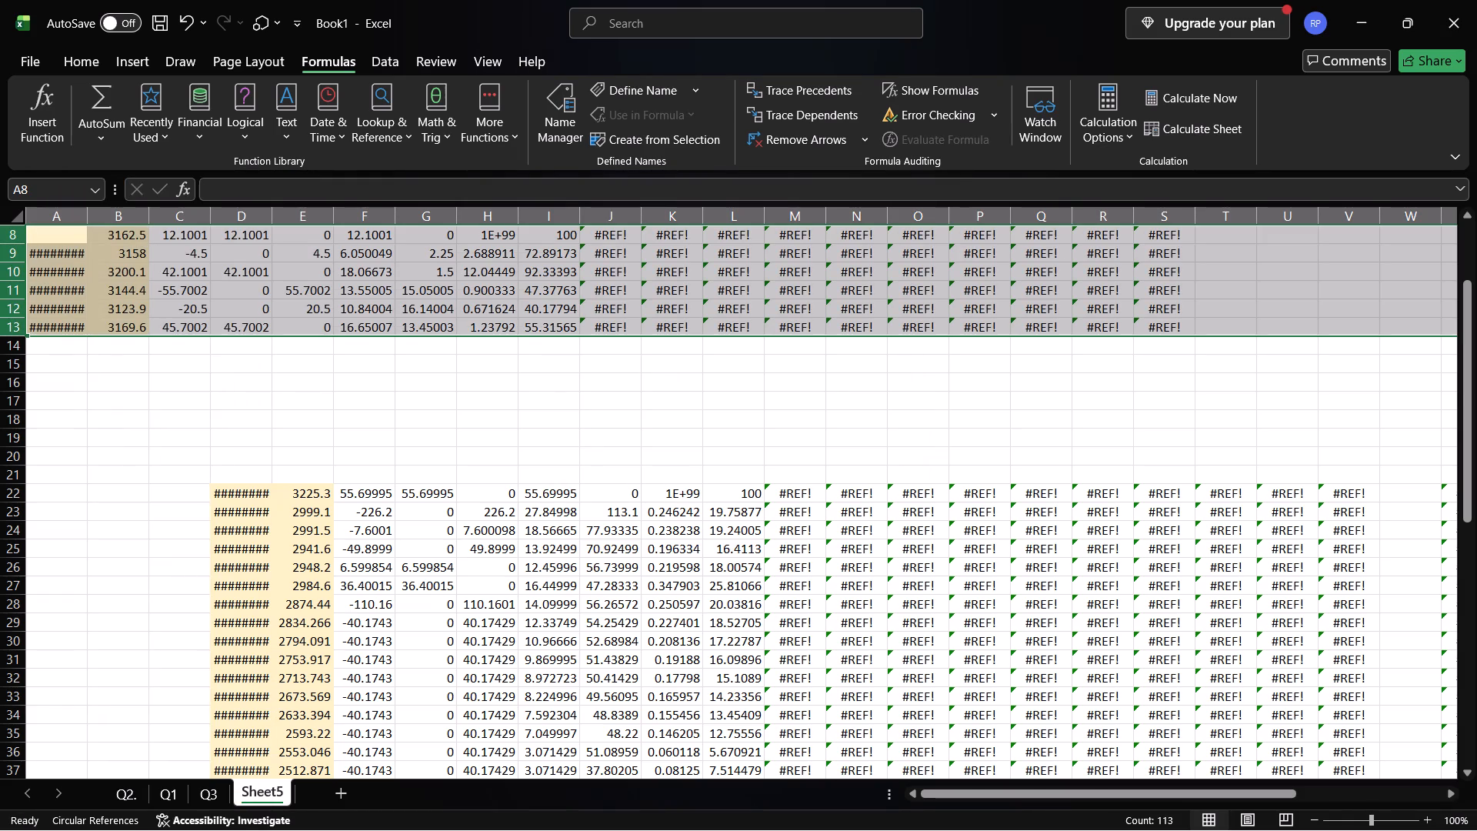
Return to sheet Q3 and review the Close values from B8 down to B16 against their dates.
click(215, 787)
click(239, 669)
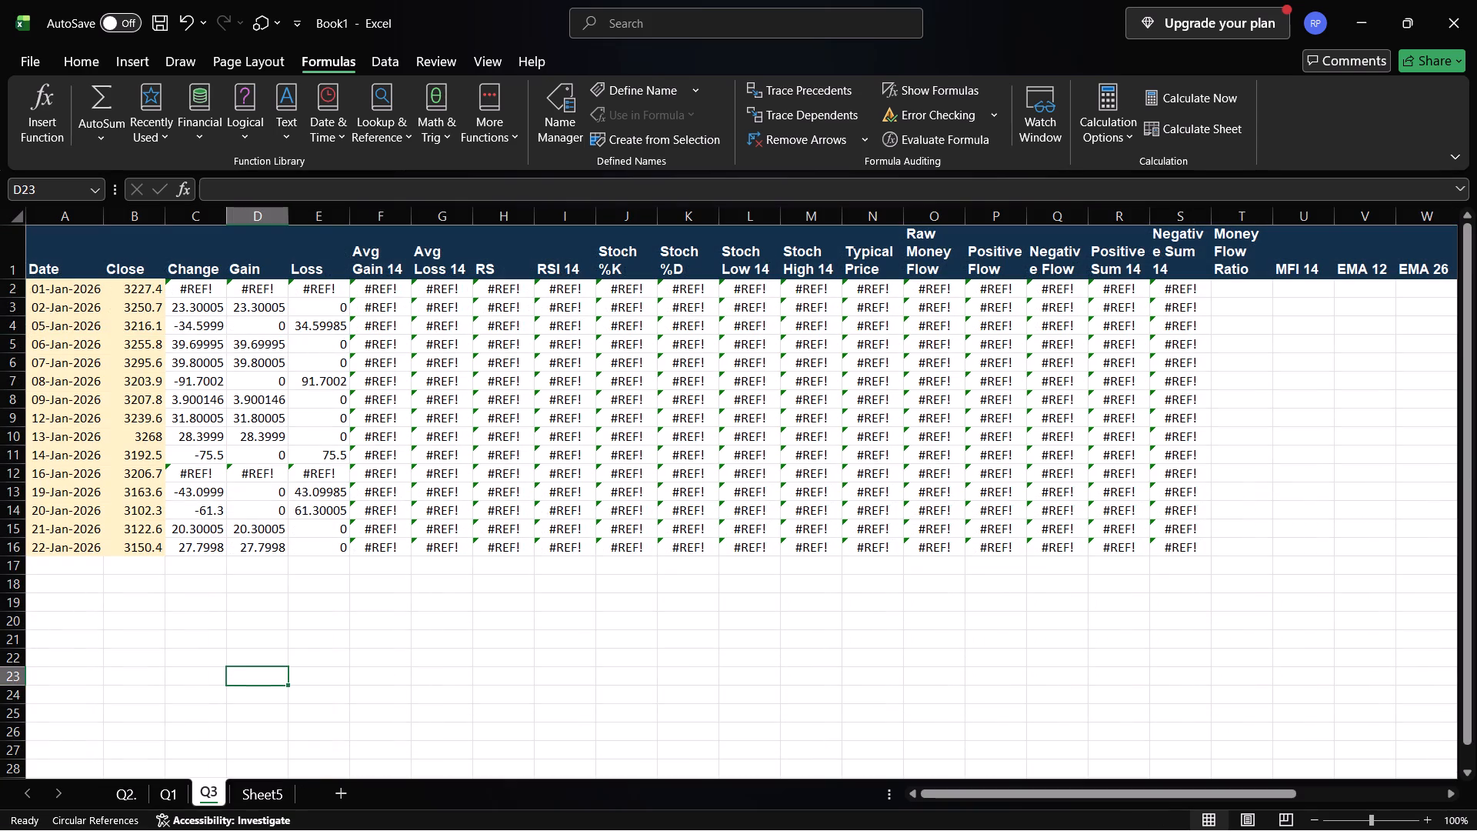
click(156, 408)
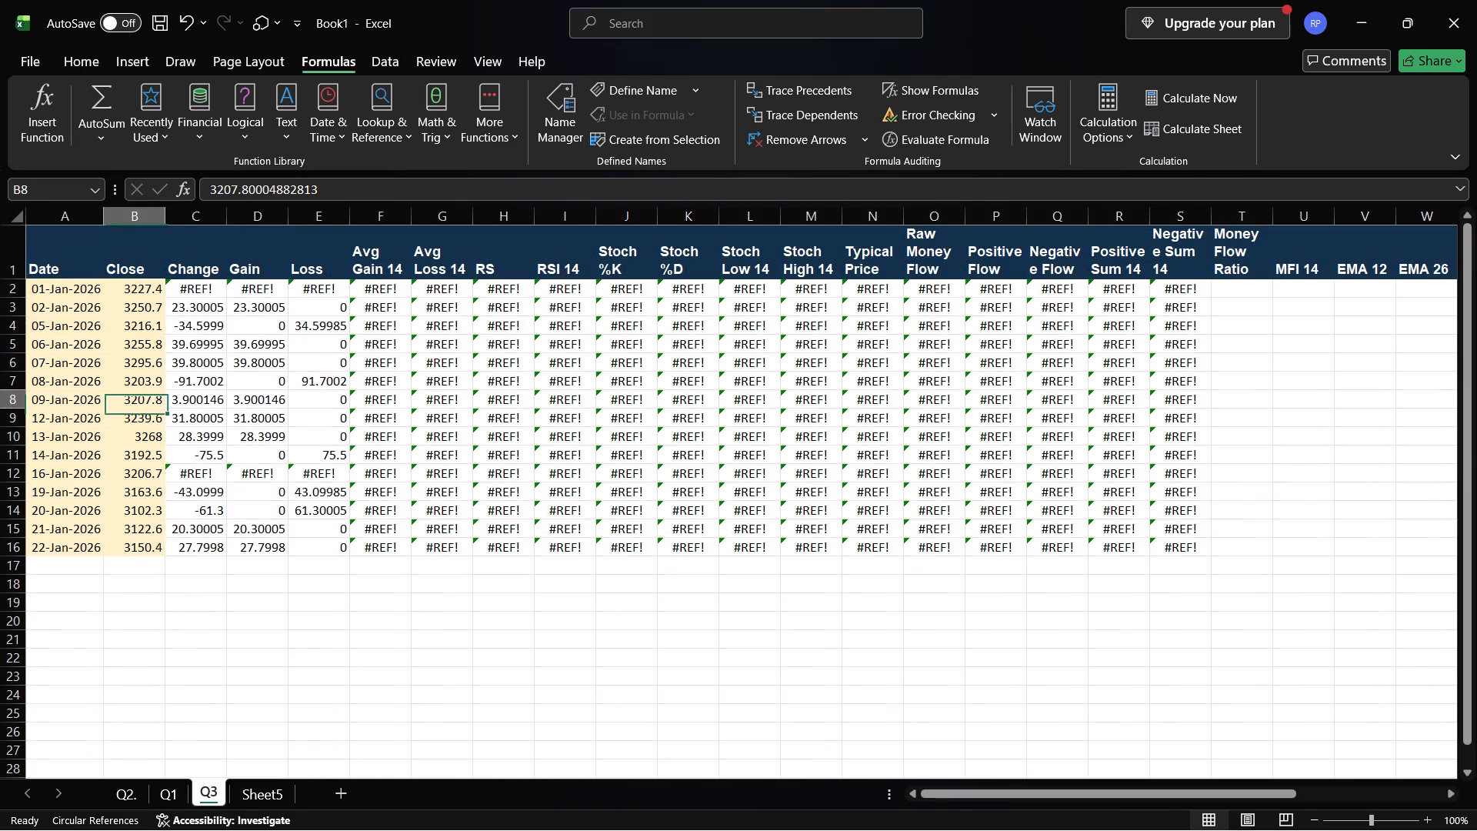
key(Down)
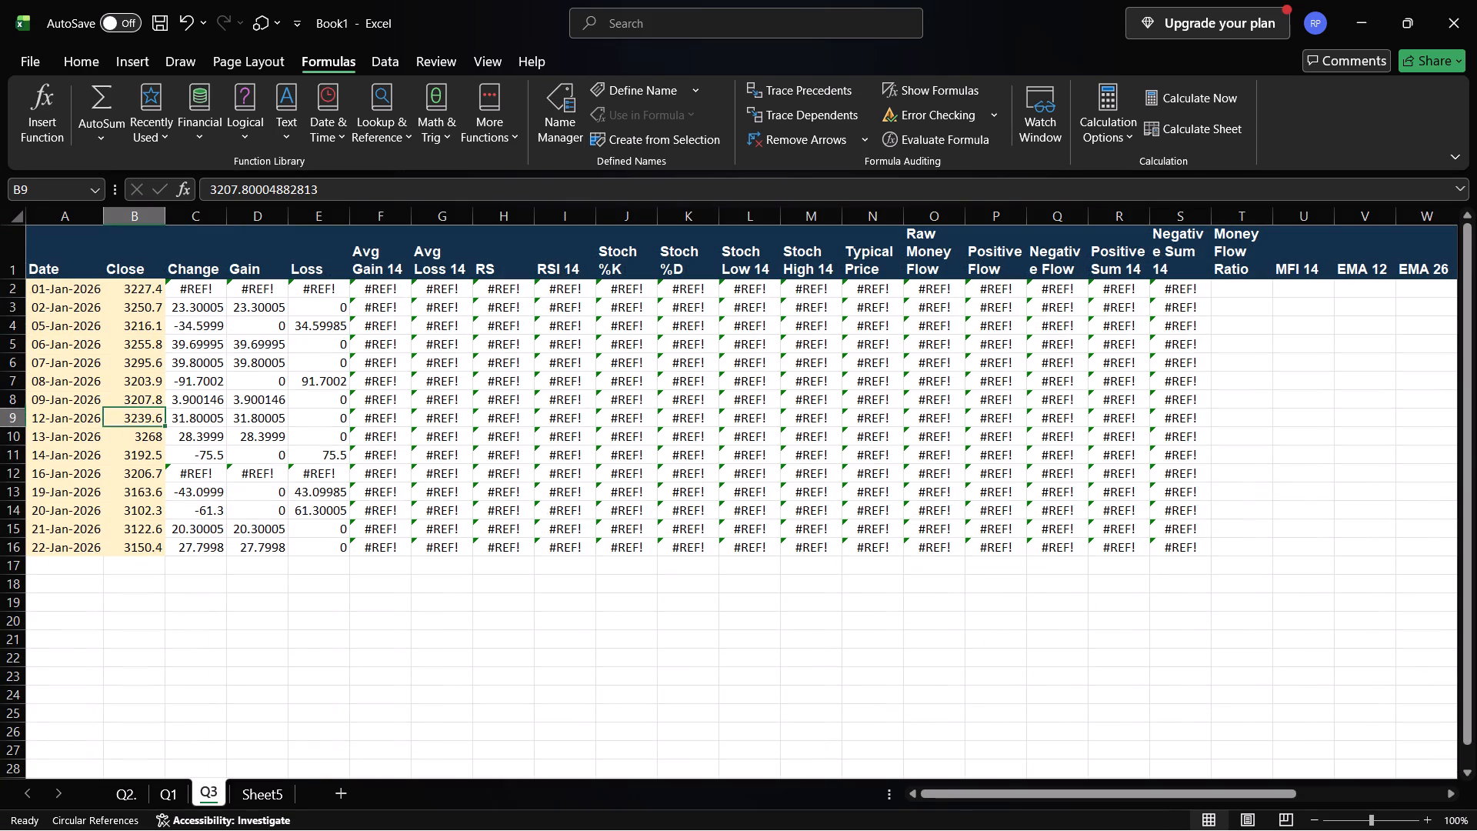
key(Down)
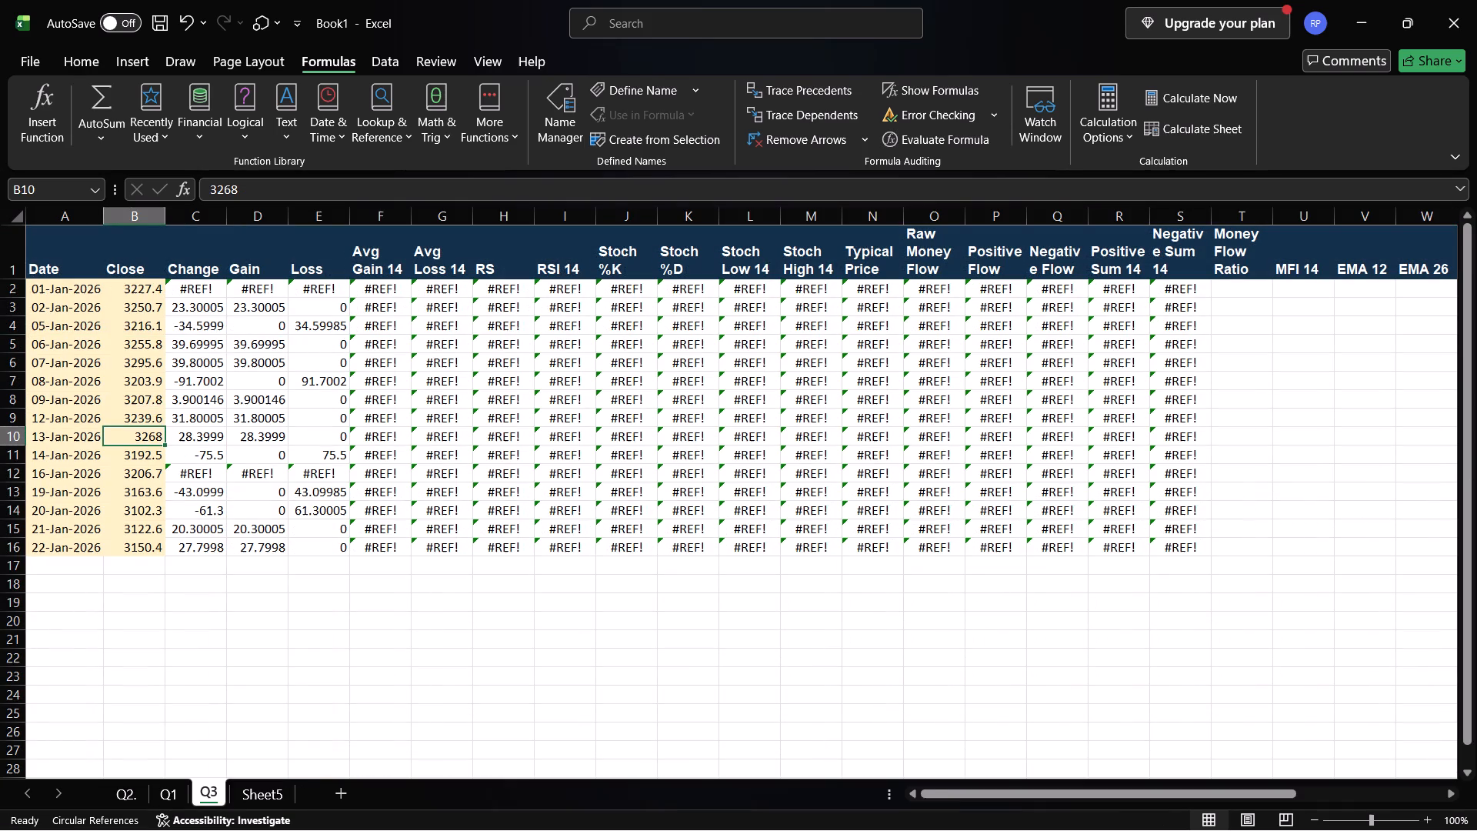
key(Down)
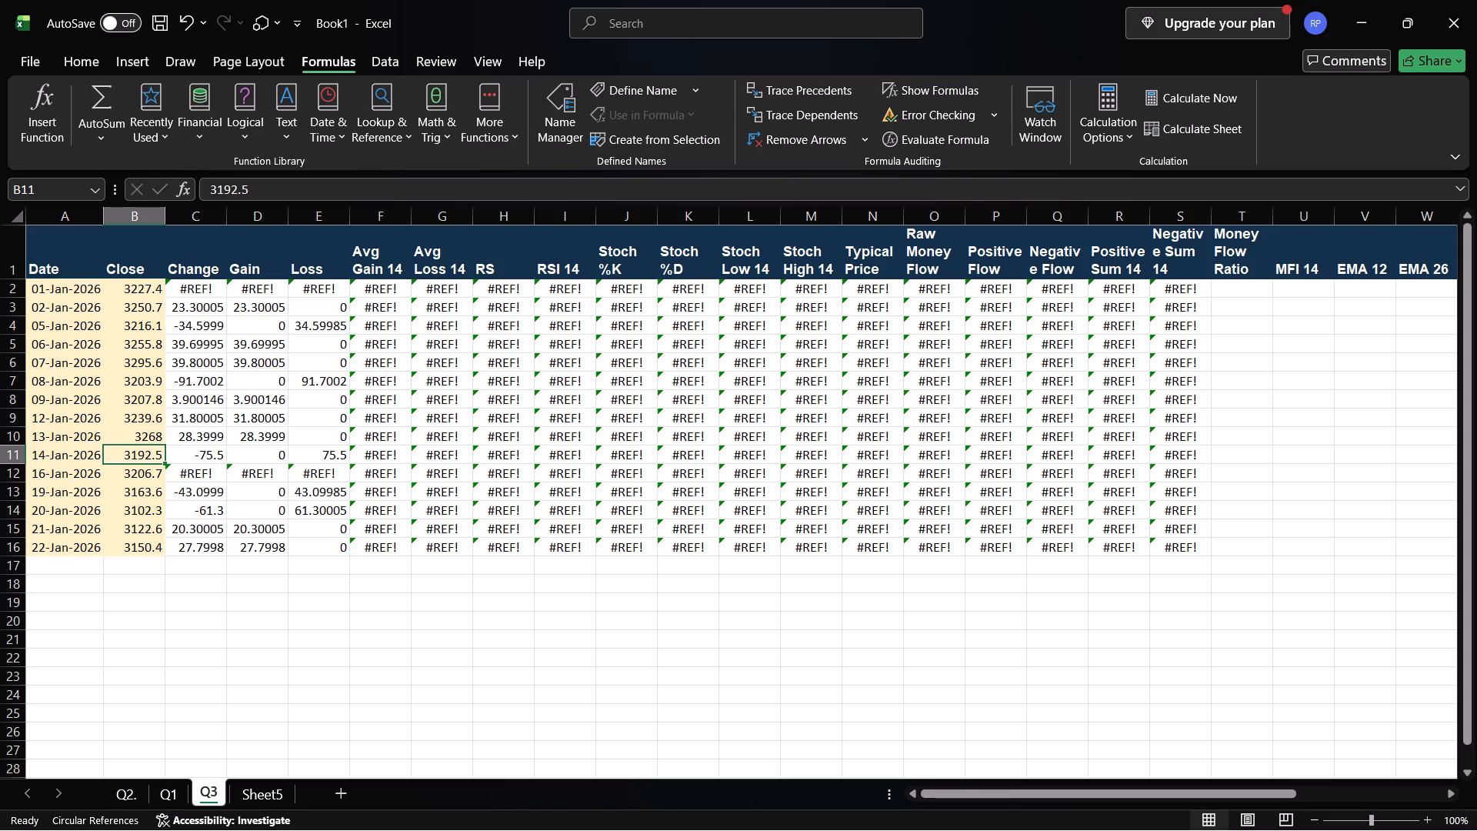
key(Down)
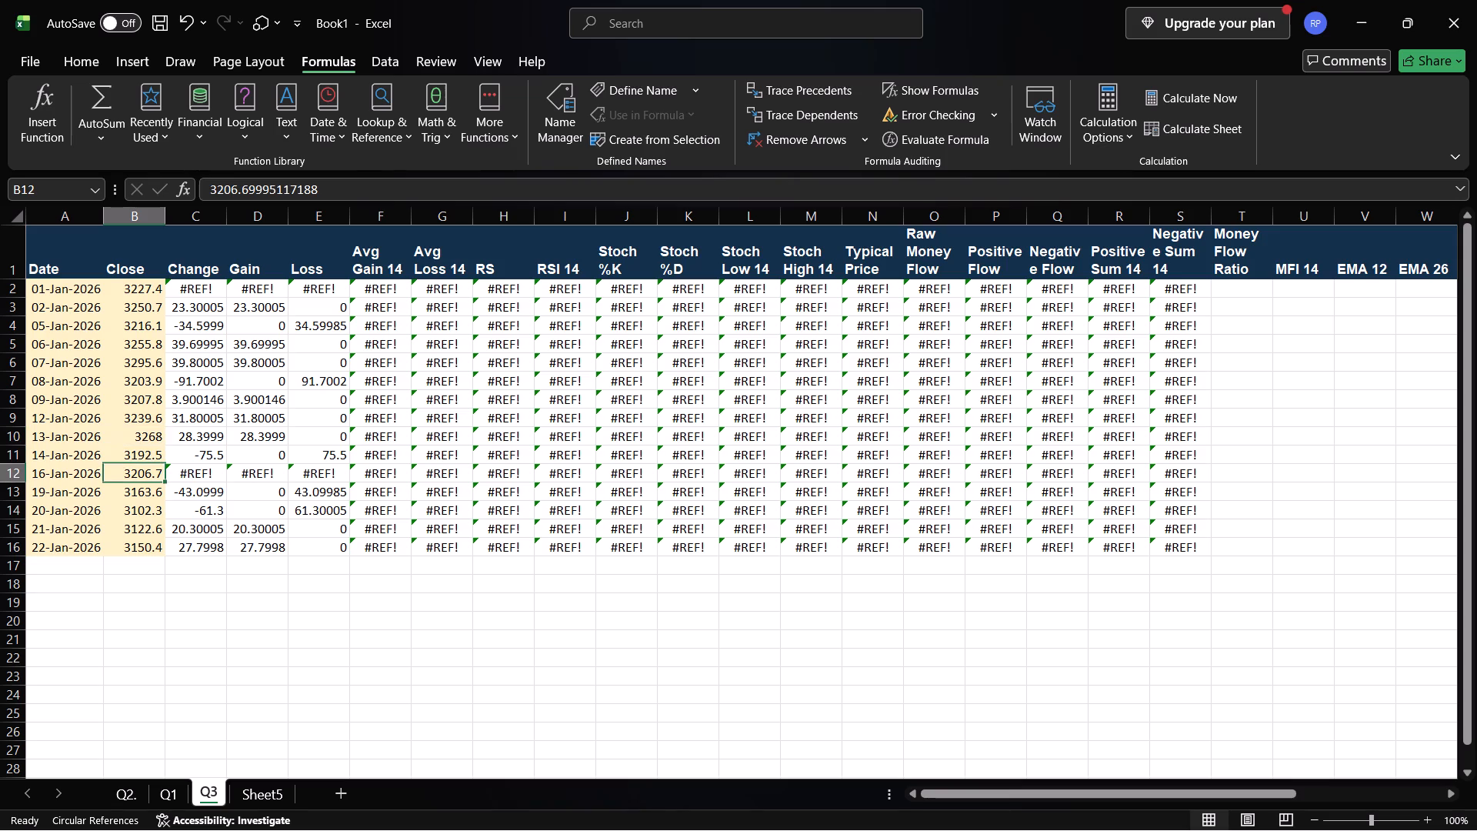
key(Down)
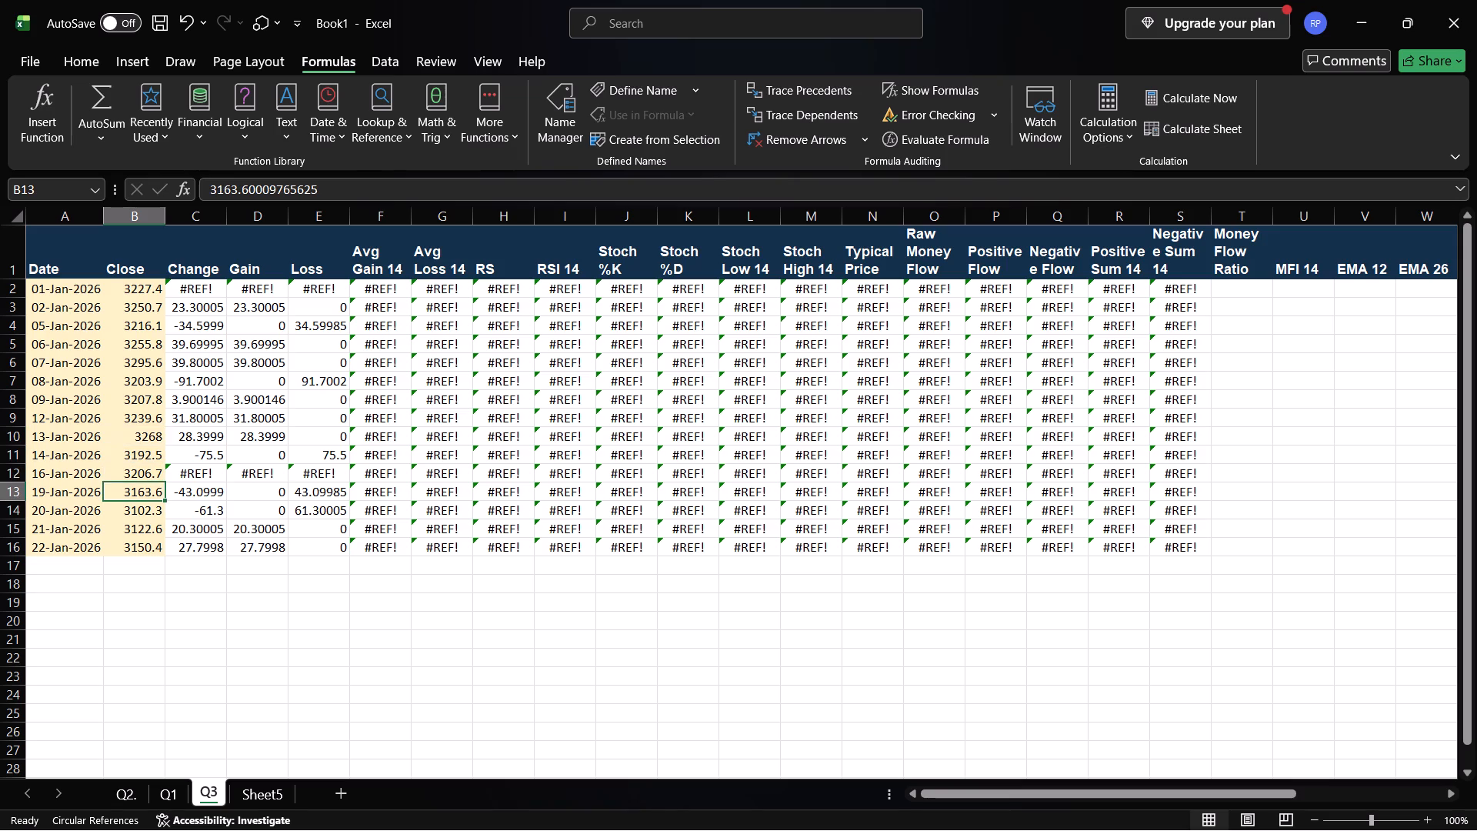
key(Down)
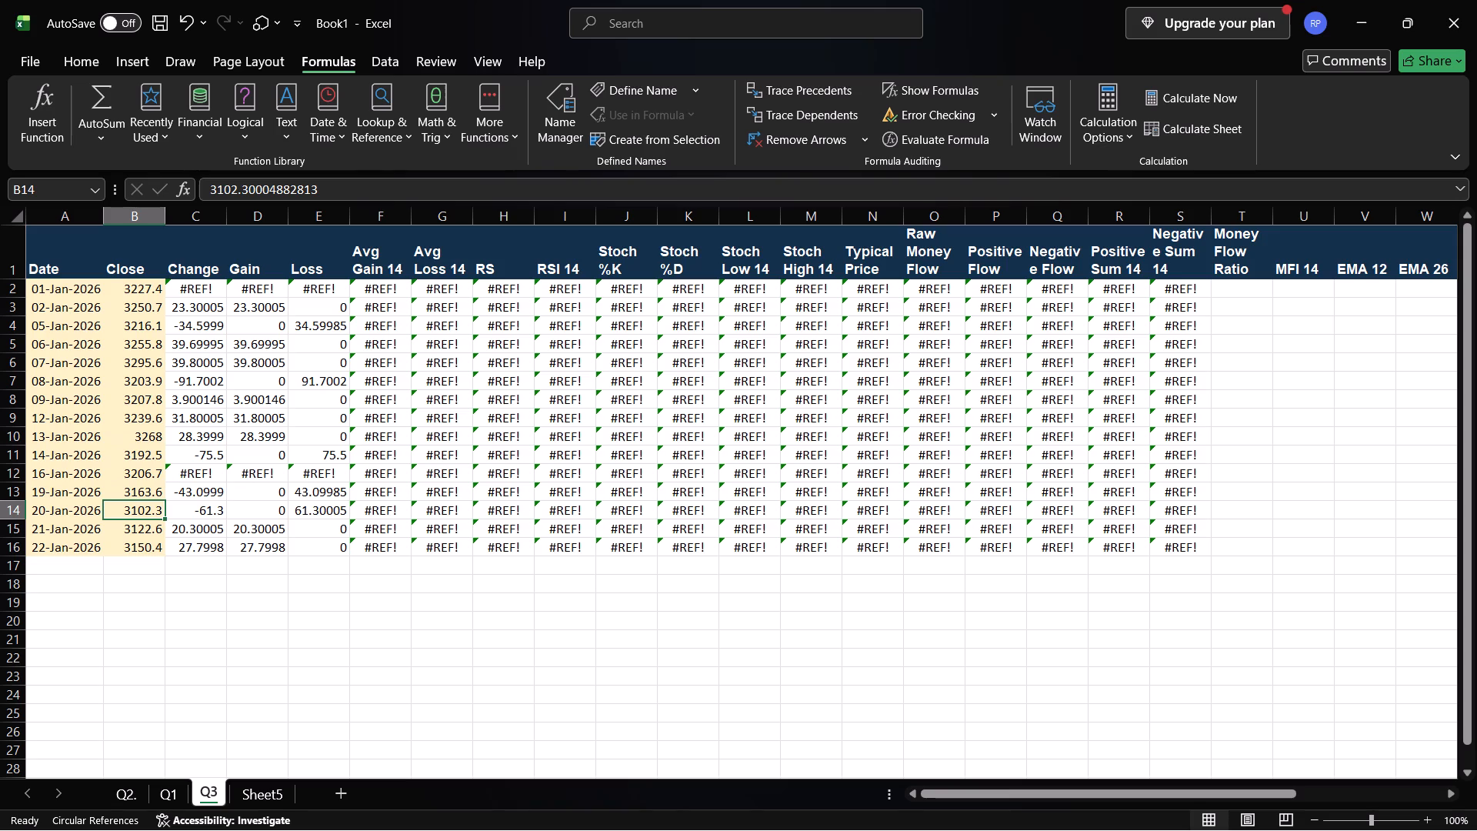
key(Down)
key(Down)
click(373, 646)
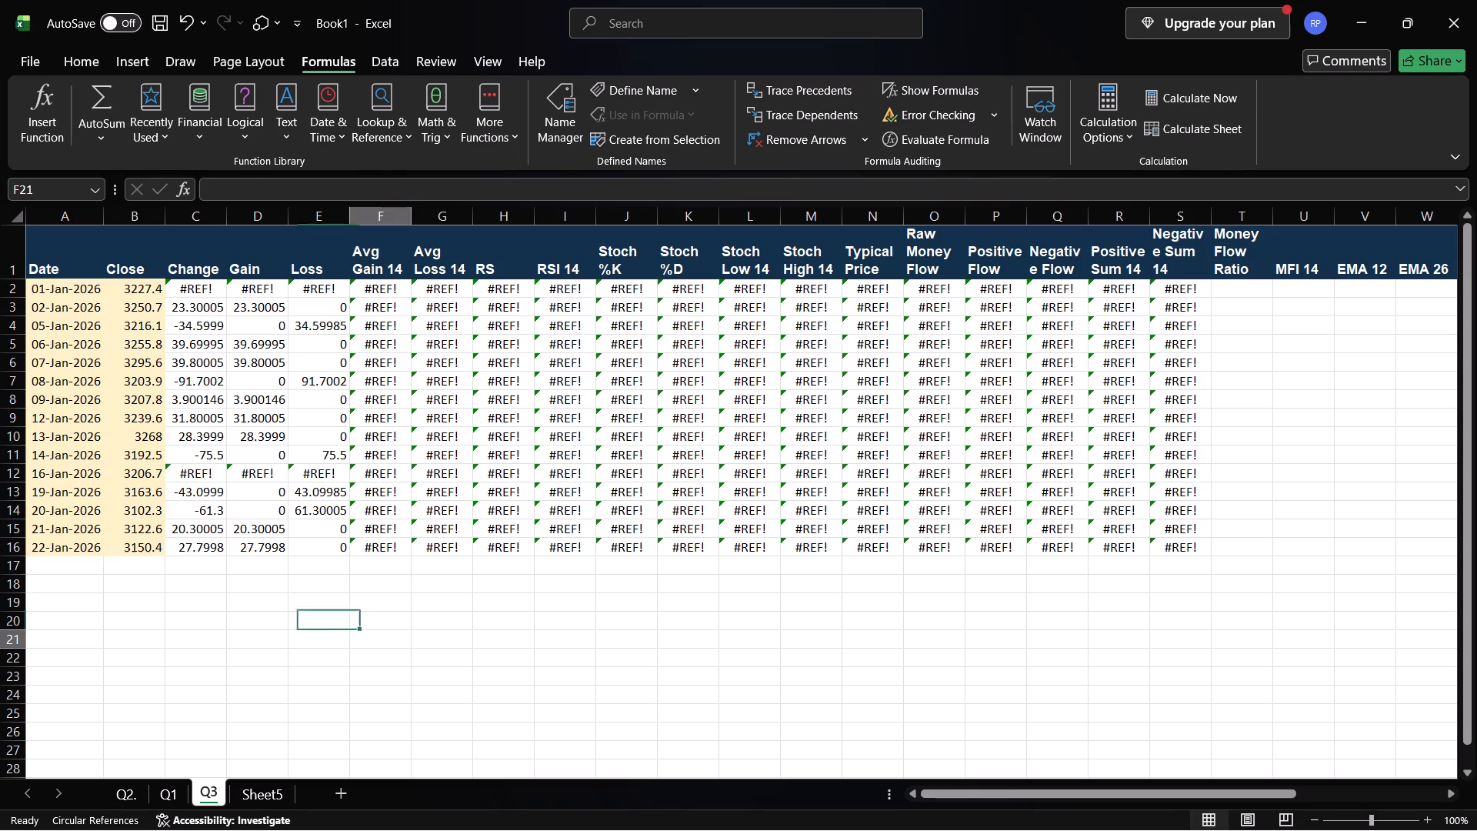
Compare the Change formula in C2 with the Change column on sheet A4 TCS SOLVED in the Finance_Lab_Master workbook, and return to Book1.
click(195, 289)
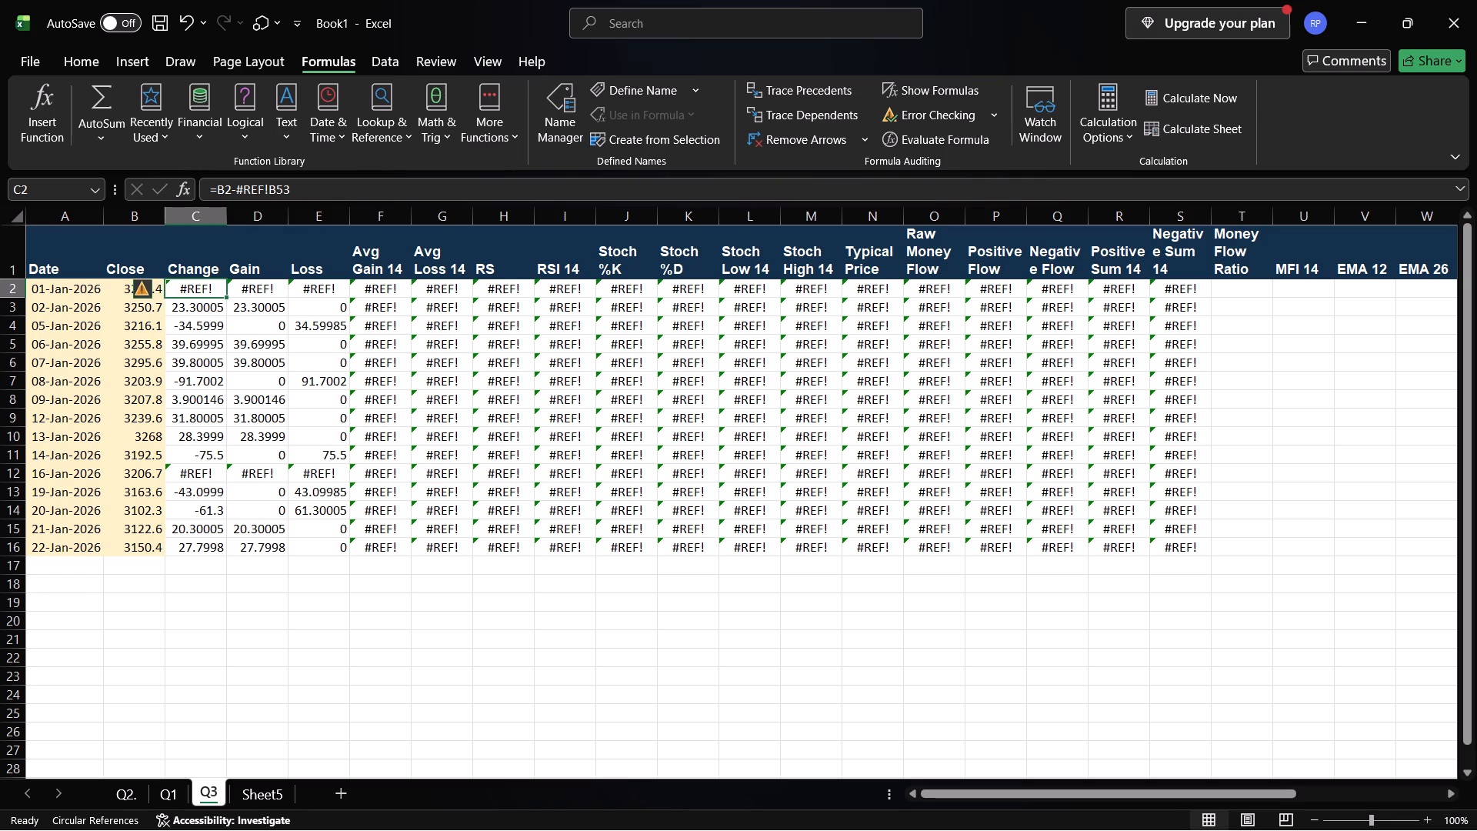
scroll(172, 449, up, 1)
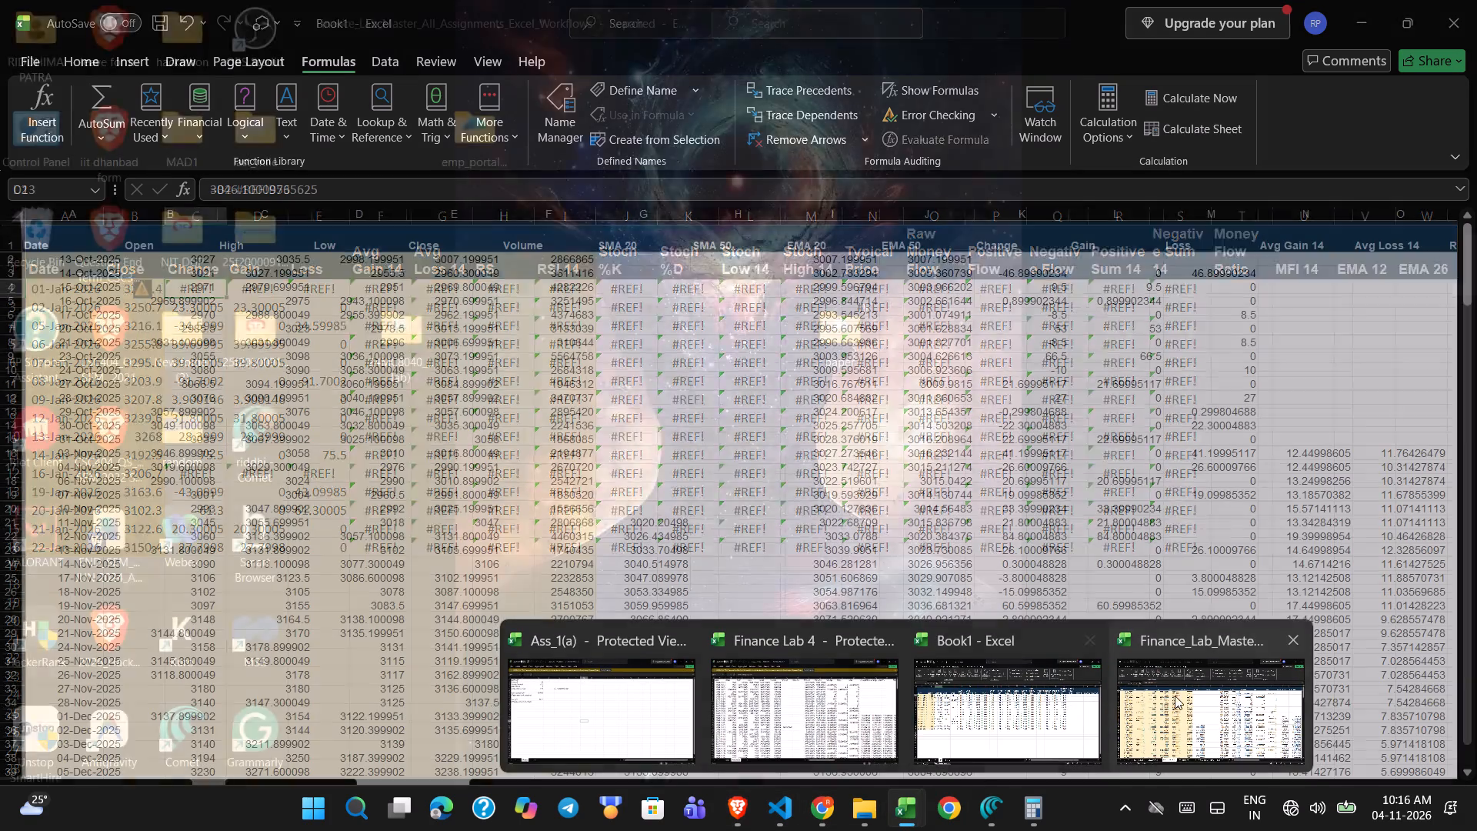
click(1175, 696)
click(792, 489)
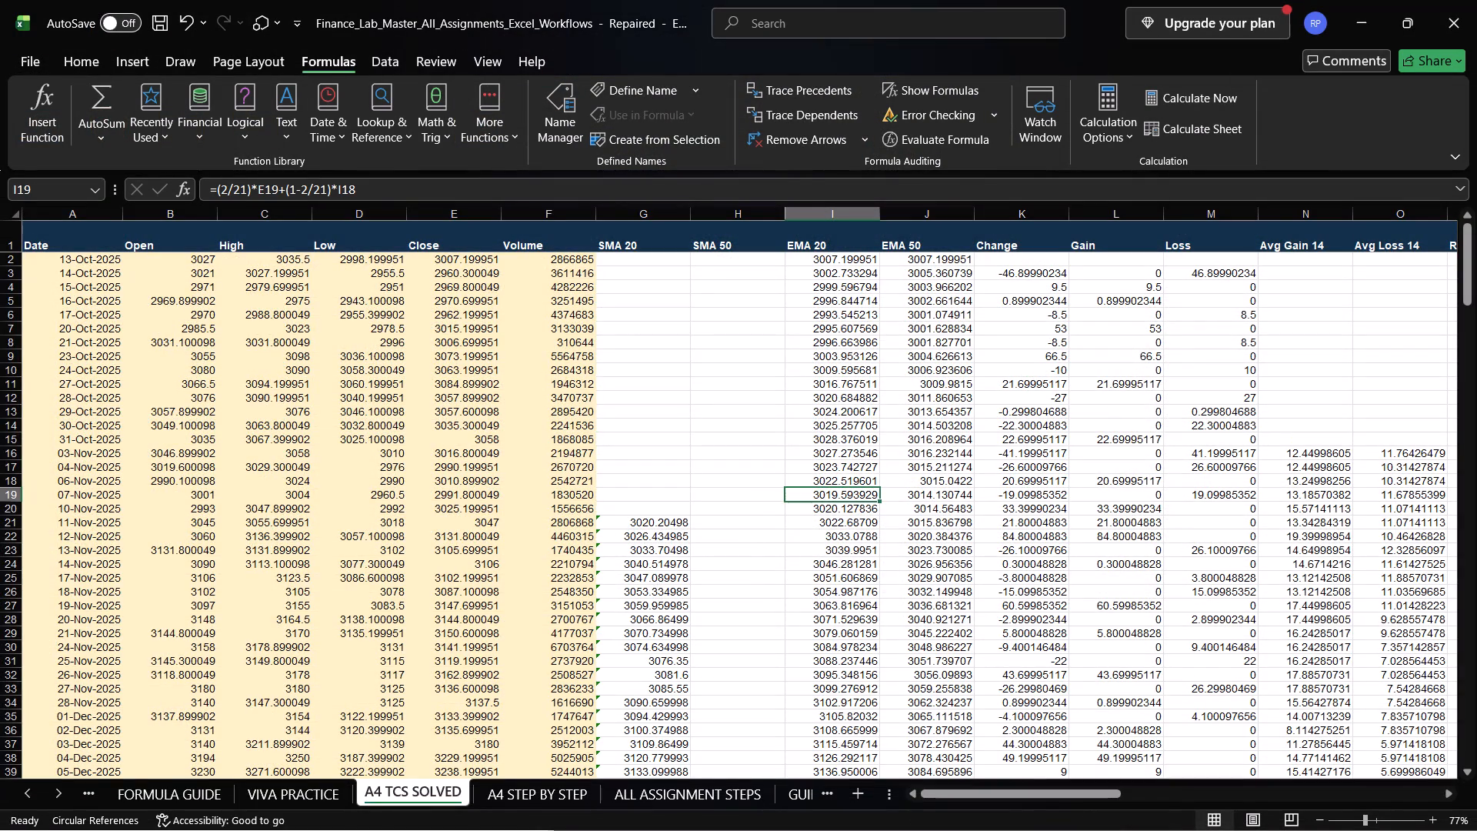
click(992, 276)
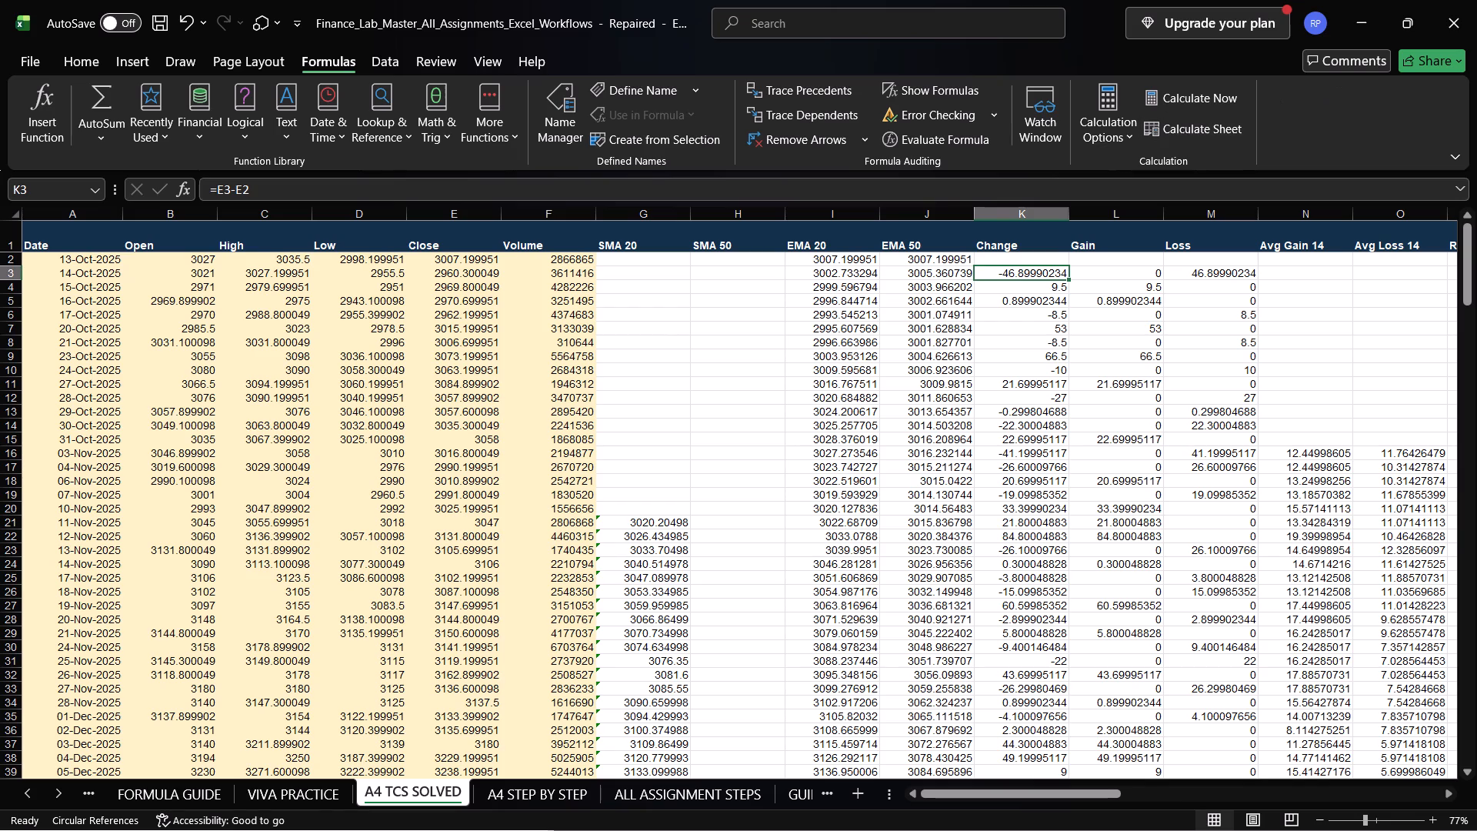
click(1360, 14)
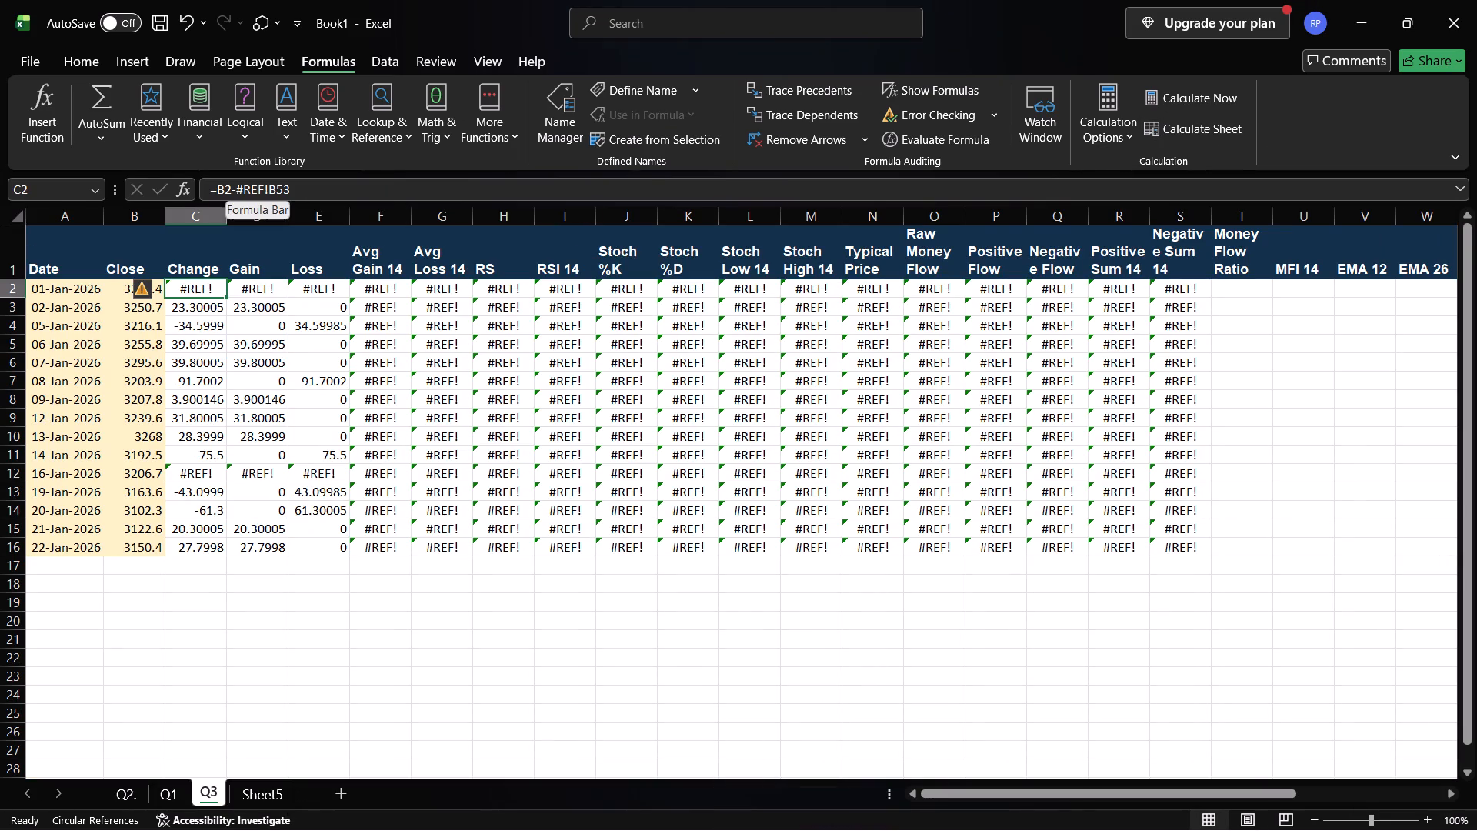
Delete the broken Change formula from C2, leaving the cell for the first trading day empty.
click(309, 186)
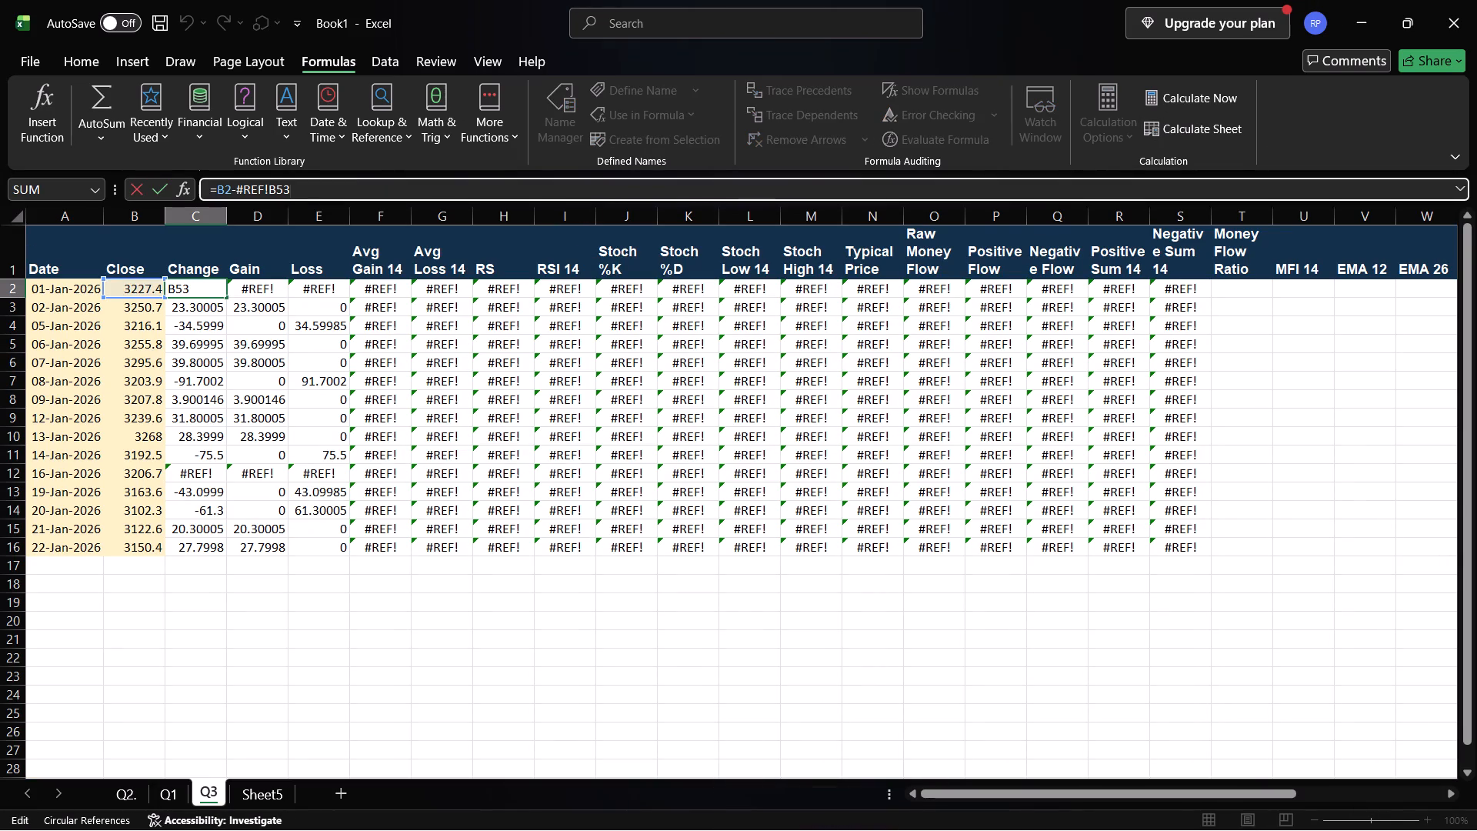
key(BackSpace)
key(BackSpace)
key(BackSpace)
key(BackSpace)
key(BackSpace)
key(BackSpace)
key(BackSpace)
key(BackSpace)
key(BackSpace)
key(BackSpace)
key(BackSpace)
key(BackSpace)
key(BackSpace)
key(BackSpace)
key(BackSpace)
key(BackSpace)
key(BackSpace)
key(BackSpace)
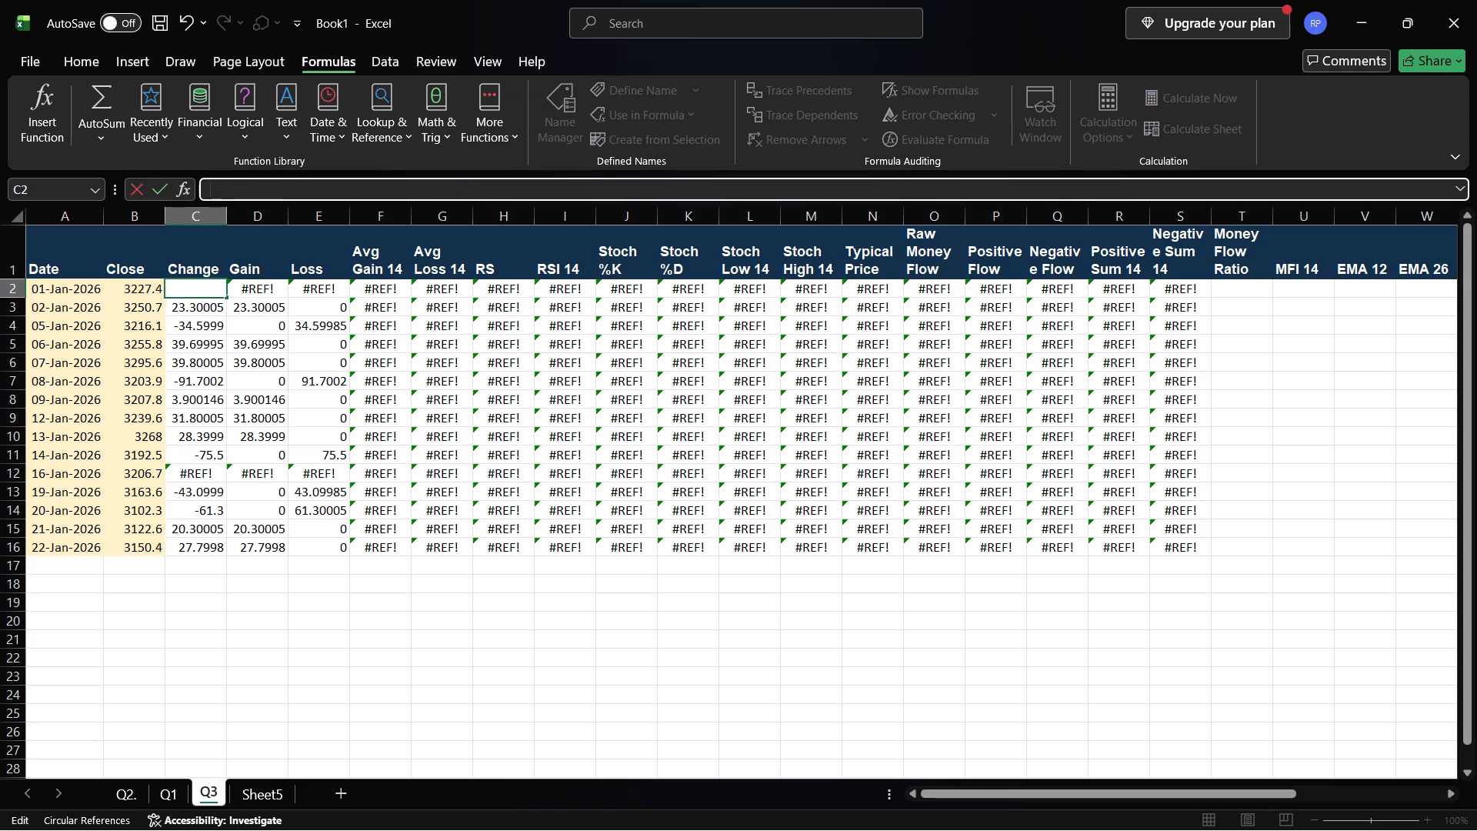
click(180, 299)
Review the Change formulas on sheet Q3 row by row from C3 down to C11.
click(176, 306)
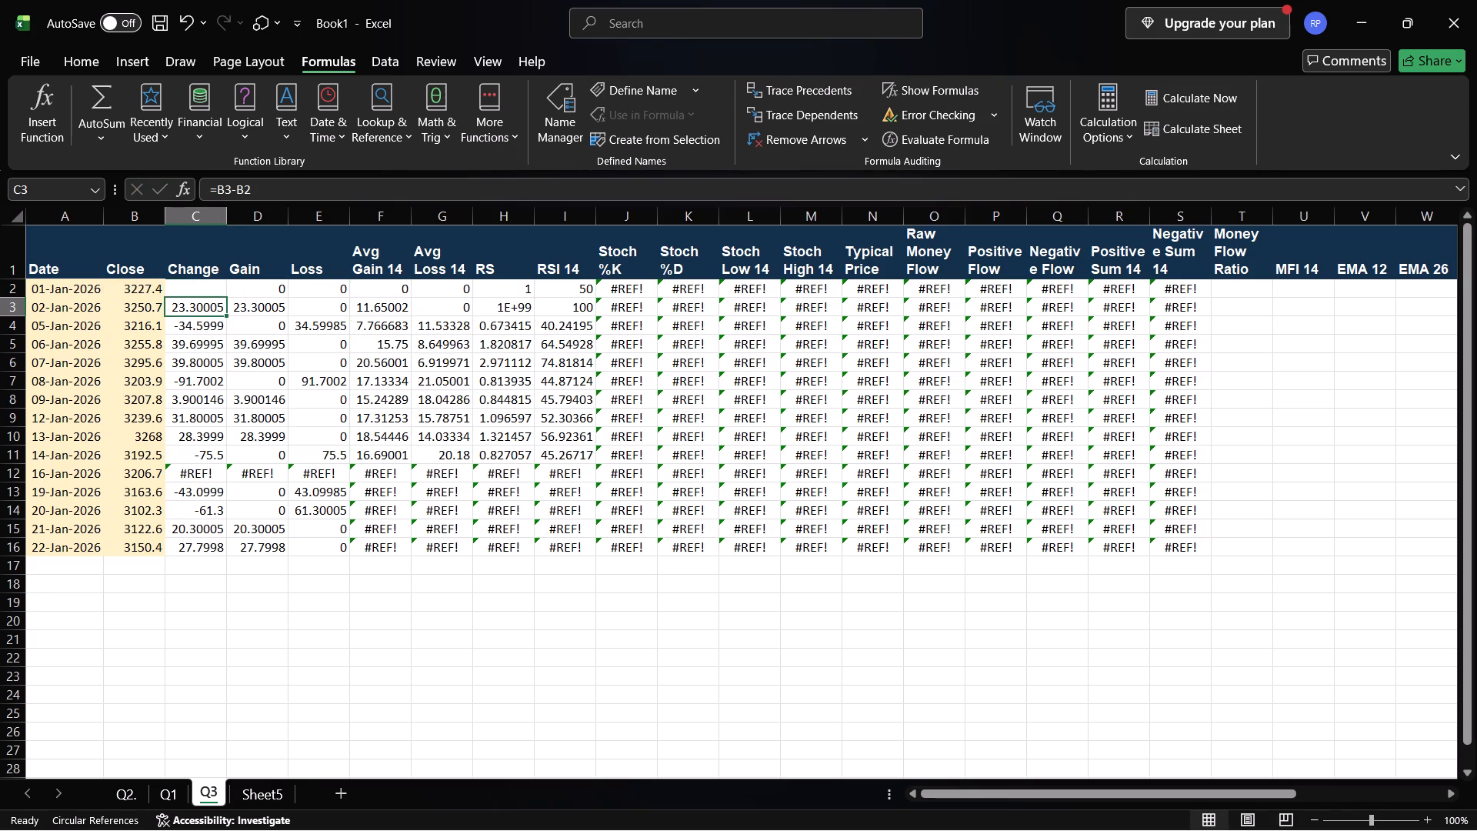
click(181, 332)
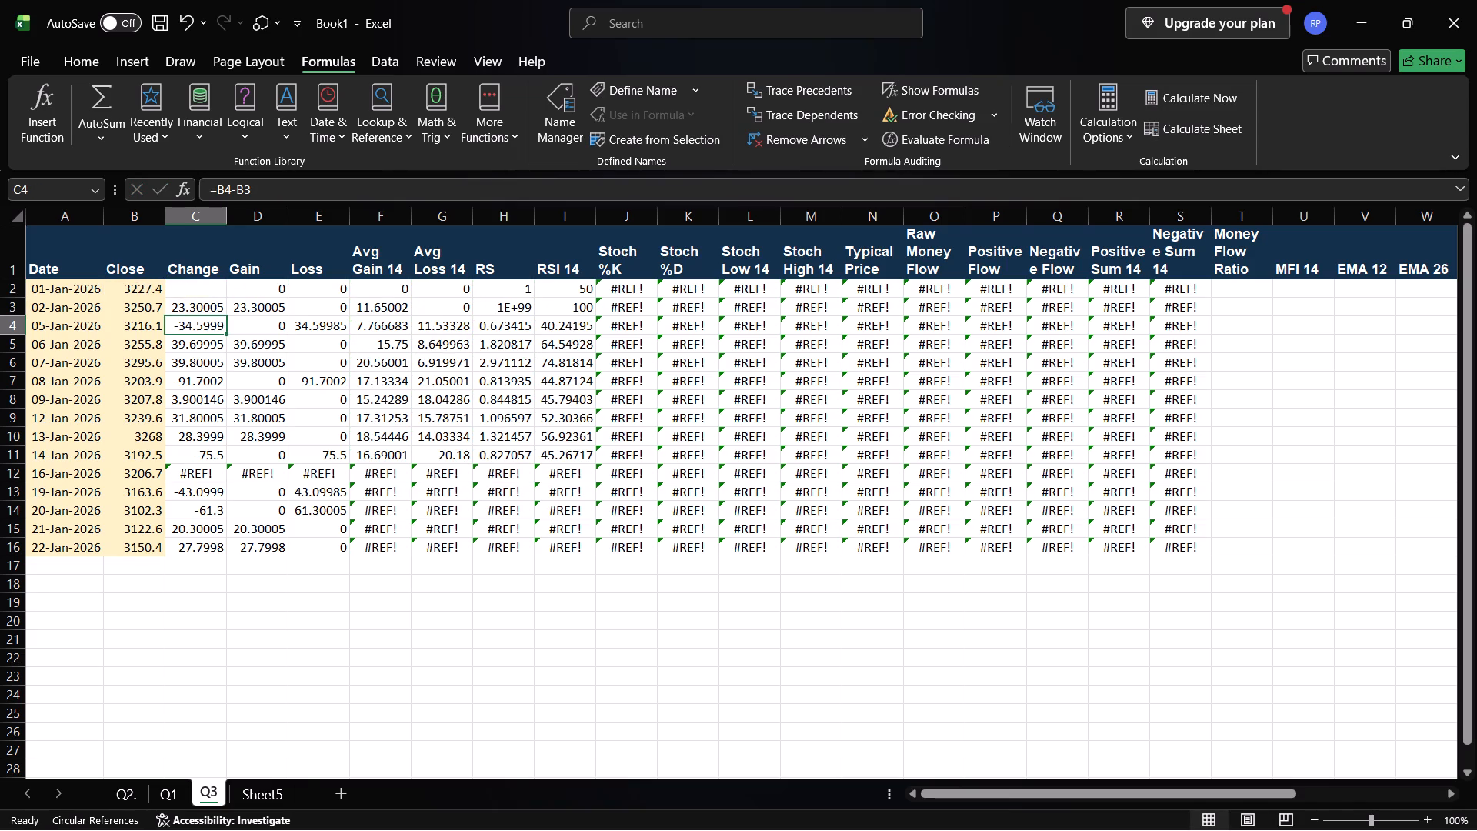
key(Down)
key(Down)
key(Down)
key(Down)
key(Down)
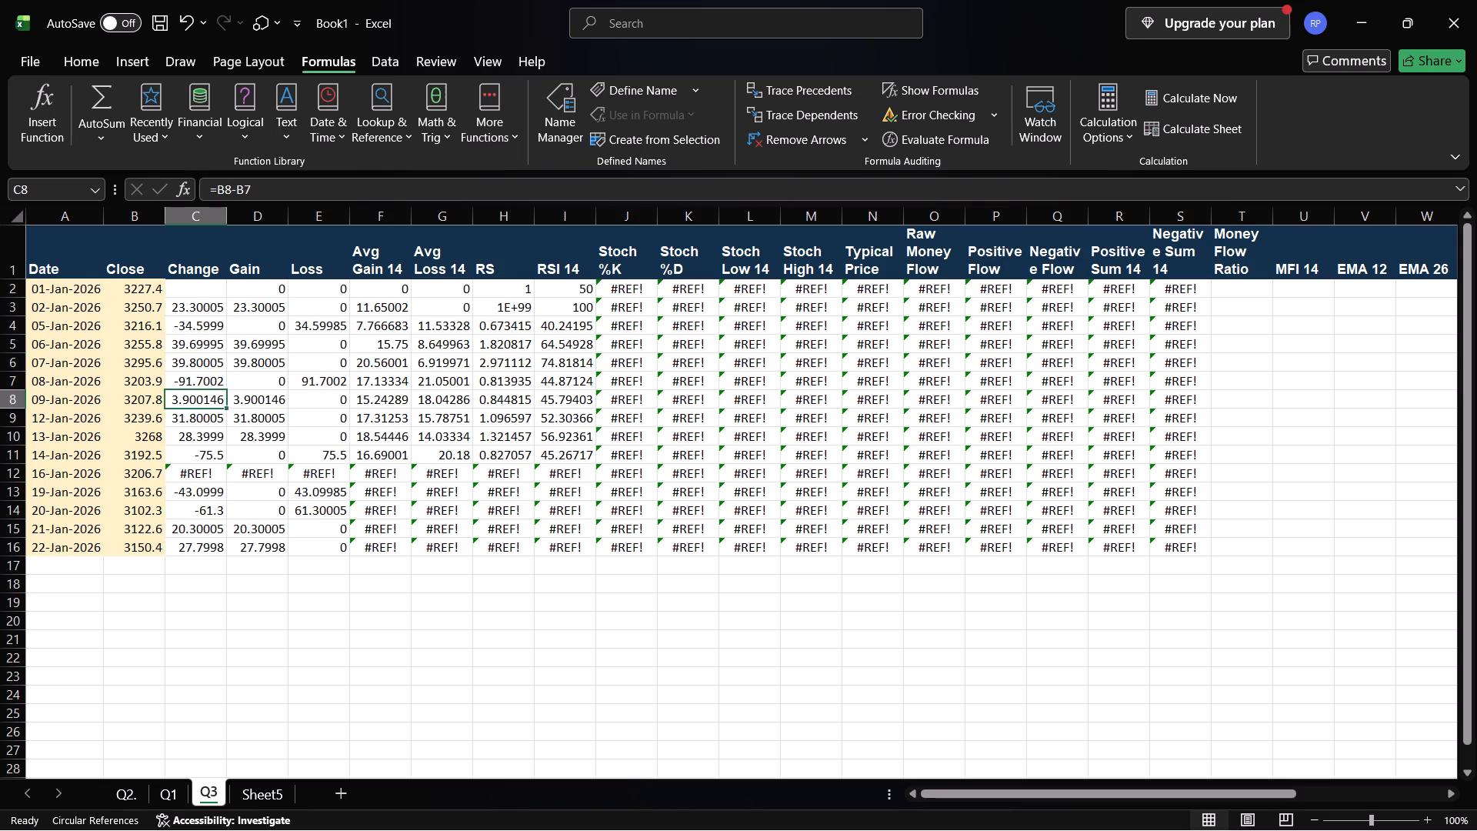
key(Down)
key(Down)
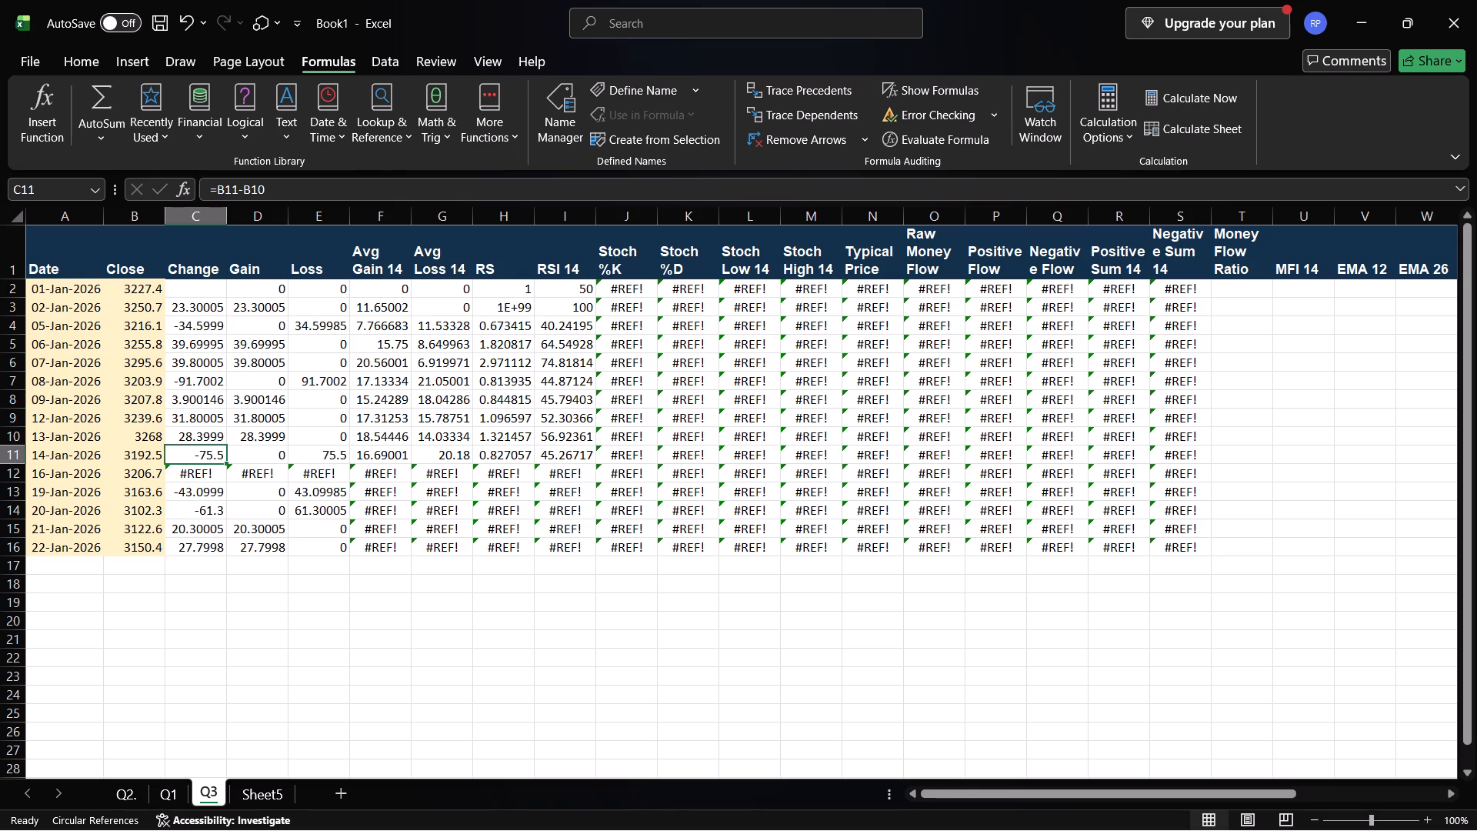
Repair the Change formula for 16-Jan-2026 in C12 as =B12-B11, and check the formulas below it through C16.
key(Down)
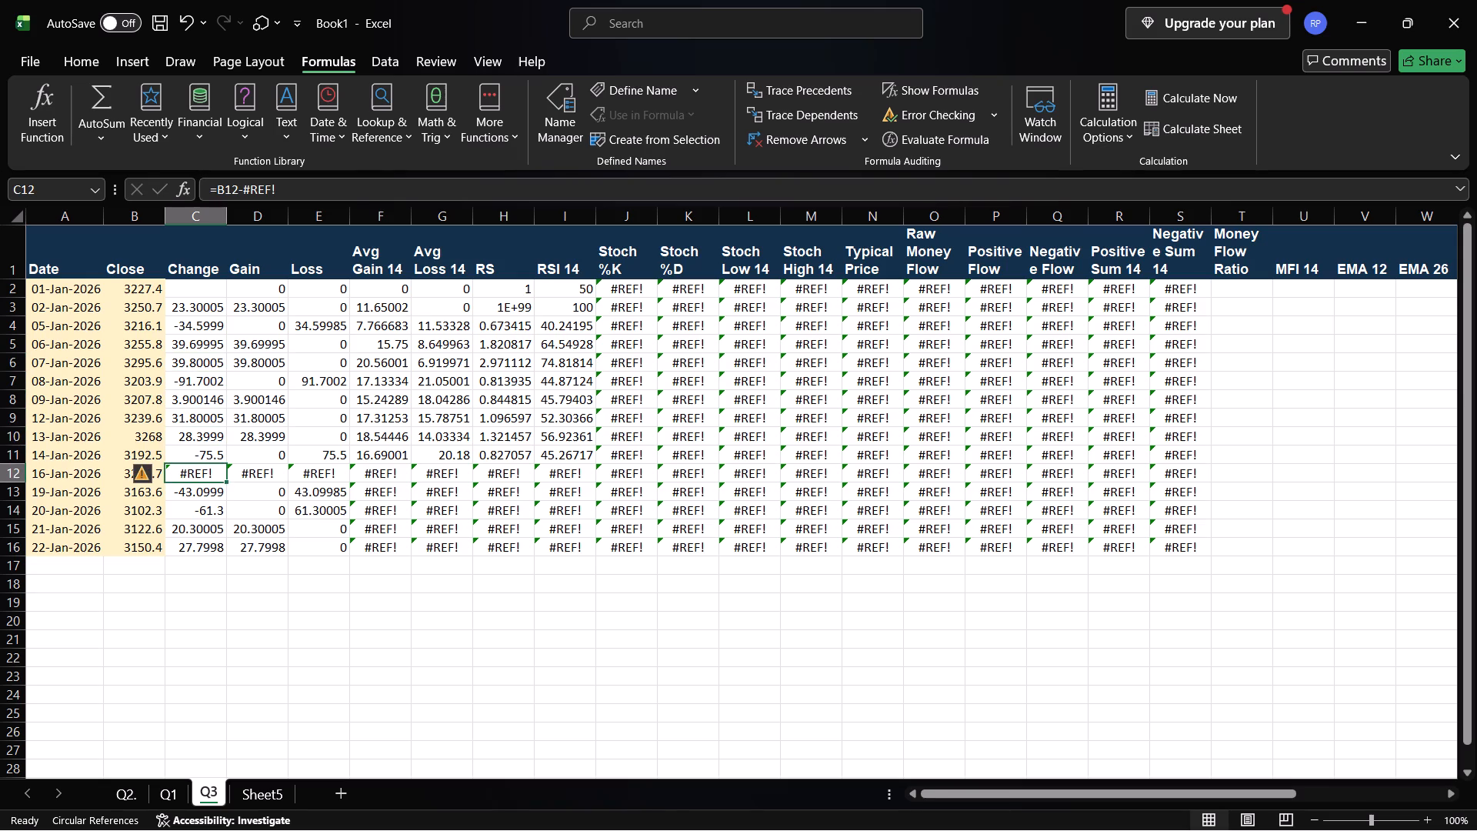
click(292, 192)
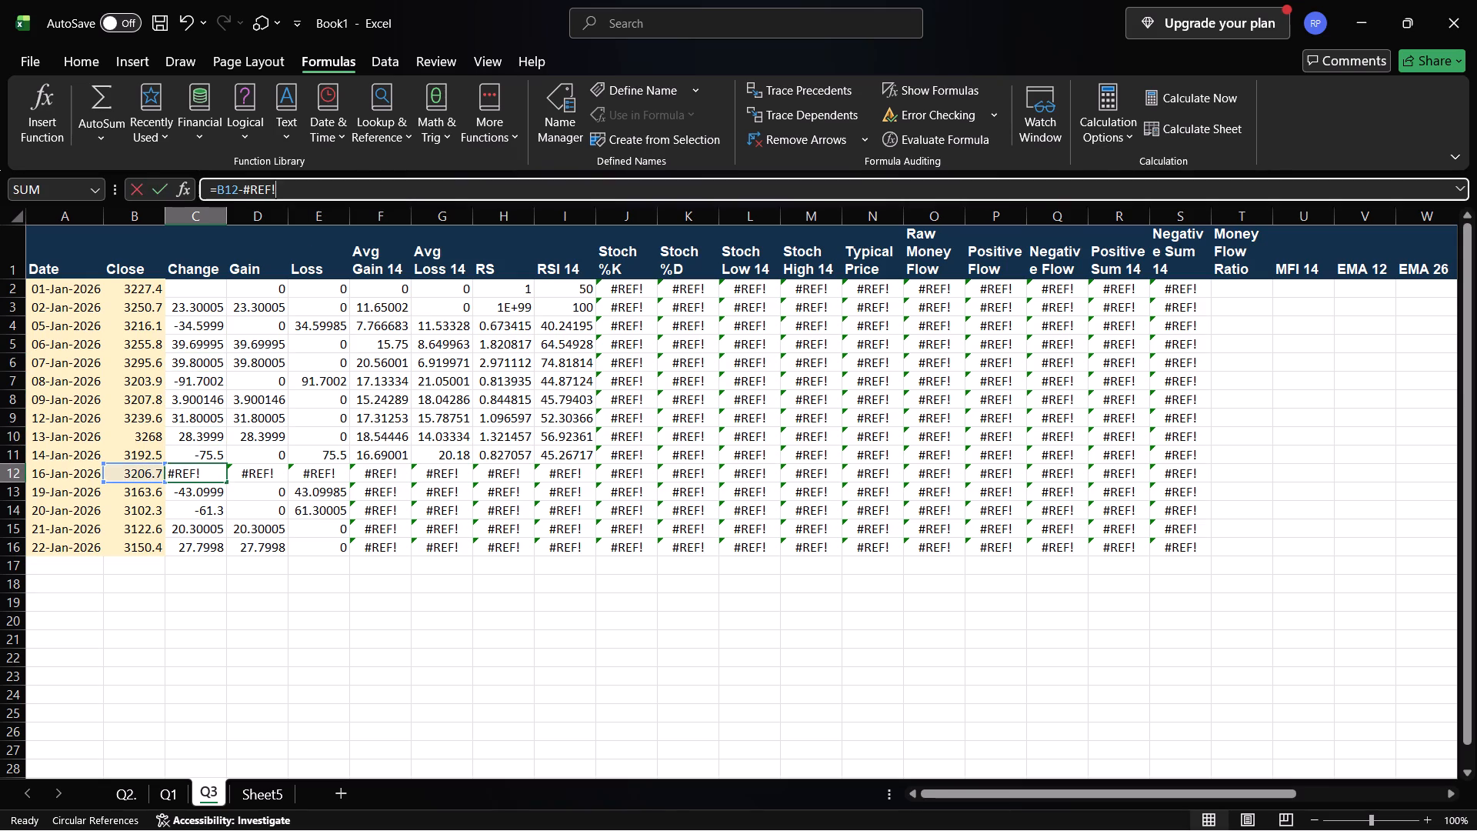
key(BackSpace)
key(BackSpace)
key(BackSpace)
key(BackSpace)
key(BackSpace)
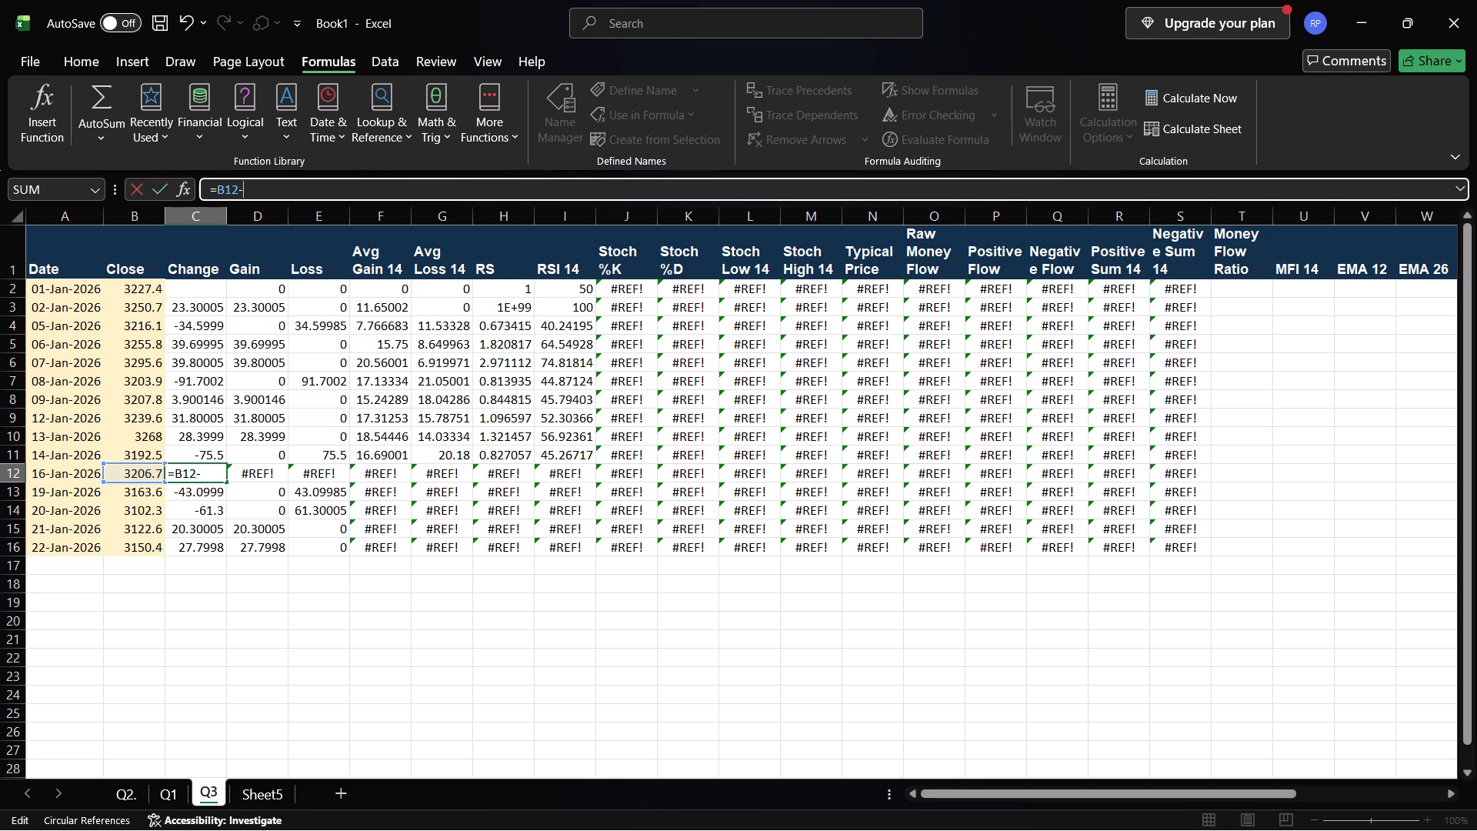
click(122, 447)
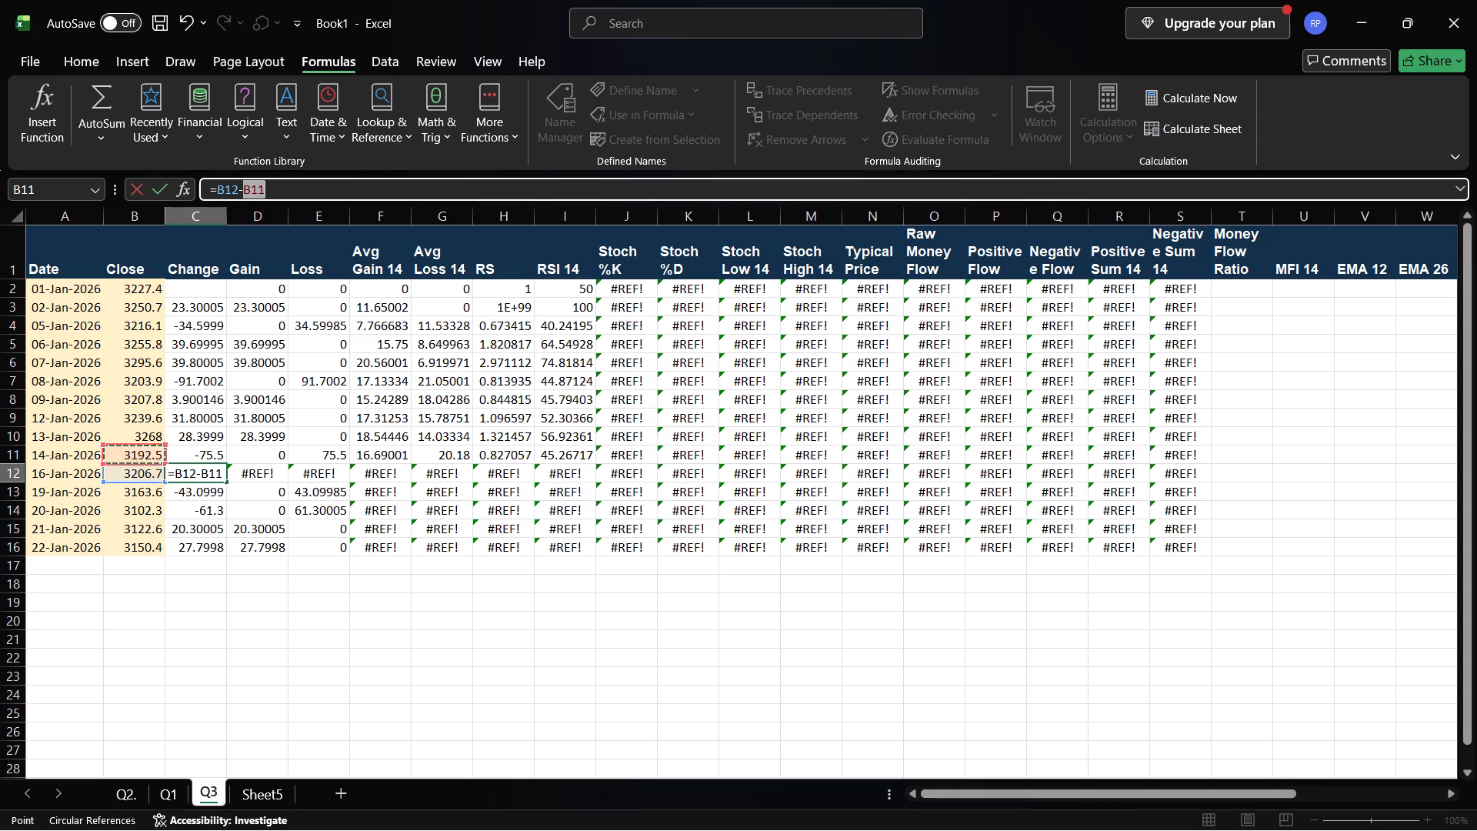
key(Return)
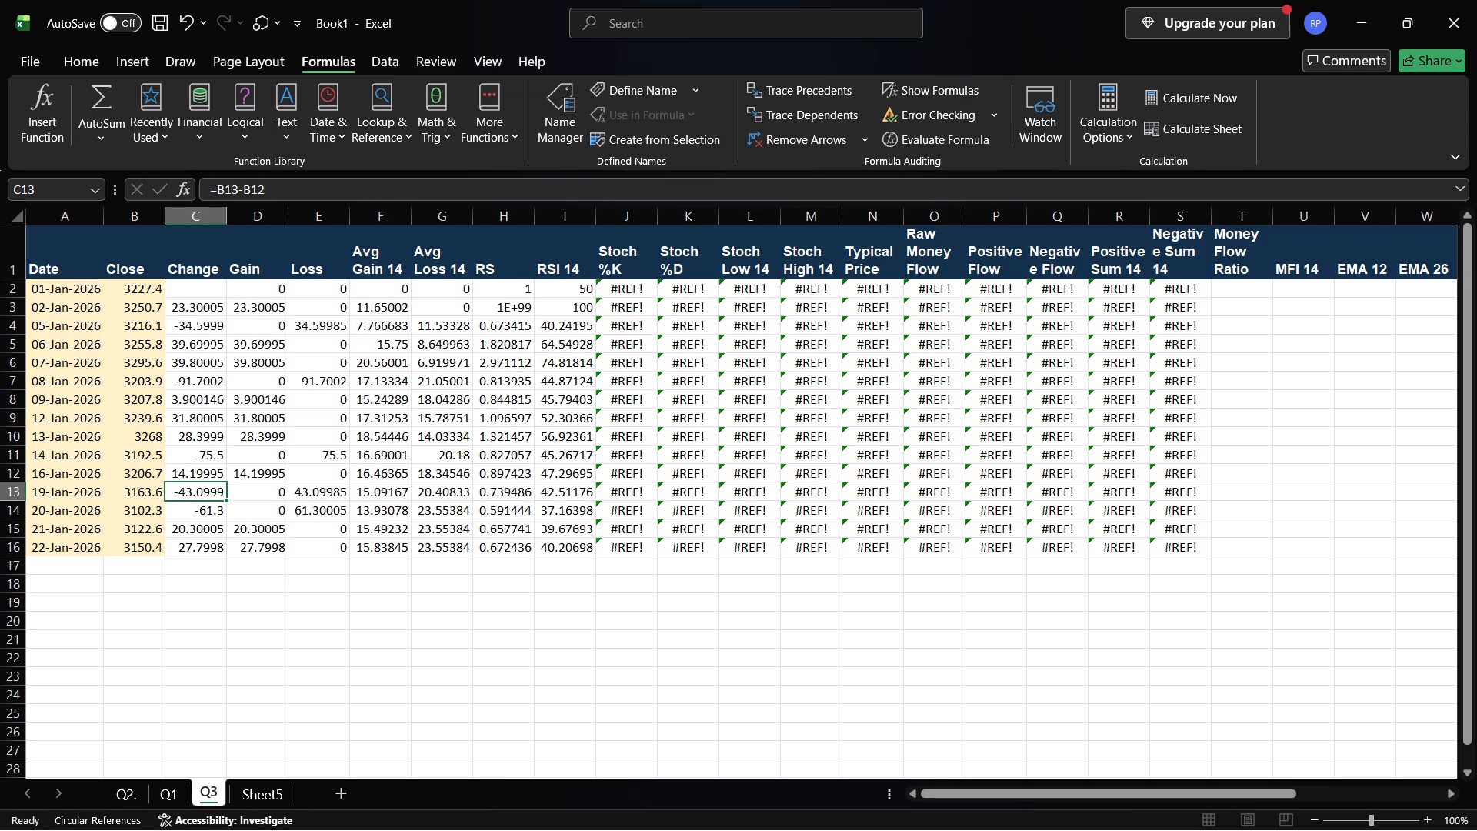
key(Up)
key(Down)
key(Down)
key(Down)
key(Down)
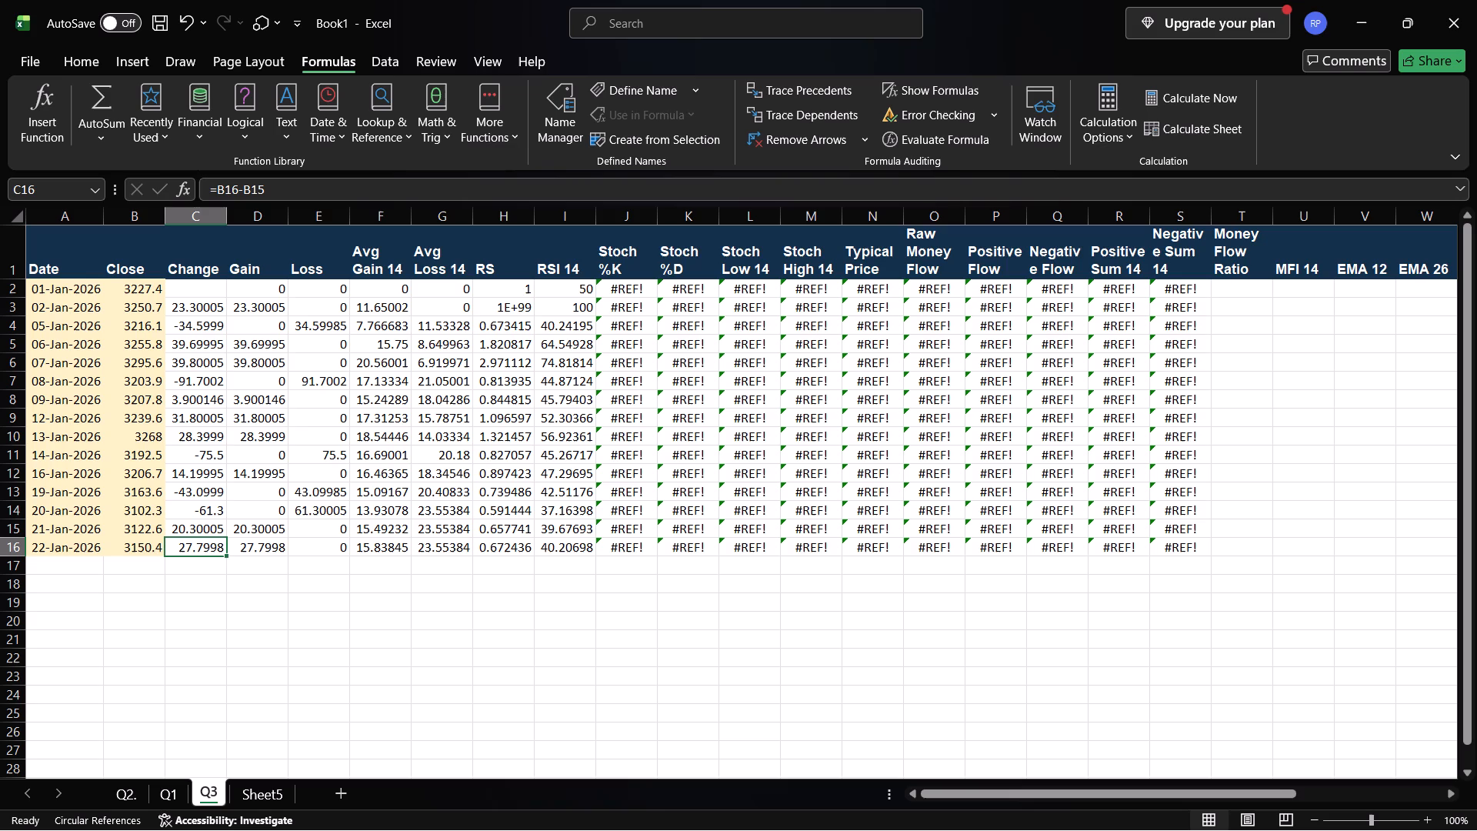
Compare the Gain formula in D3 with the Gain column on sheet A4 TCS SOLVED in the Finance_Lab_Master workbook, and return to Book1.
click(265, 314)
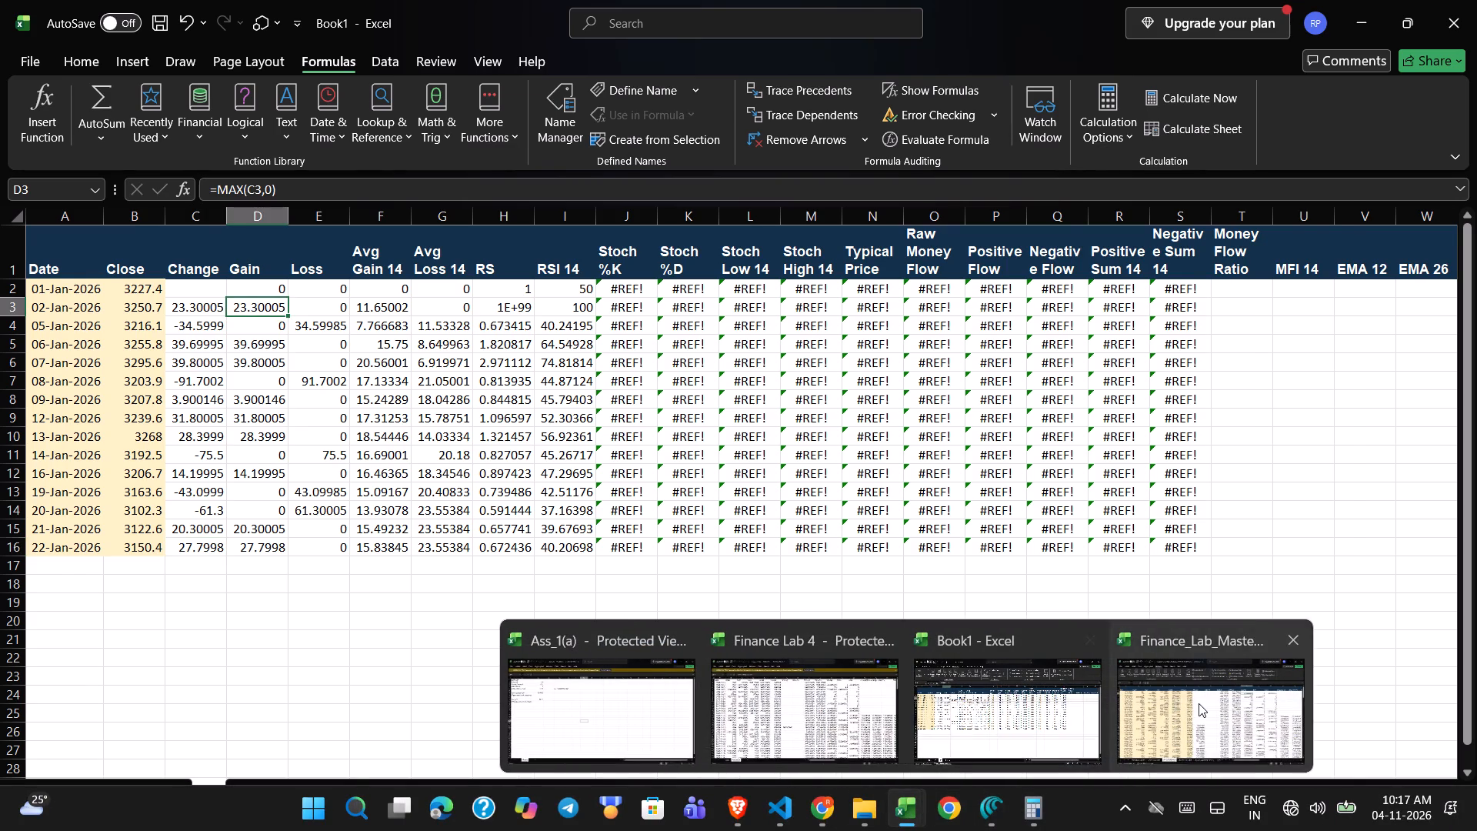
click(1199, 703)
click(1113, 276)
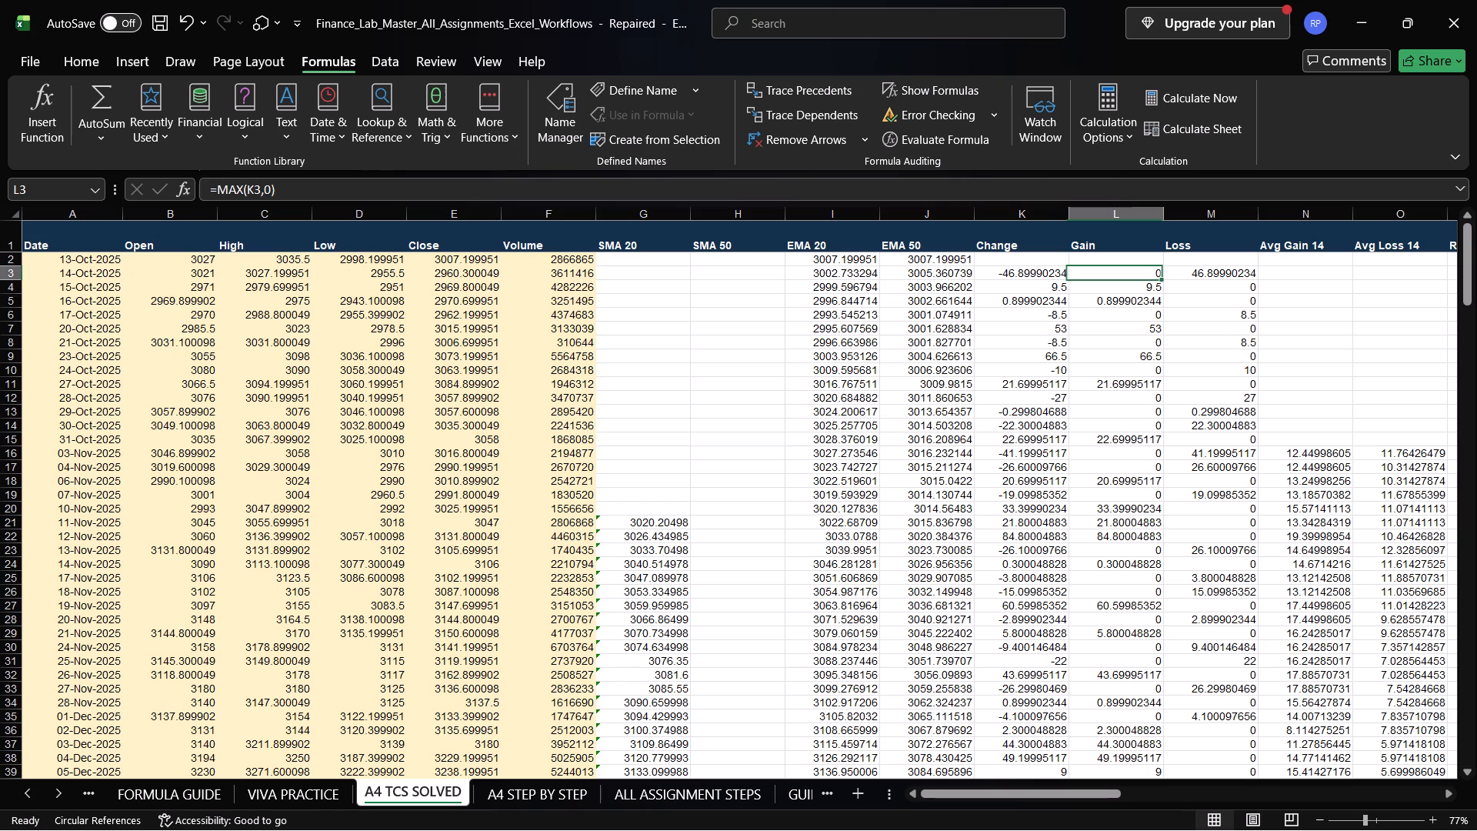
key(Down)
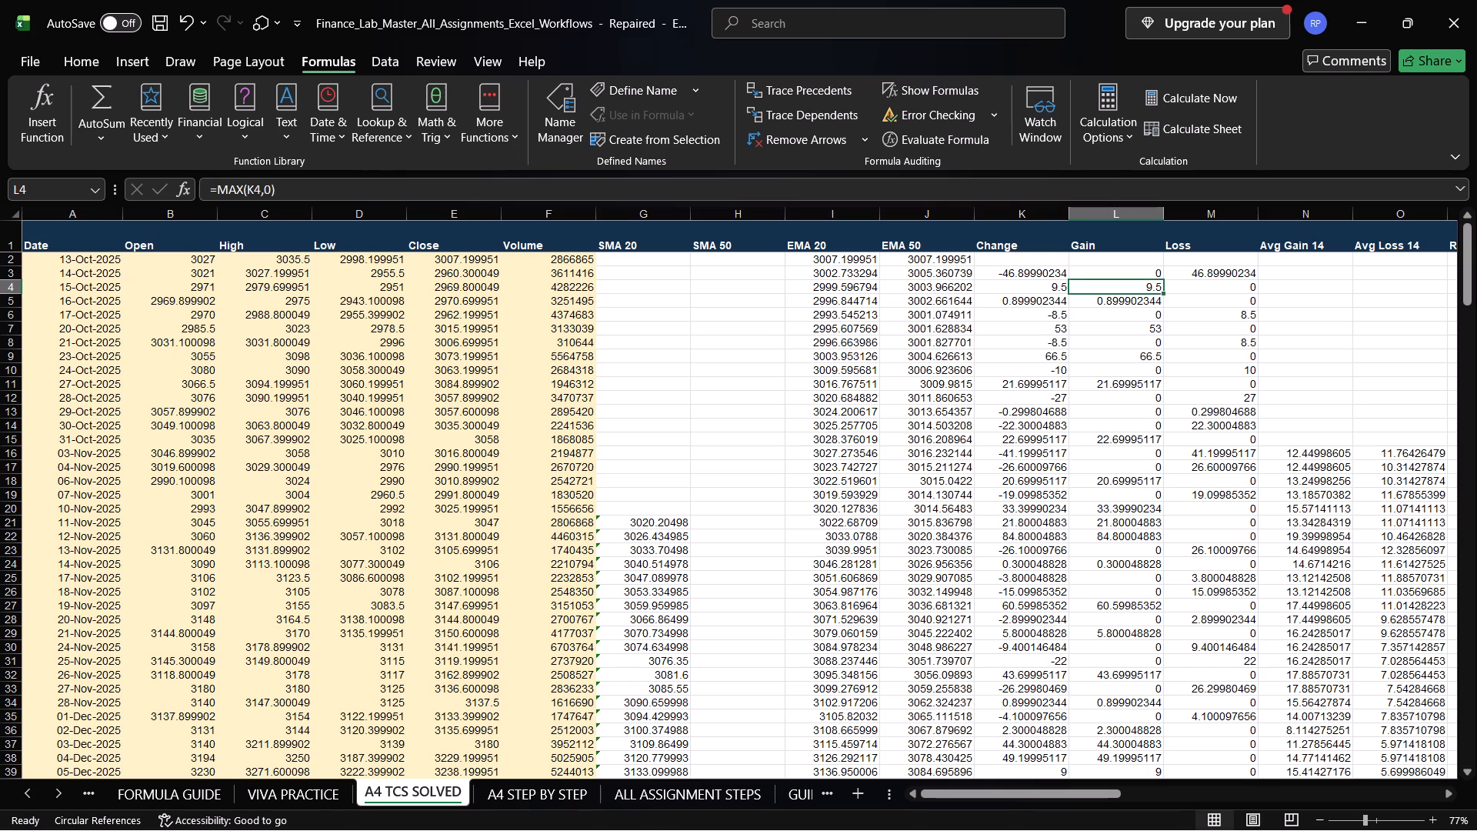
key(Down)
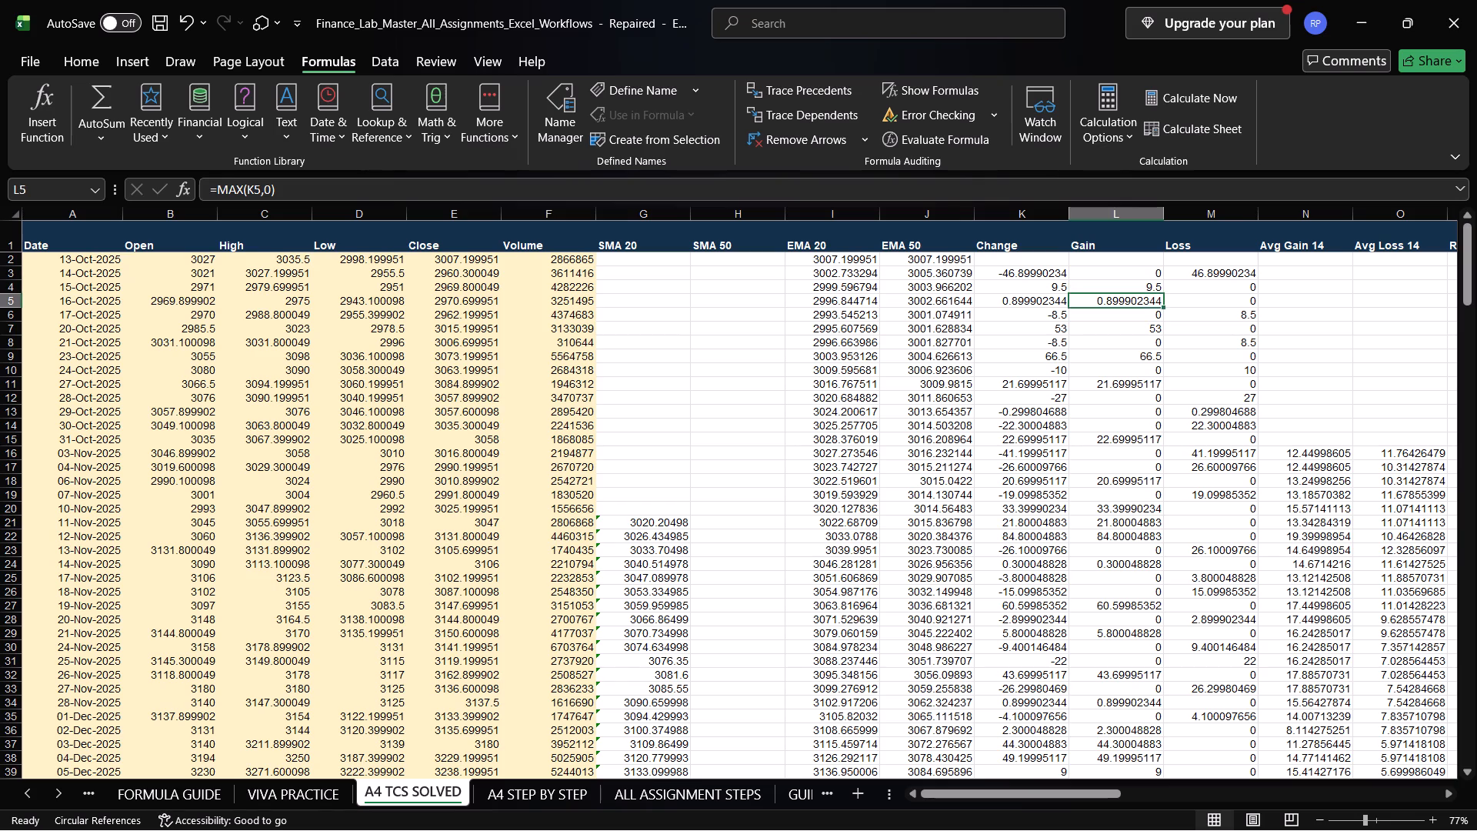
click(1346, 21)
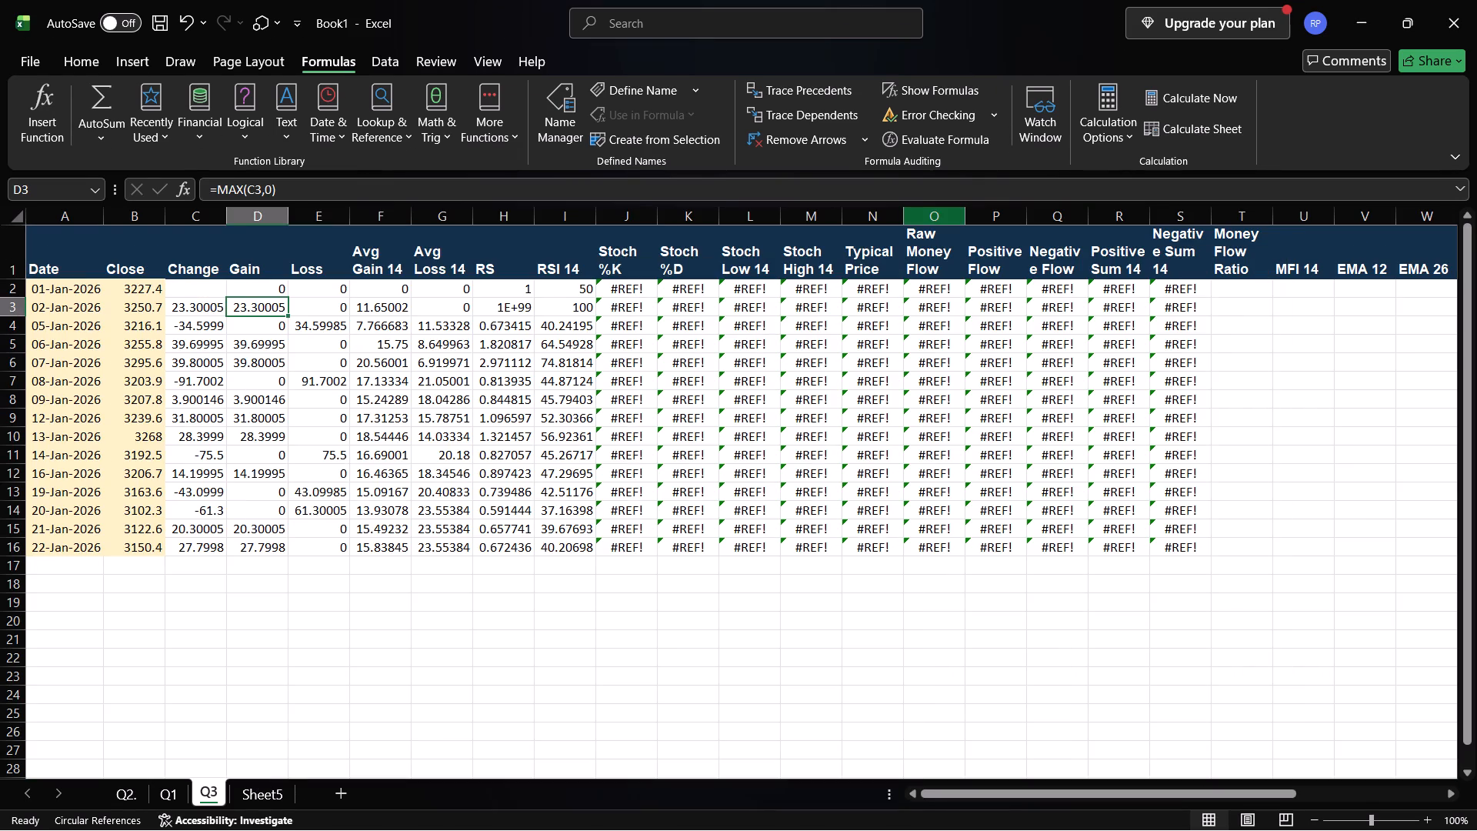
Review the Gain formulas from D4 down to D12, plus the Loss formula in E3 and the RSI 14 formula in I3.
key(Down)
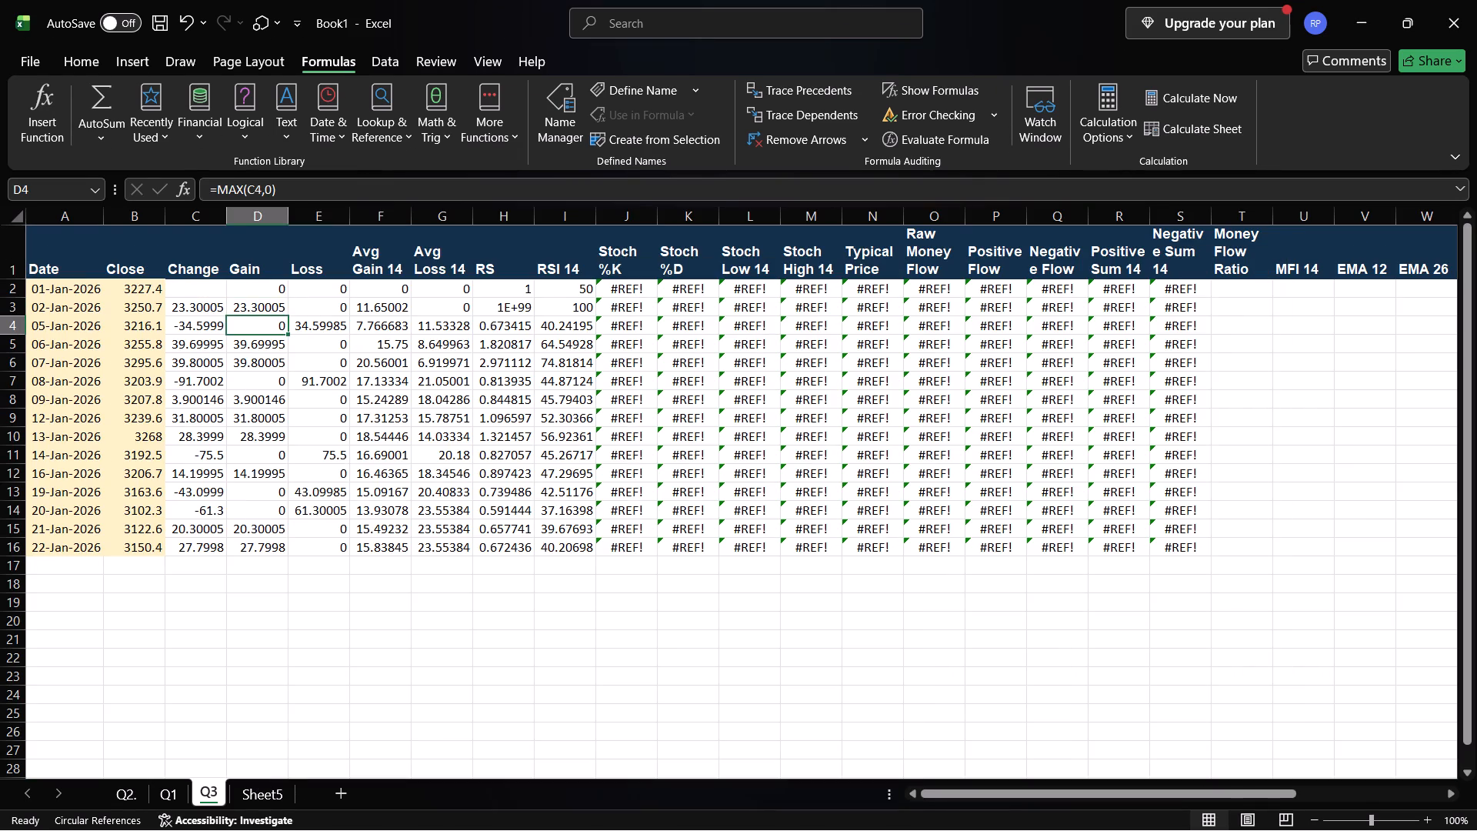
key(Down)
key(Down)
key(Down)
key(Down)
key(Down)
key(Down)
key(Down)
key(Down)
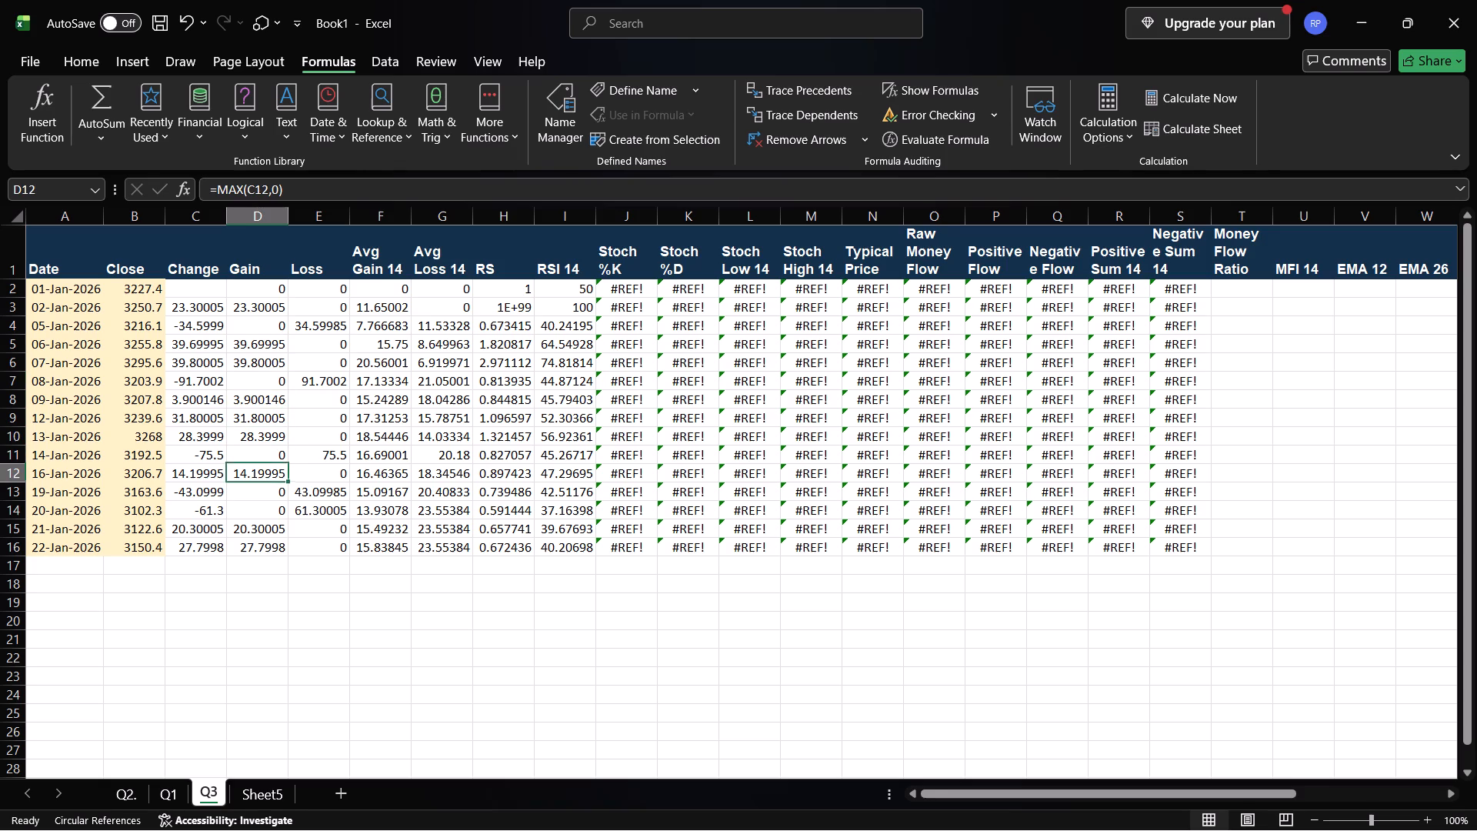
click(293, 305)
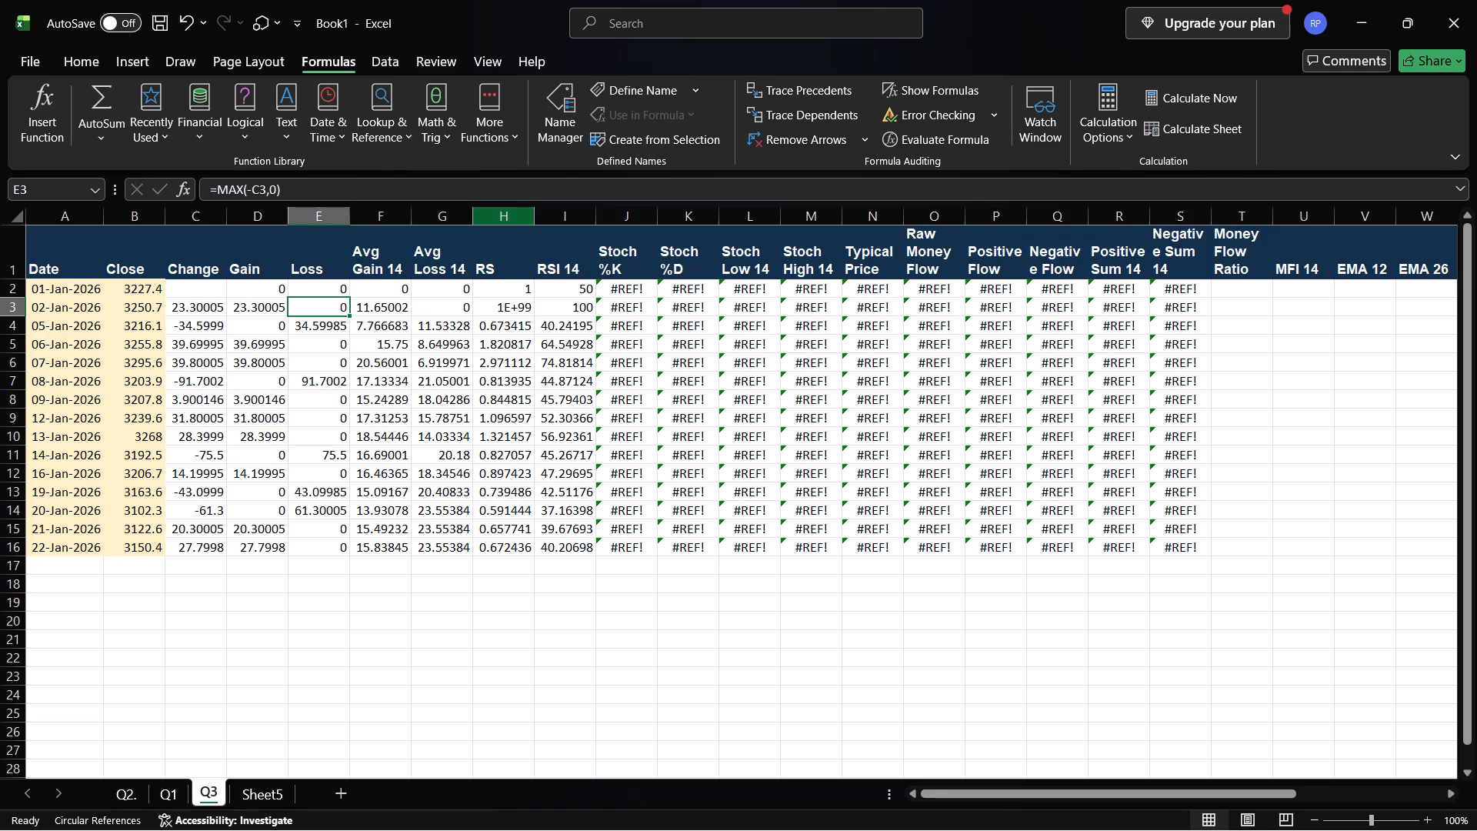
click(572, 303)
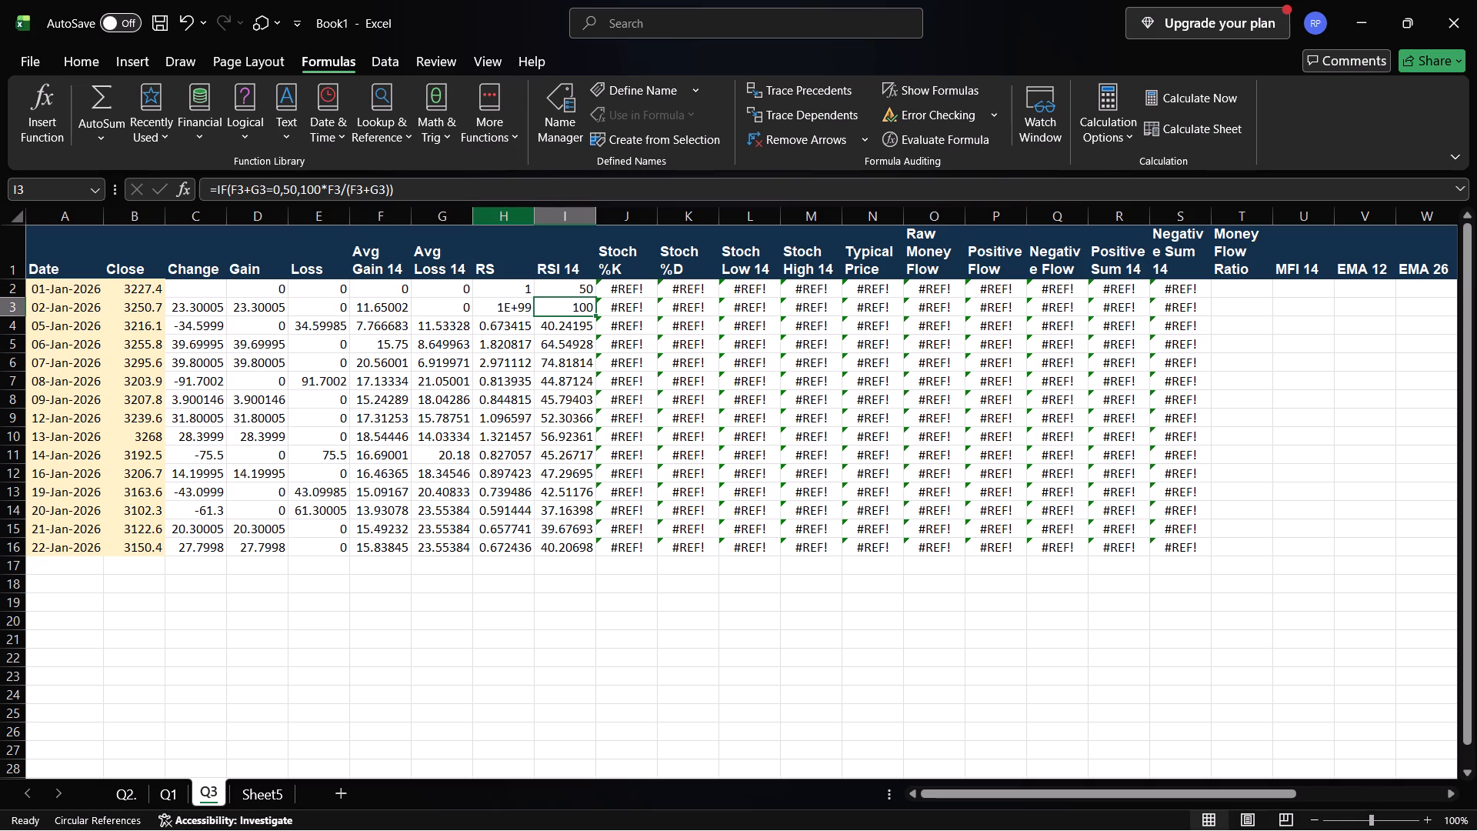
Delete the entire RS column from sheet Q3.
click(512, 215)
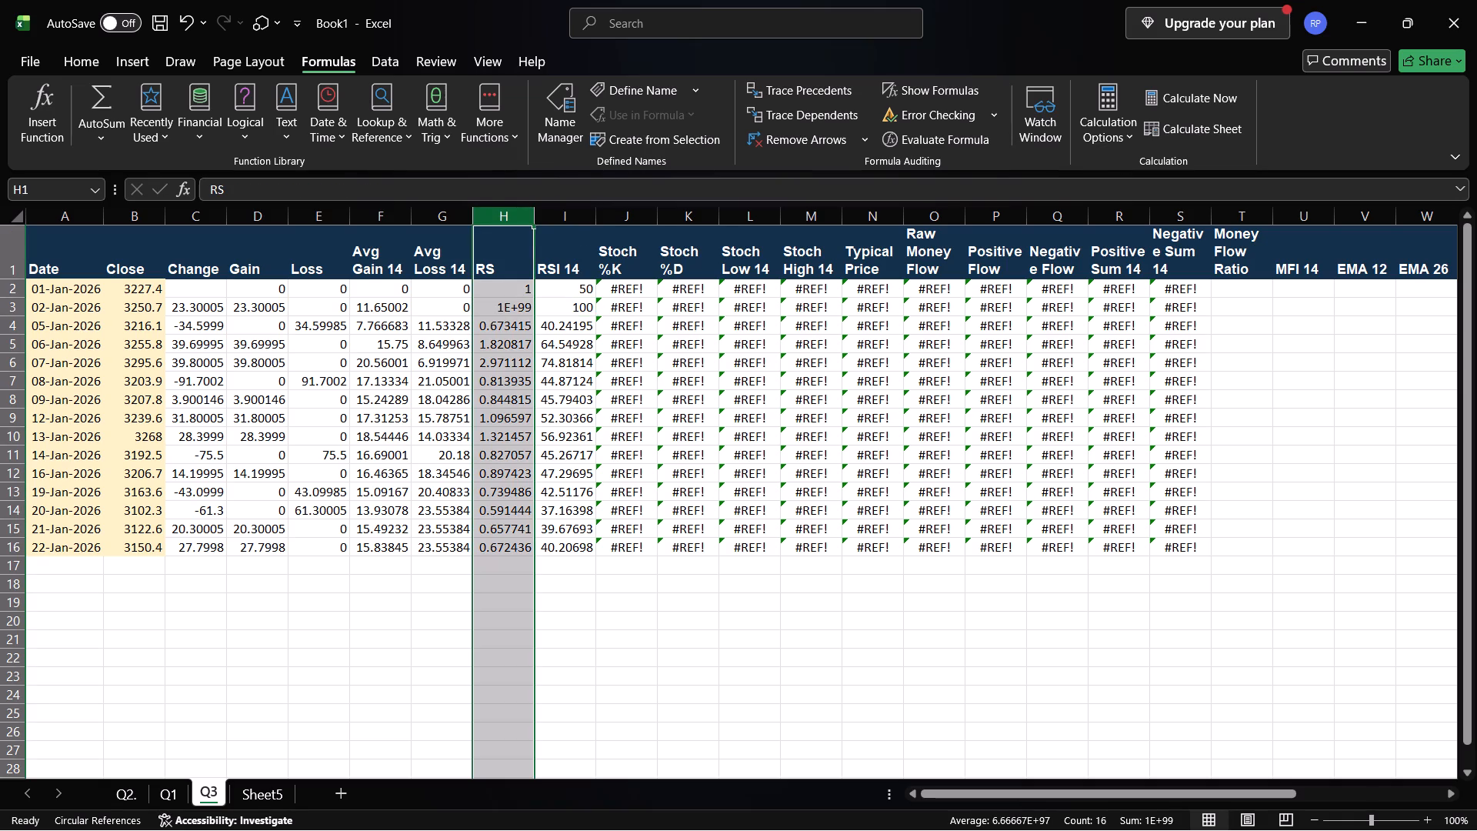
right_click(512, 215)
click(571, 426)
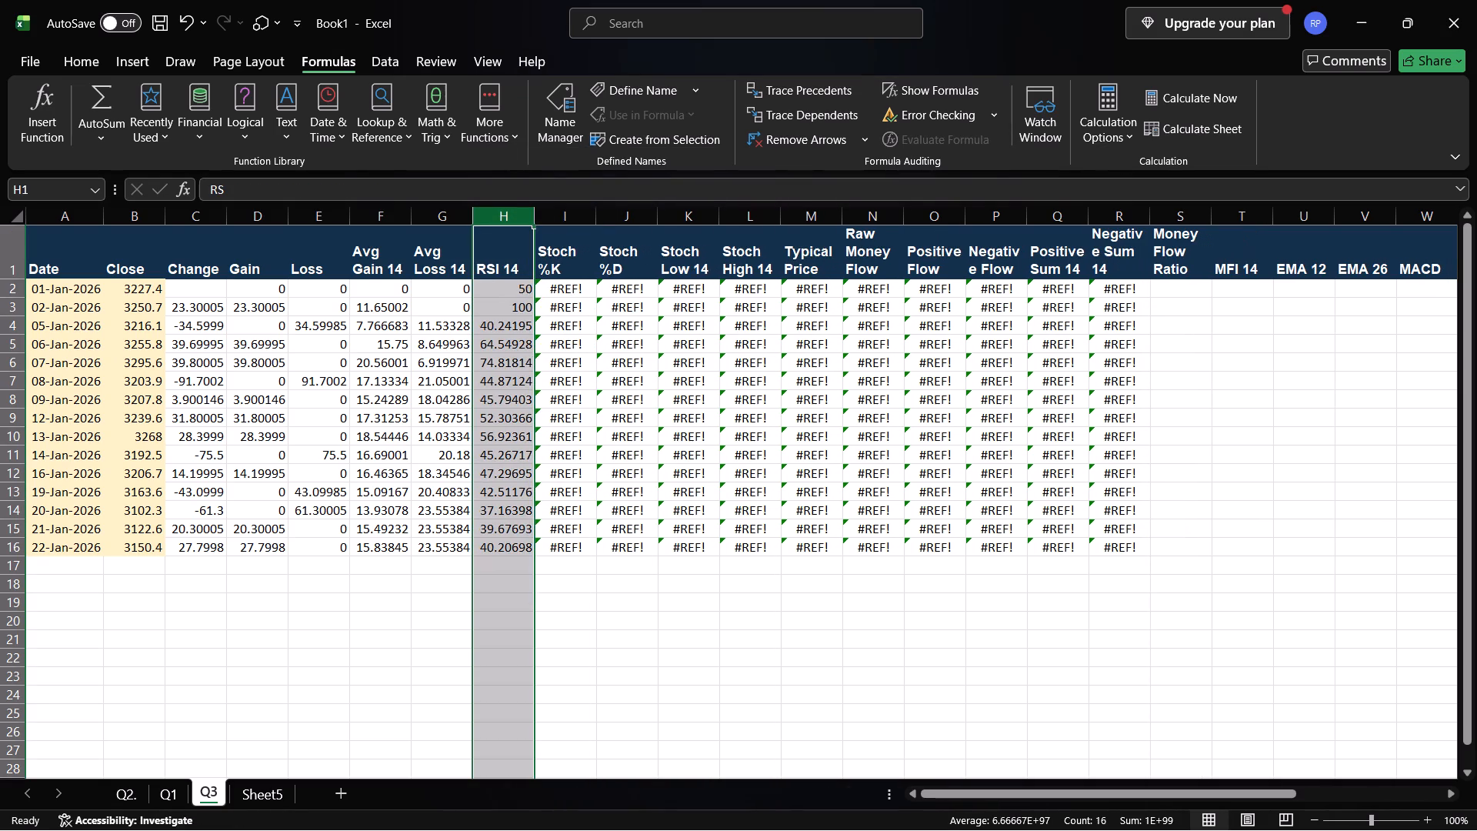
click(732, 683)
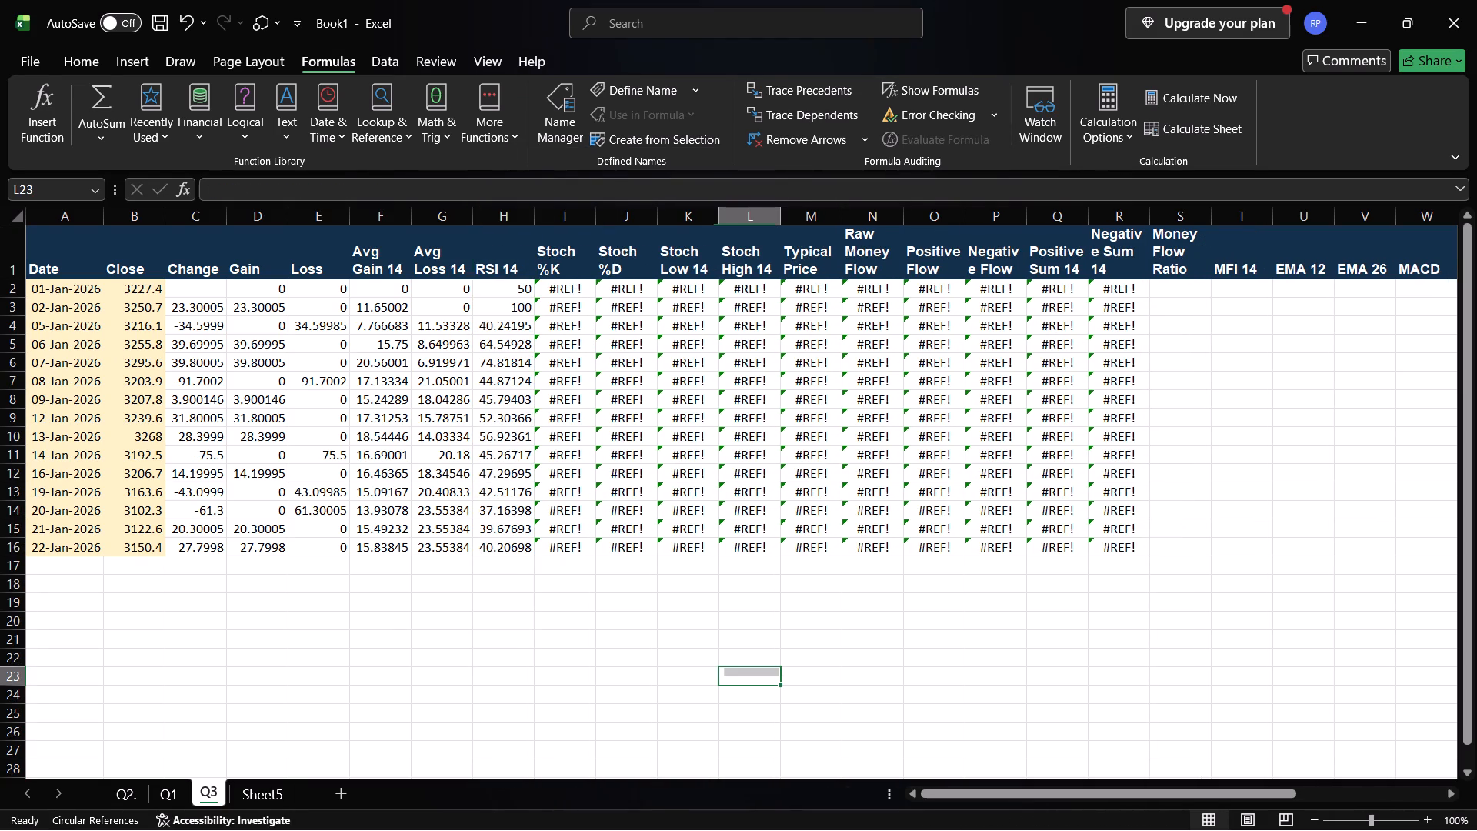
click(524, 235)
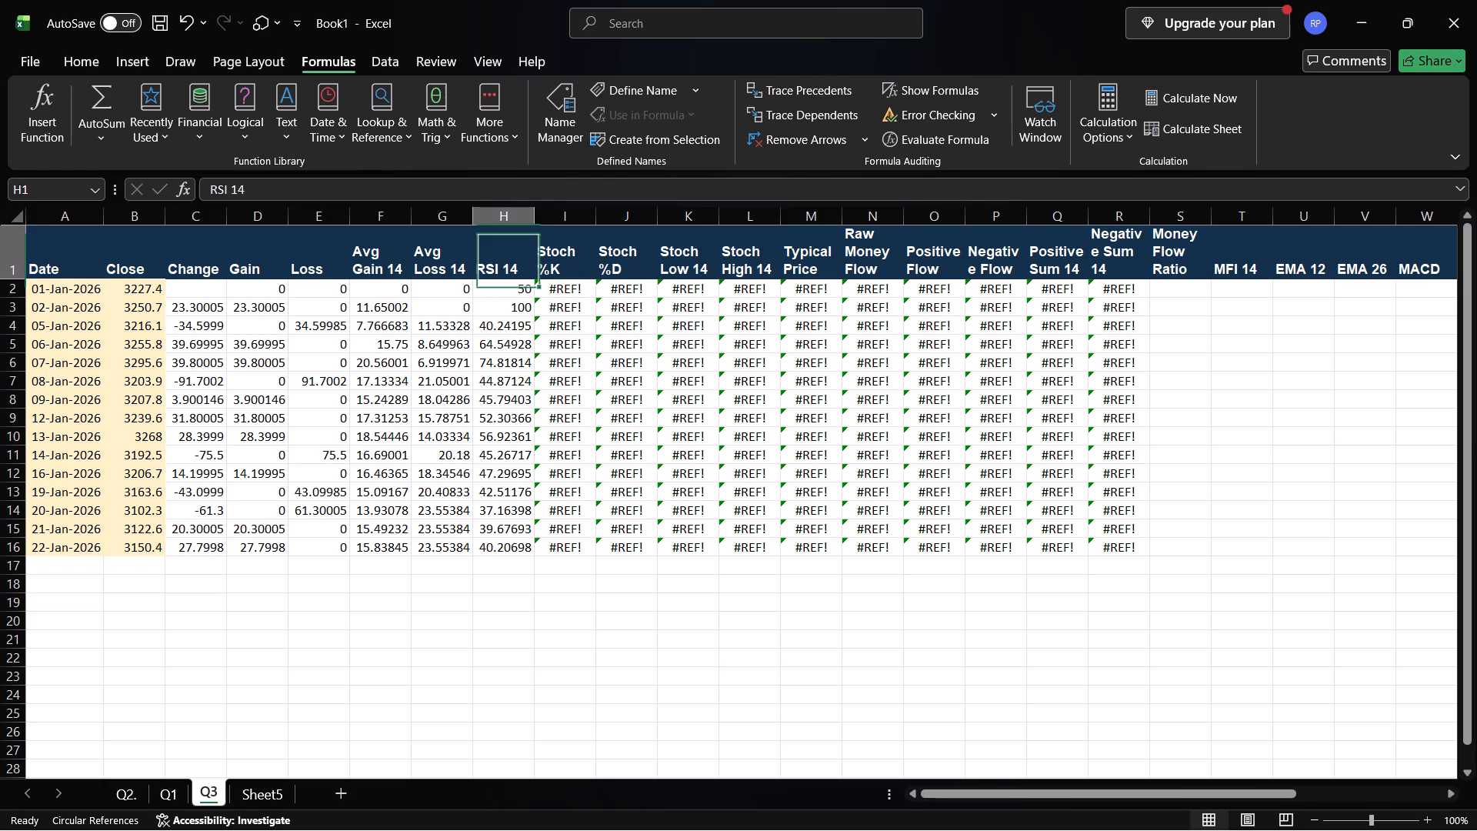
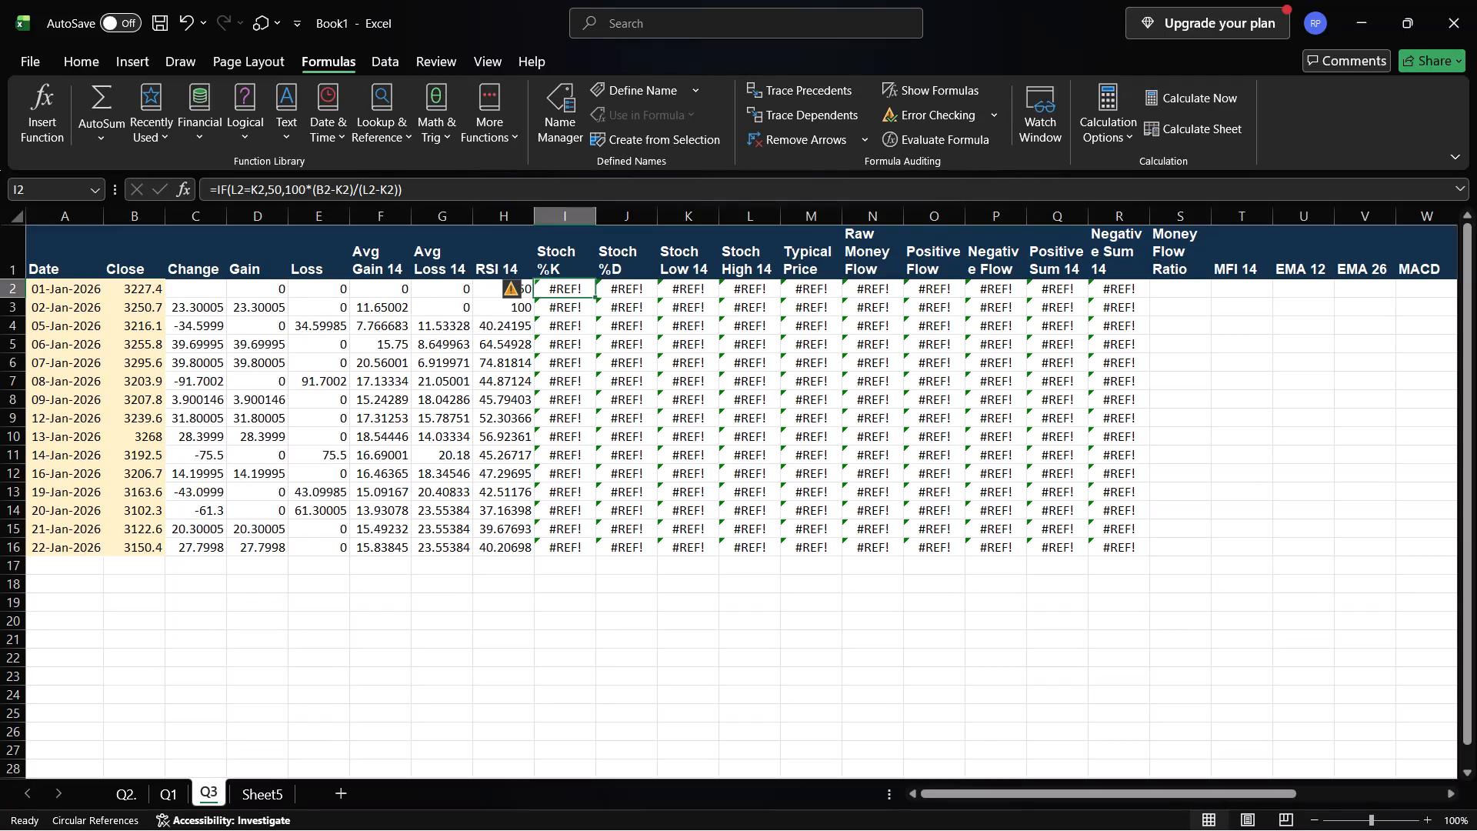
Switch to the Finance_Lab_Master workbook and examine the EMA 12 formulas in AD2 and AD3 on sheet A4 TCS SOLVED.
click(515, 325)
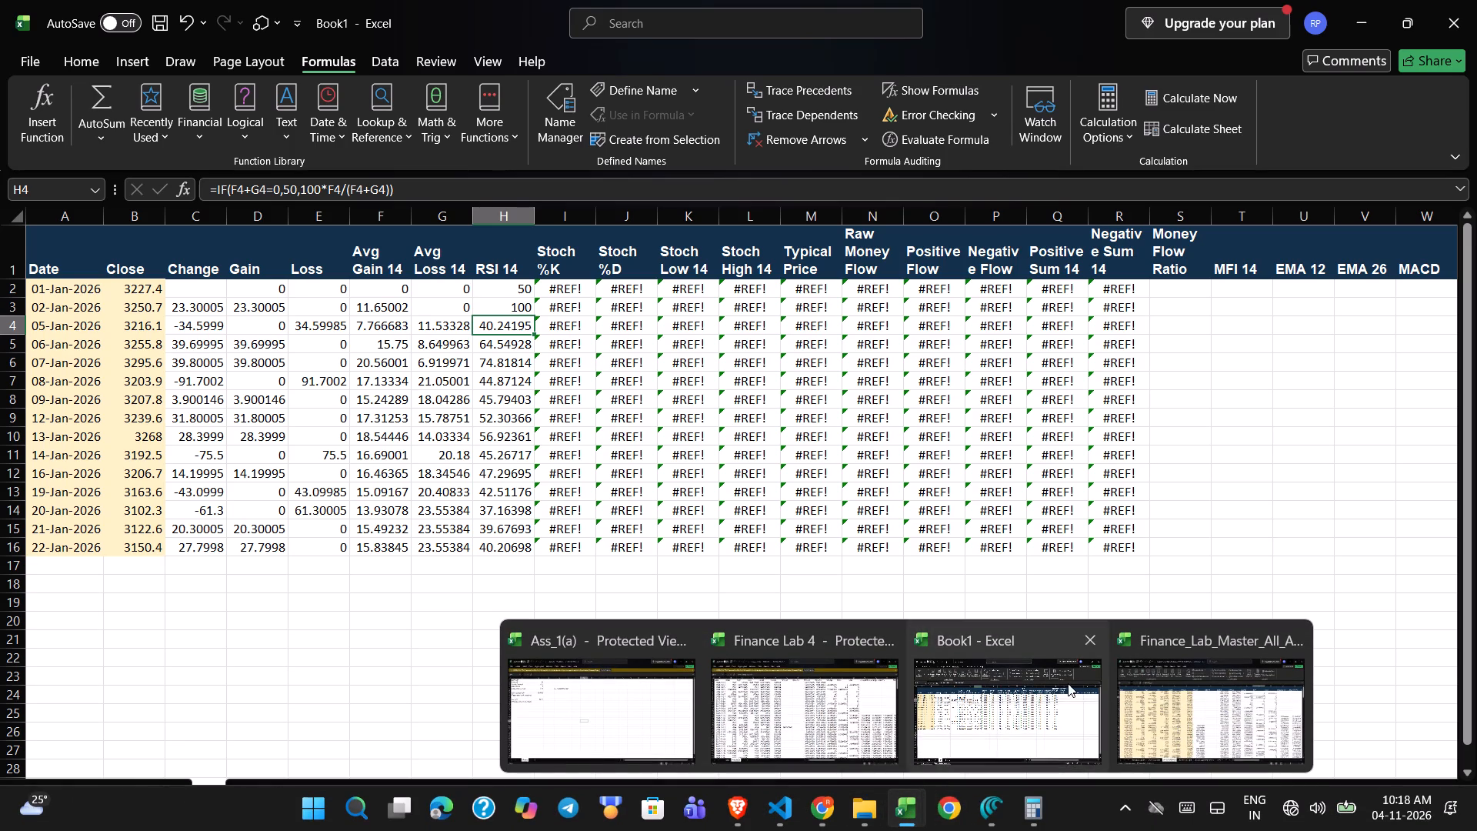
click(1212, 703)
scroll(1266, 462, left, 4)
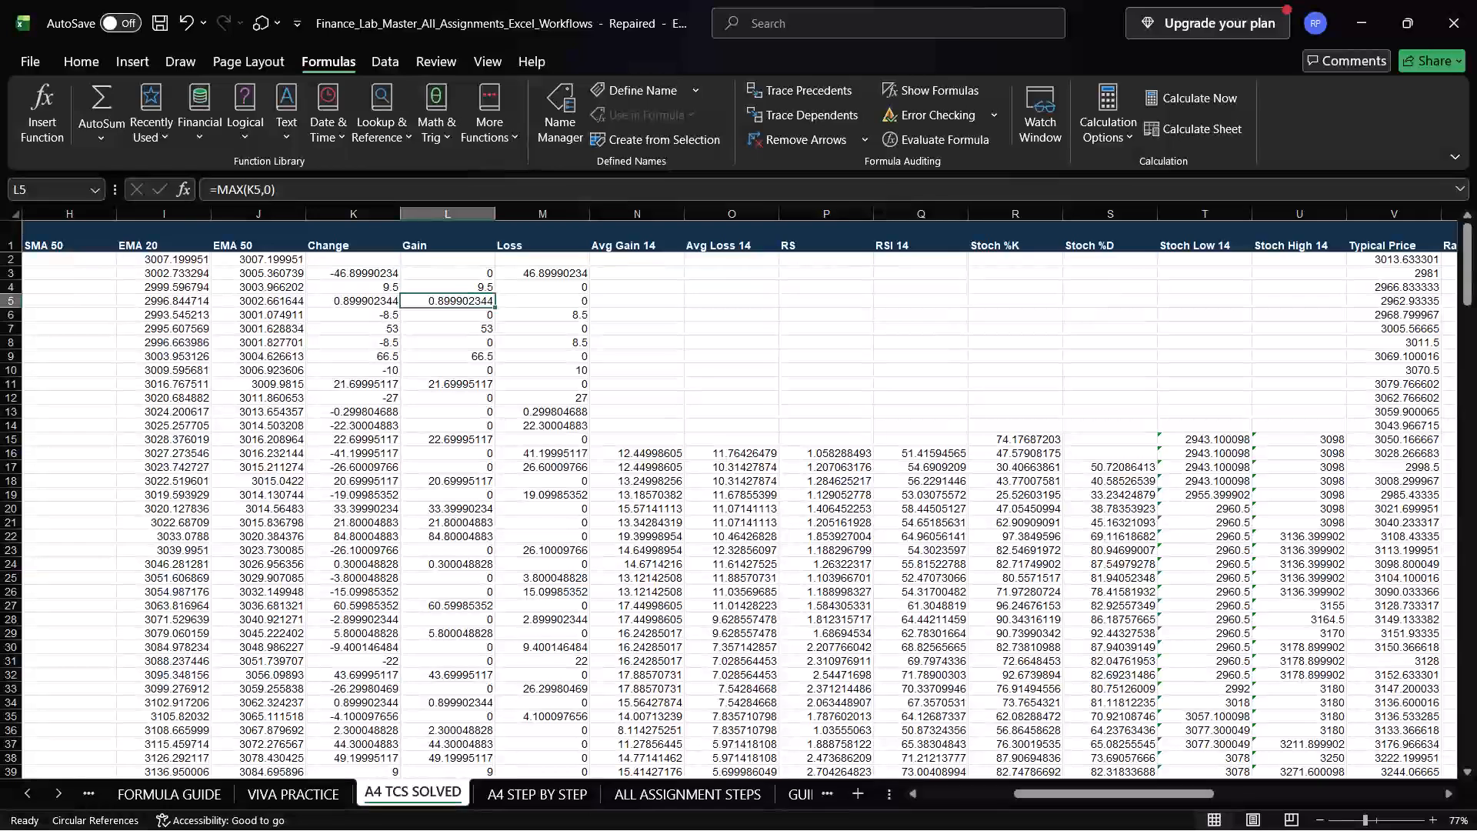
scroll(1404, 482, left, 4)
scroll(1404, 482, right, 1)
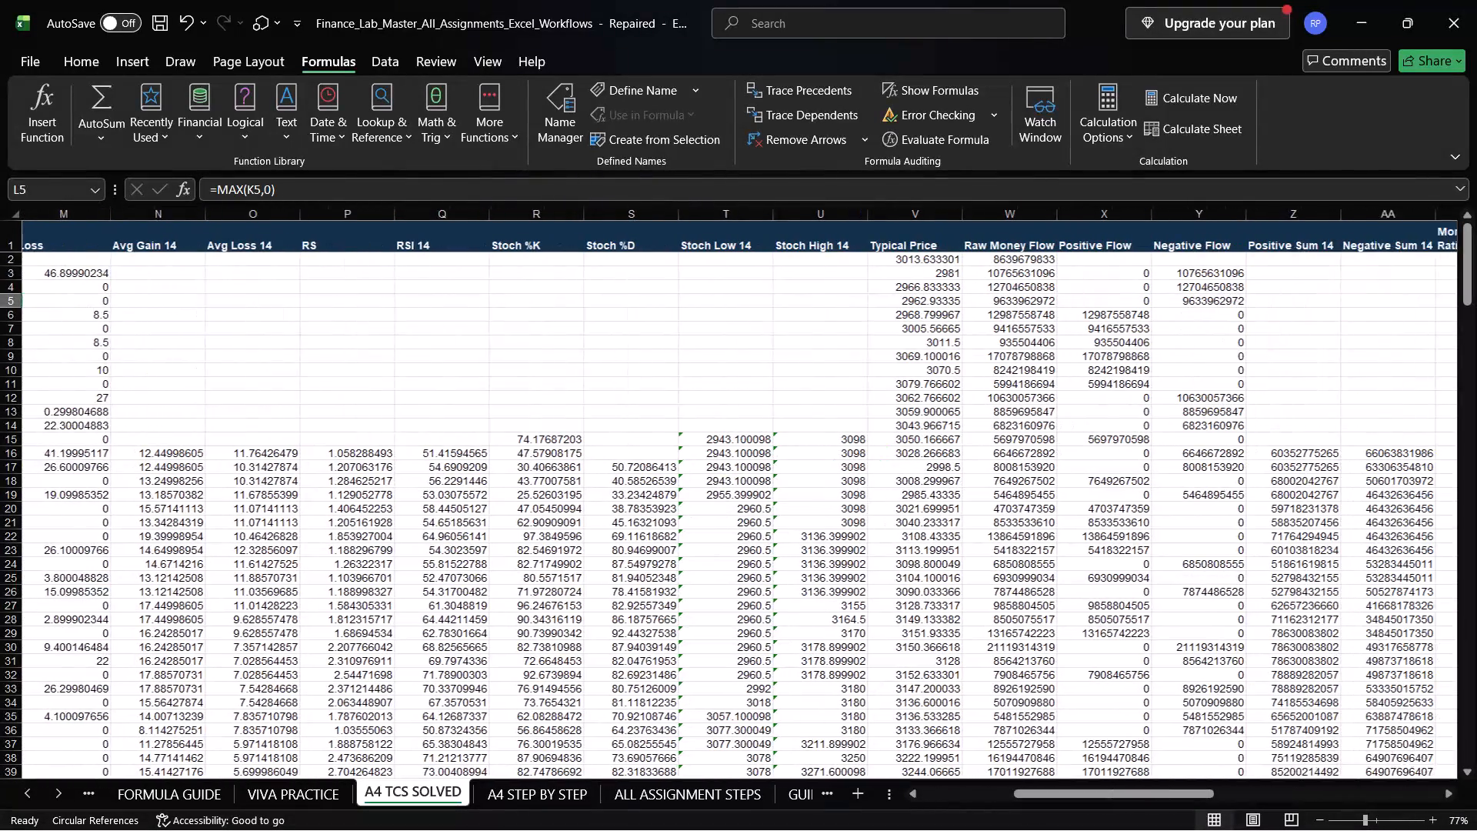
scroll(1404, 482, right, 1)
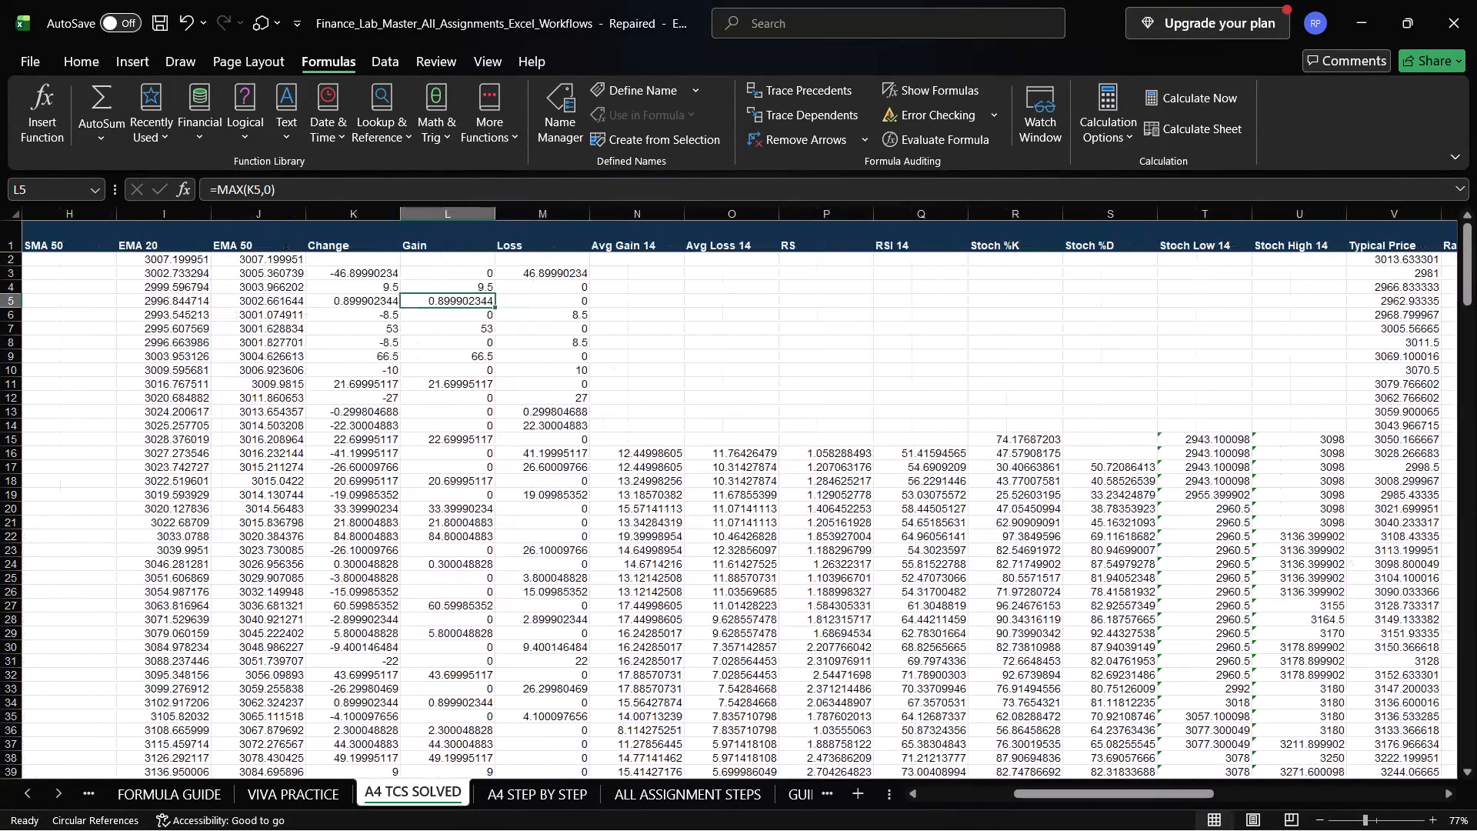
scroll(1150, 317, left, 6)
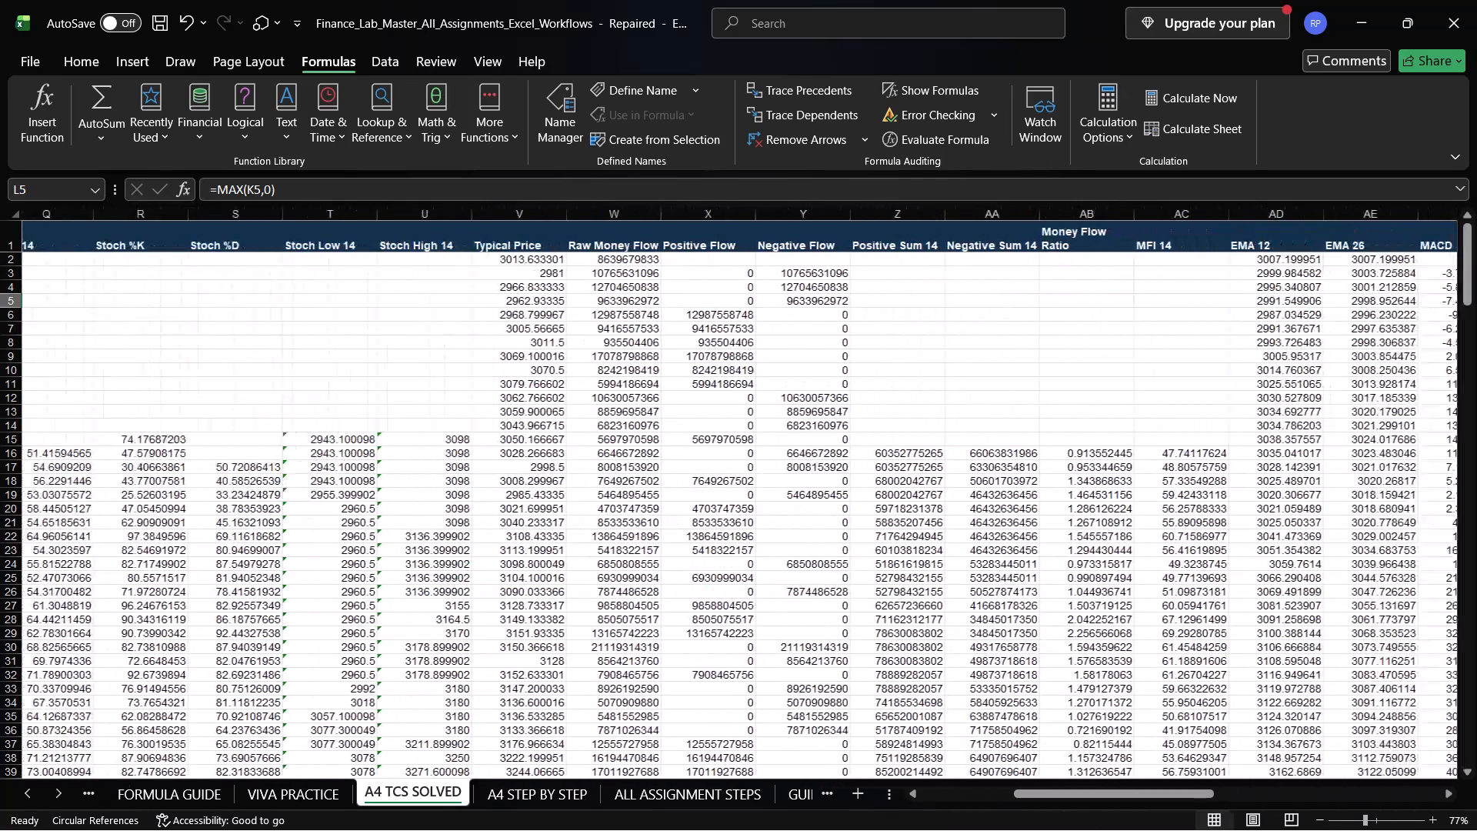
scroll(1150, 317, left, 5)
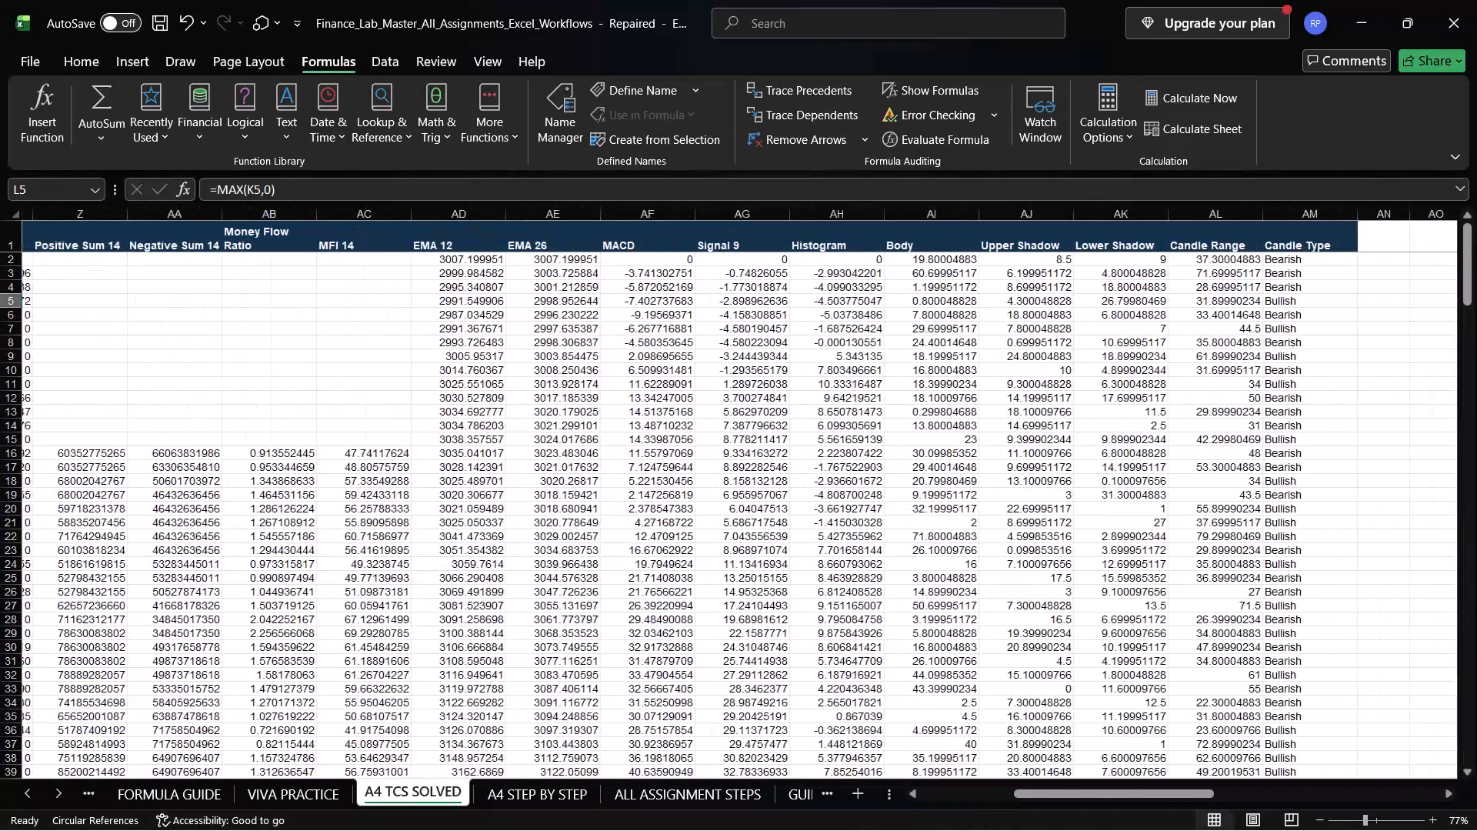
scroll(1150, 317, right, 1)
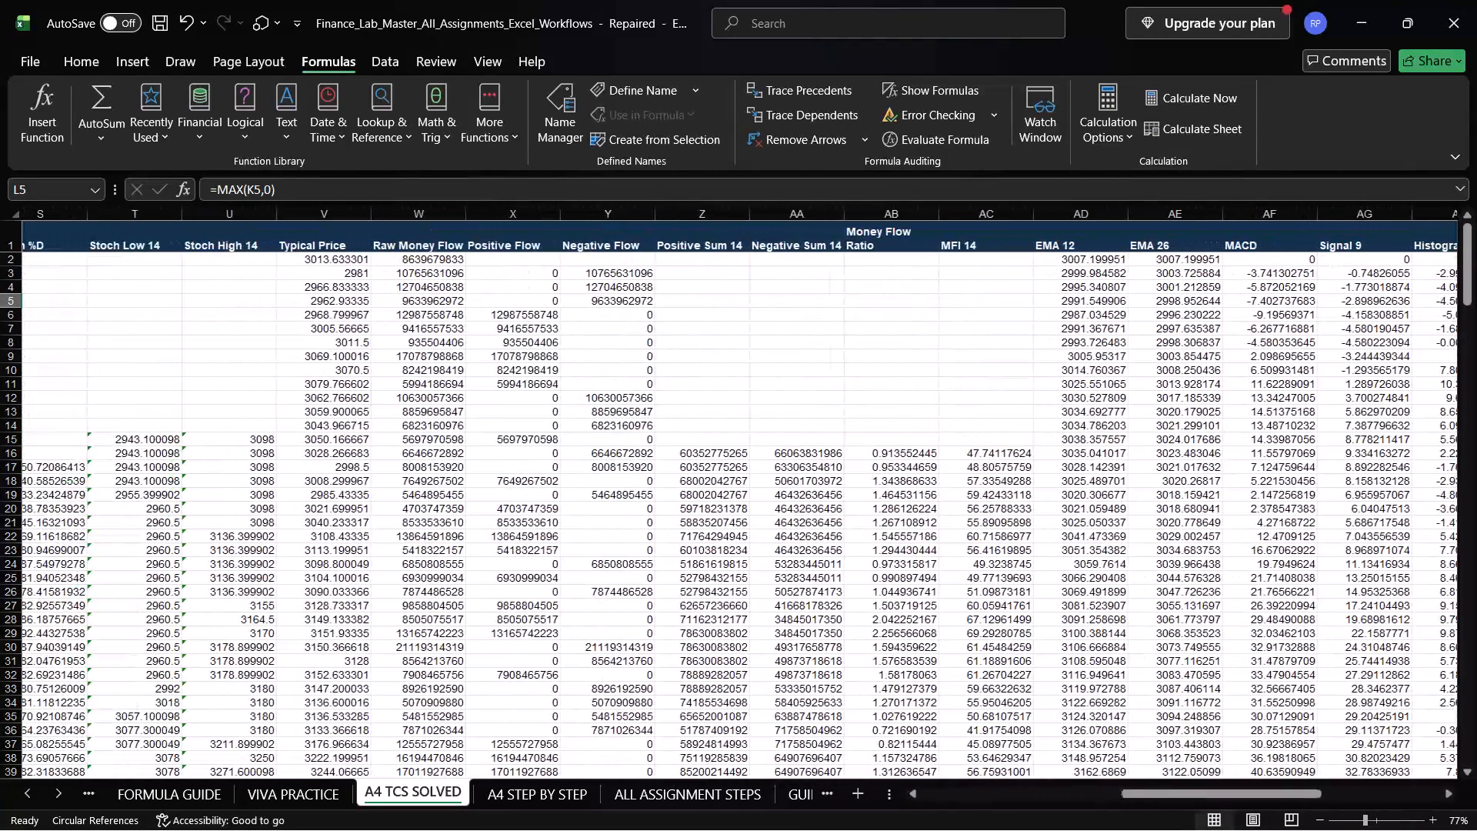
scroll(1150, 317, right, 5)
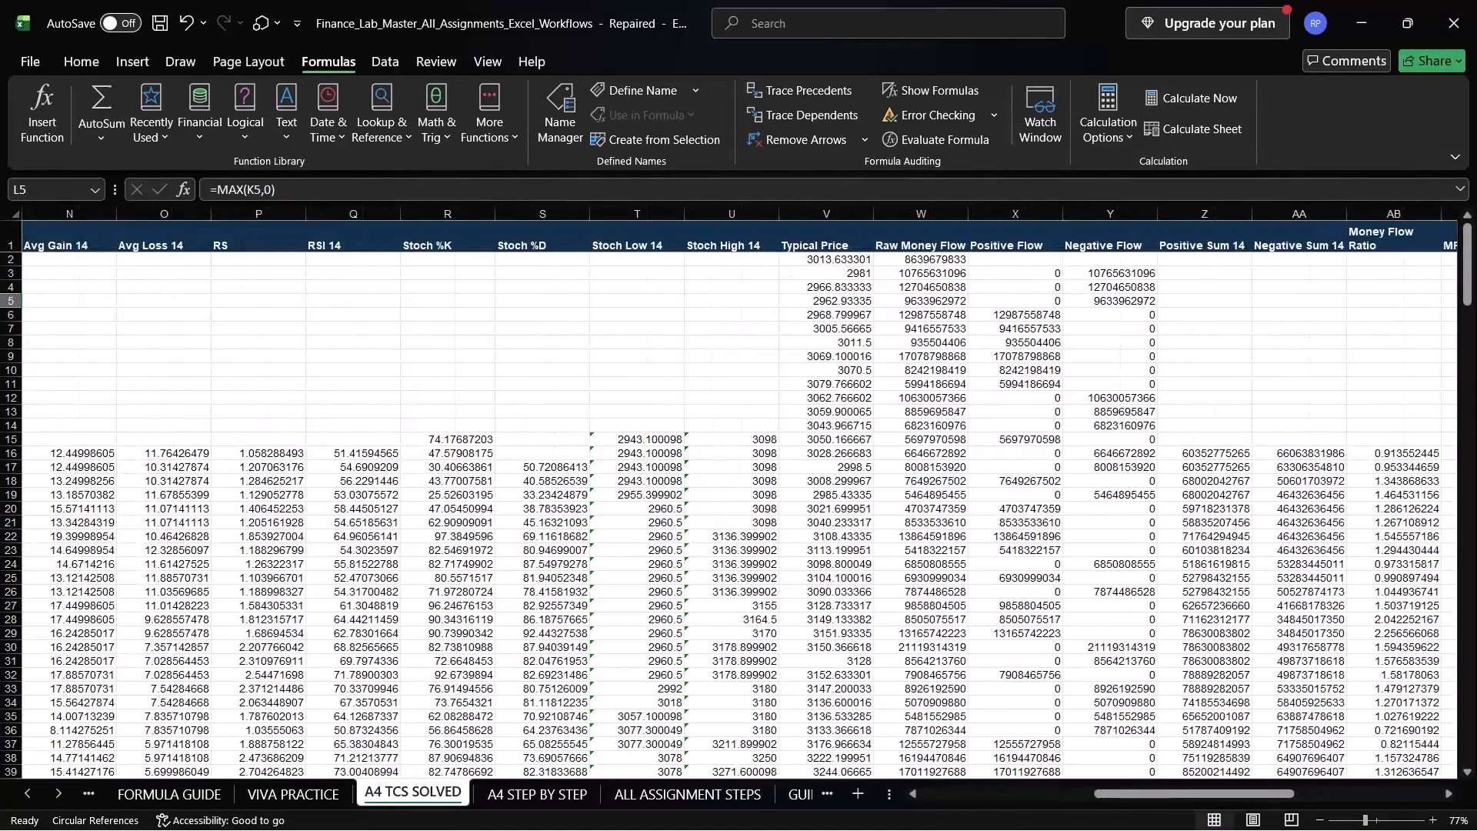
scroll(675, 363, right, 3)
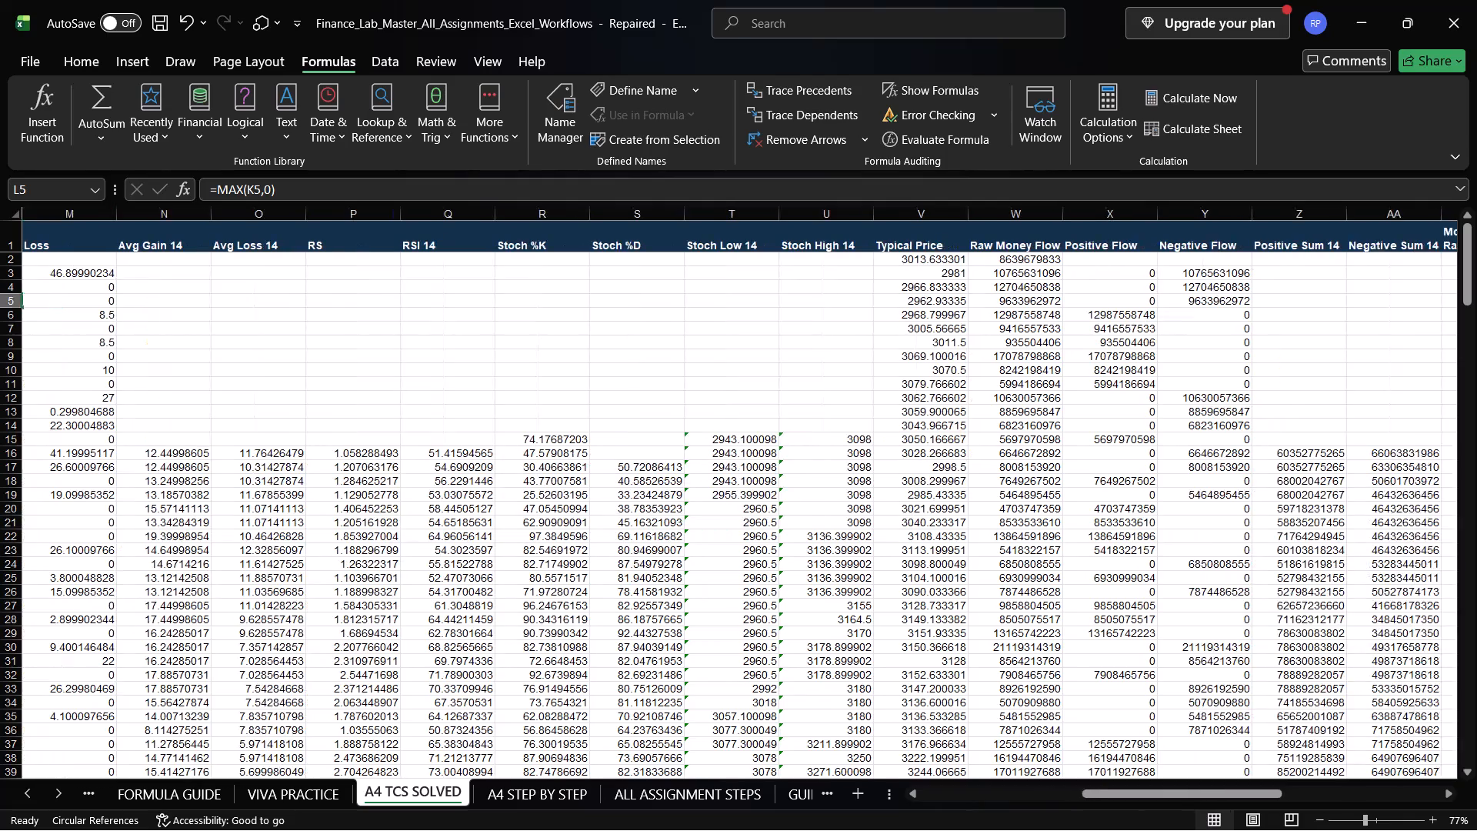
scroll(675, 363, right, 2)
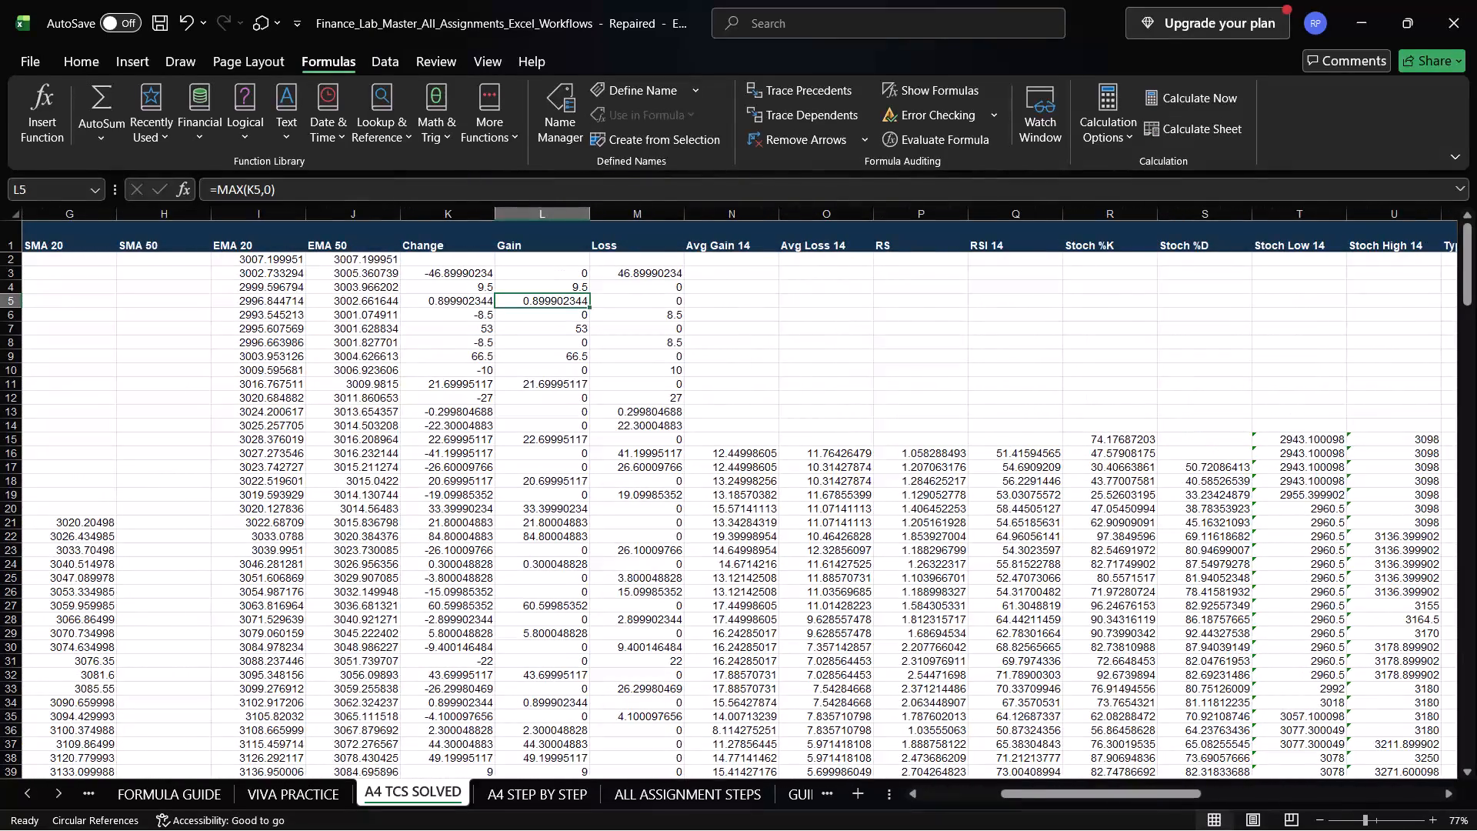
scroll(675, 363, left, 7)
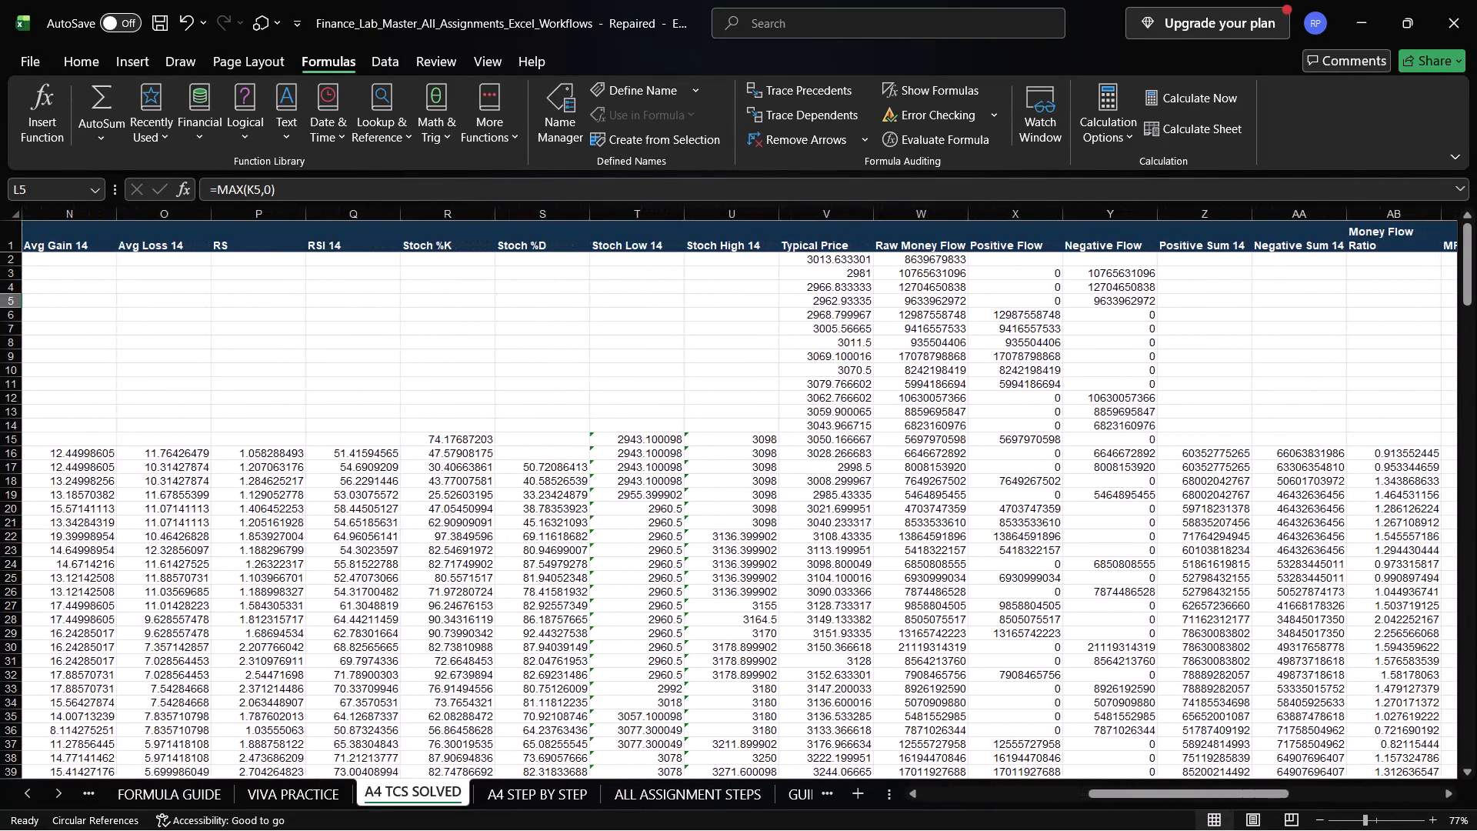
scroll(712, 423, left, 5)
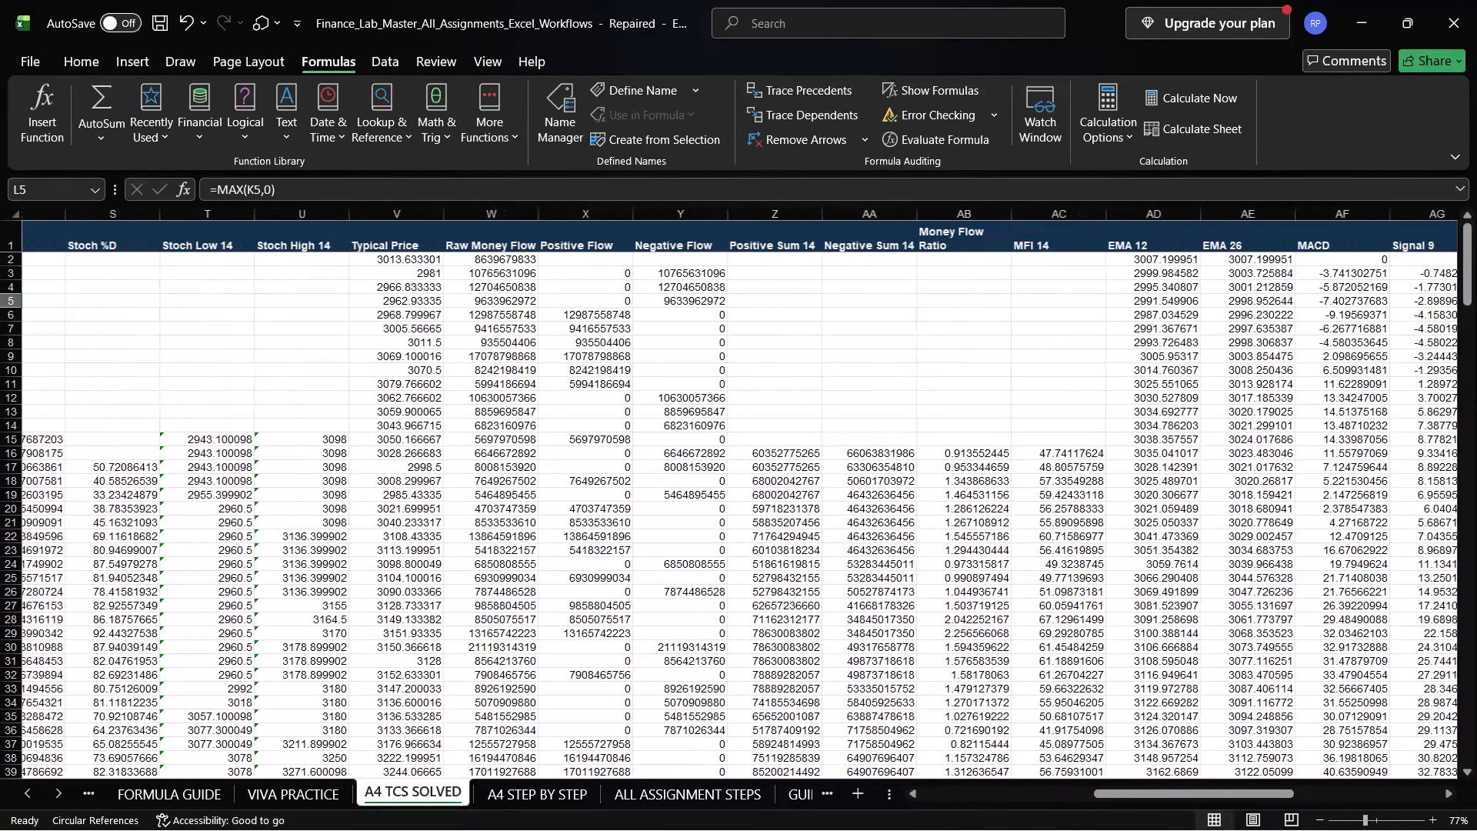
scroll(712, 423, left, 1)
click(1122, 244)
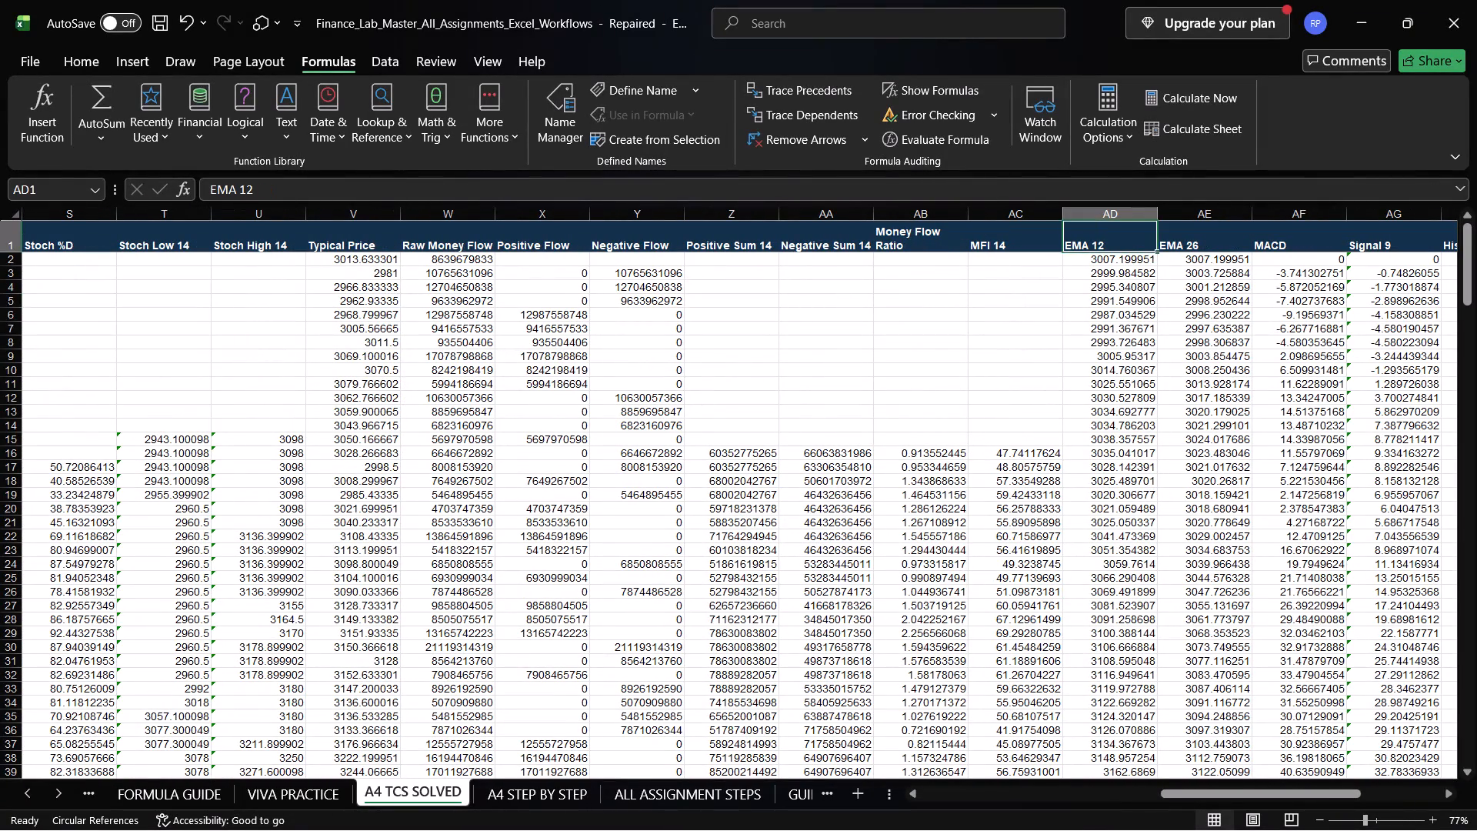
click(1199, 246)
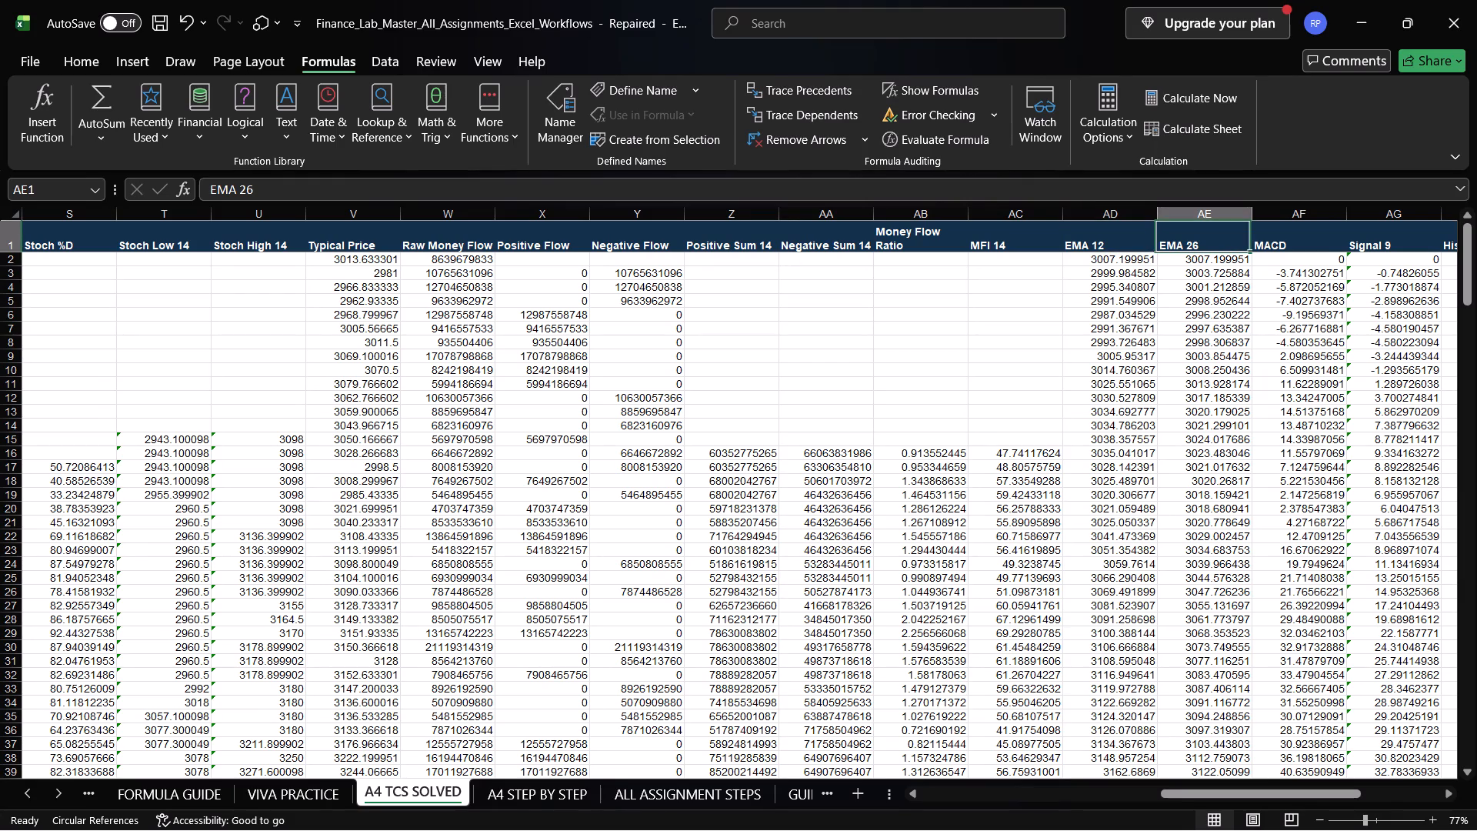
click(1119, 254)
click(1106, 244)
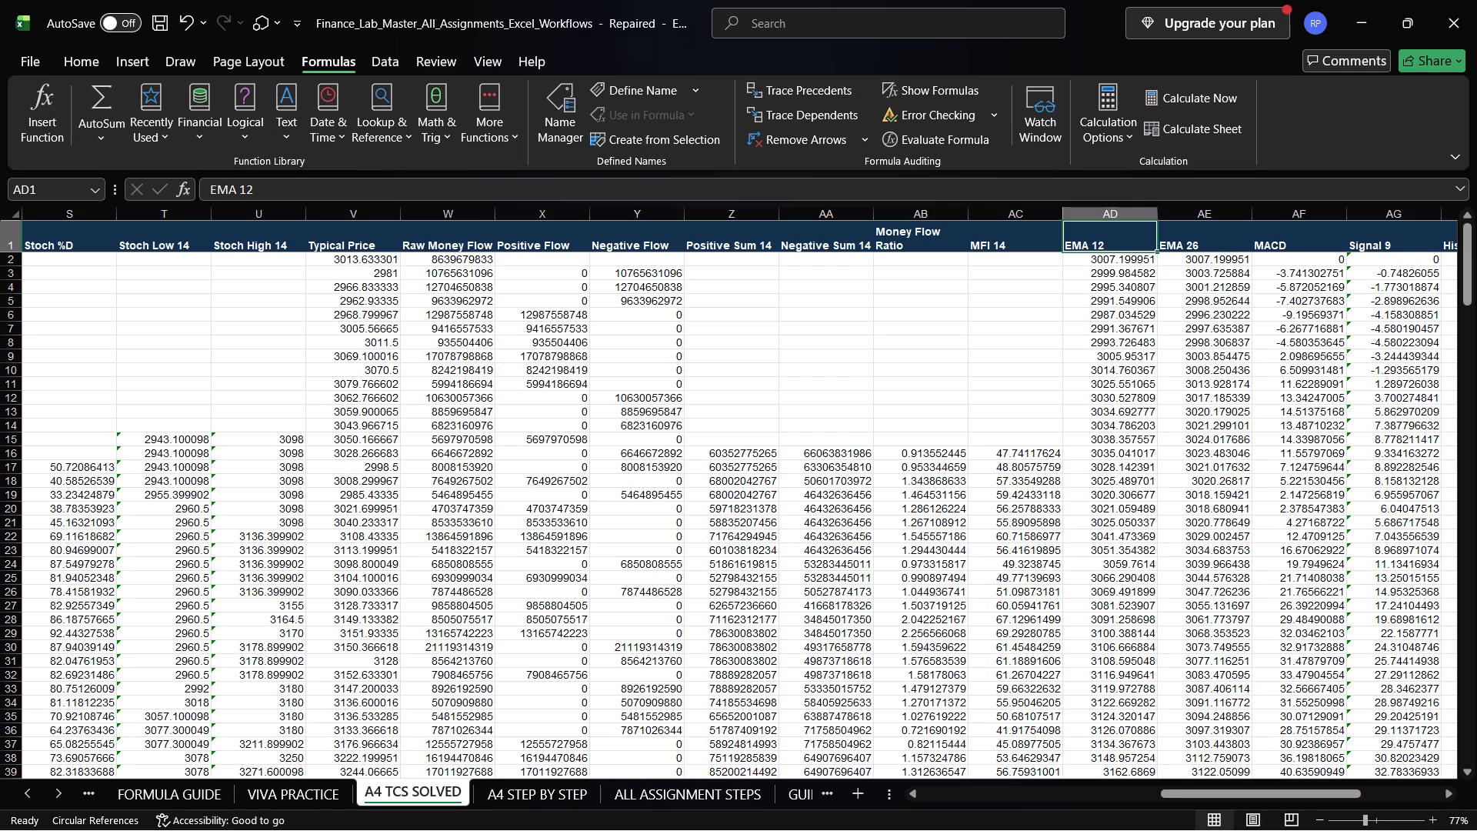
click(1112, 259)
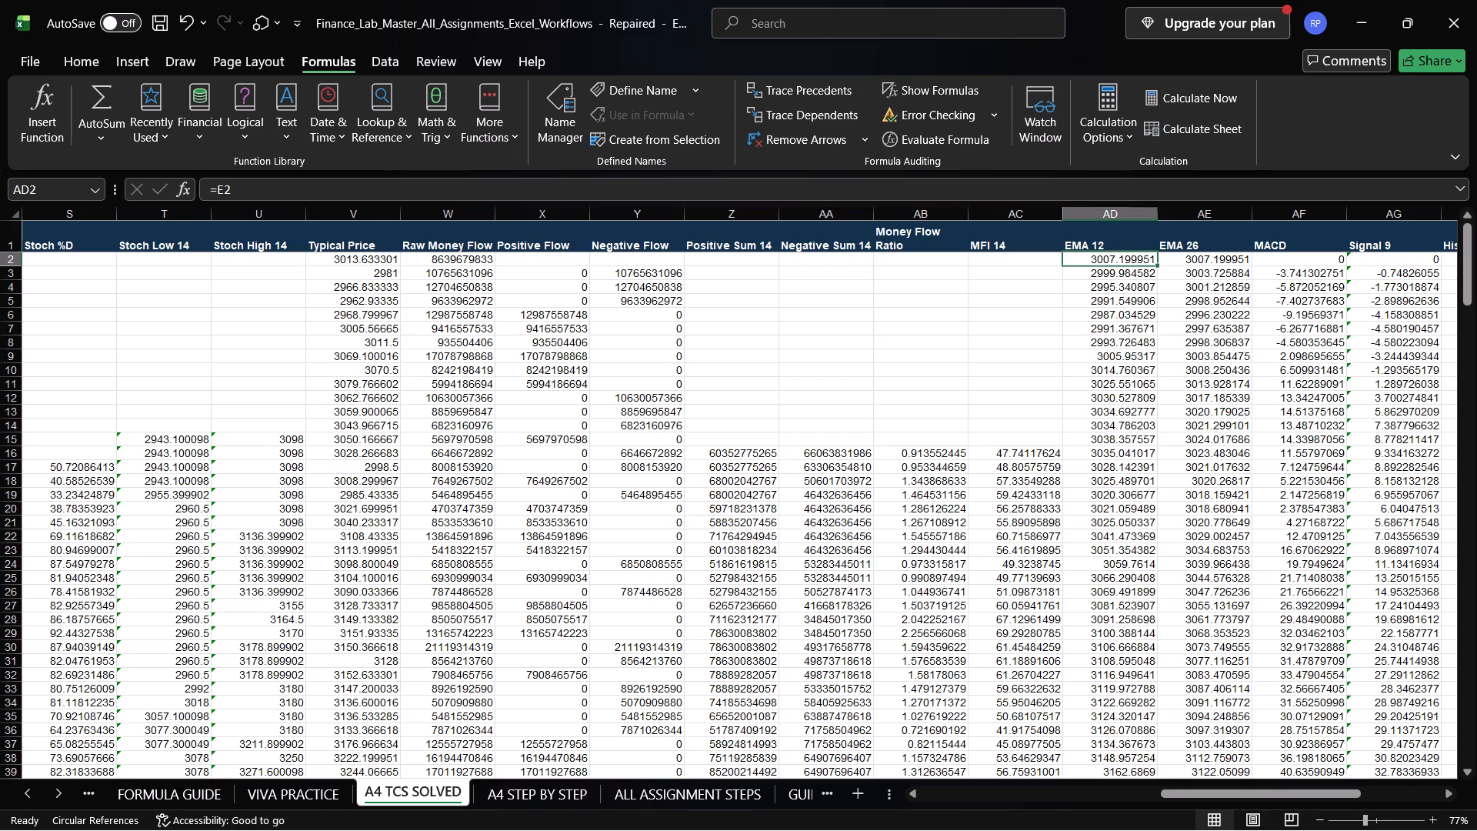
click(1096, 275)
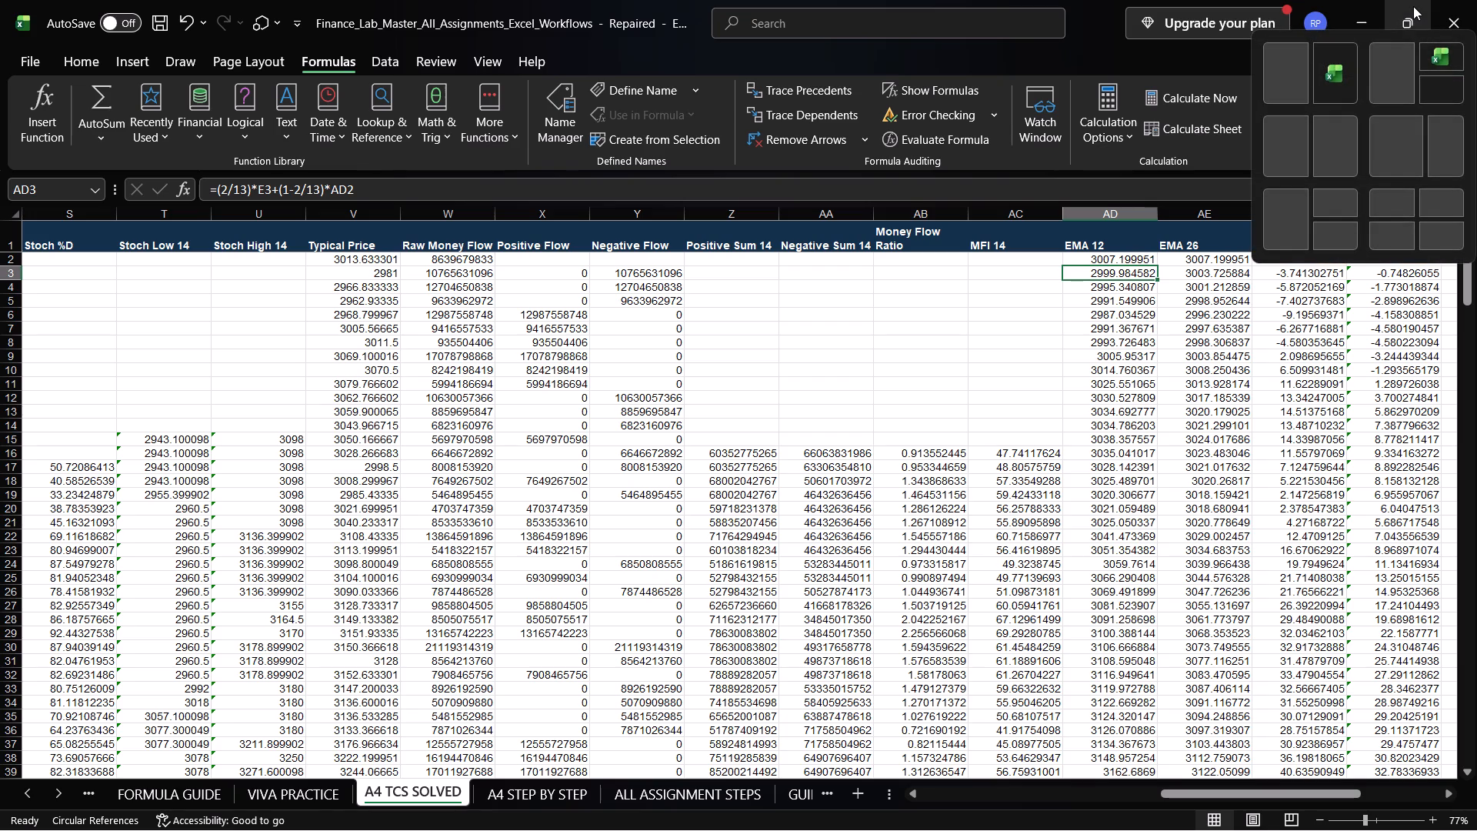
Arrange the Finance_Lab_Master and Book1 workbooks side by side, with Finance_Lab_Master in the first half.
click(1285, 65)
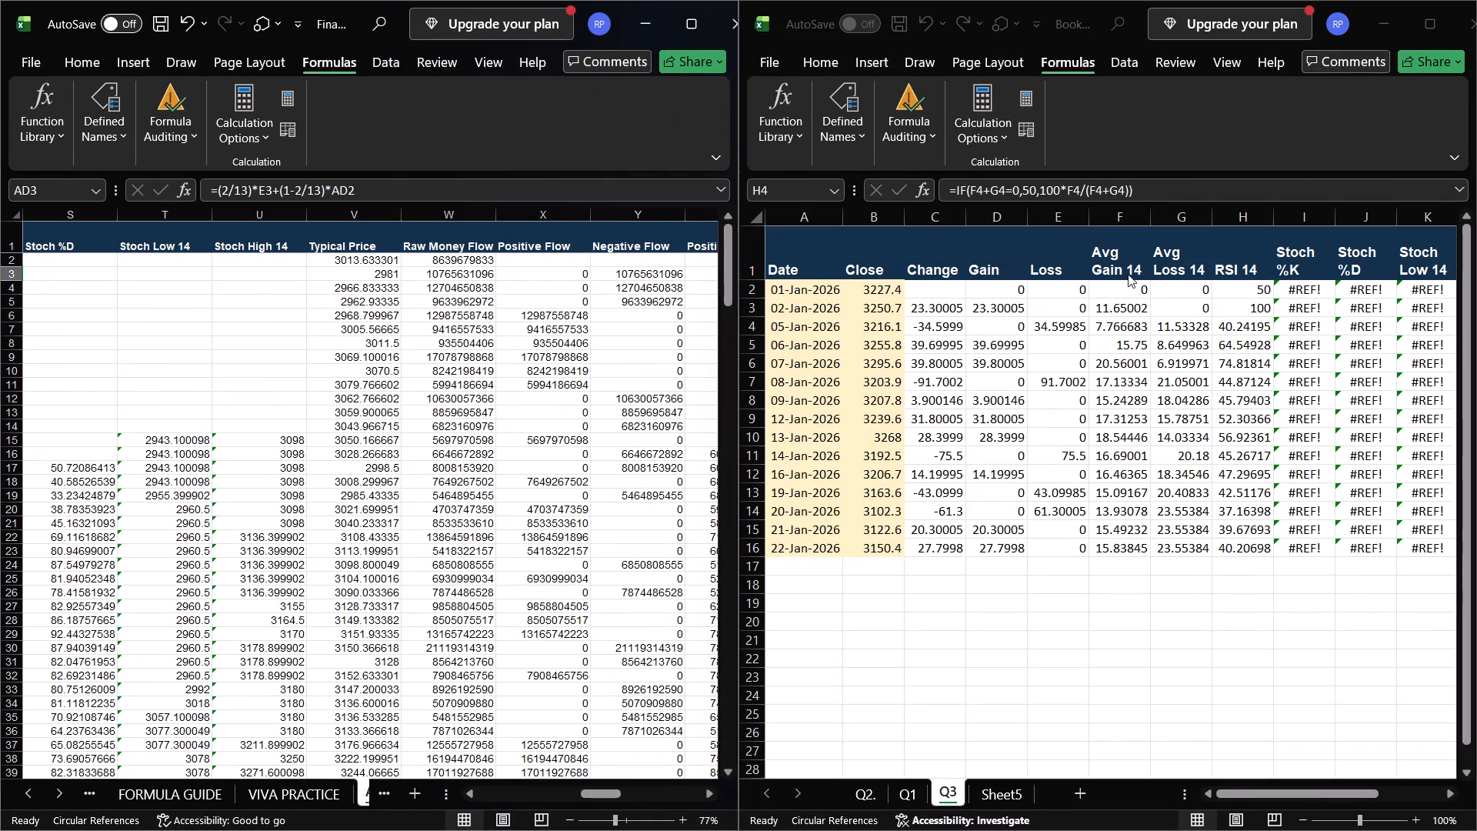
Enter the starting EMA 12 value in U2 of sheet Q3 as =B2, the first Close price.
scroll(514, 366, right, 5)
scroll(514, 366, left, 3)
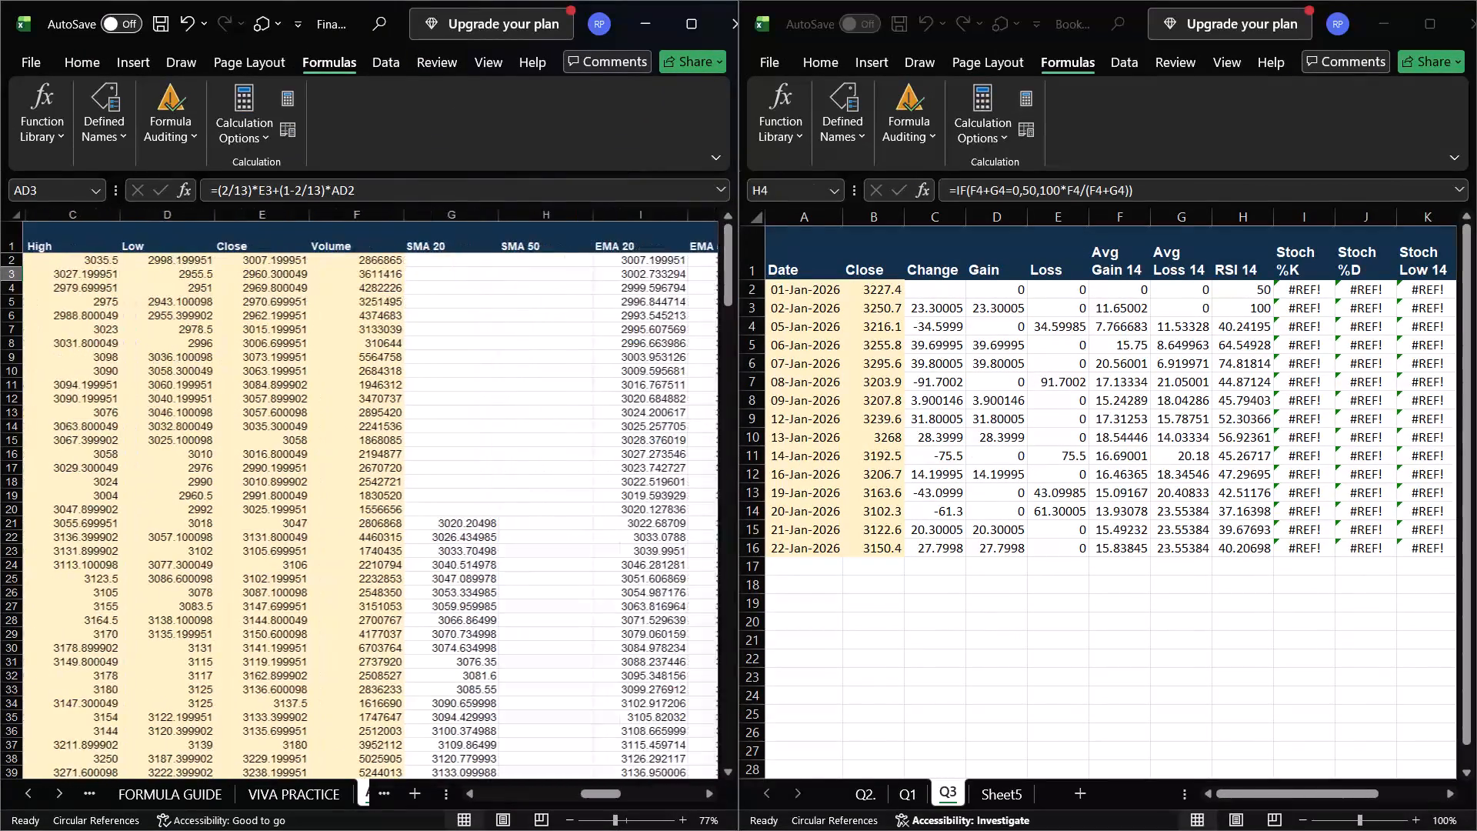
scroll(514, 366, right, 1)
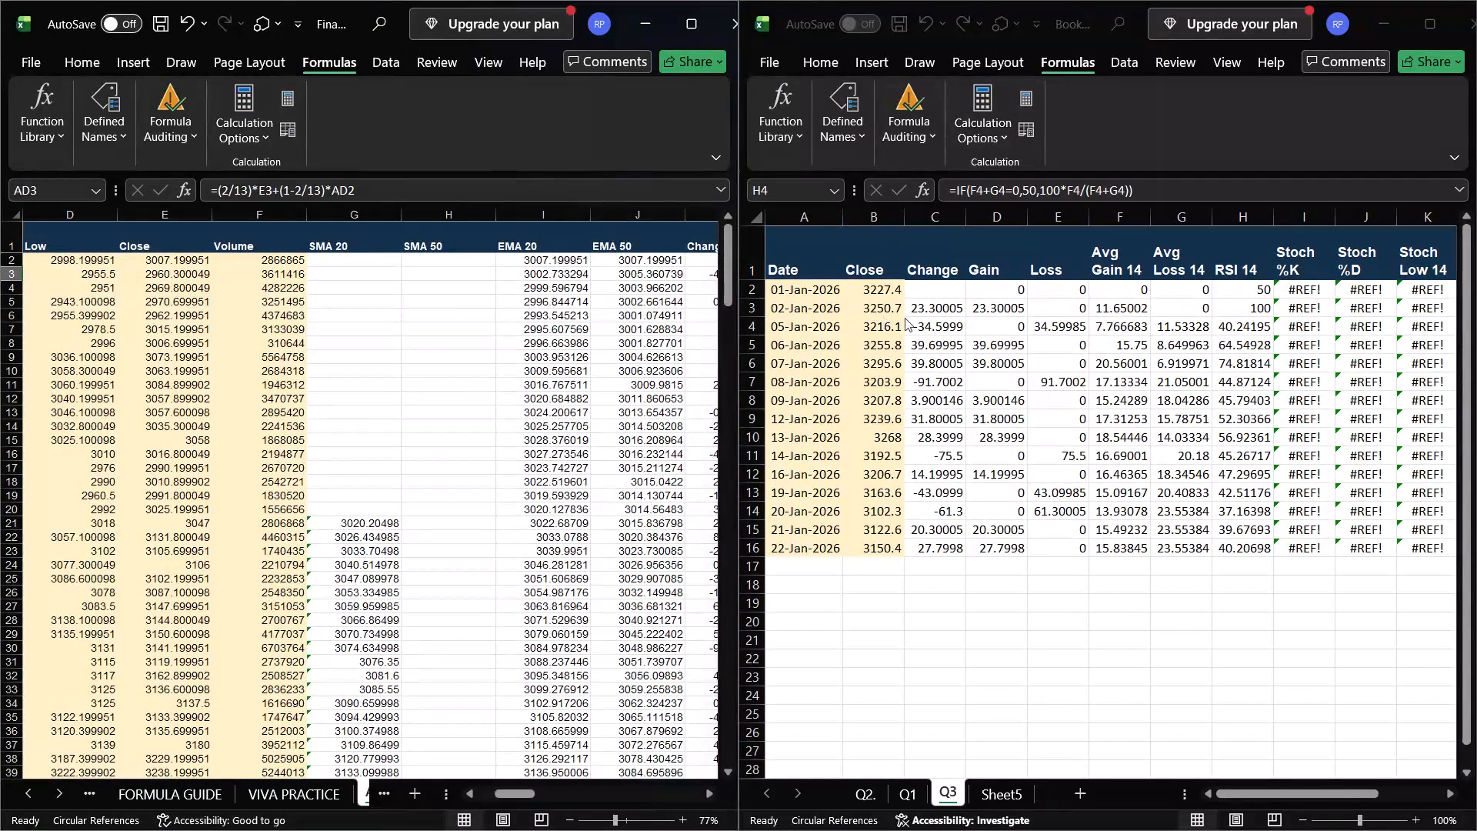
scroll(1017, 351, left, 3)
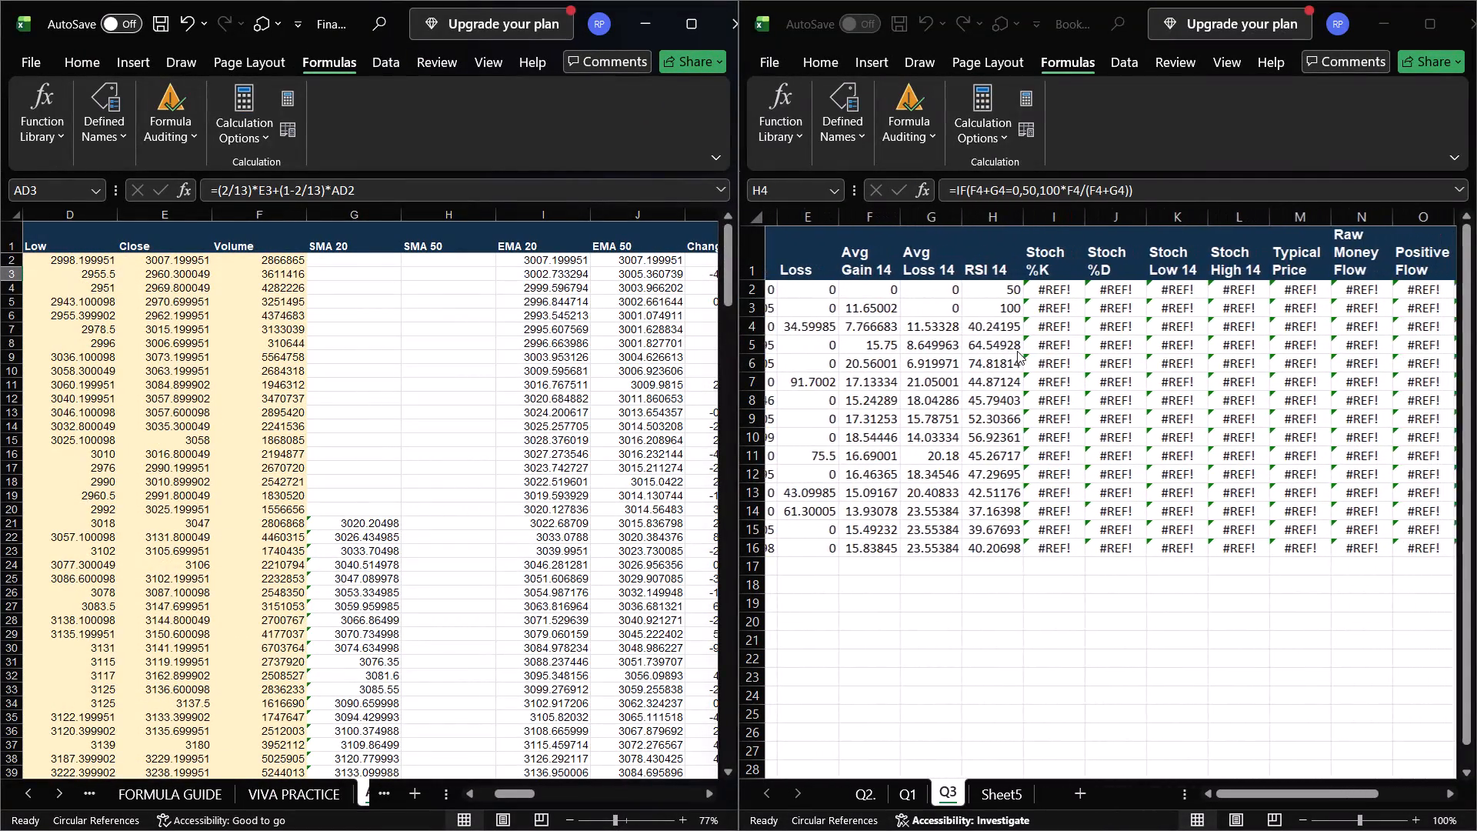
scroll(1017, 351, left, 2)
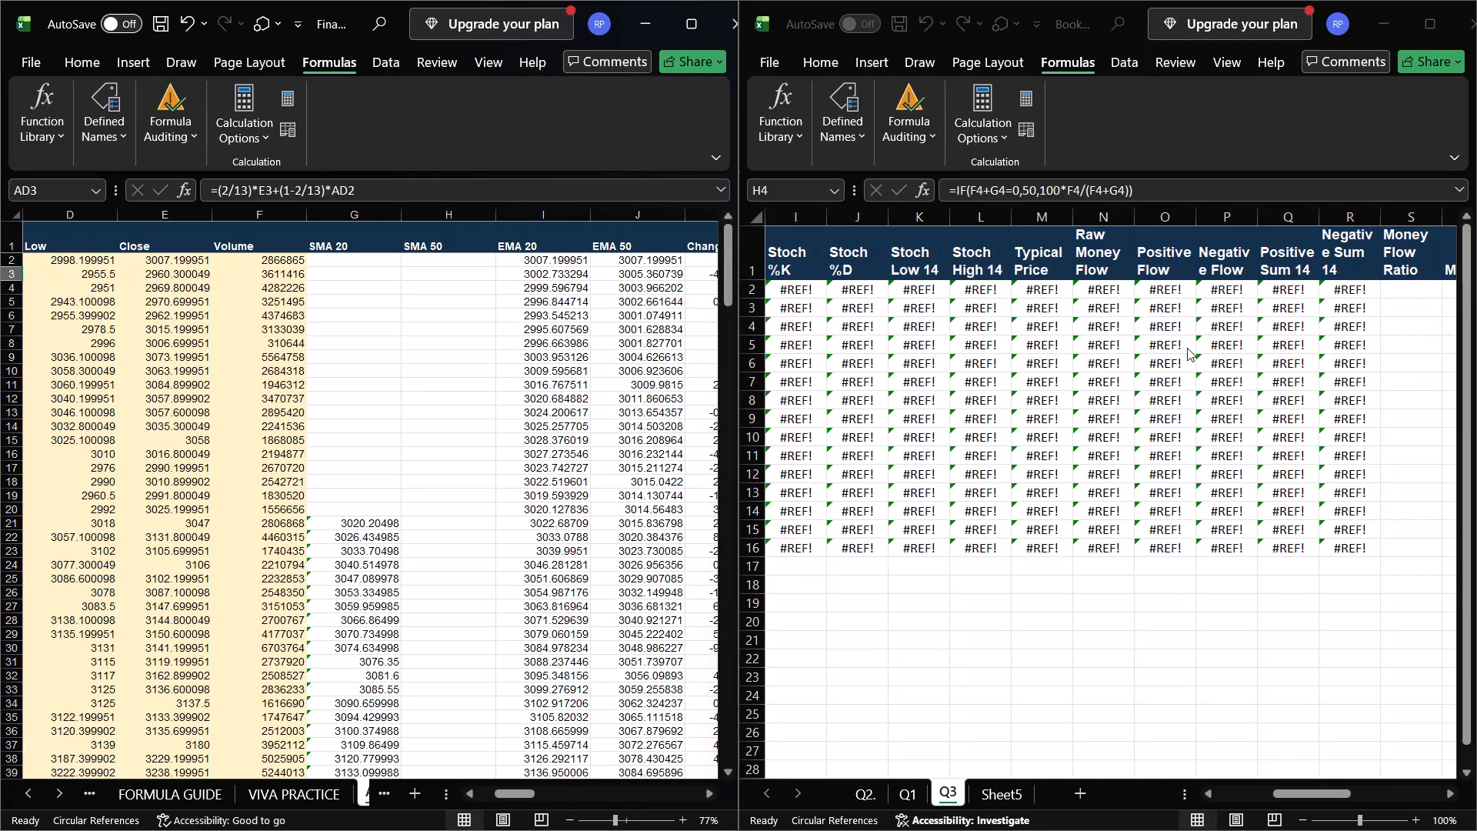
scroll(1187, 348, left, 3)
click(1301, 288)
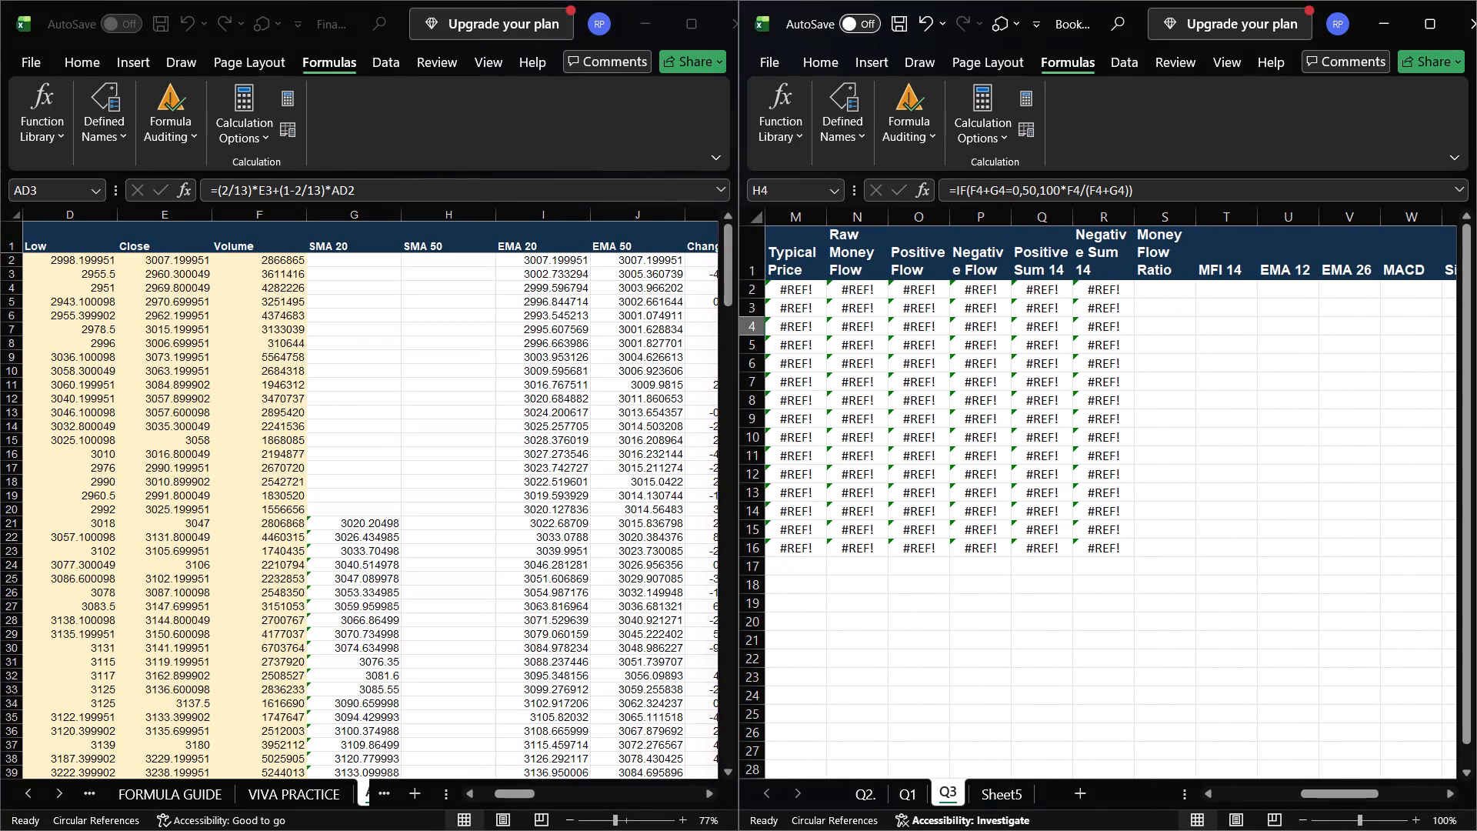
click(1301, 288)
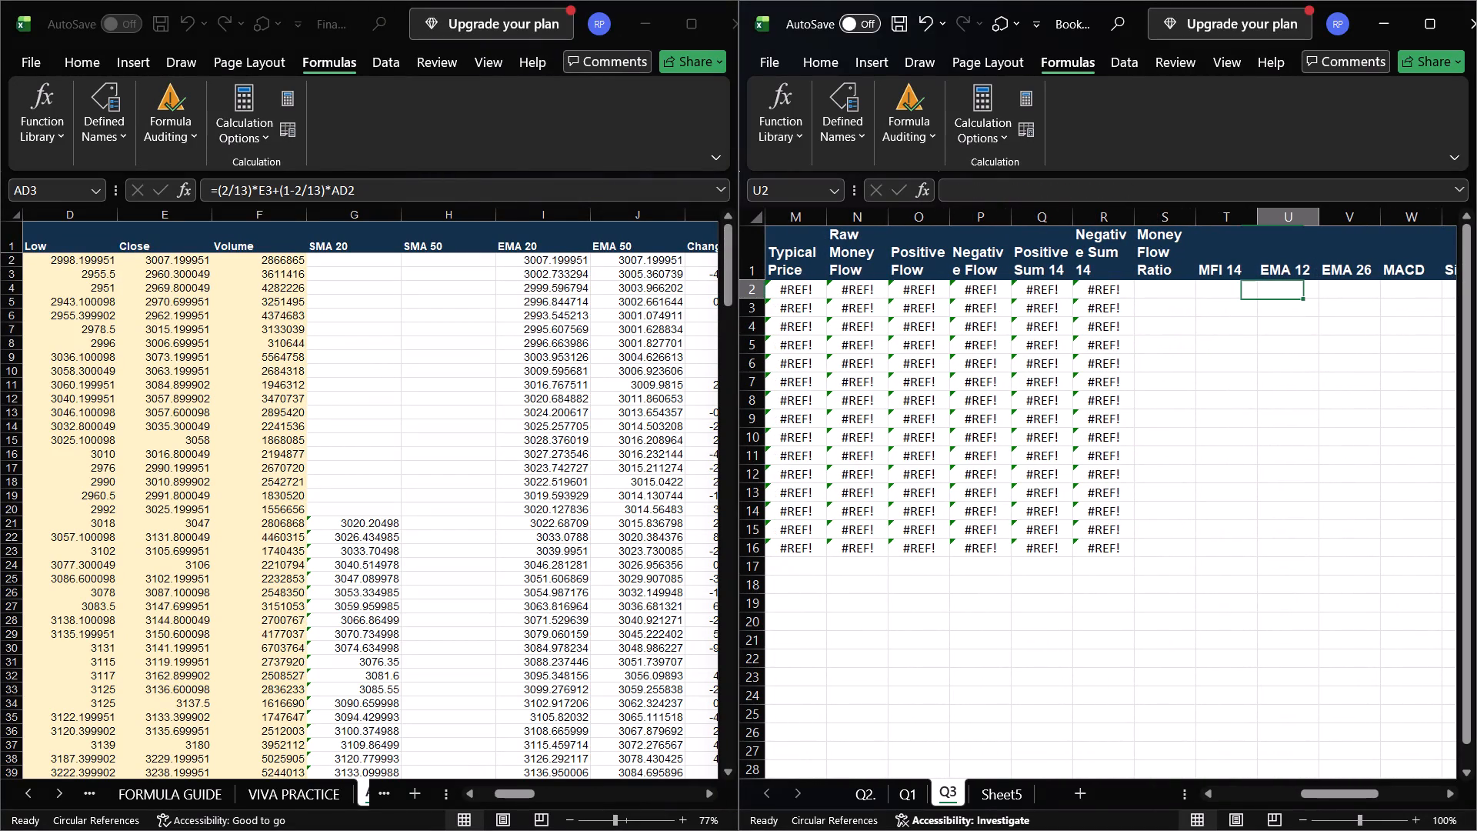
key(equal)
scroll(1301, 317, right, 2)
scroll(1000, 310, right, 1)
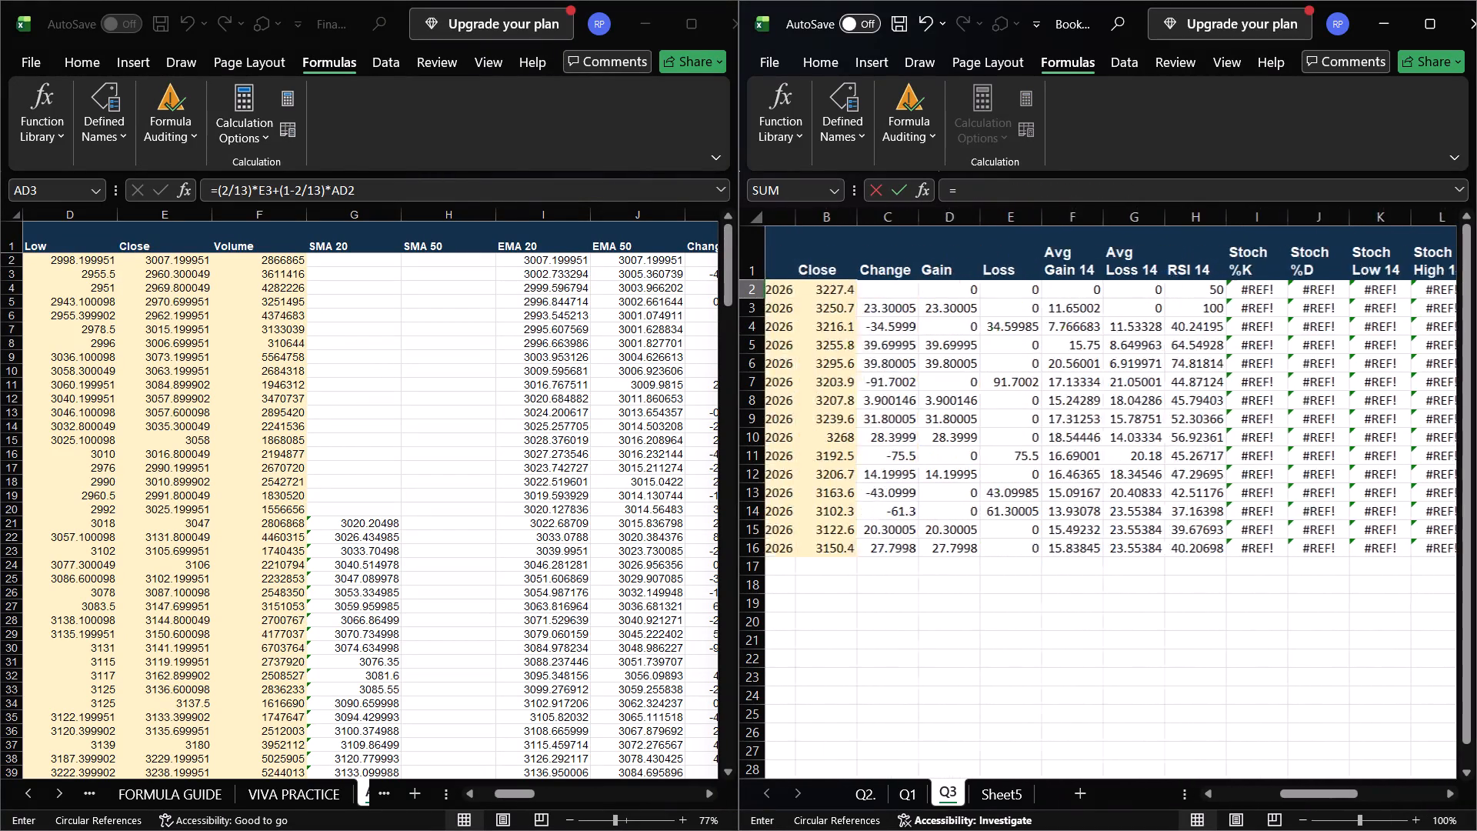
click(851, 287)
key(Return)
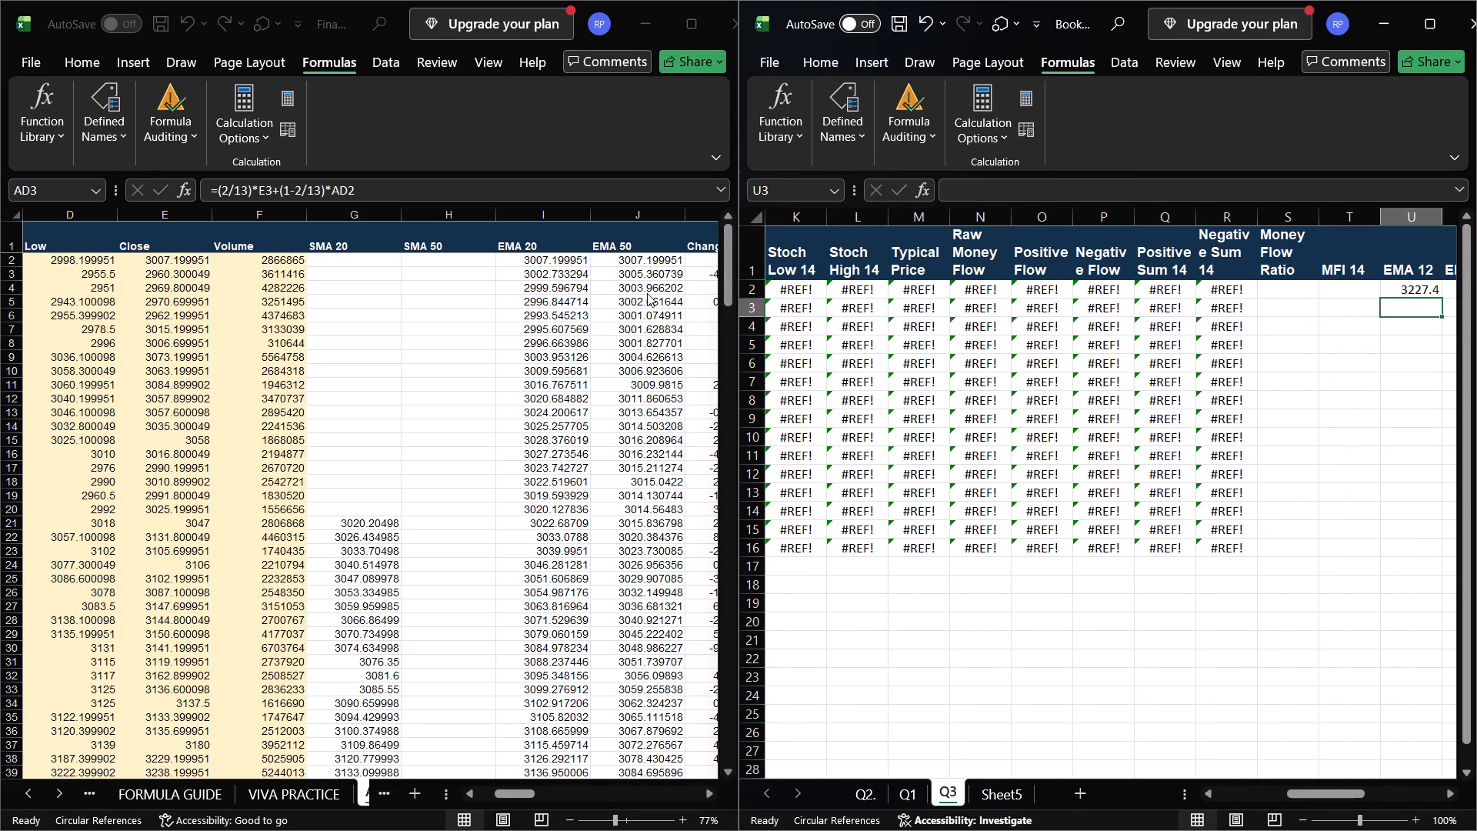
Copy the EMA 12 formula =(2/13)*E3+(1-2/13)*AD2 from AD3 on sheet A4 TCS SOLVED in Finance_Lab_Master.
click(568, 269)
click(554, 274)
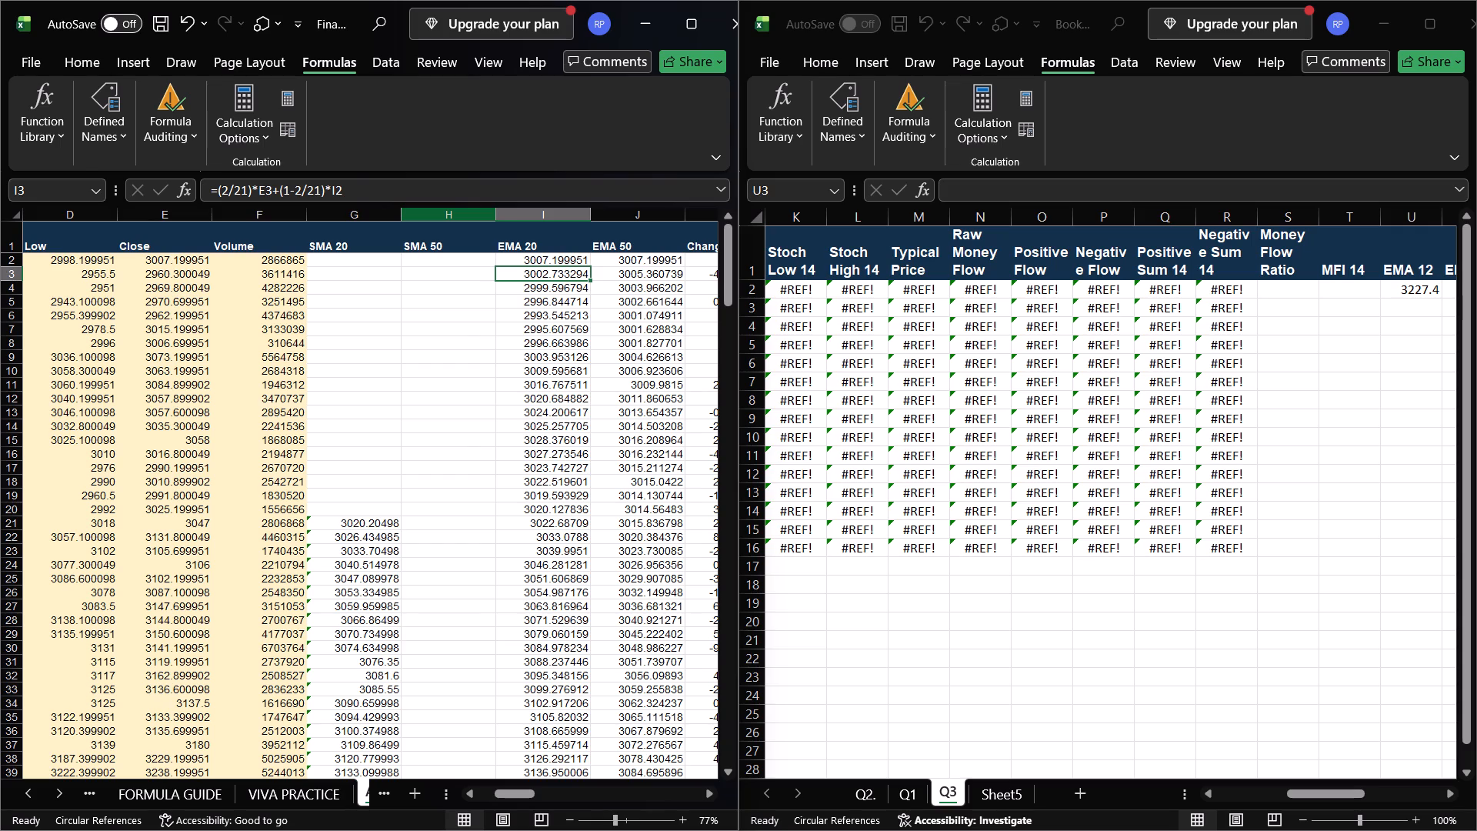
scroll(622, 322, left, 5)
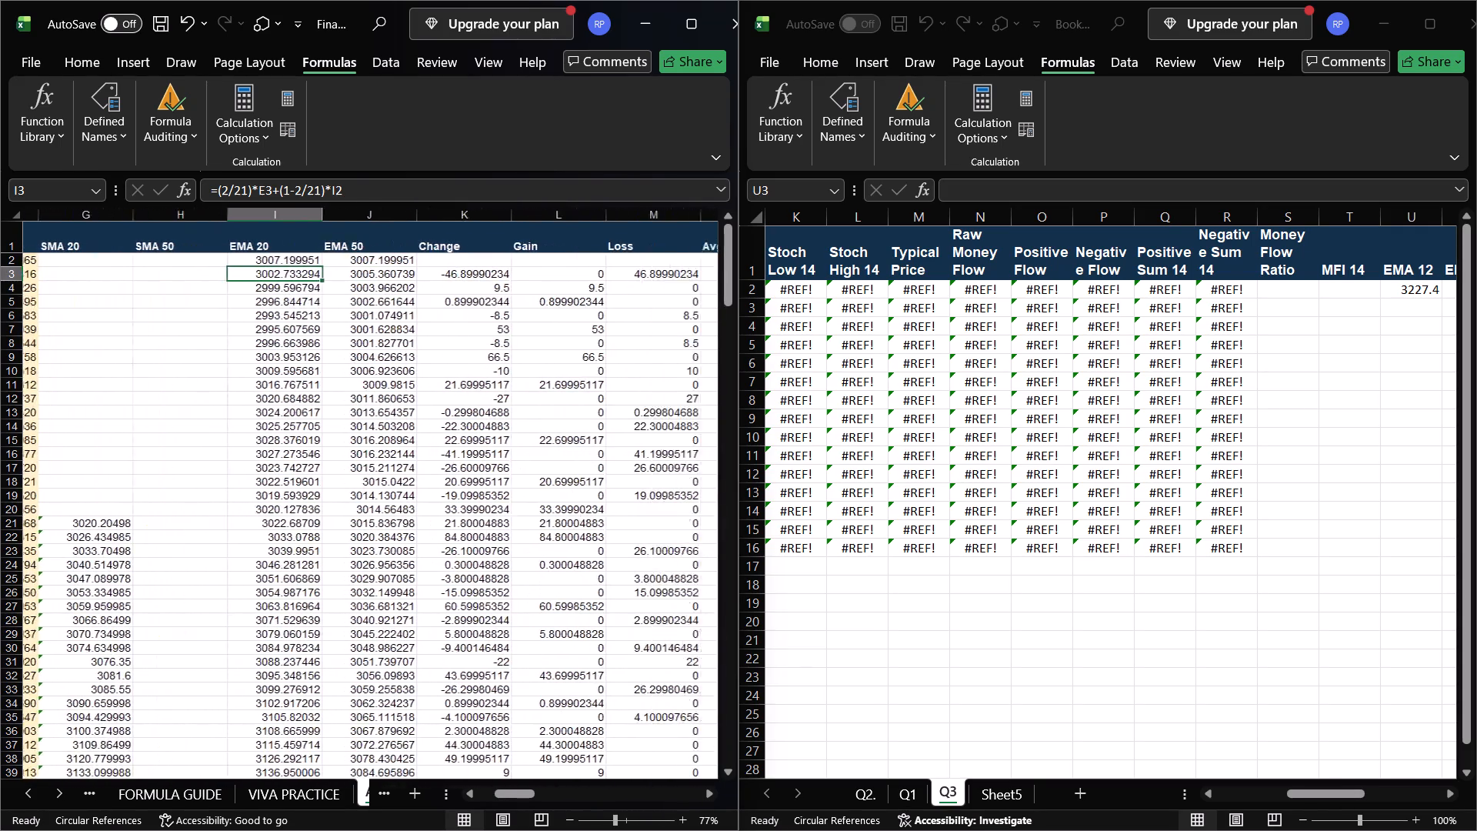
scroll(622, 322, left, 2)
scroll(622, 322, right, 5)
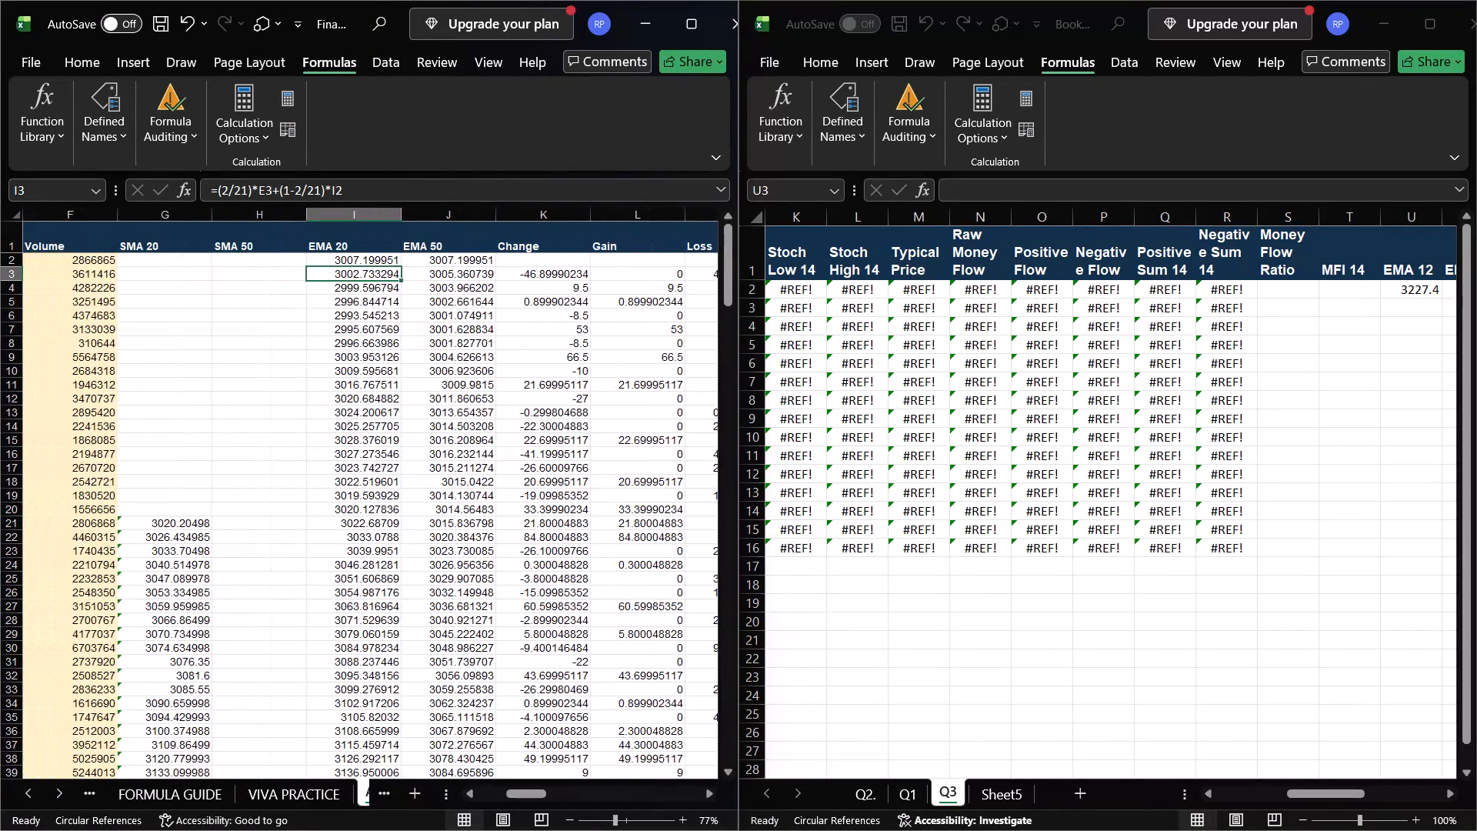
scroll(622, 322, left, 6)
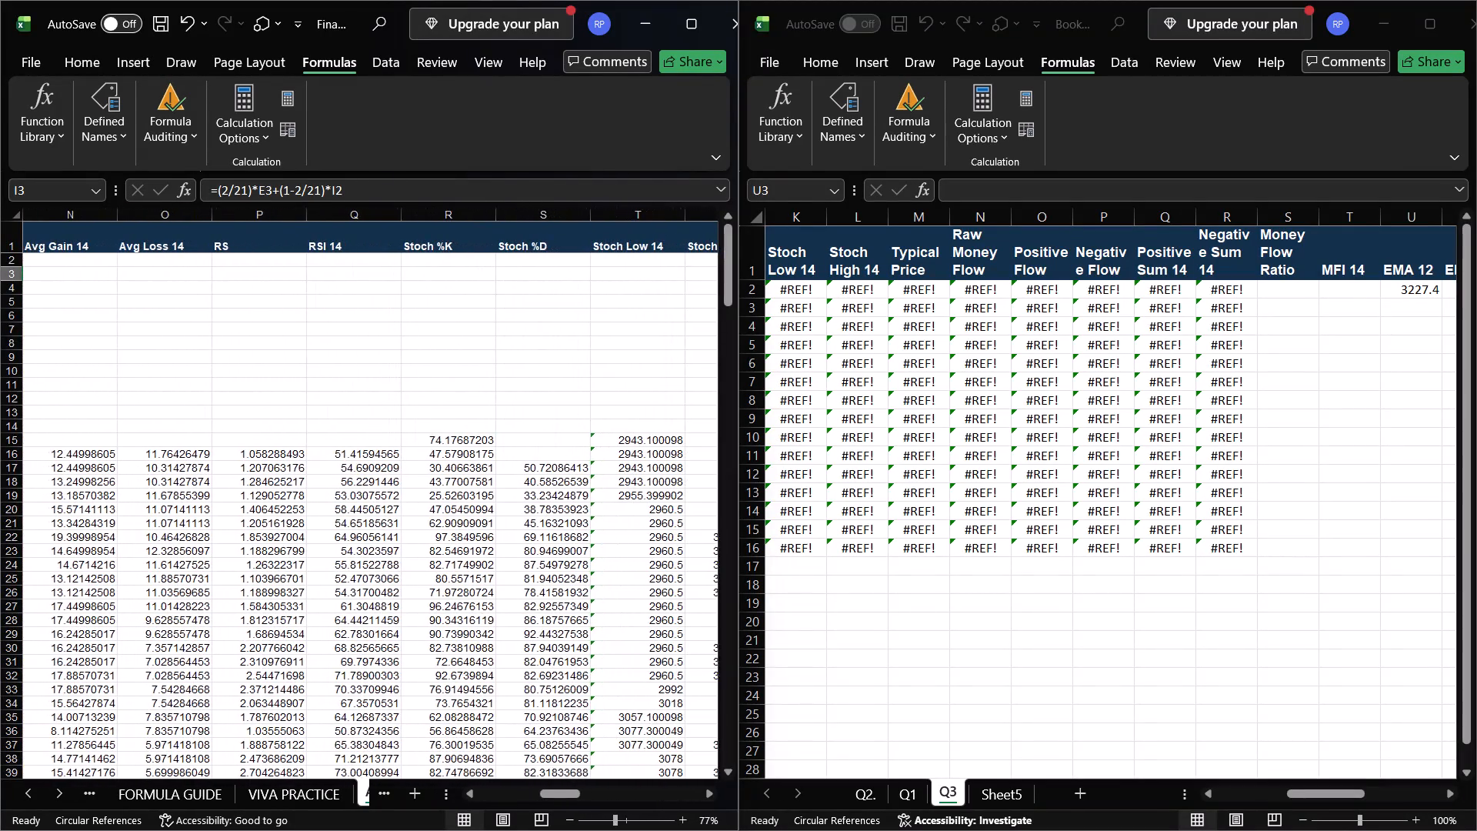
scroll(622, 322, right, 4)
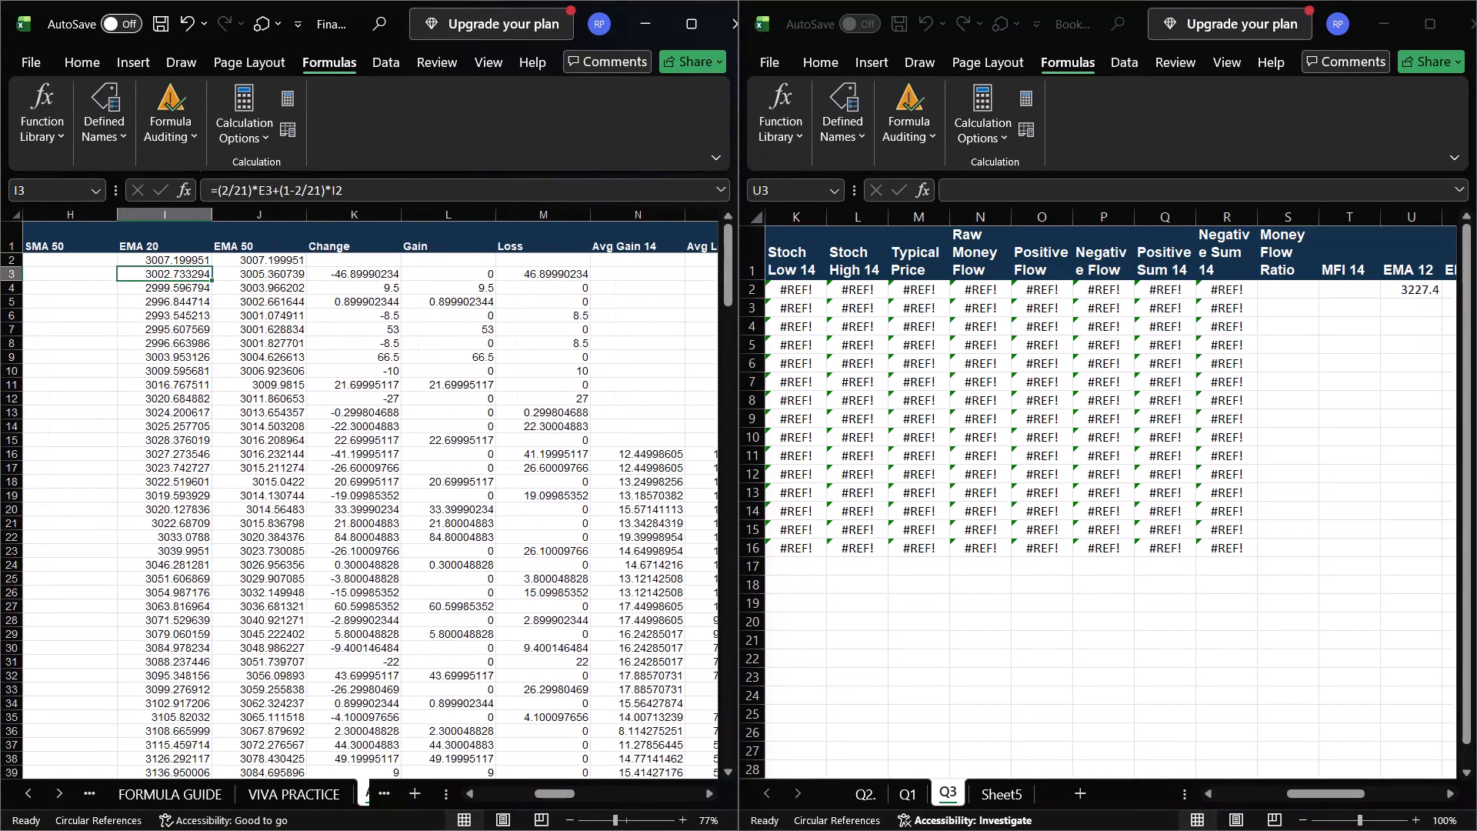
scroll(622, 322, left, 1)
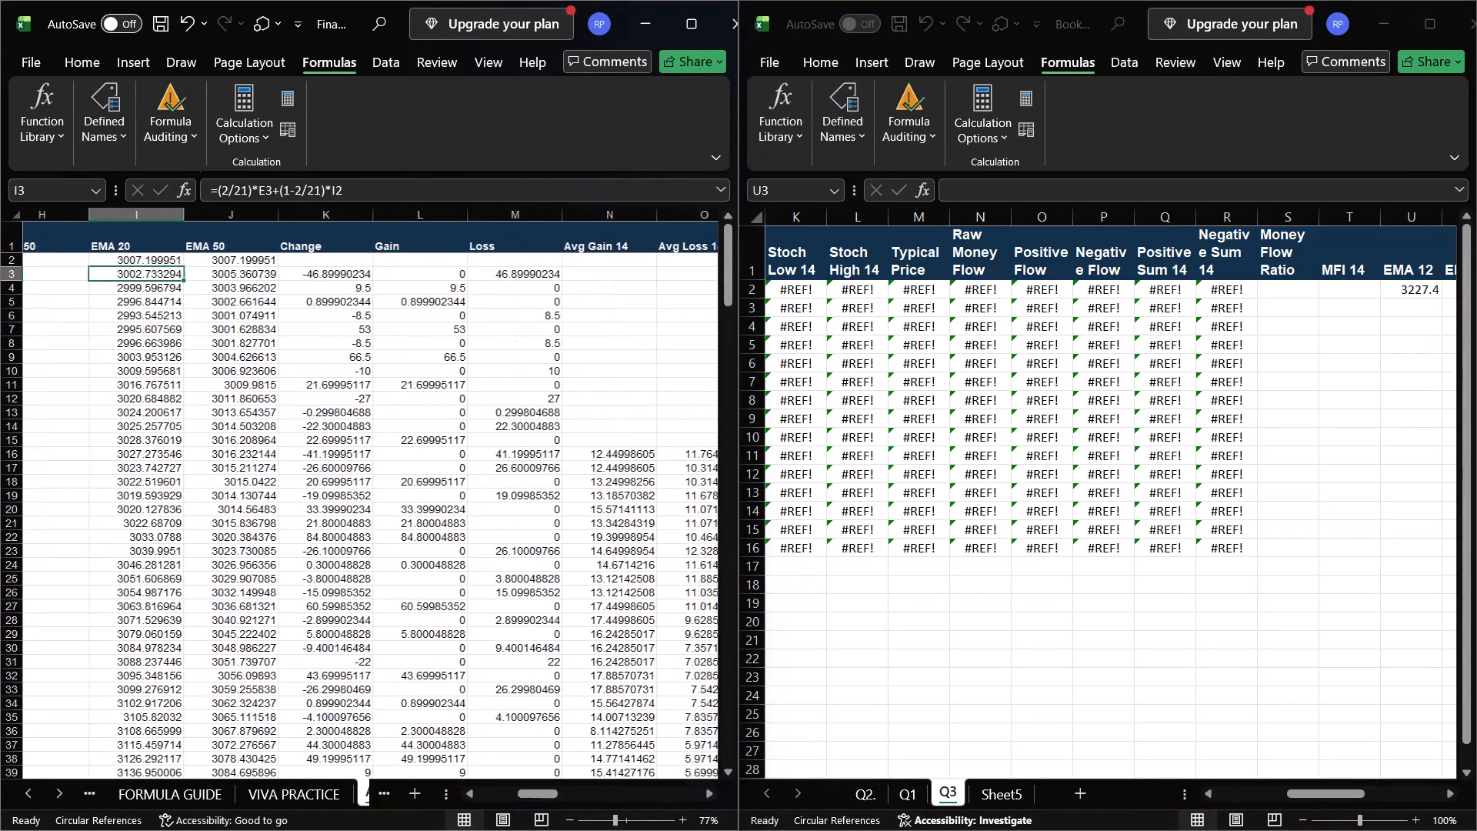
scroll(622, 322, left, 3)
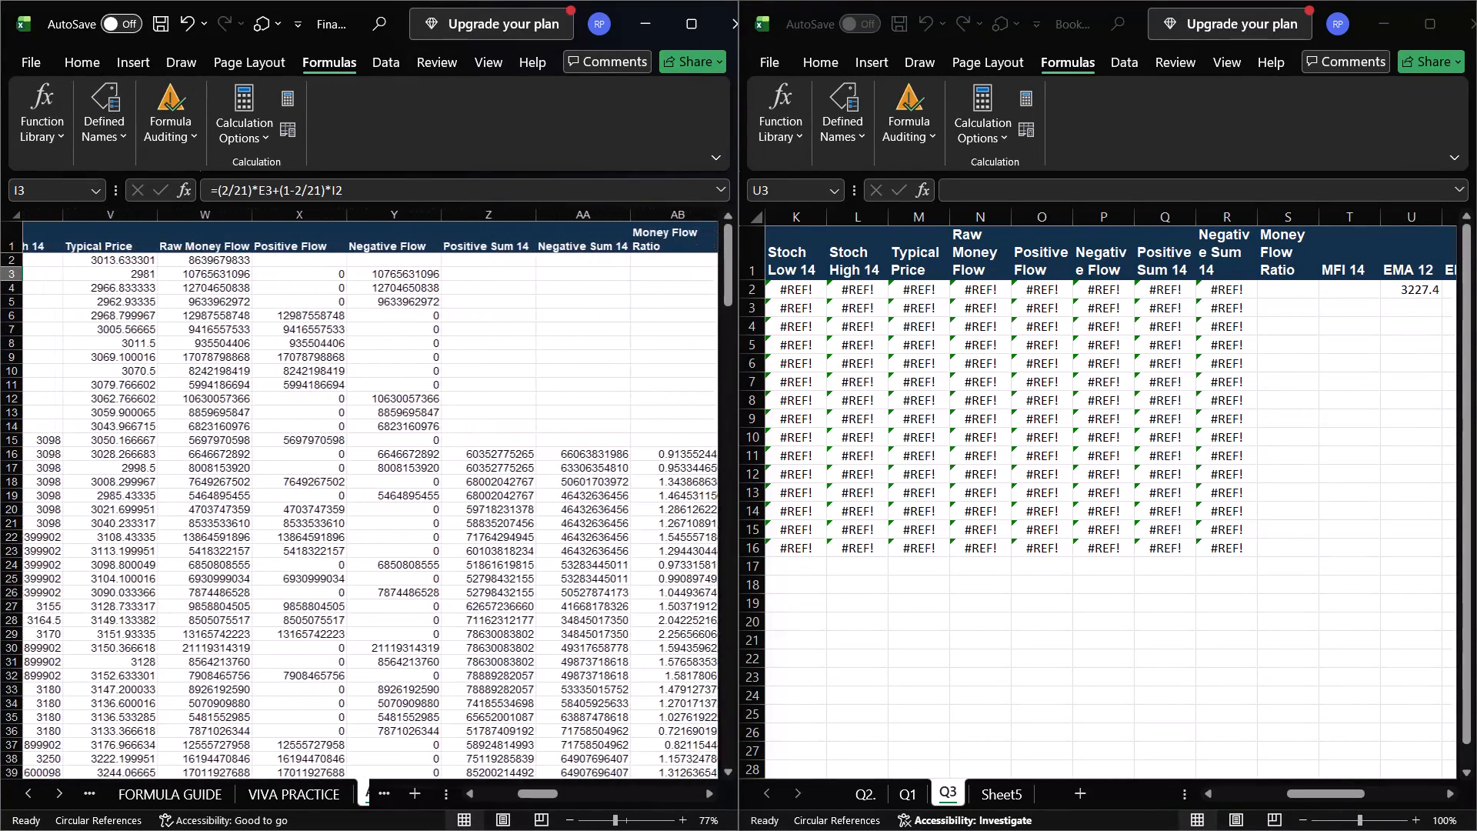
scroll(595, 322, left, 2)
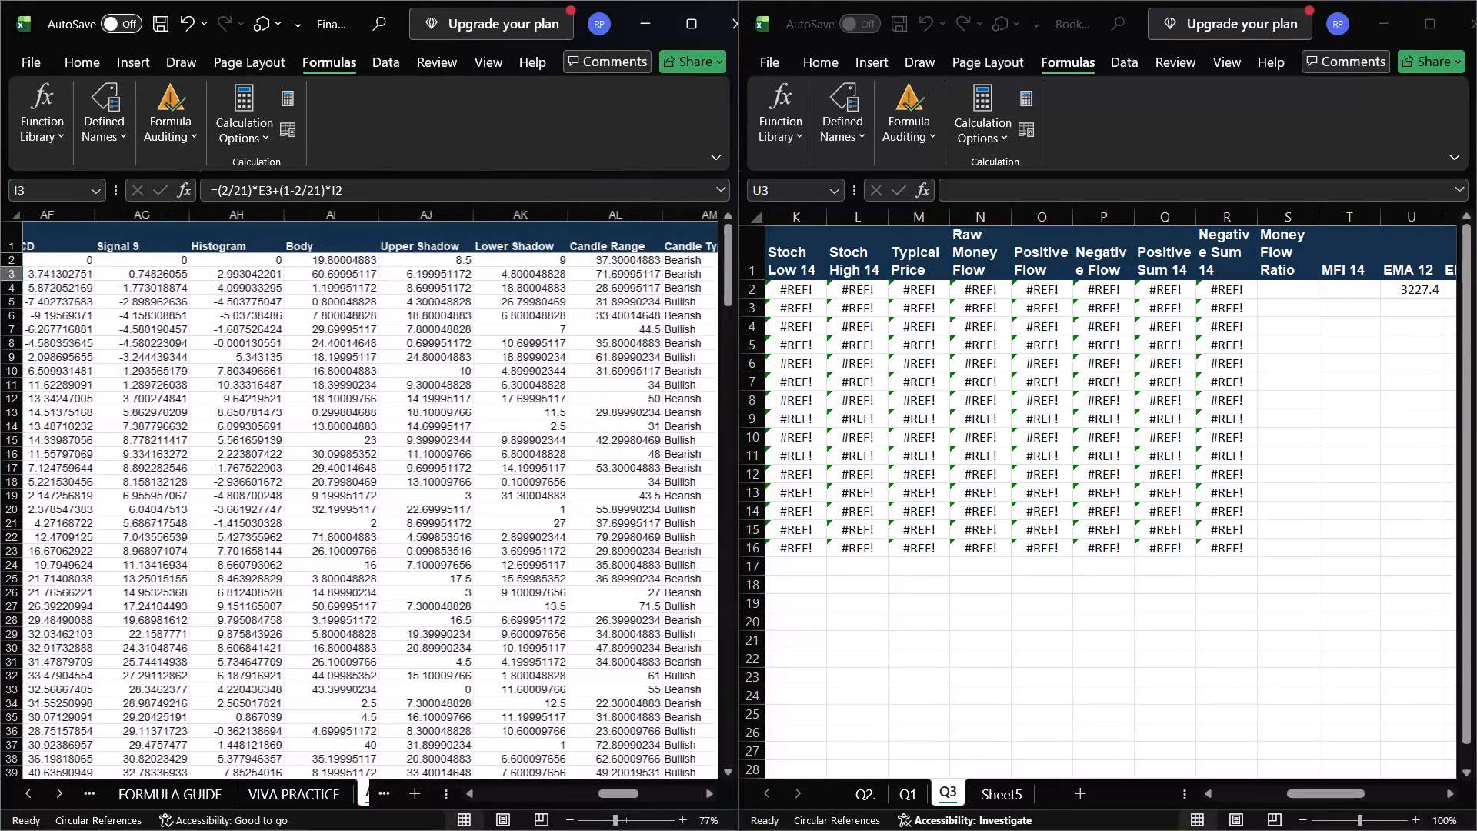
scroll(595, 322, left, 1)
scroll(595, 322, right, 2)
scroll(595, 322, left, 1)
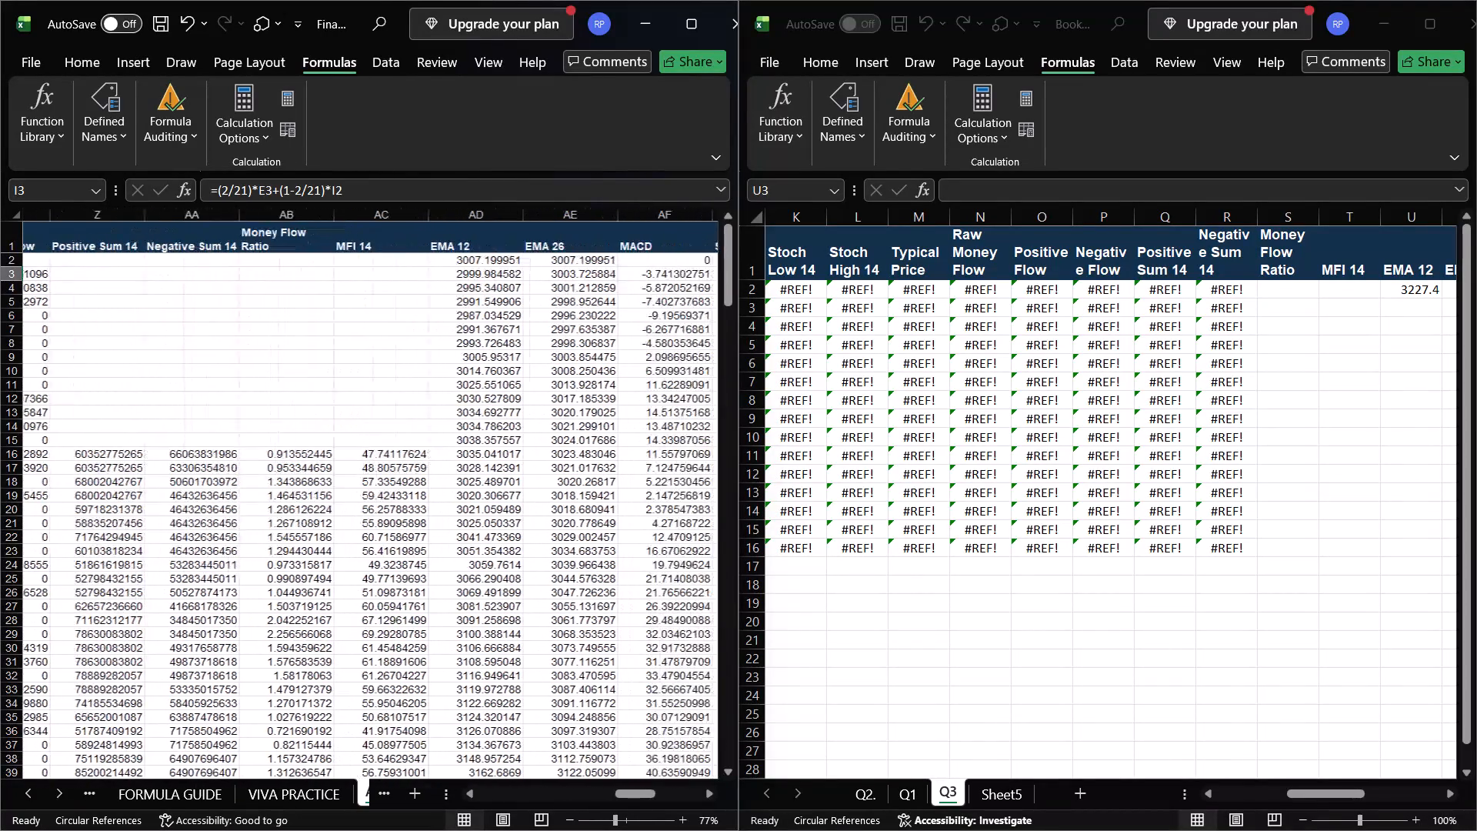
scroll(595, 322, left, 1)
click(445, 265)
click(443, 274)
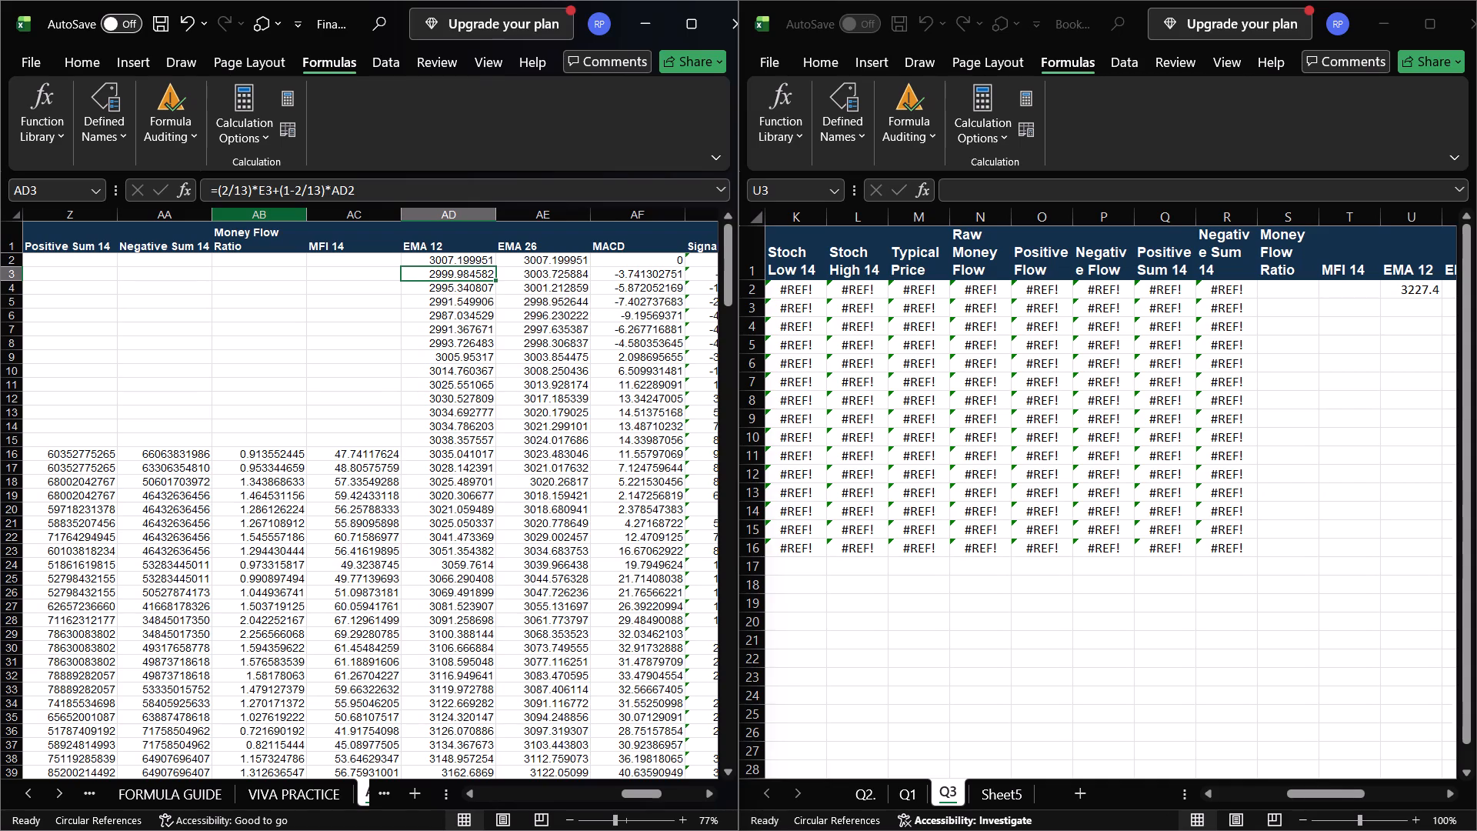
click(375, 189)
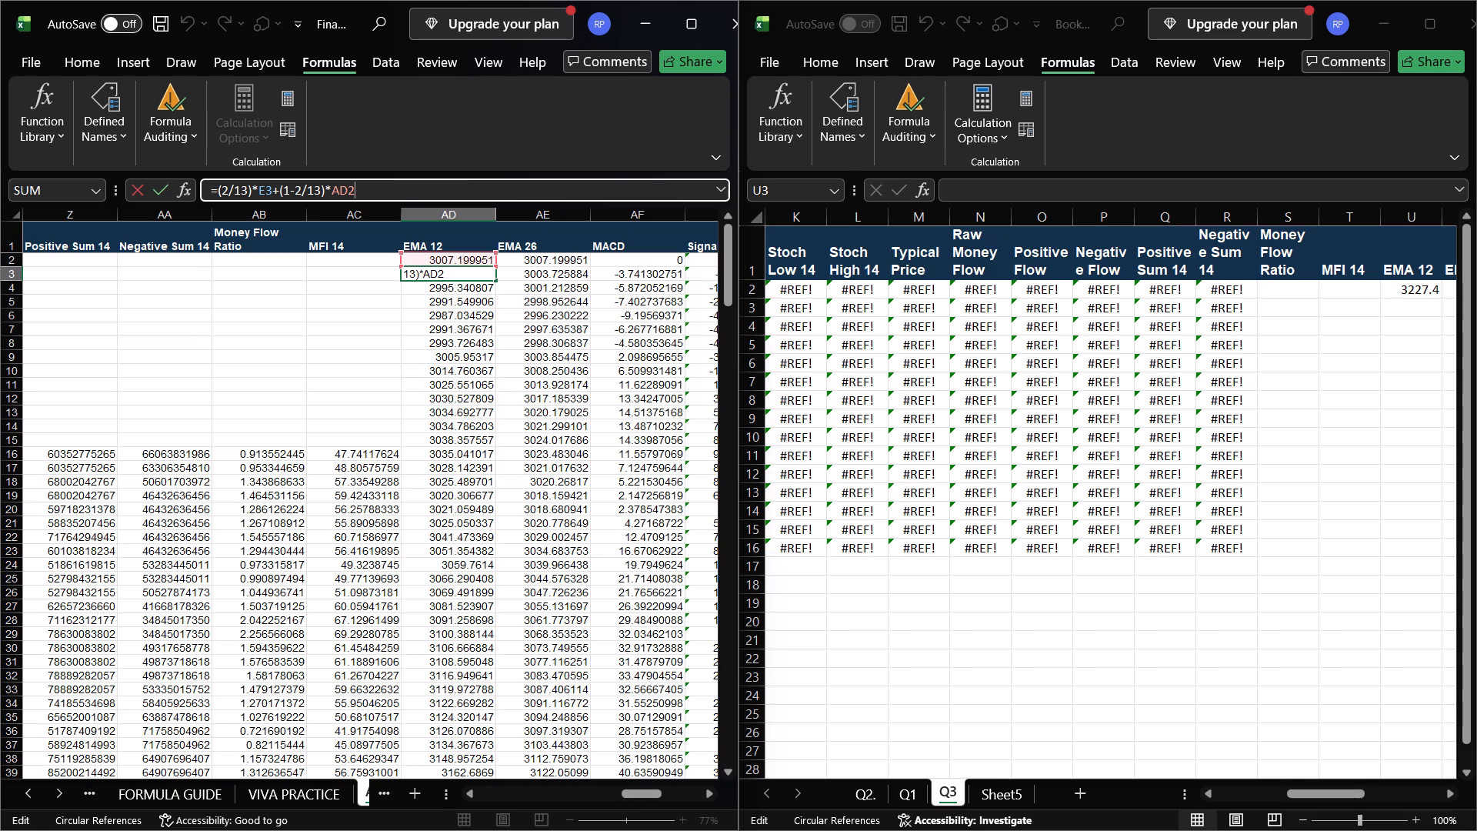
key(ctrl+a)
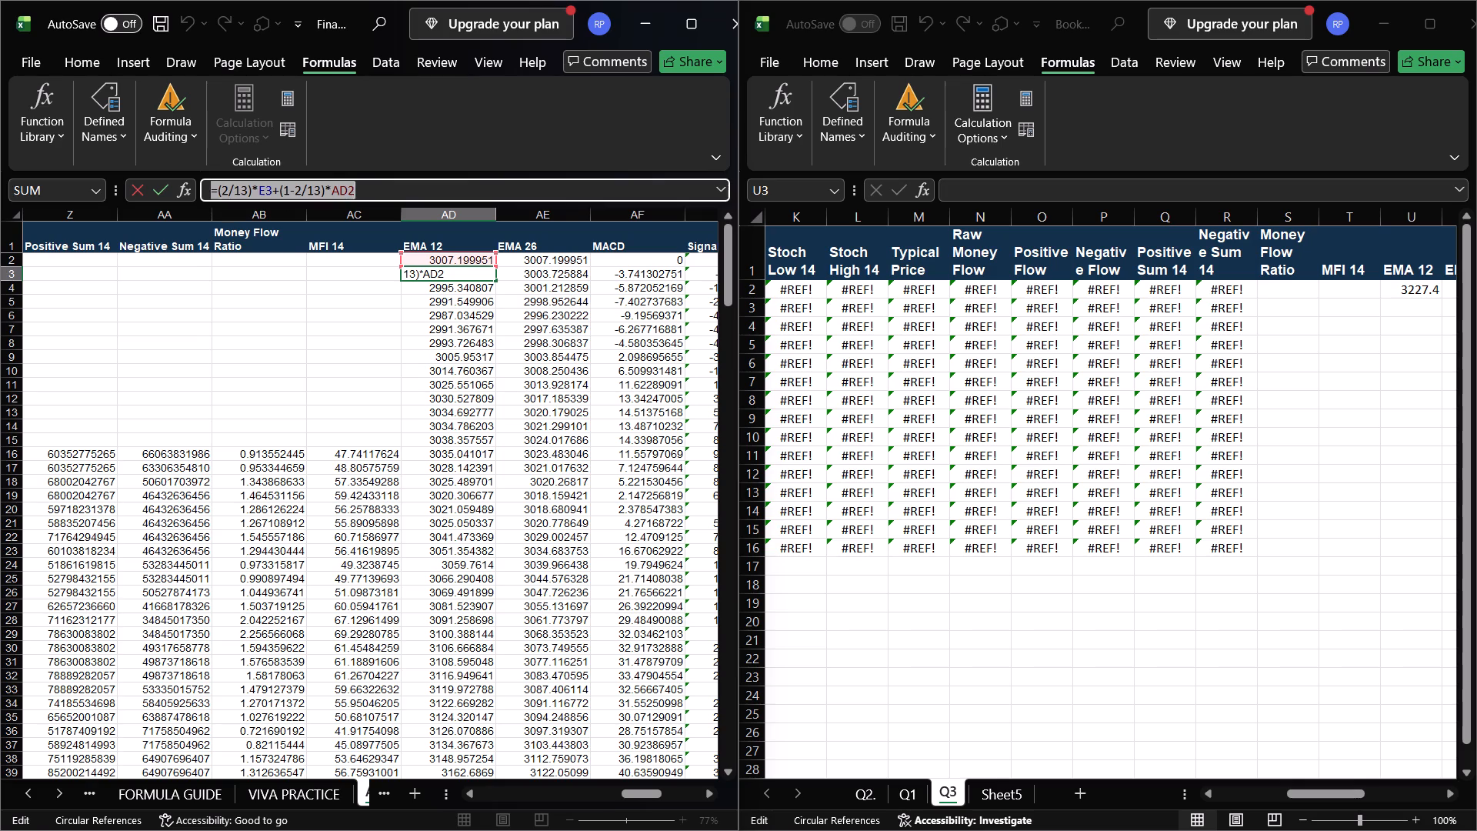
key(ctrl+c)
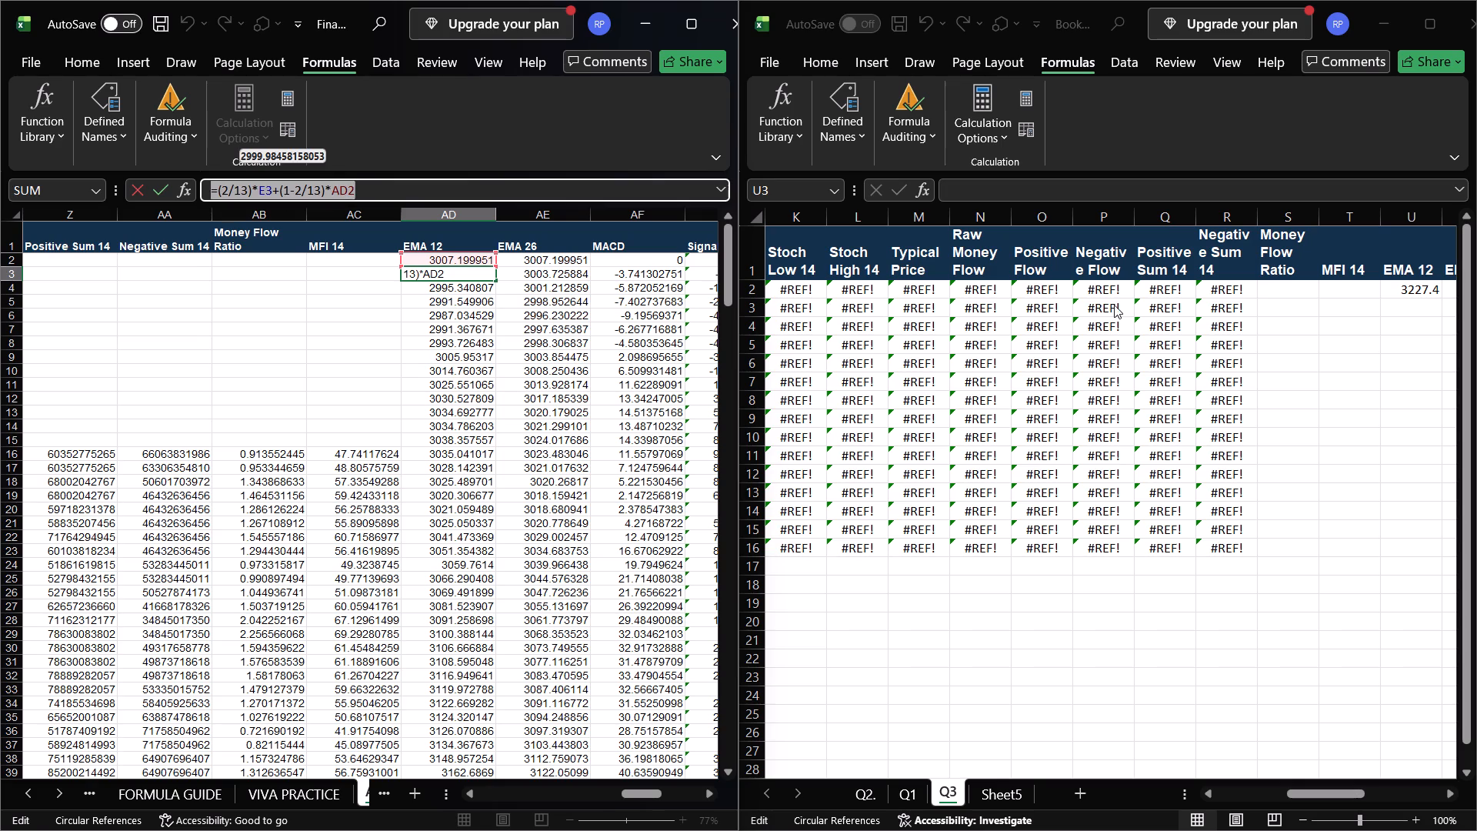
Switch to the Book1 workbook and maximize its window on sheet Q3.
scroll(1205, 335, left, 1)
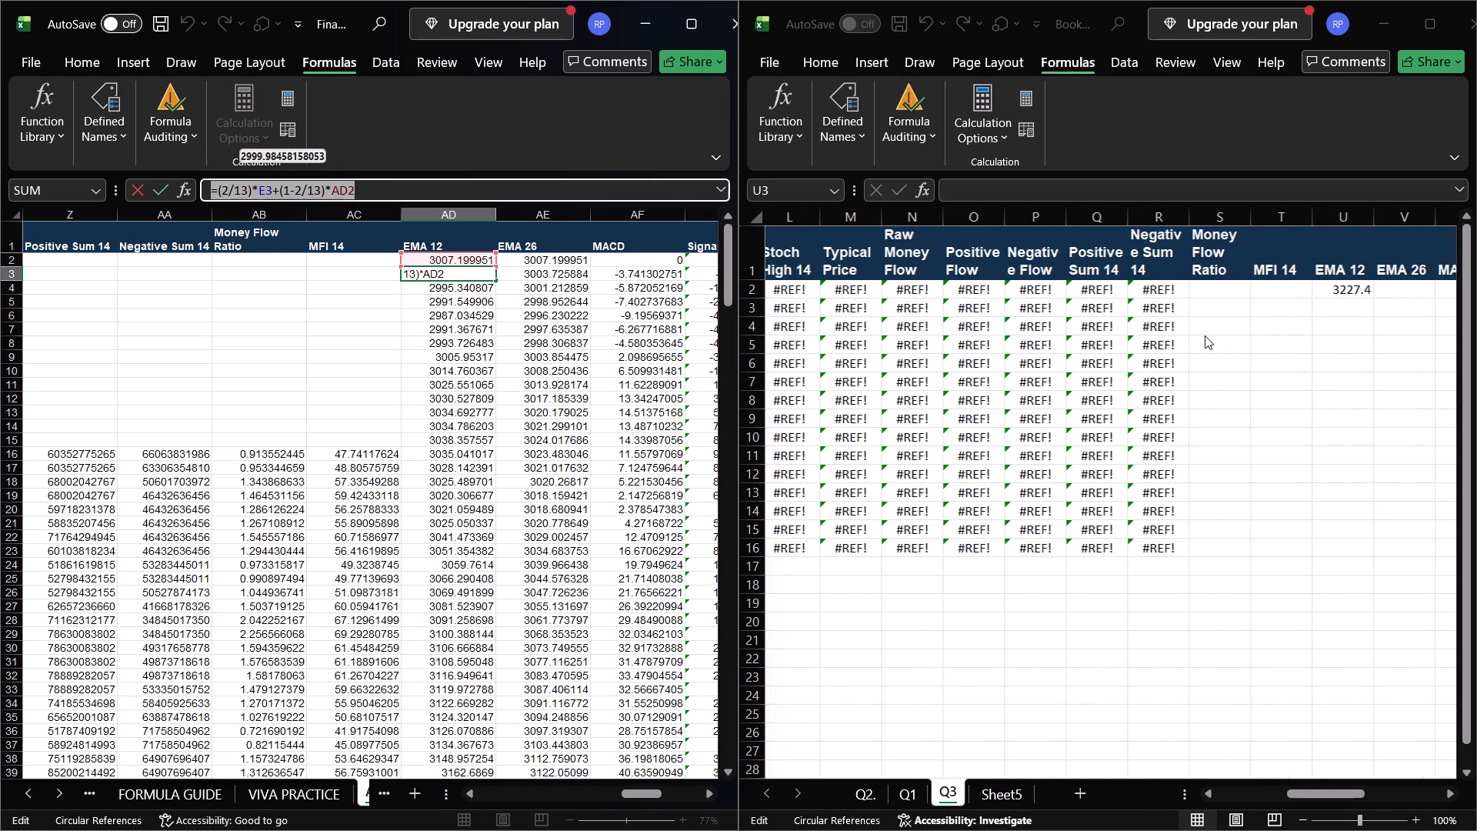
scroll(1205, 335, left, 1)
scroll(951, 384, right, 1)
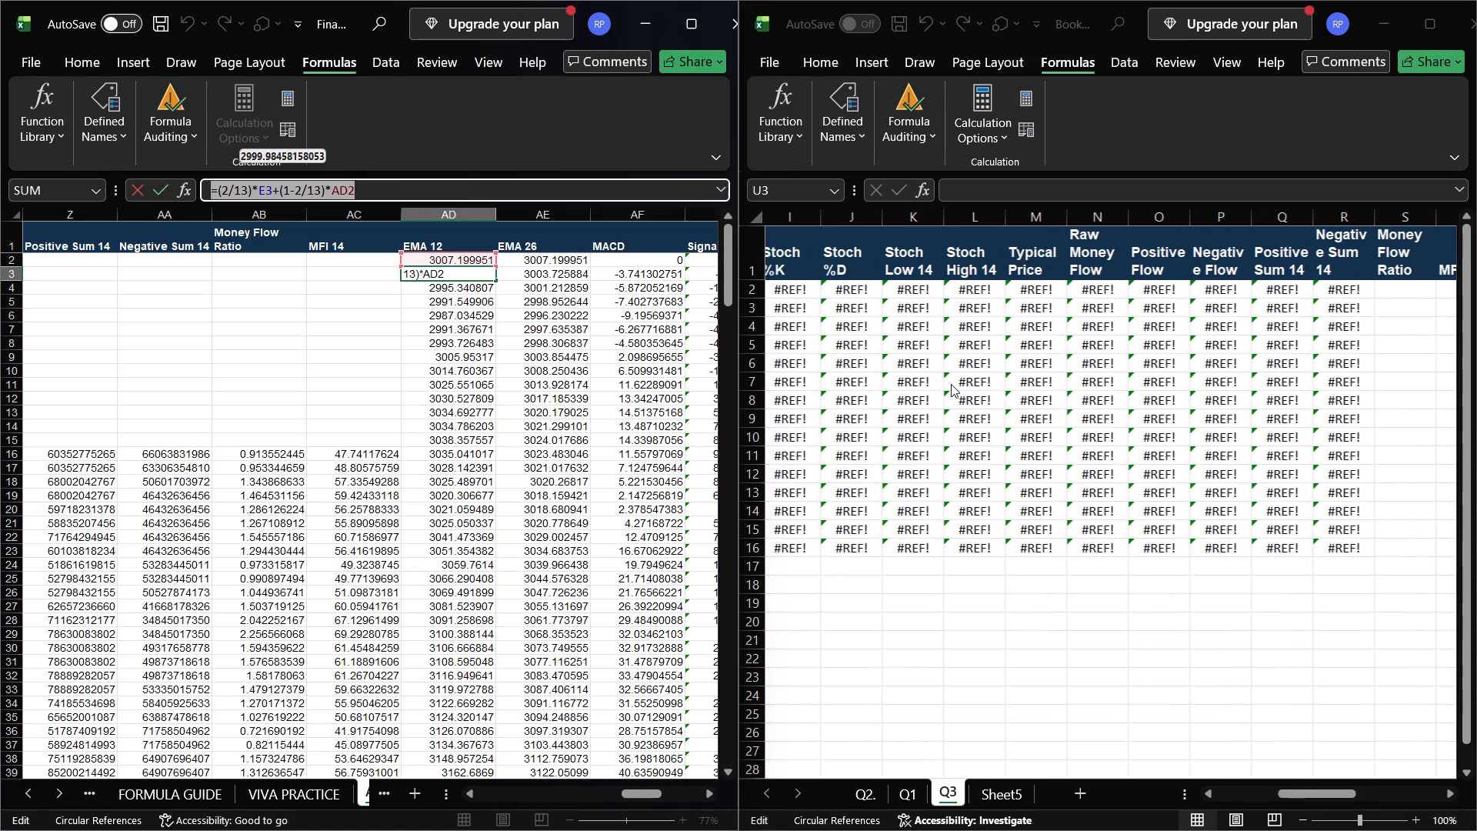
click(1422, 32)
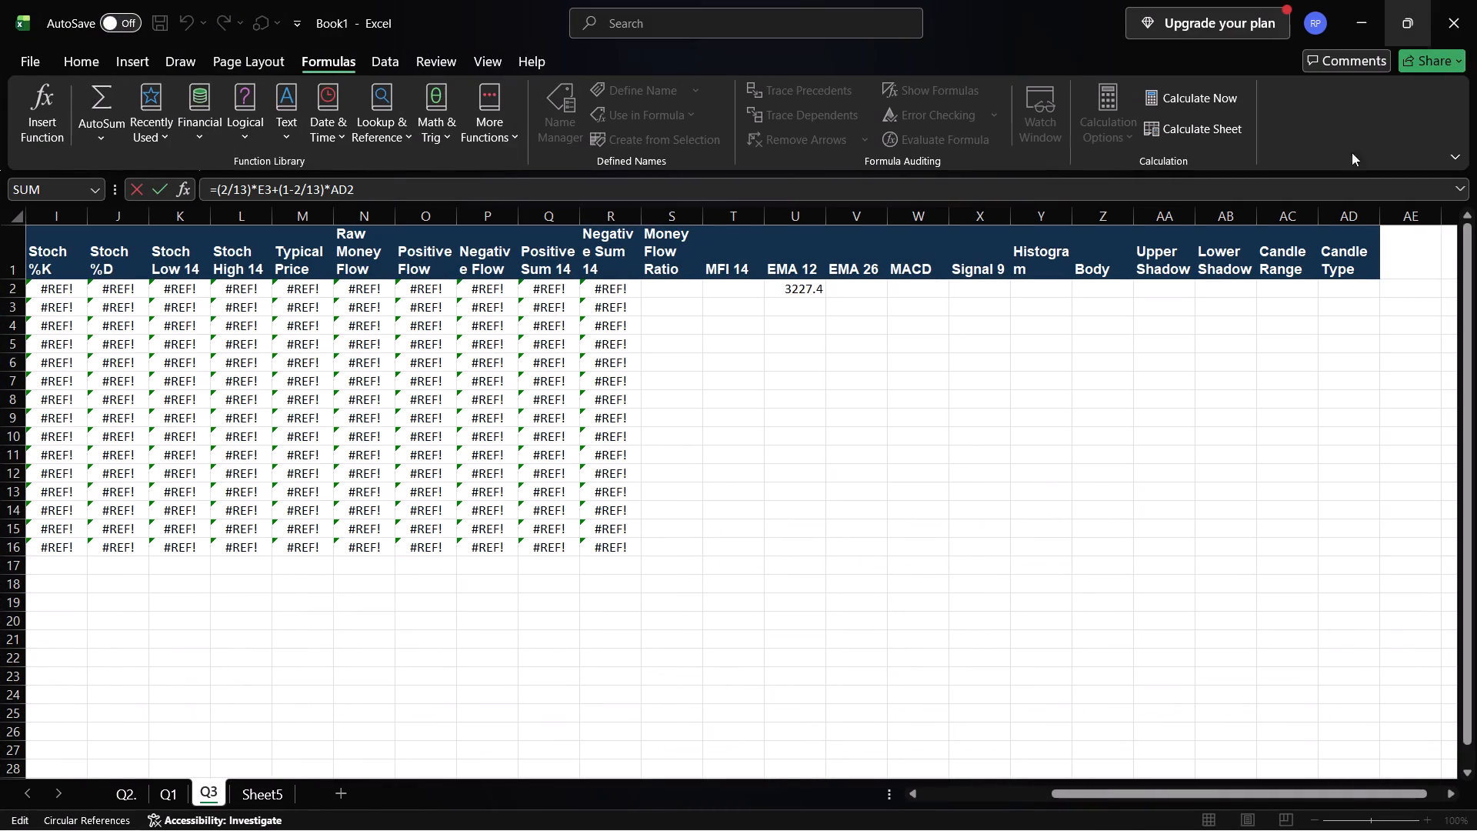
Clear everything from the formula still being edited in AD3 of A4 TCS SOLVED and minimize Finance_Lab_Master.
click(802, 307)
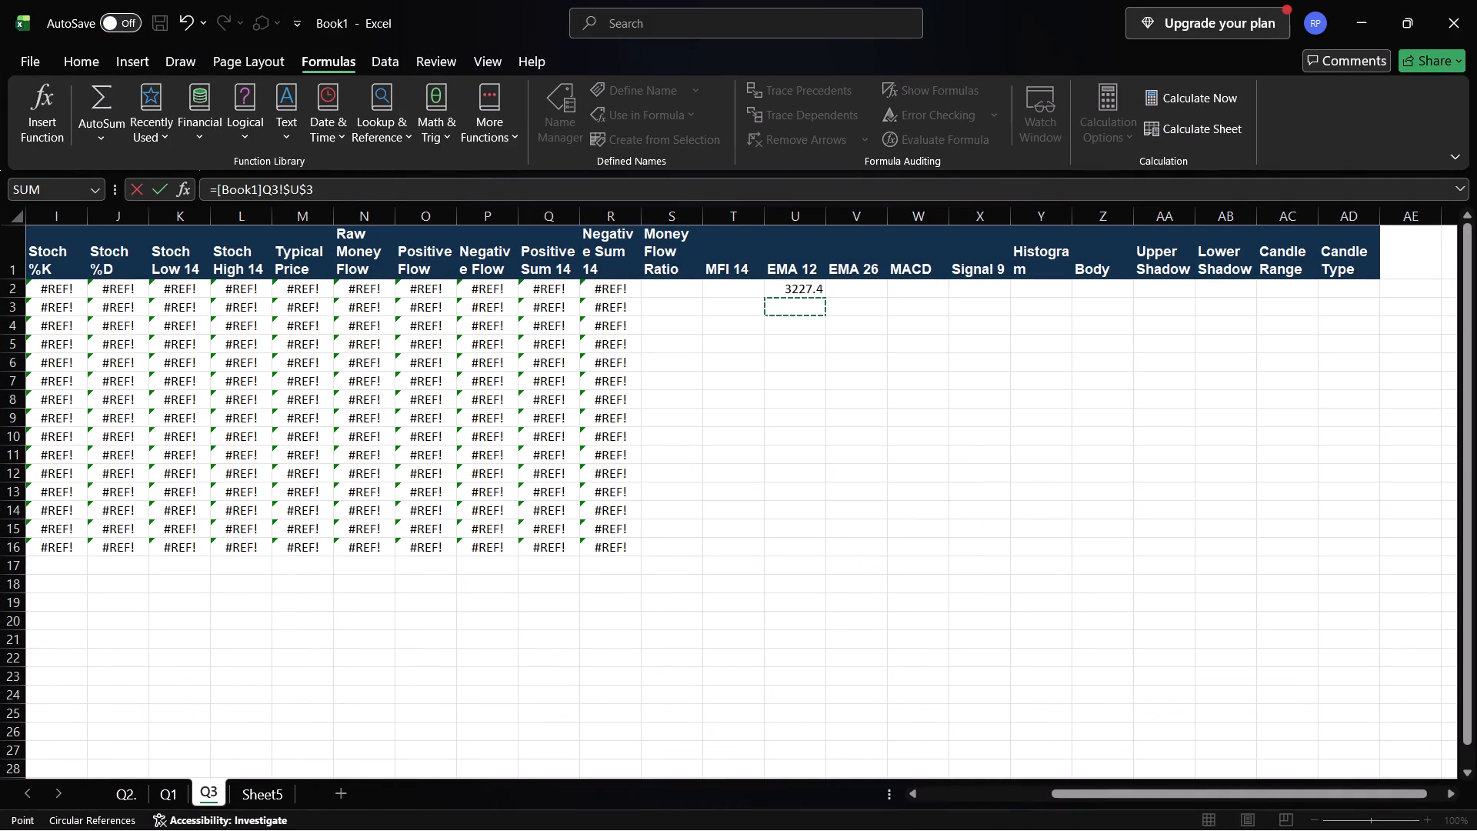
key(equal)
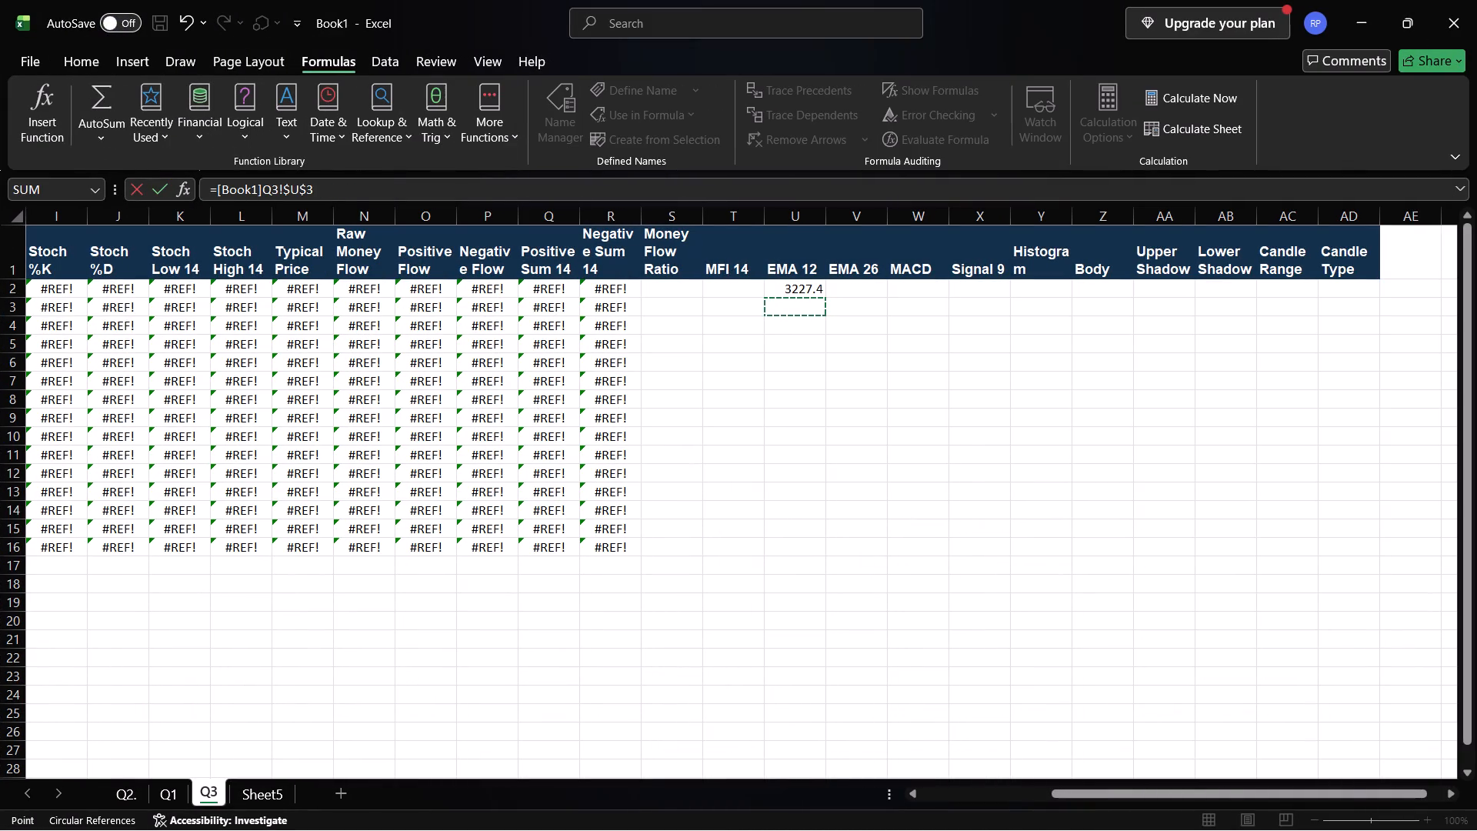
click(802, 307)
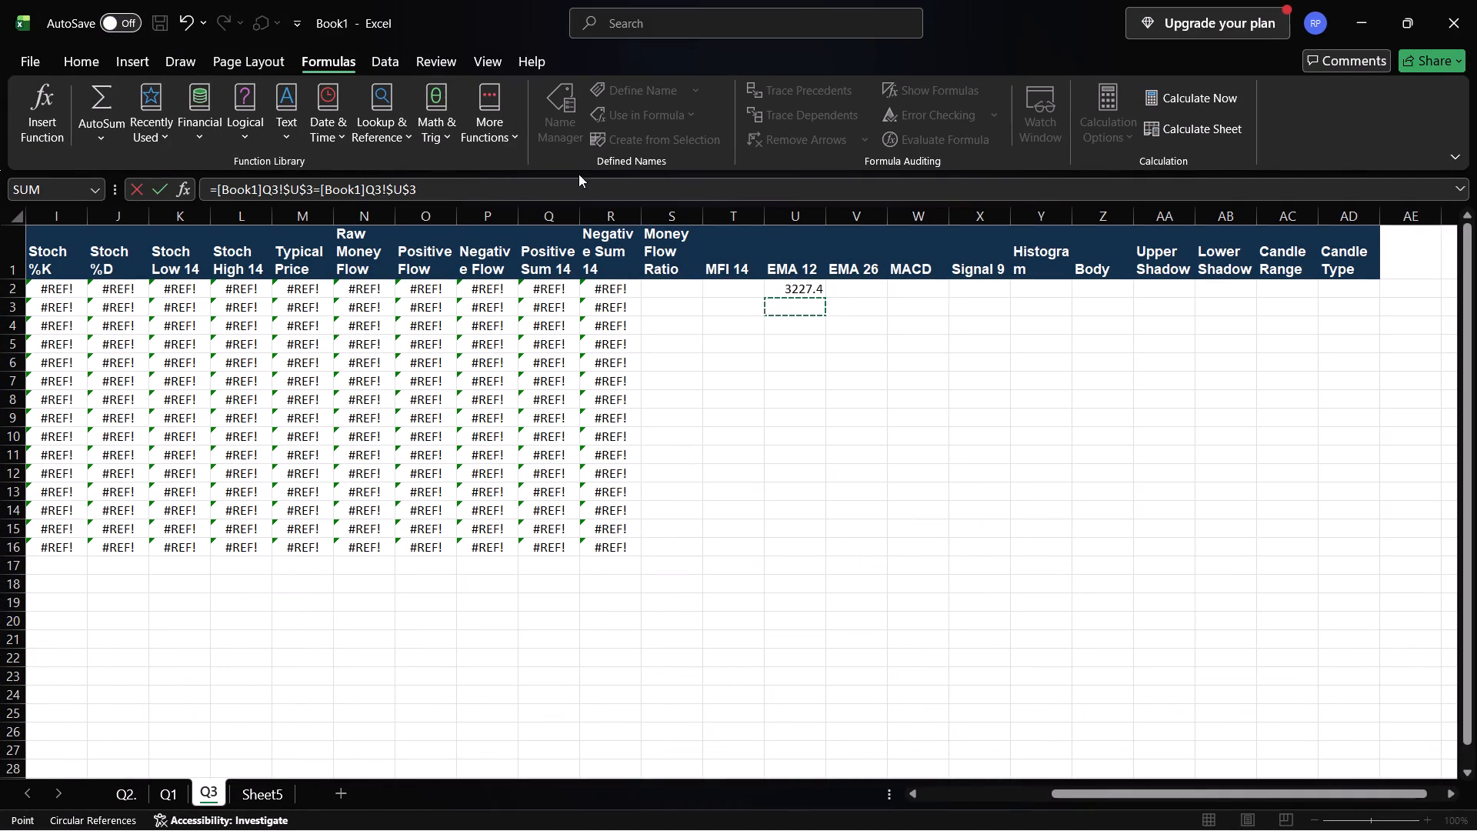
click(573, 187)
key(ctrl+a)
key(BackSpace)
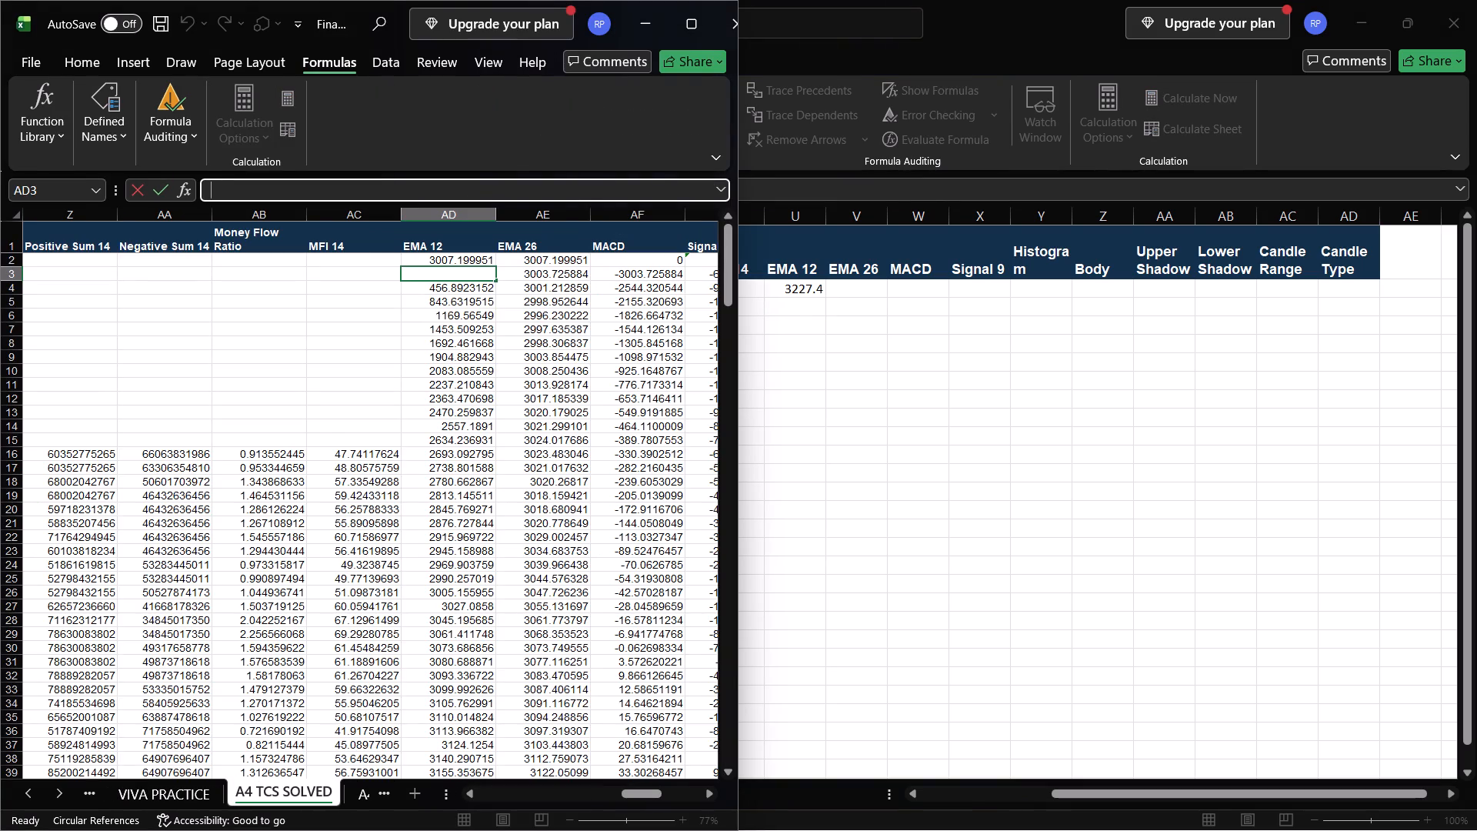
click(635, 13)
Paste the copied EMA 12 formula into U3 of sheet Q3, changing both 13s to 10: =(2/10)*E3+(1-2/10)*AD2.
click(538, 192)
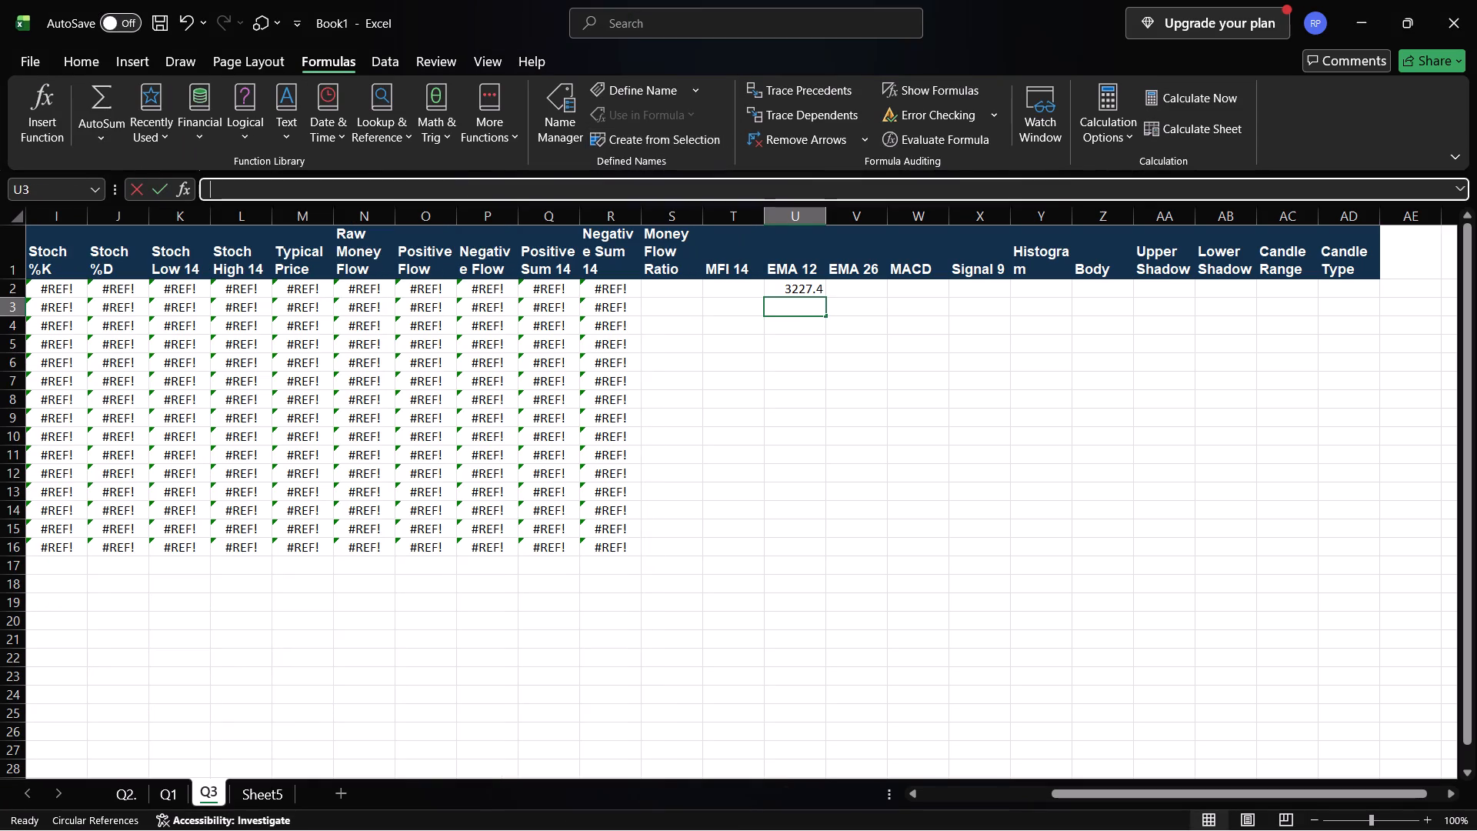
key(equal)
key(BackSpace)
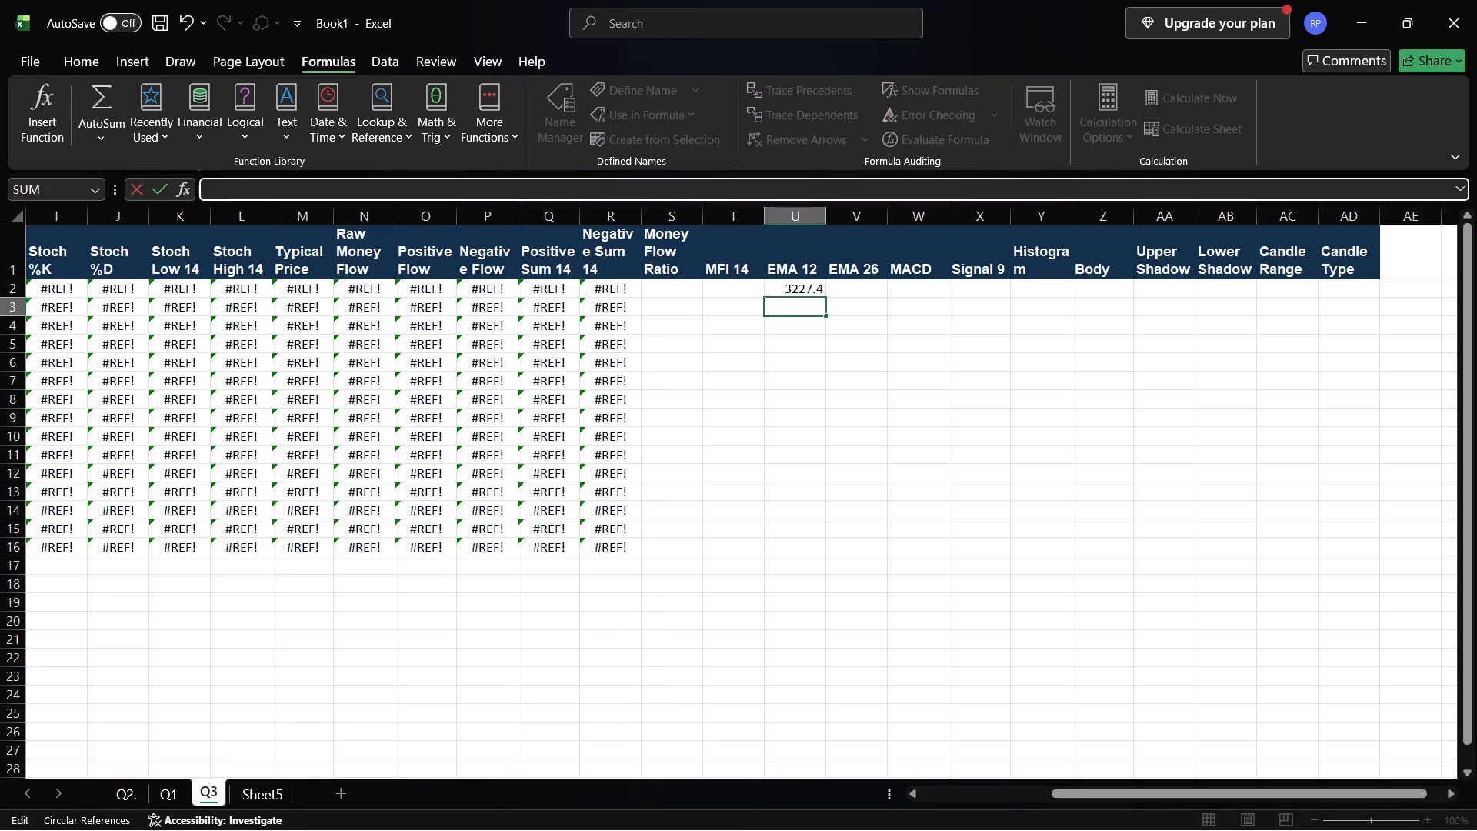
key(ctrl+v)
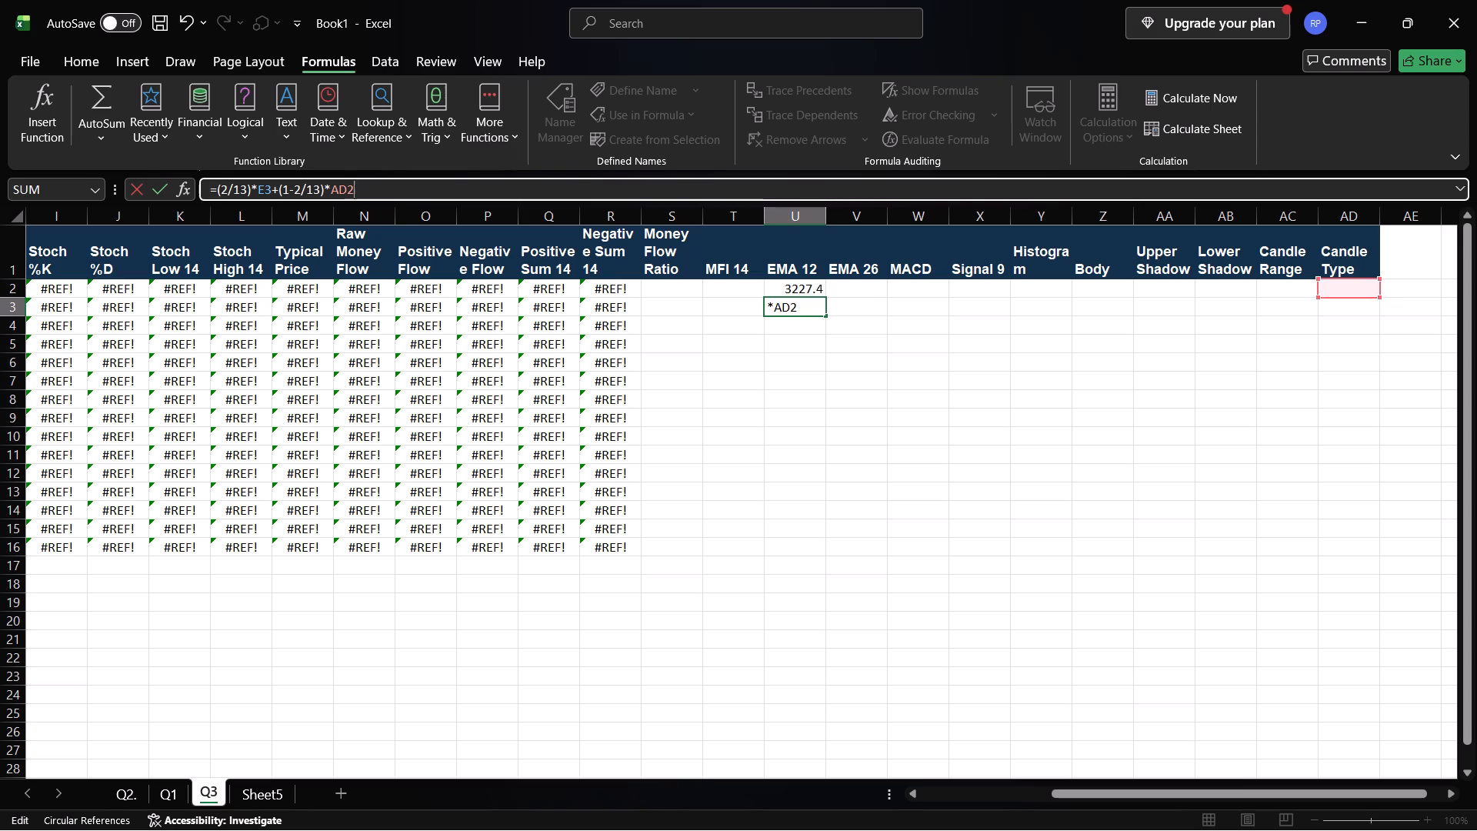
click(244, 182)
key(BackSpace)
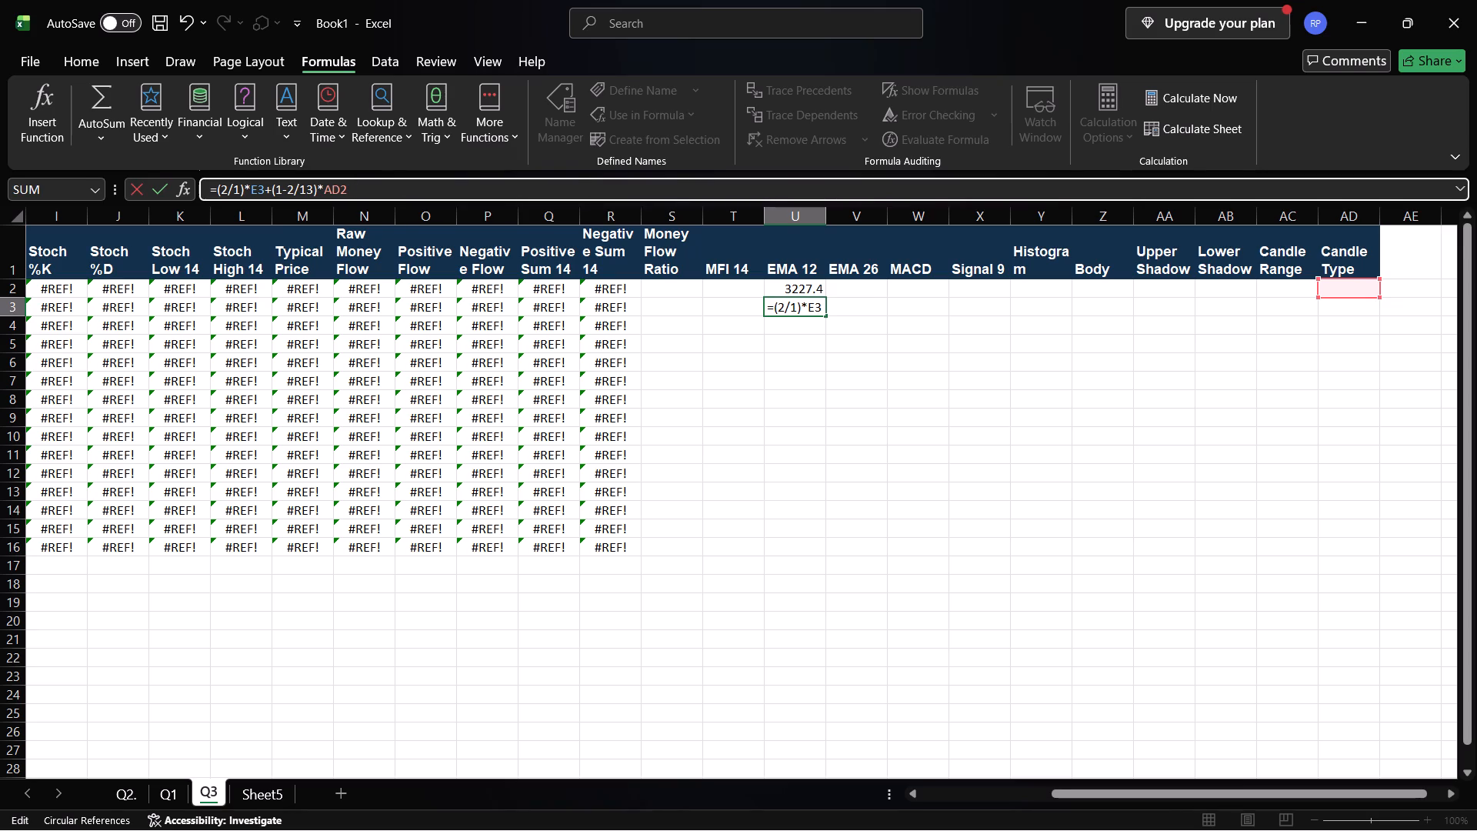
key(0)
key(Right)
key(Right)
key(Right)
key(Right)
key(Right)
key(Right)
key(Right)
key(Right)
key(Right)
key(Right)
key(Right)
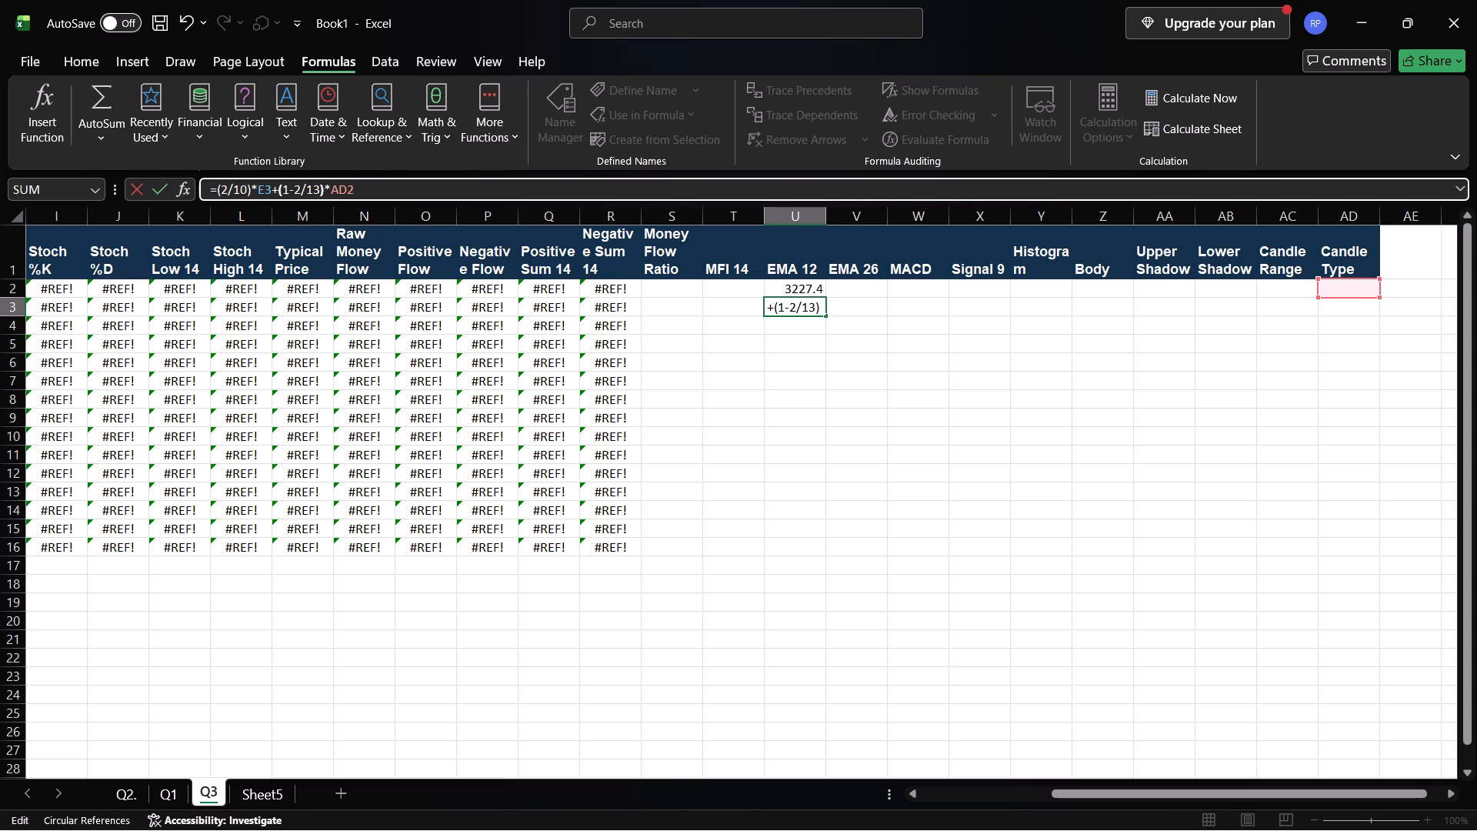
key(Right)
key(BackSpace)
key(0)
key(Return)
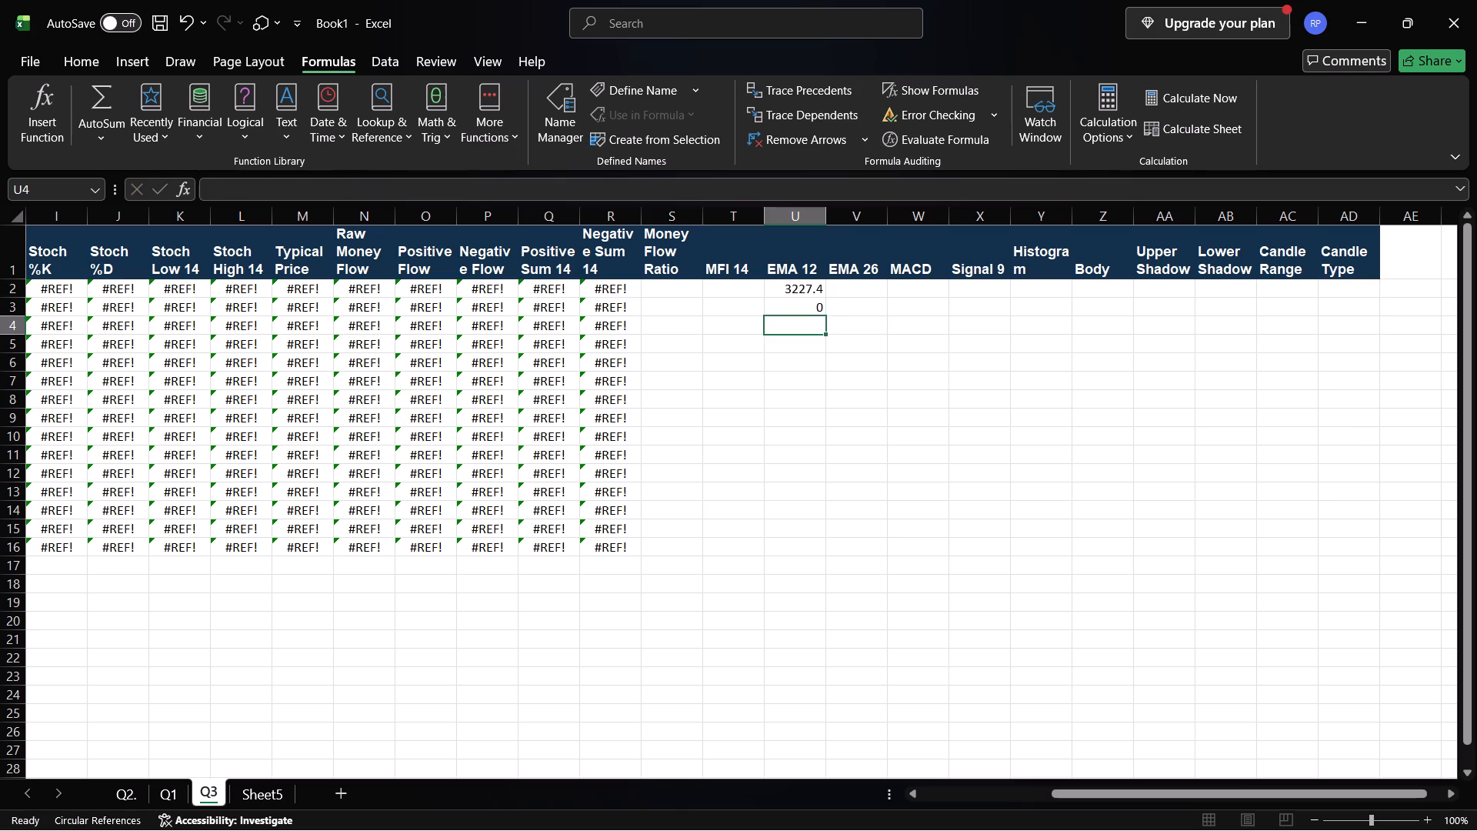
Delete the entire columns I to S, Stoch %K through Money Flow Ratio, from sheet Q3.
click(377, 373)
scroll(377, 373, right, 6)
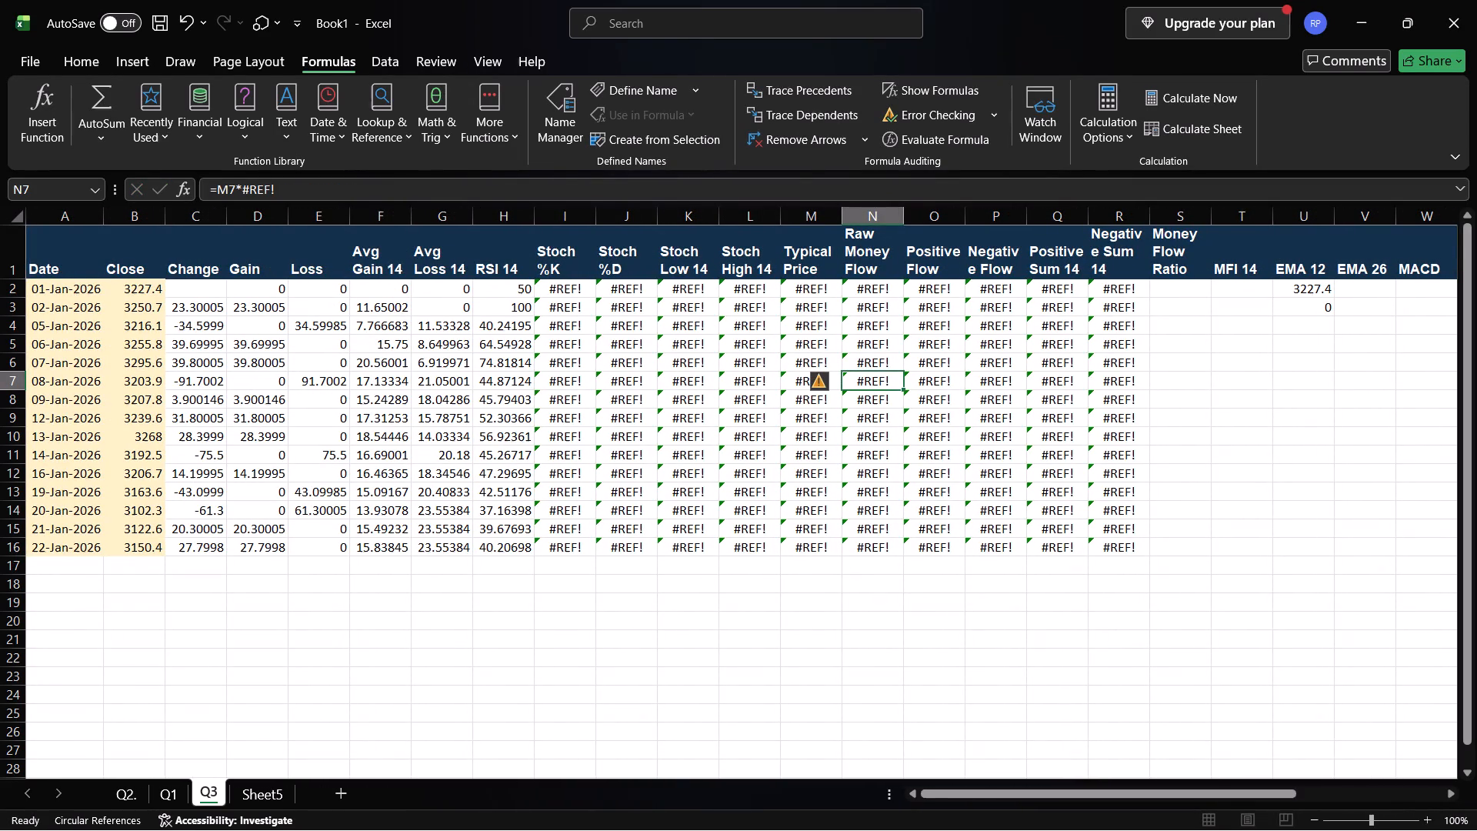
drag(552, 219, 987, 239)
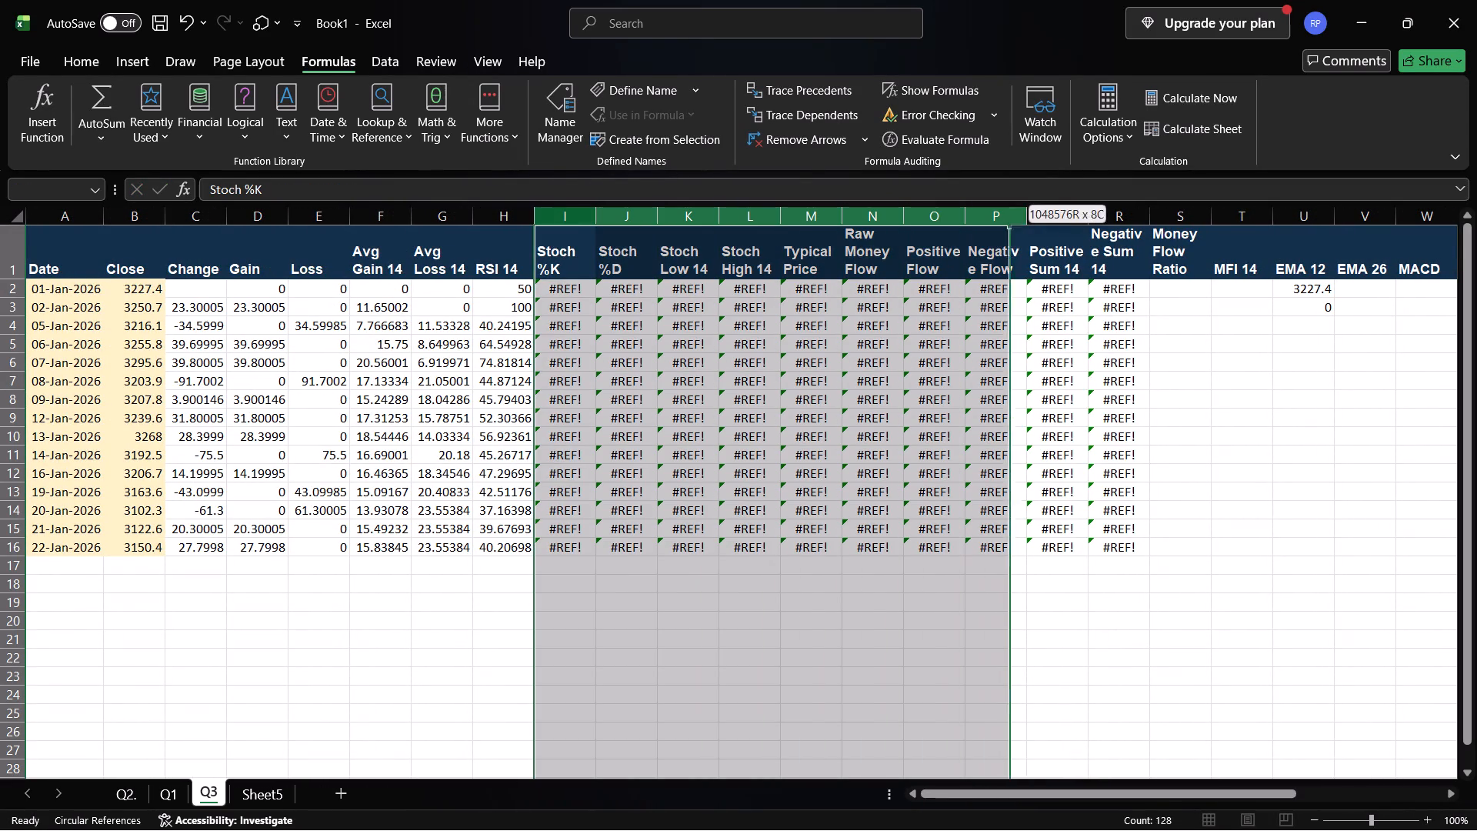
drag(987, 239, 1210, 235)
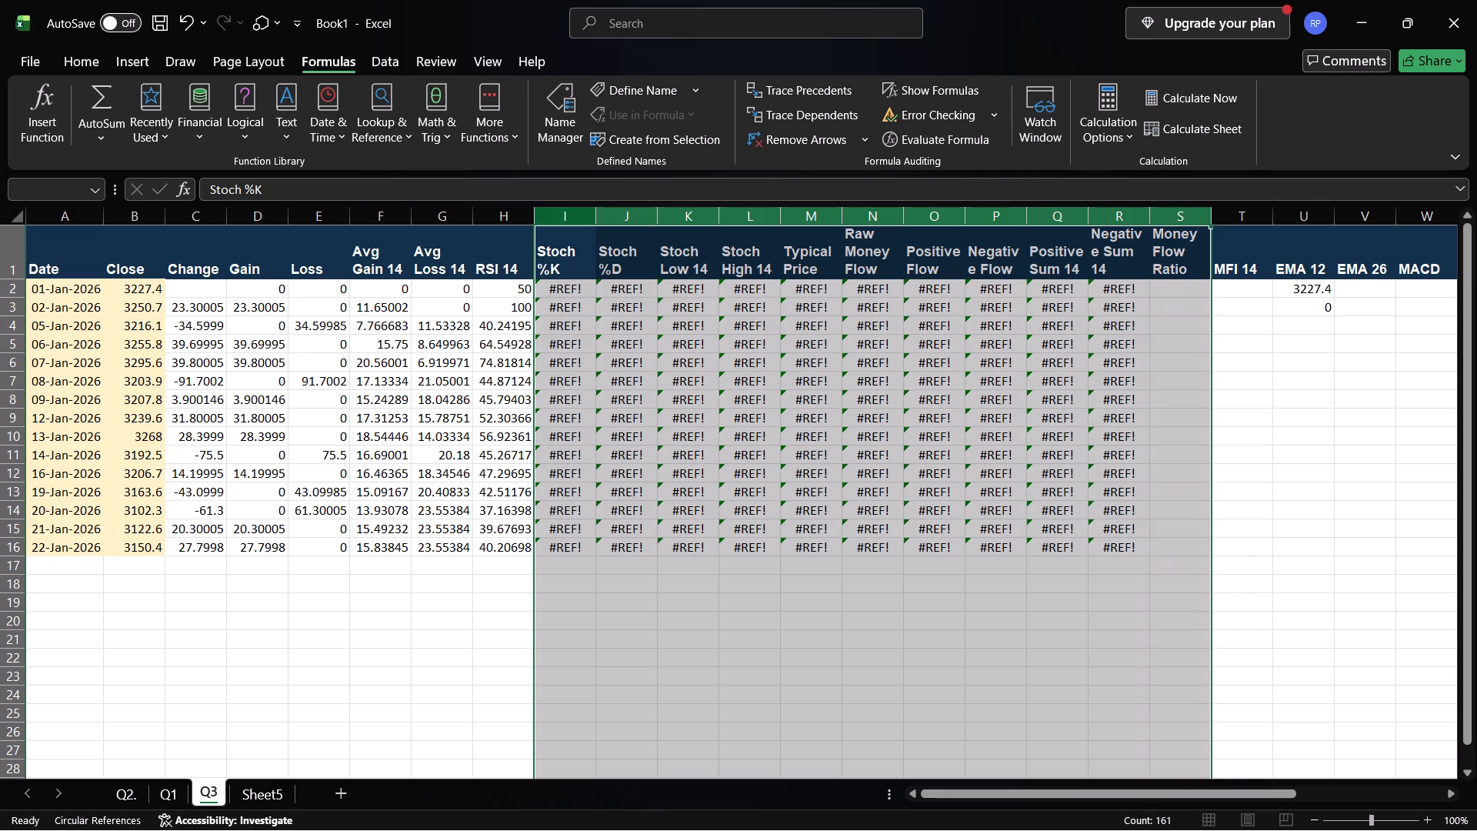
key(BackSpace)
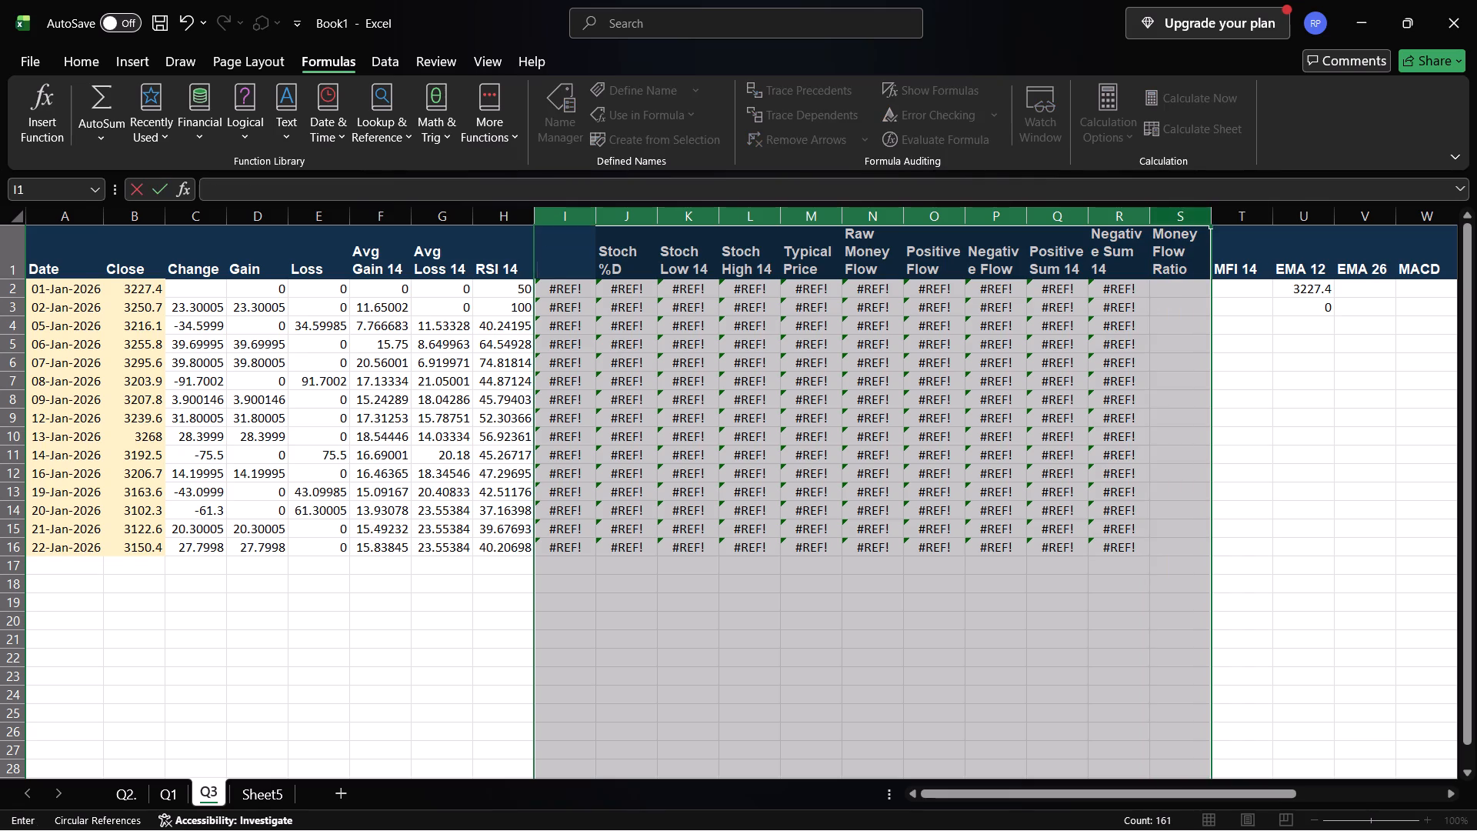
right_click(1169, 223)
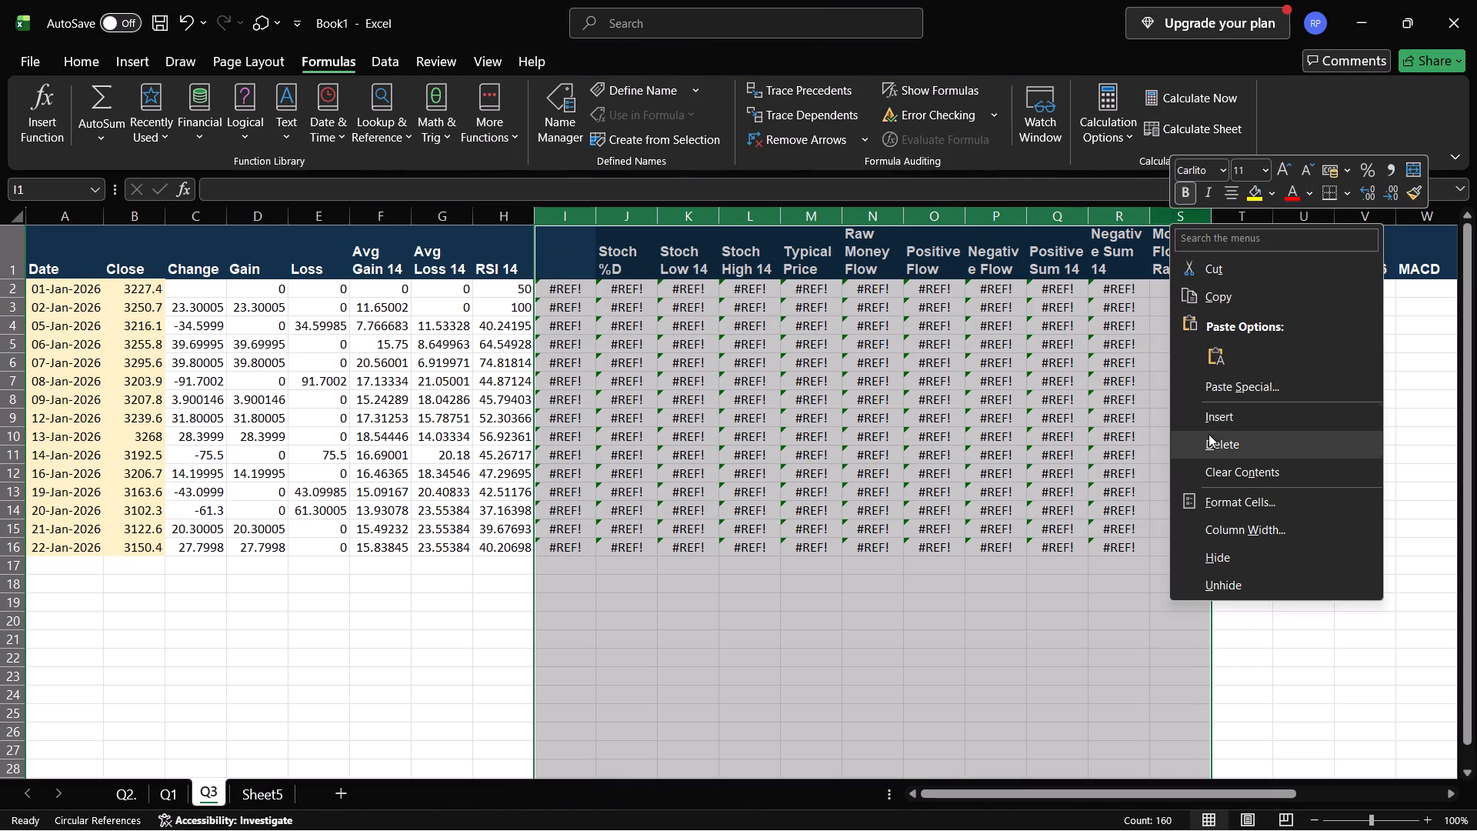
click(1208, 439)
click(905, 430)
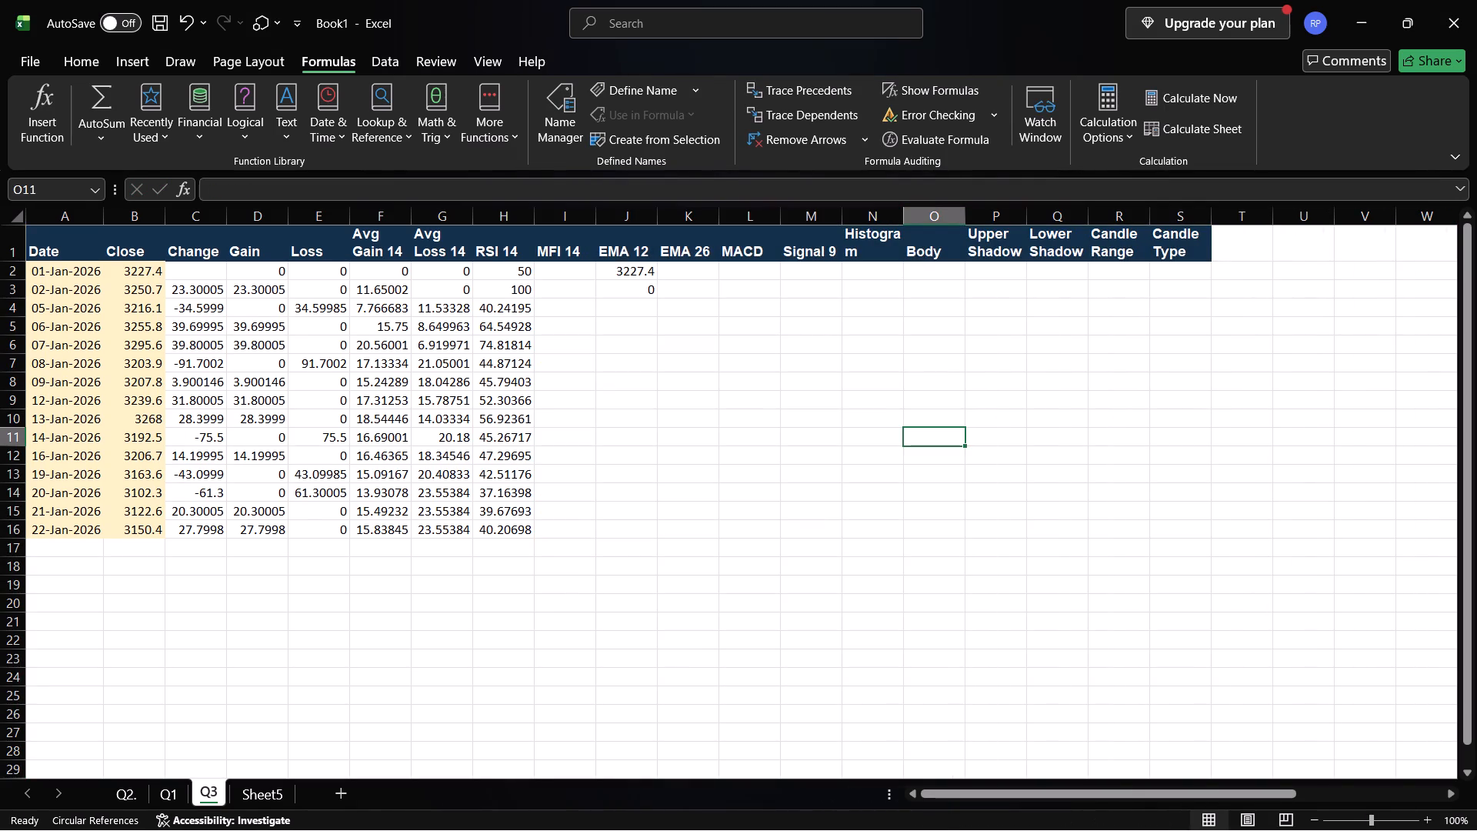
Delete the entire MFI 14 column from sheet Q3.
click(582, 218)
right_click(582, 218)
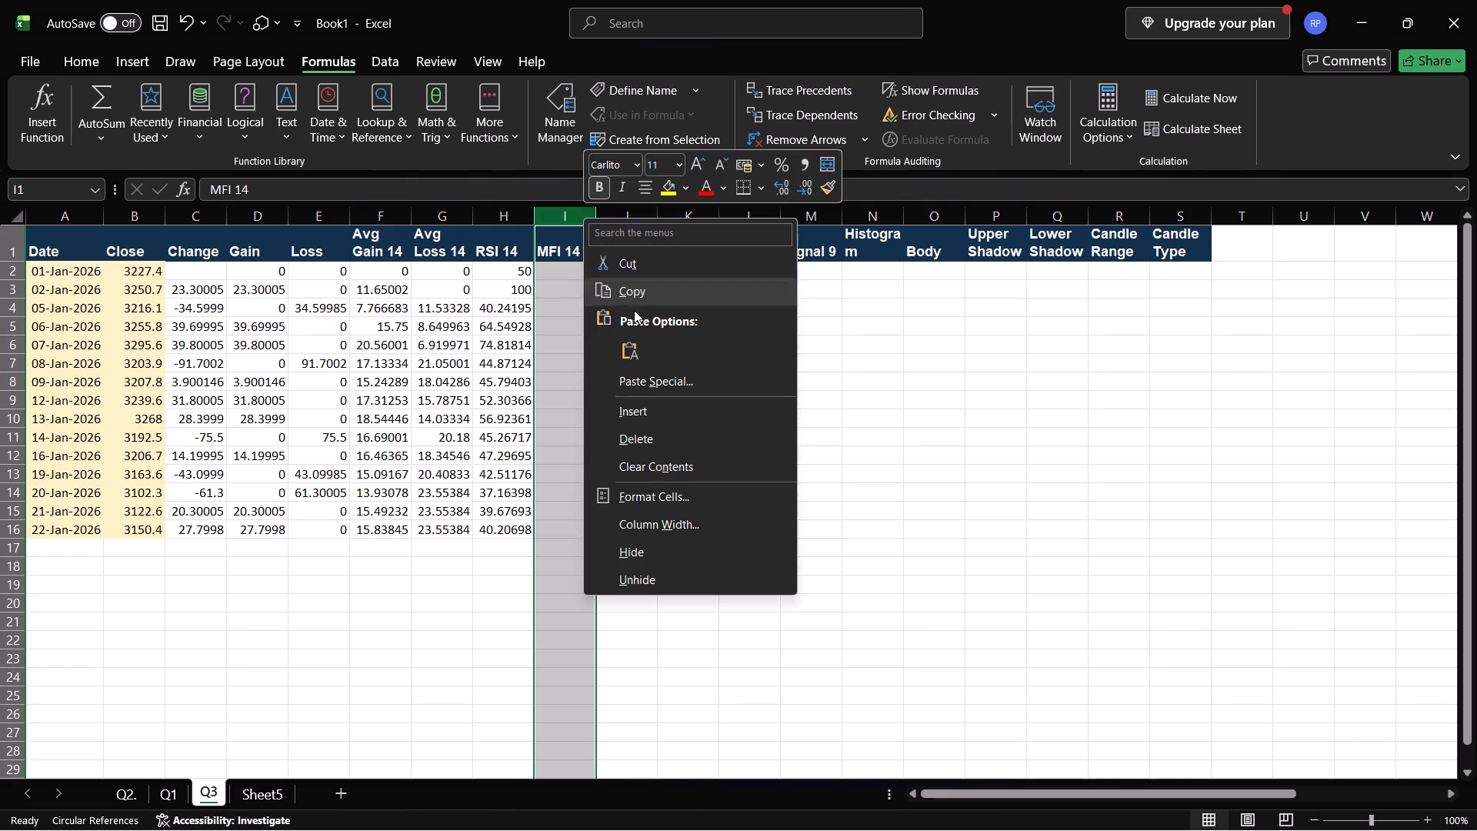
click(649, 444)
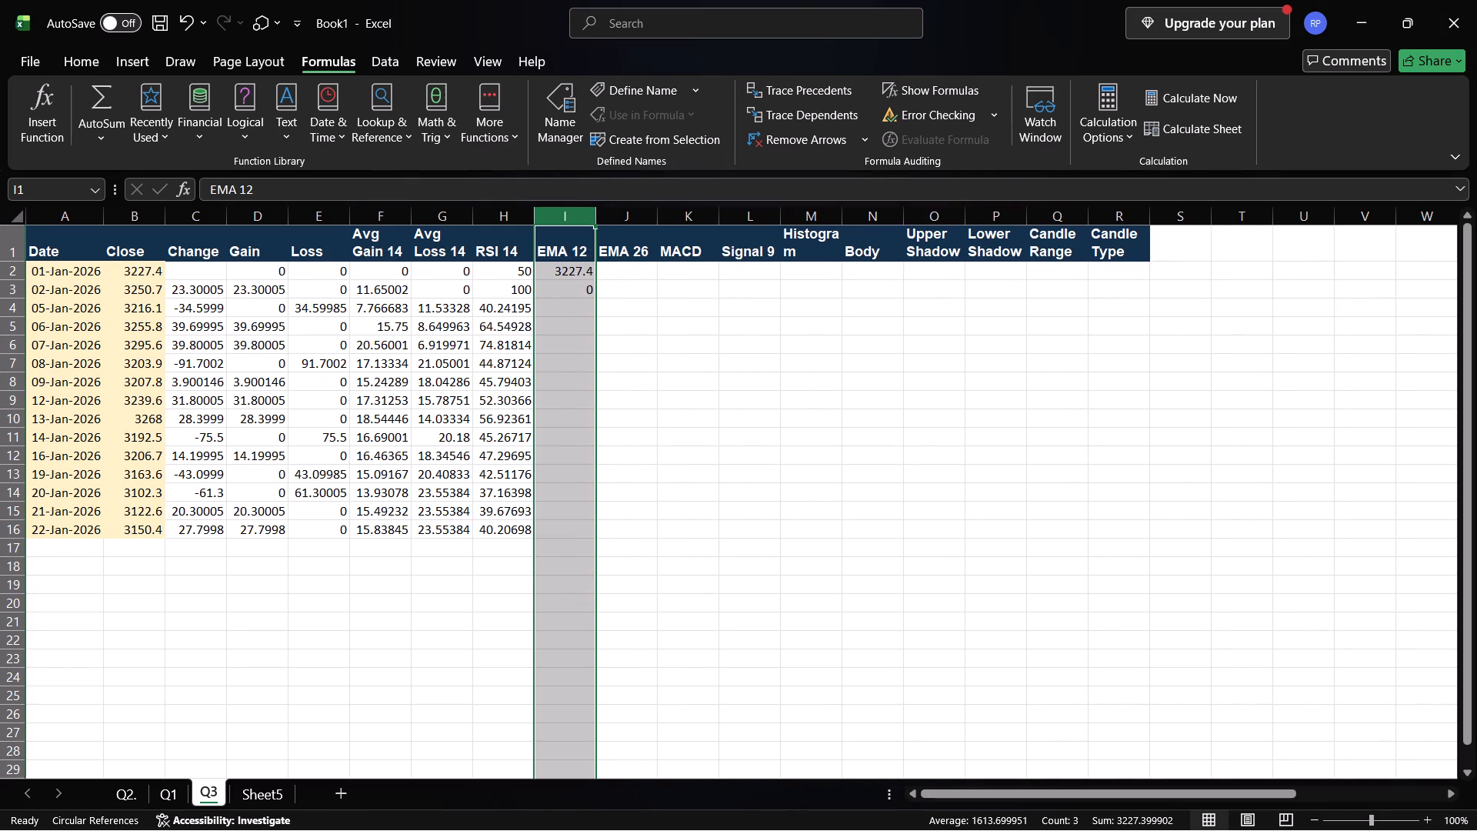
Delete the entire columns J to R, EMA 26 through Candle Type, from sheet Q3.
click(654, 402)
drag(646, 222, 1092, 225)
right_click(1092, 225)
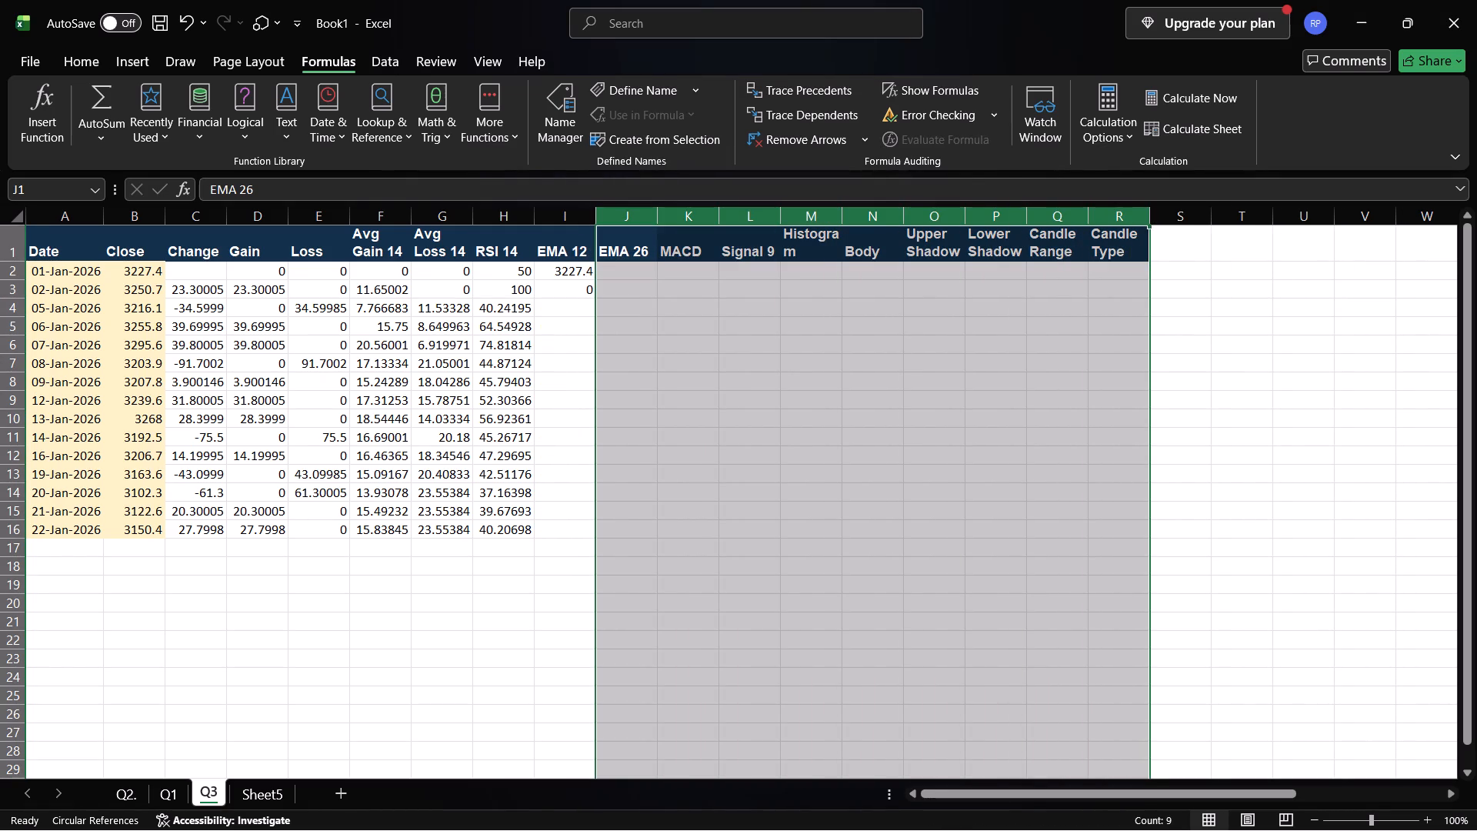
click(1025, 214)
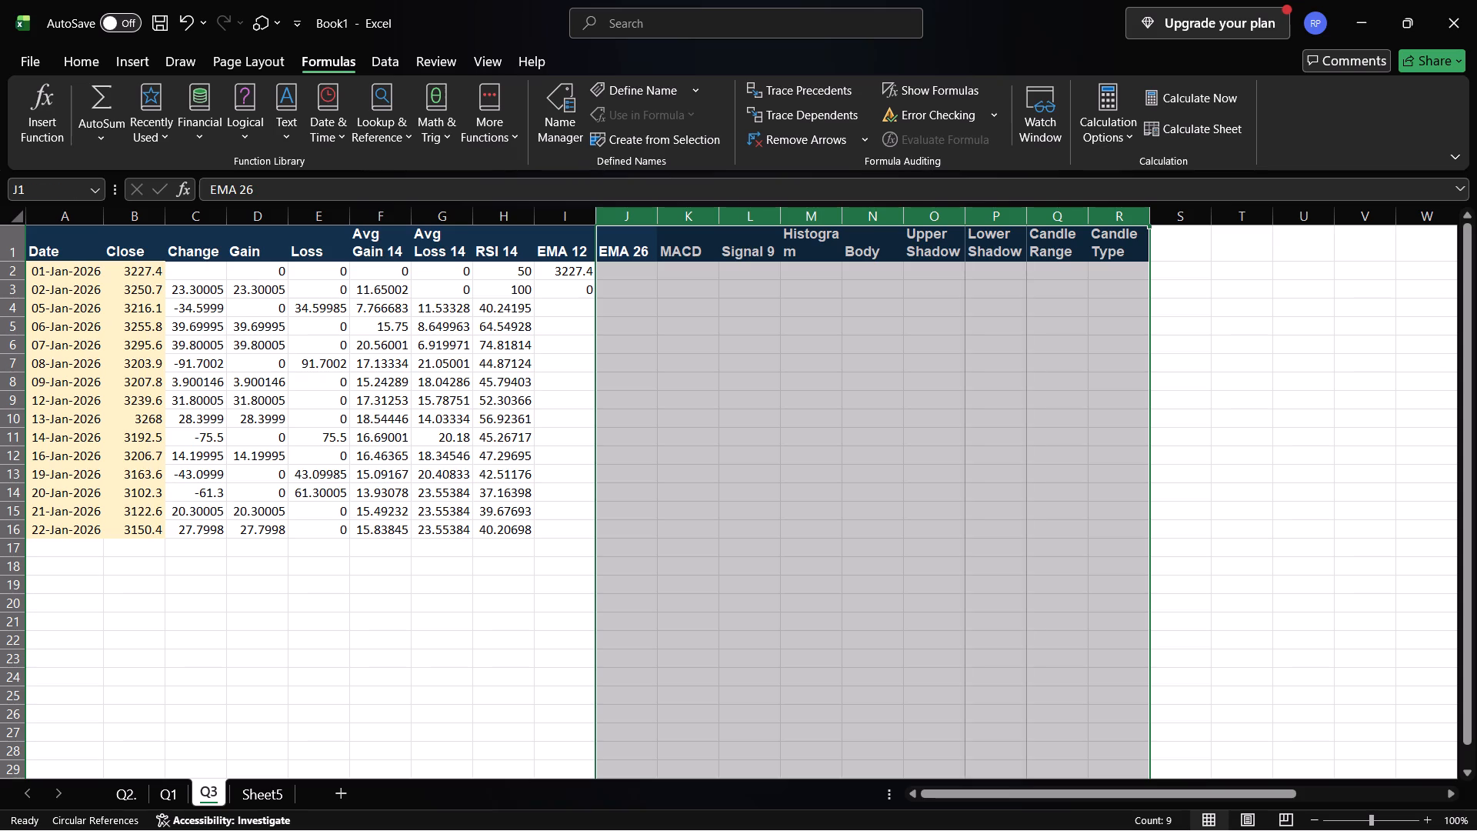
right_click(1037, 242)
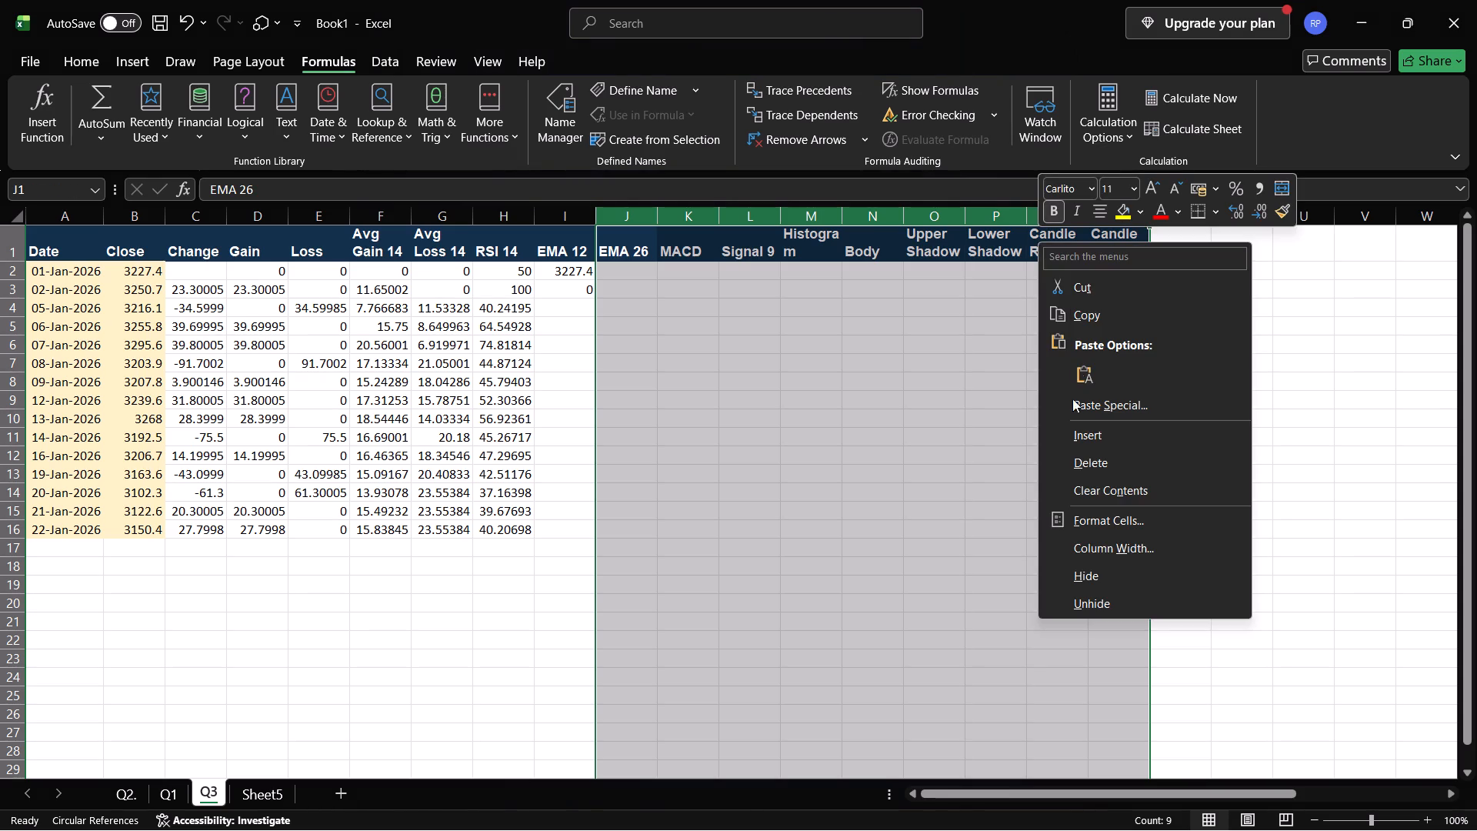
click(1076, 473)
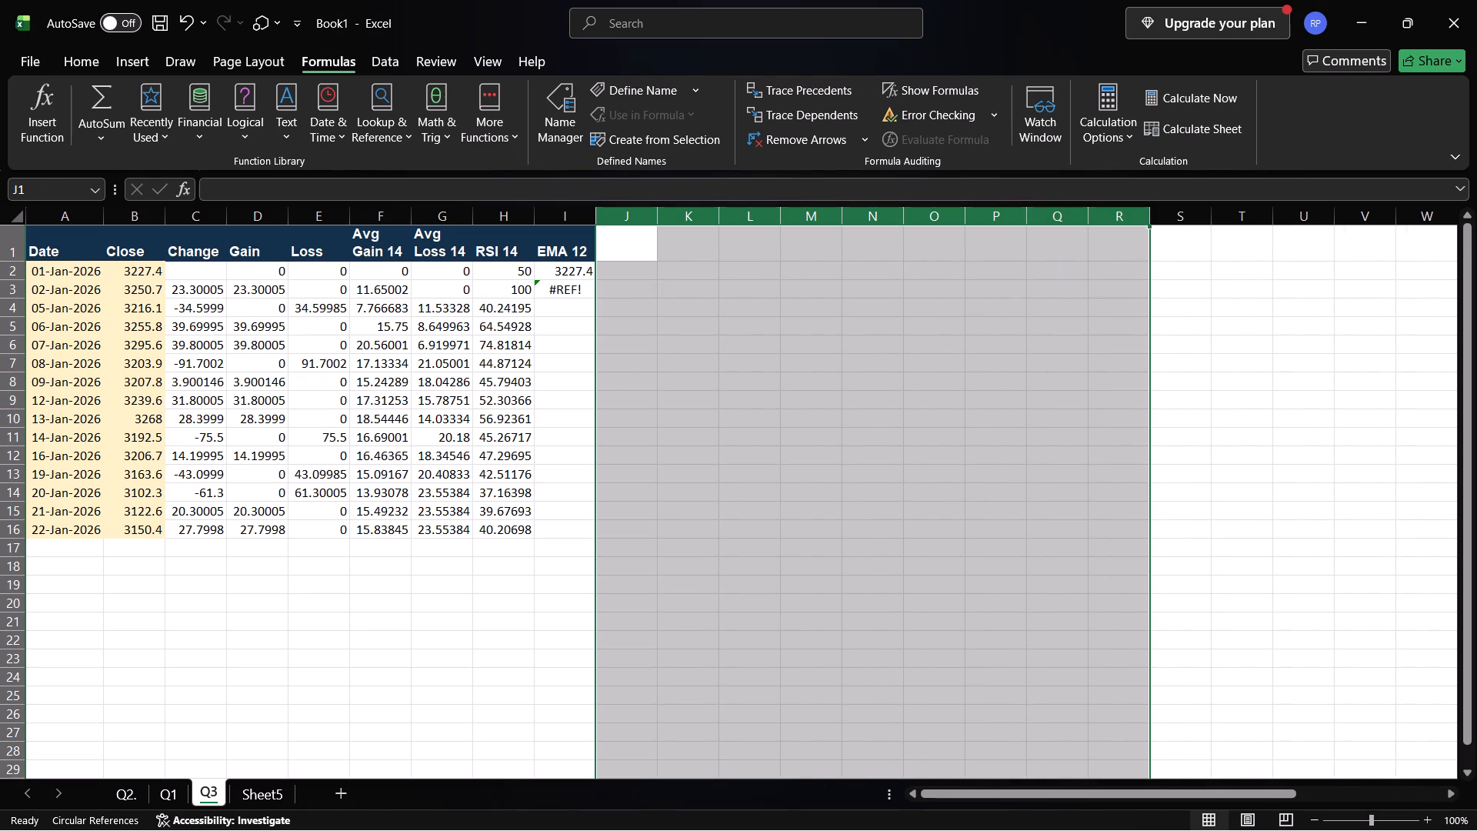
Remove the broken #REF! reference from the EMA 12 formula in I3, leaving =(2/10)*E3+(1-2/10)* open for completion.
click(593, 355)
click(559, 282)
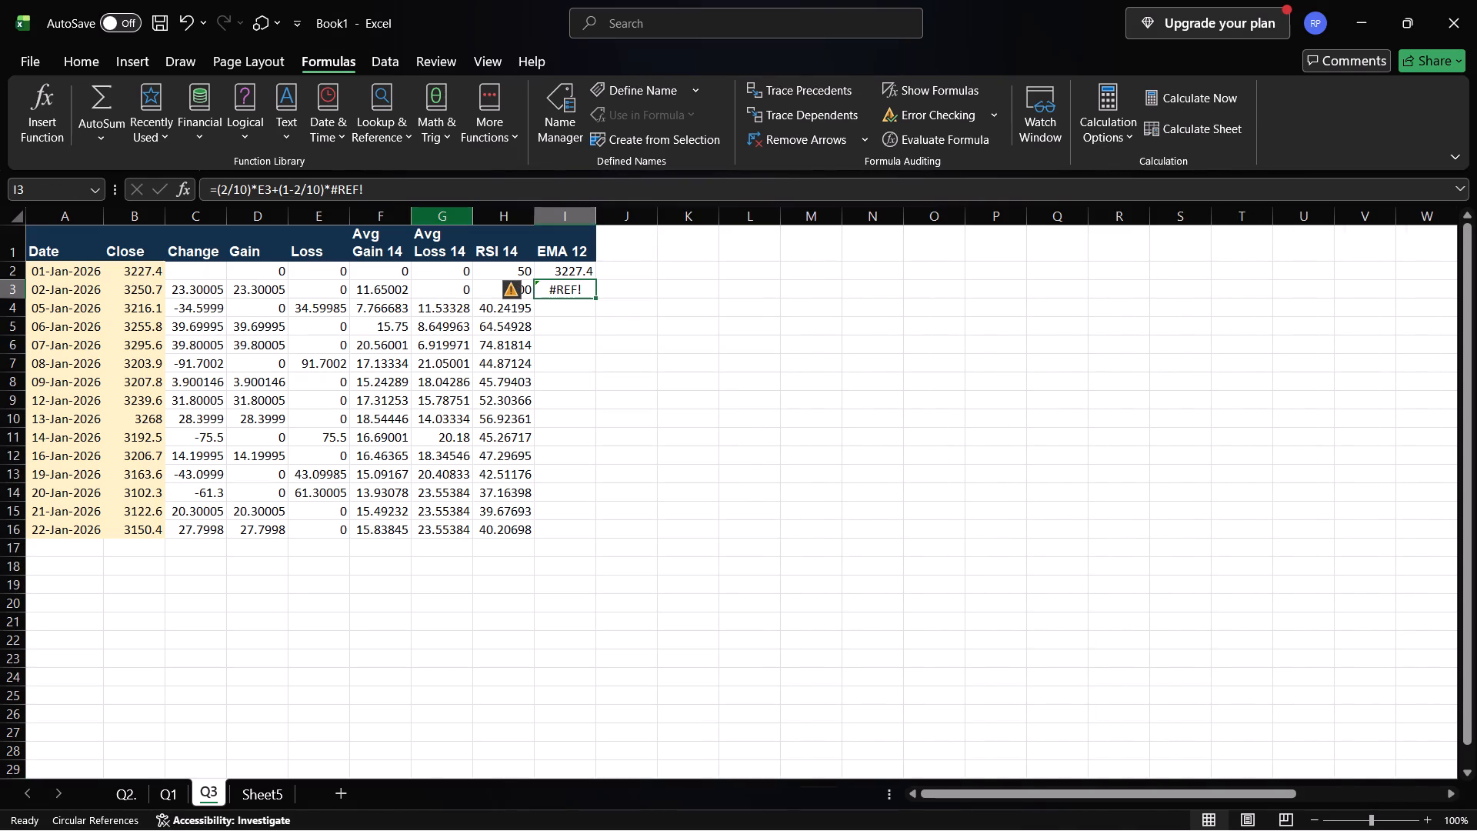
click(385, 199)
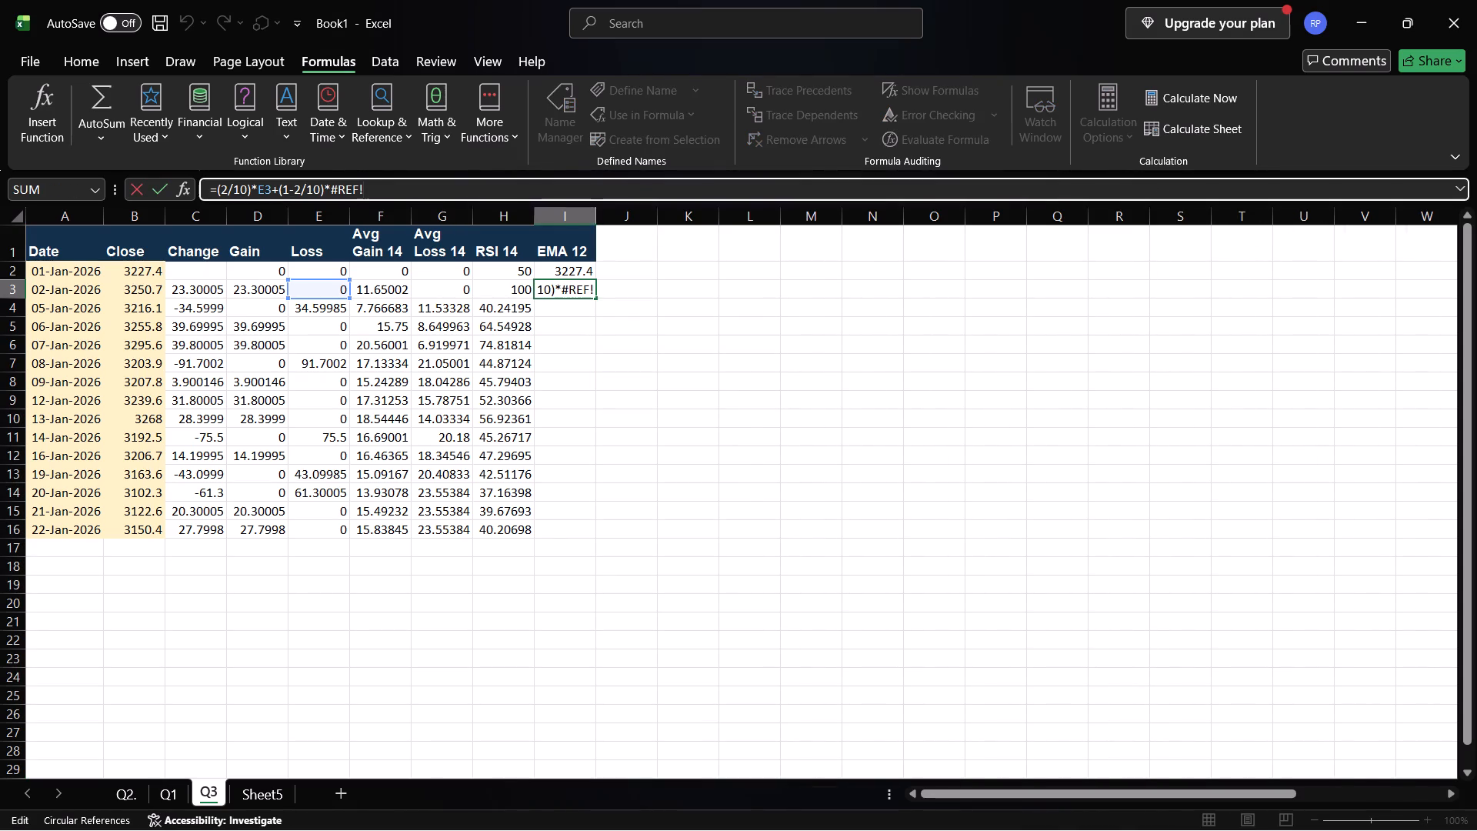
click(807, 359)
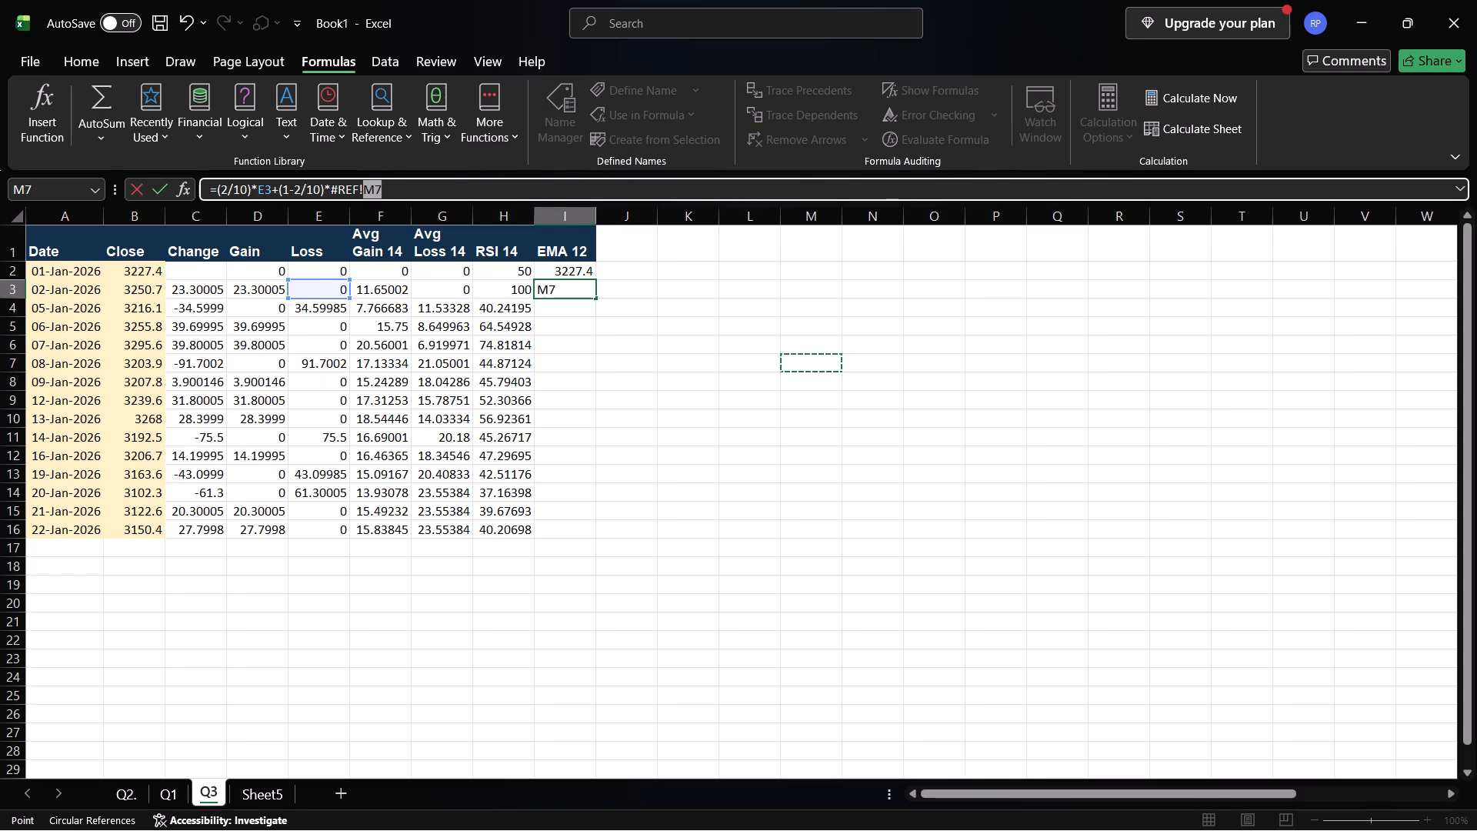
click(807, 359)
click(791, 280)
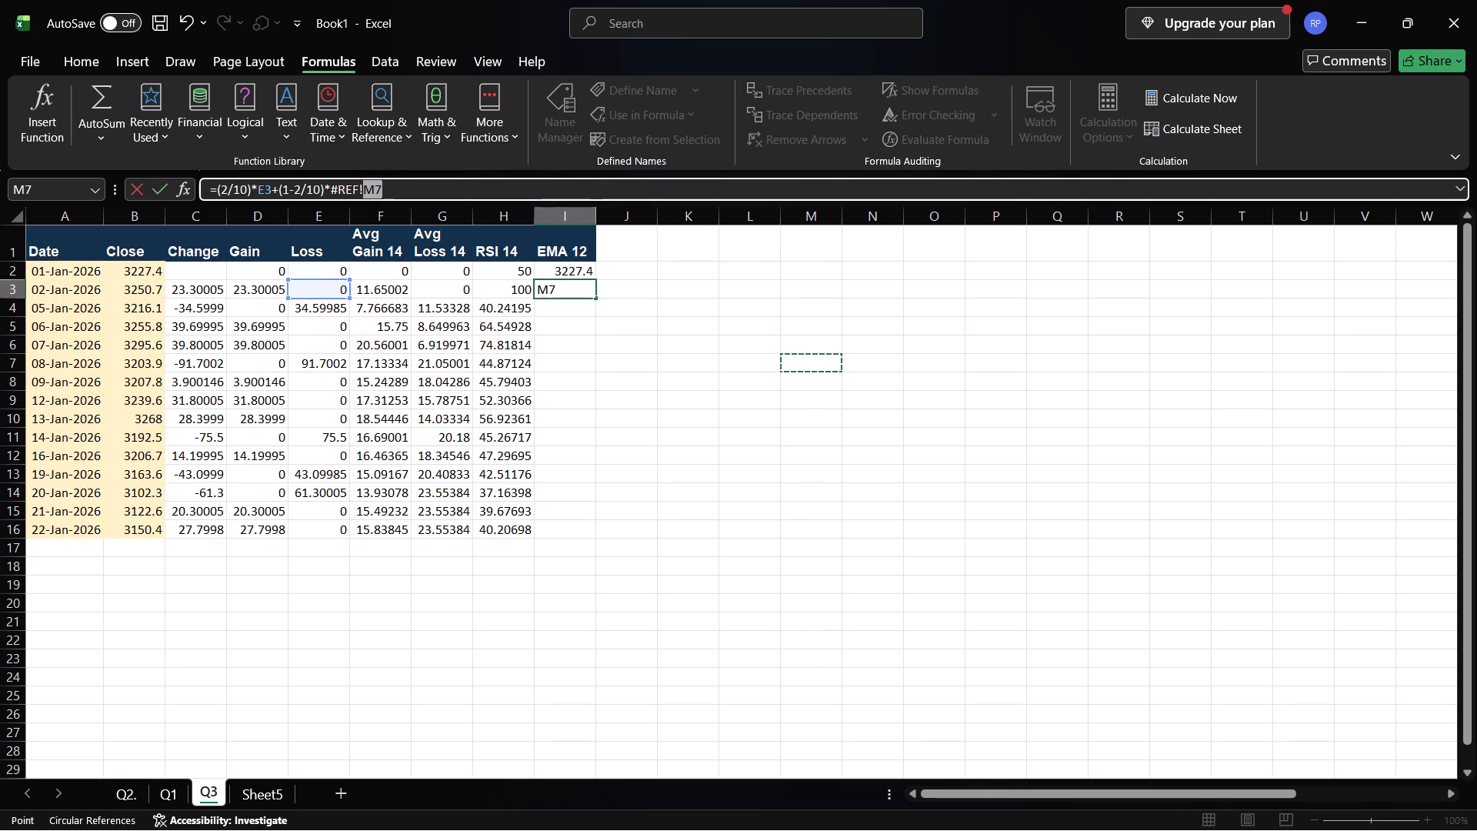
click(732, 201)
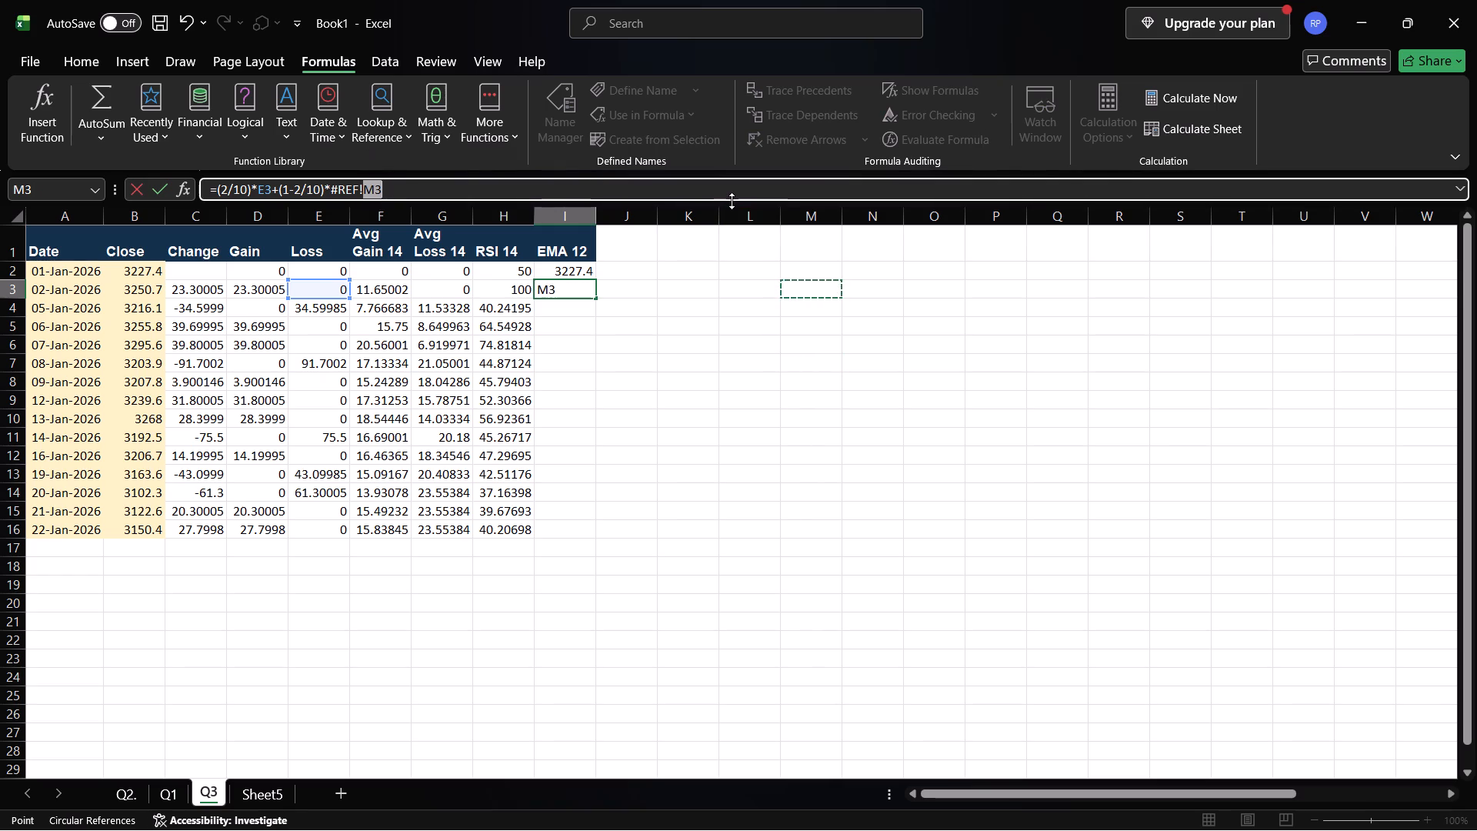
click(725, 195)
key(BackSpace)
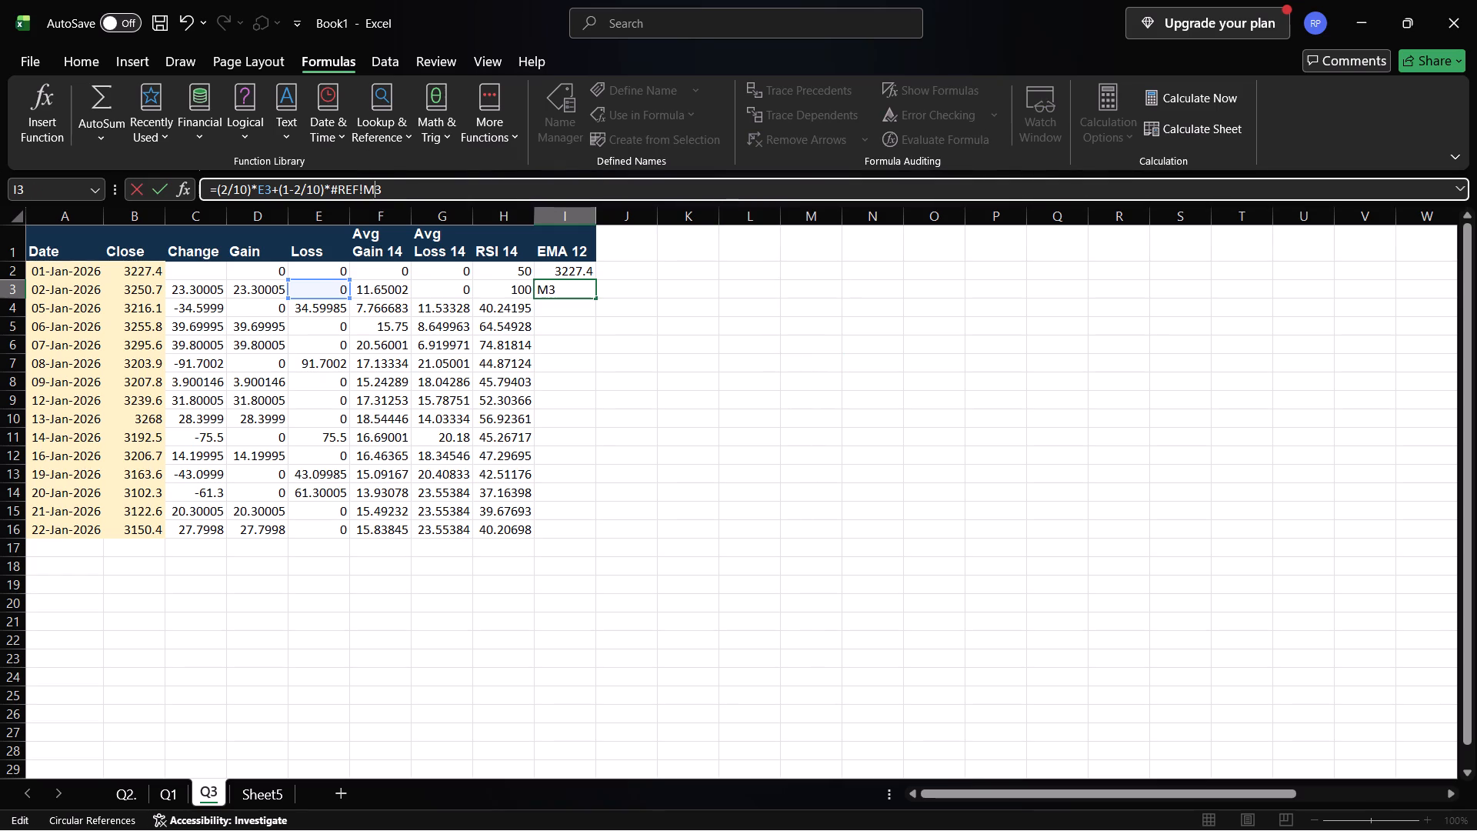
key(BackSpace)
key(BackSpace)
key(BackSpace)
key(BackSpace)
key(BackSpace)
key(BackSpace)
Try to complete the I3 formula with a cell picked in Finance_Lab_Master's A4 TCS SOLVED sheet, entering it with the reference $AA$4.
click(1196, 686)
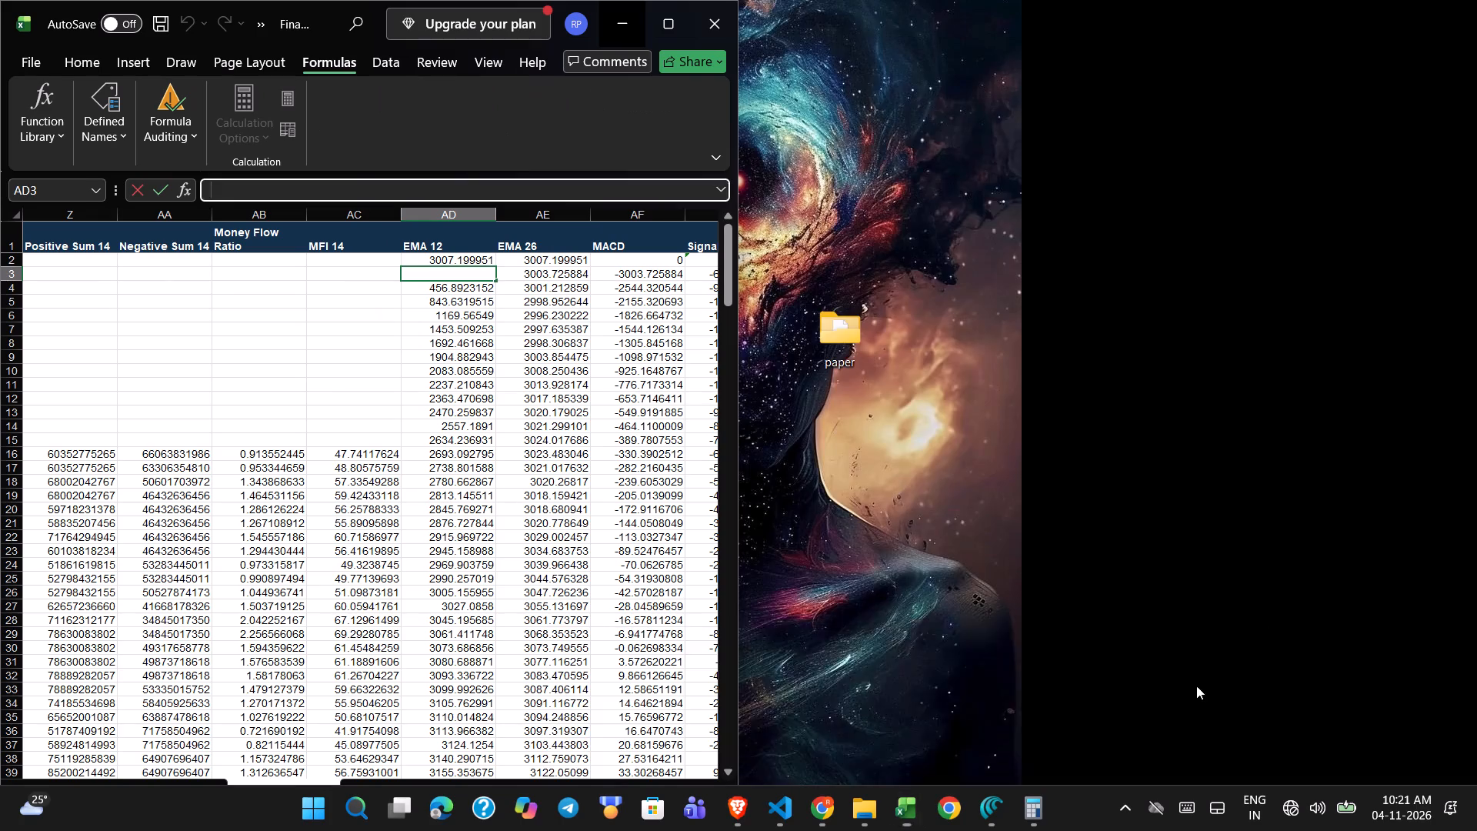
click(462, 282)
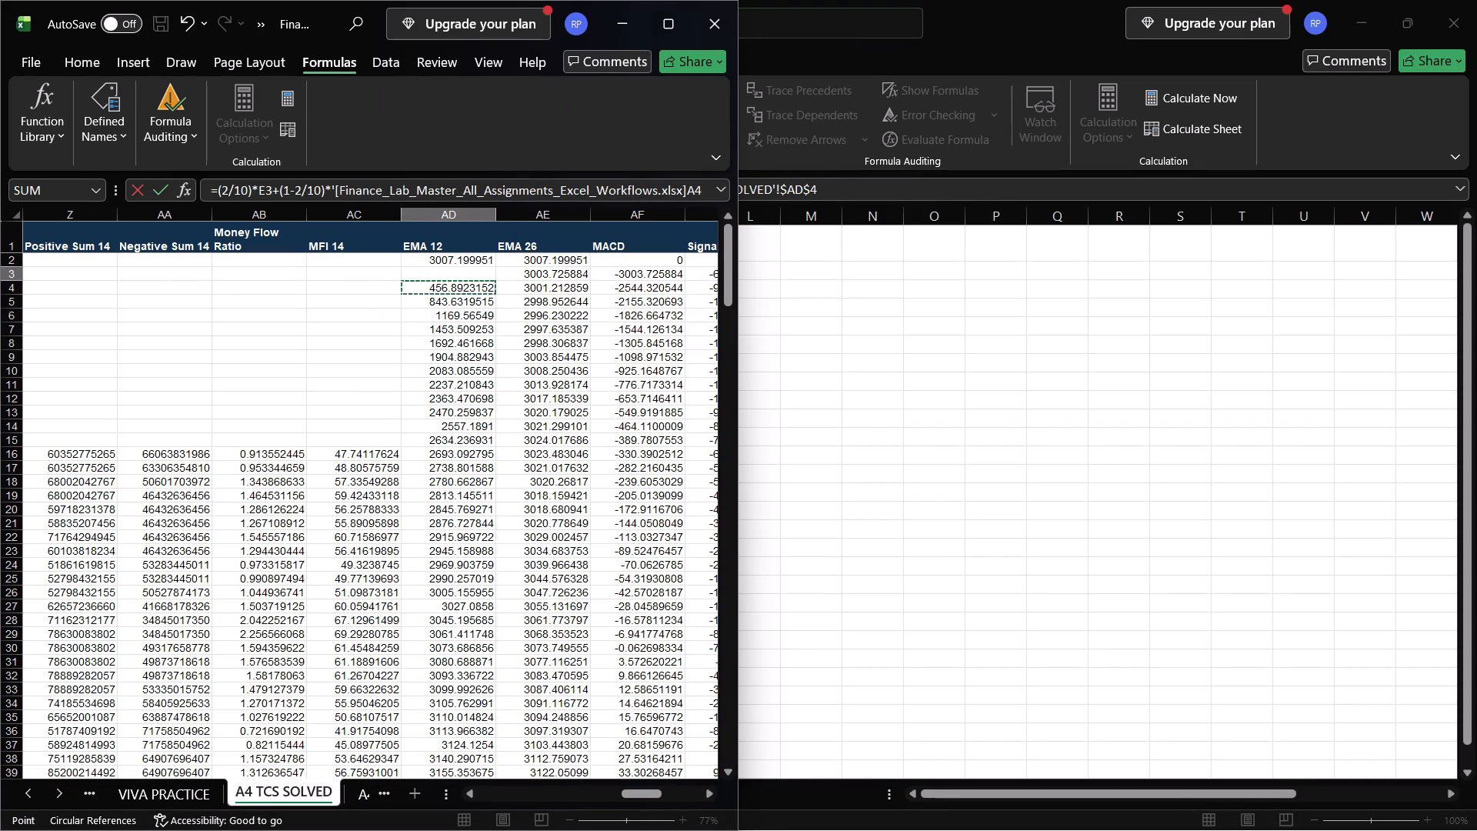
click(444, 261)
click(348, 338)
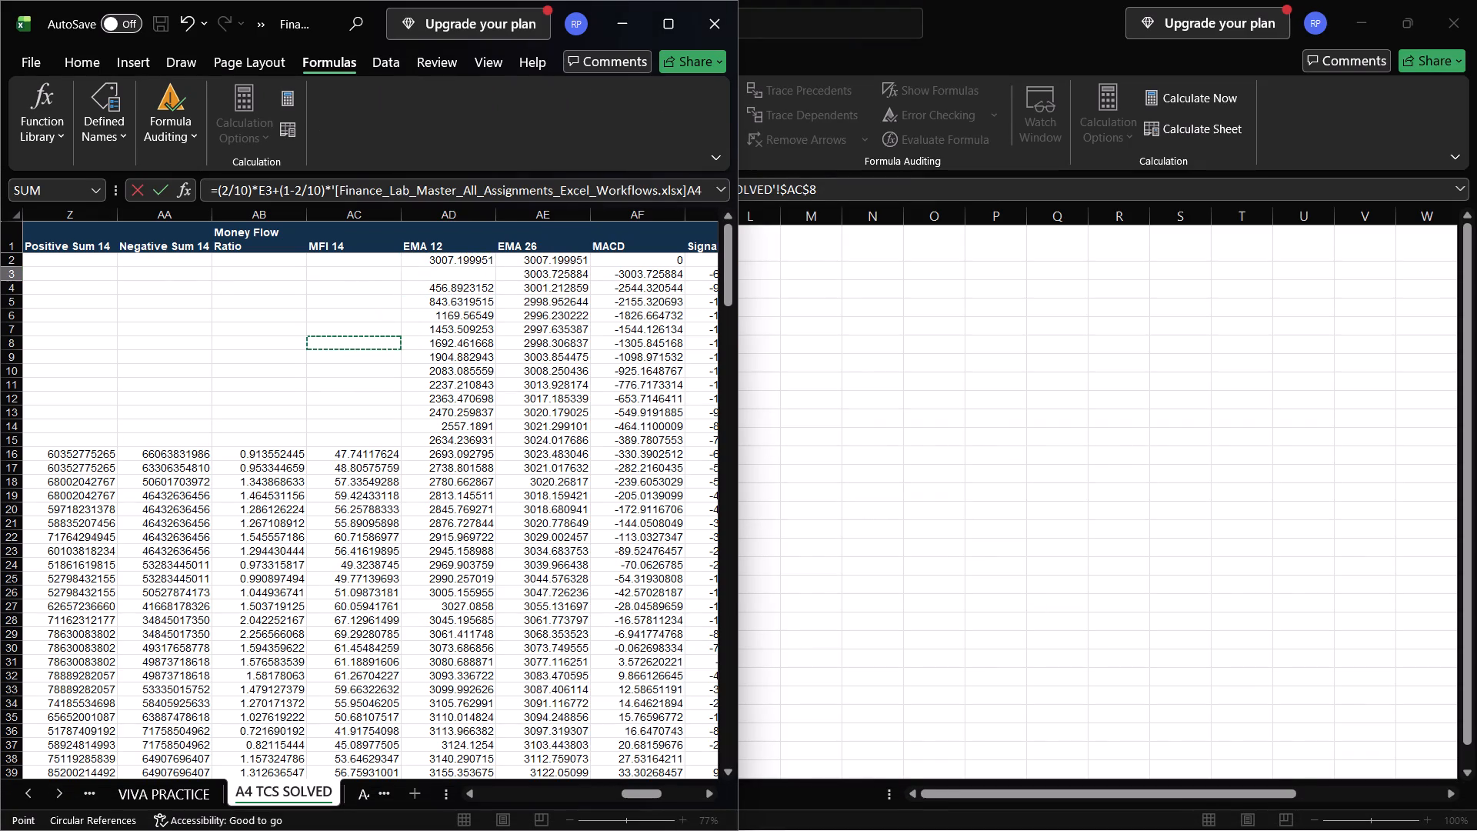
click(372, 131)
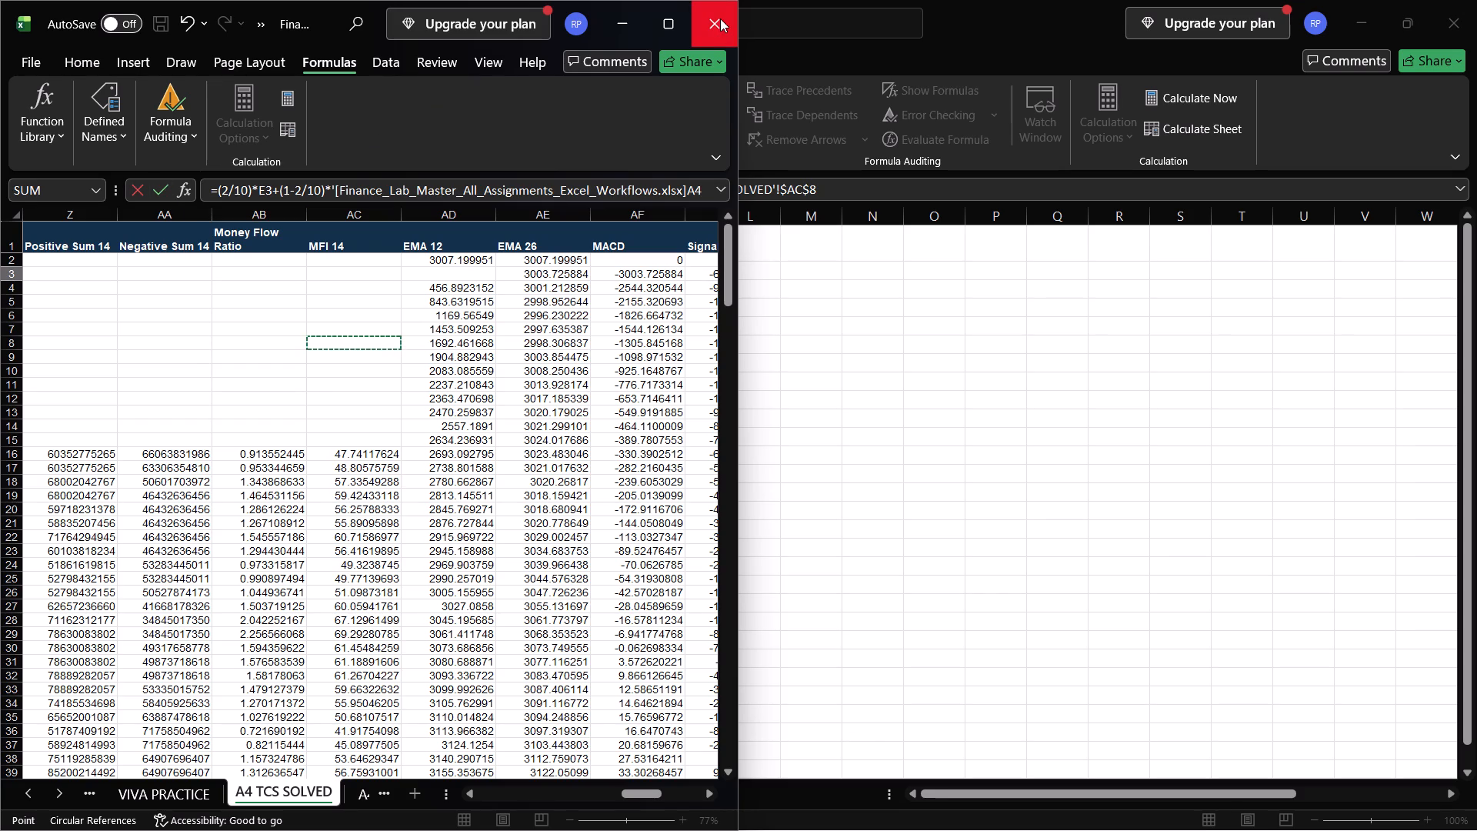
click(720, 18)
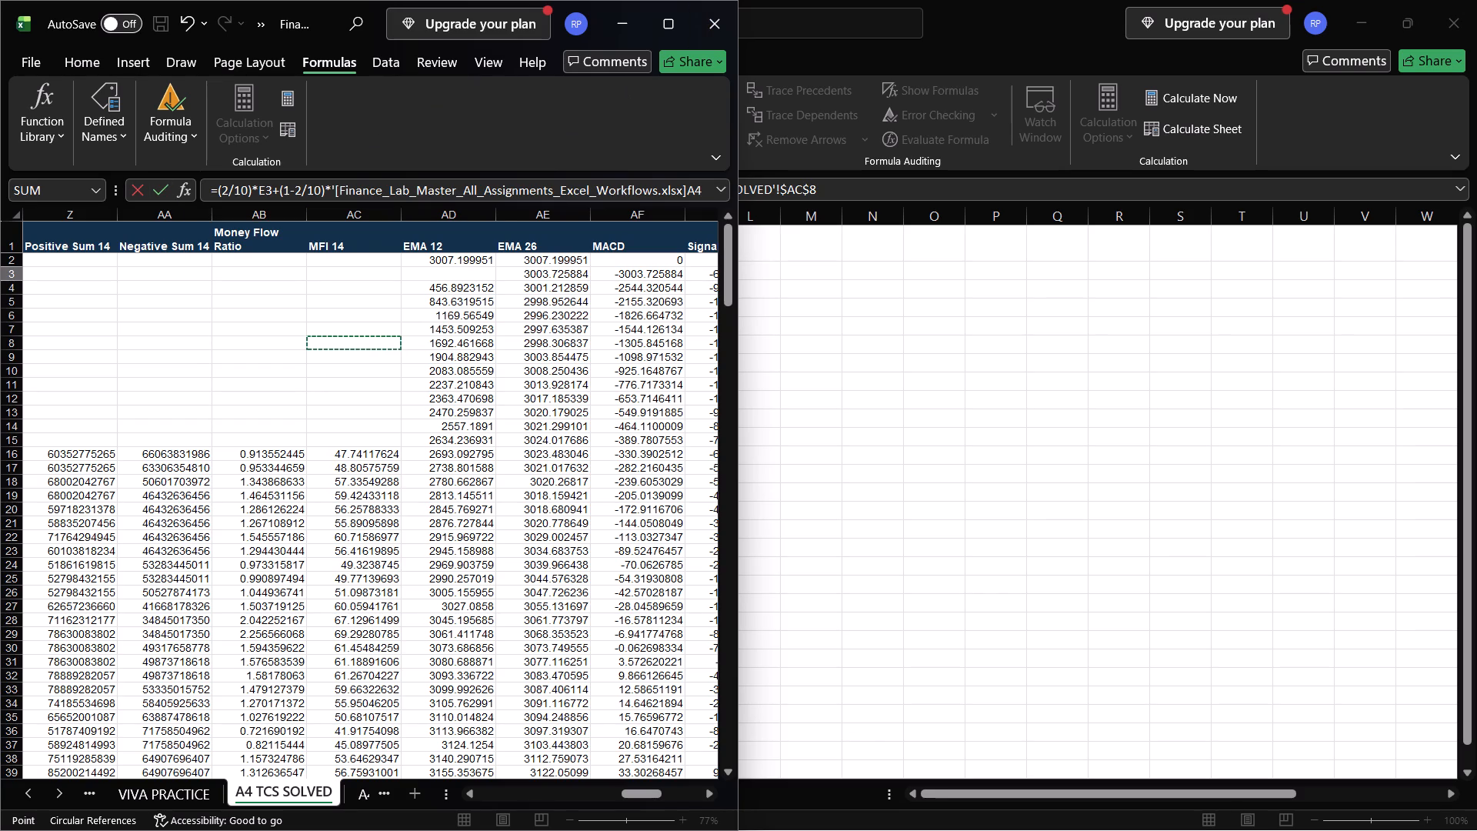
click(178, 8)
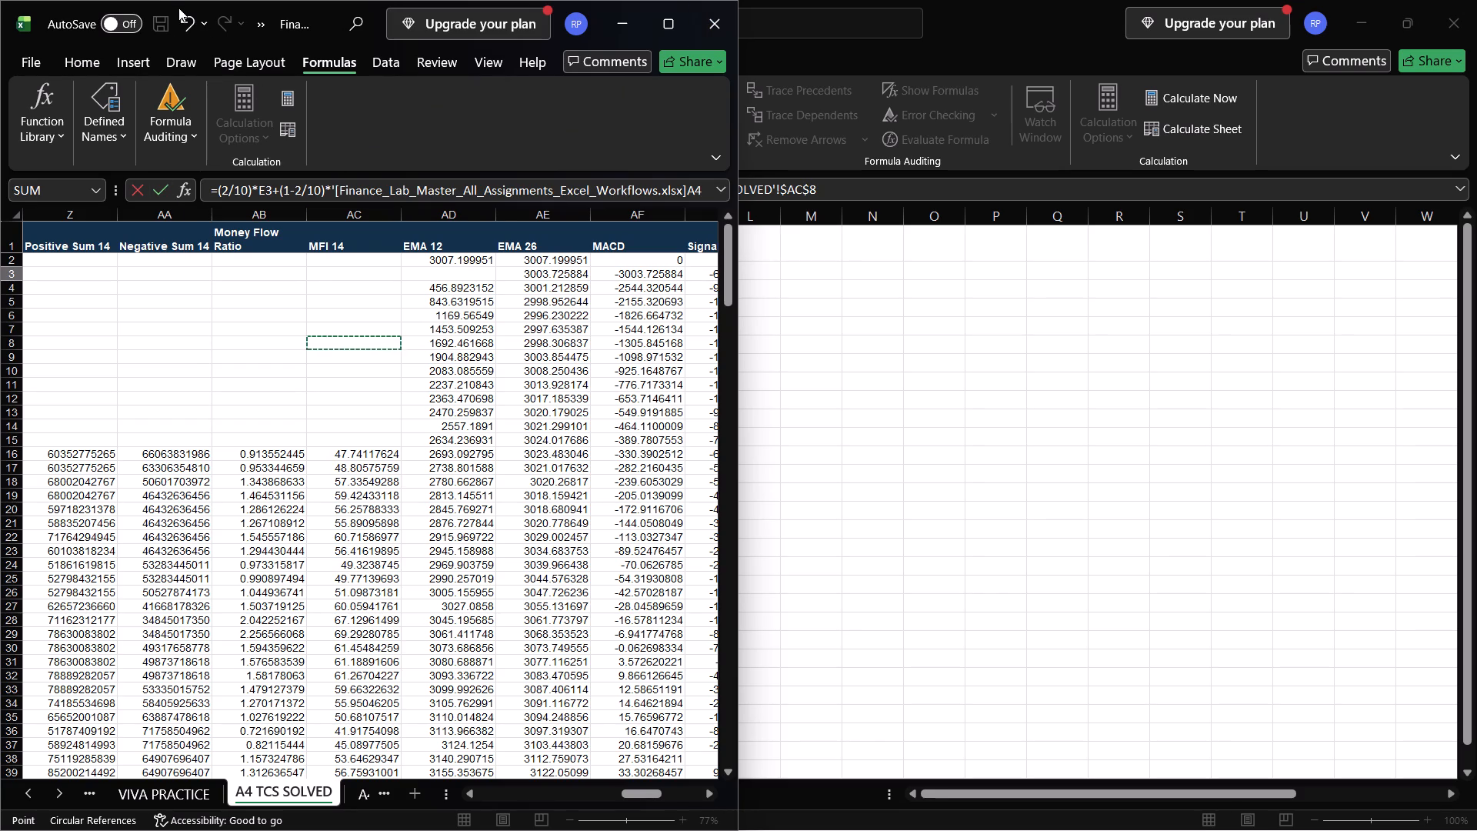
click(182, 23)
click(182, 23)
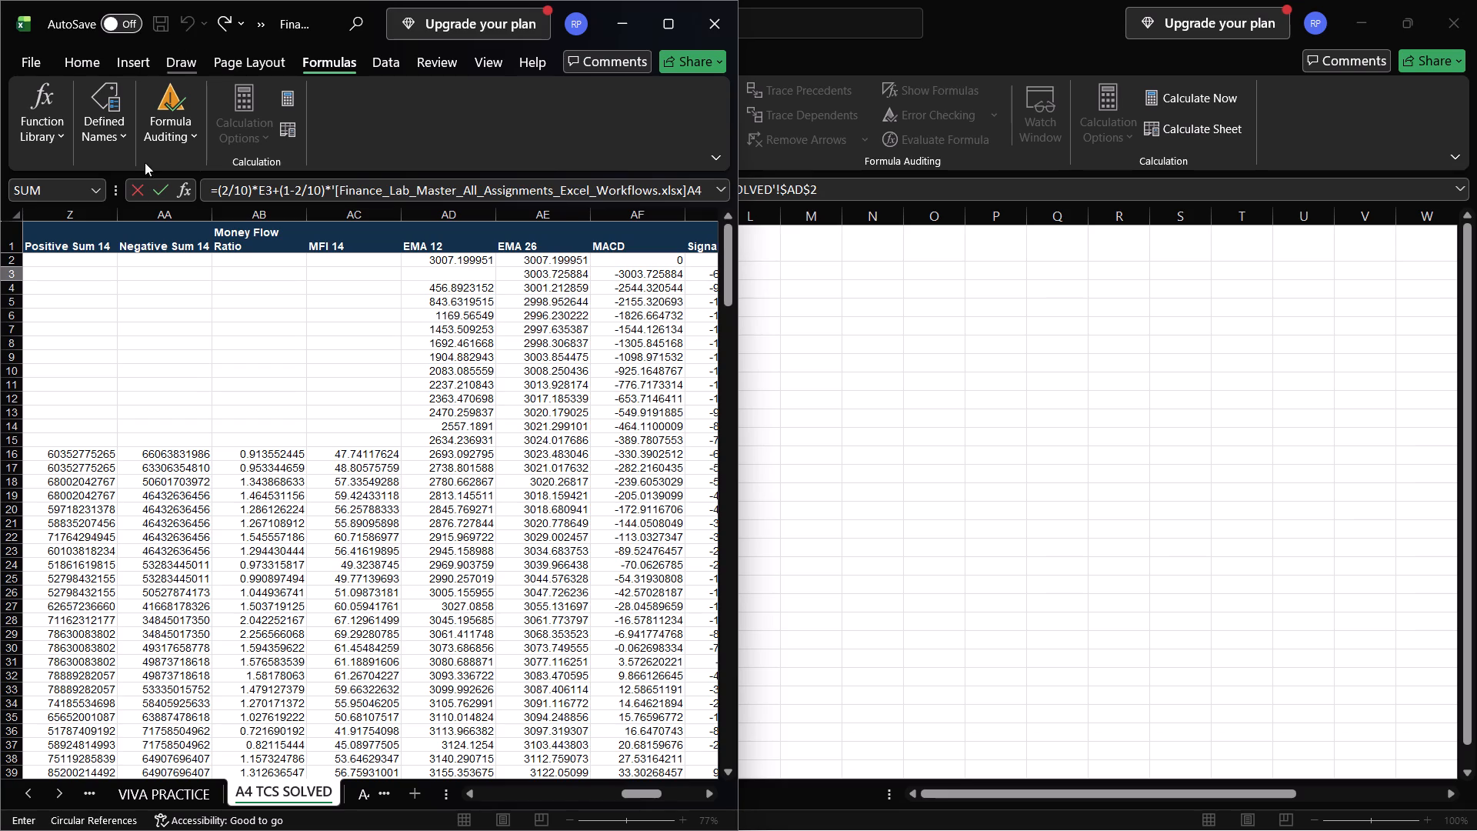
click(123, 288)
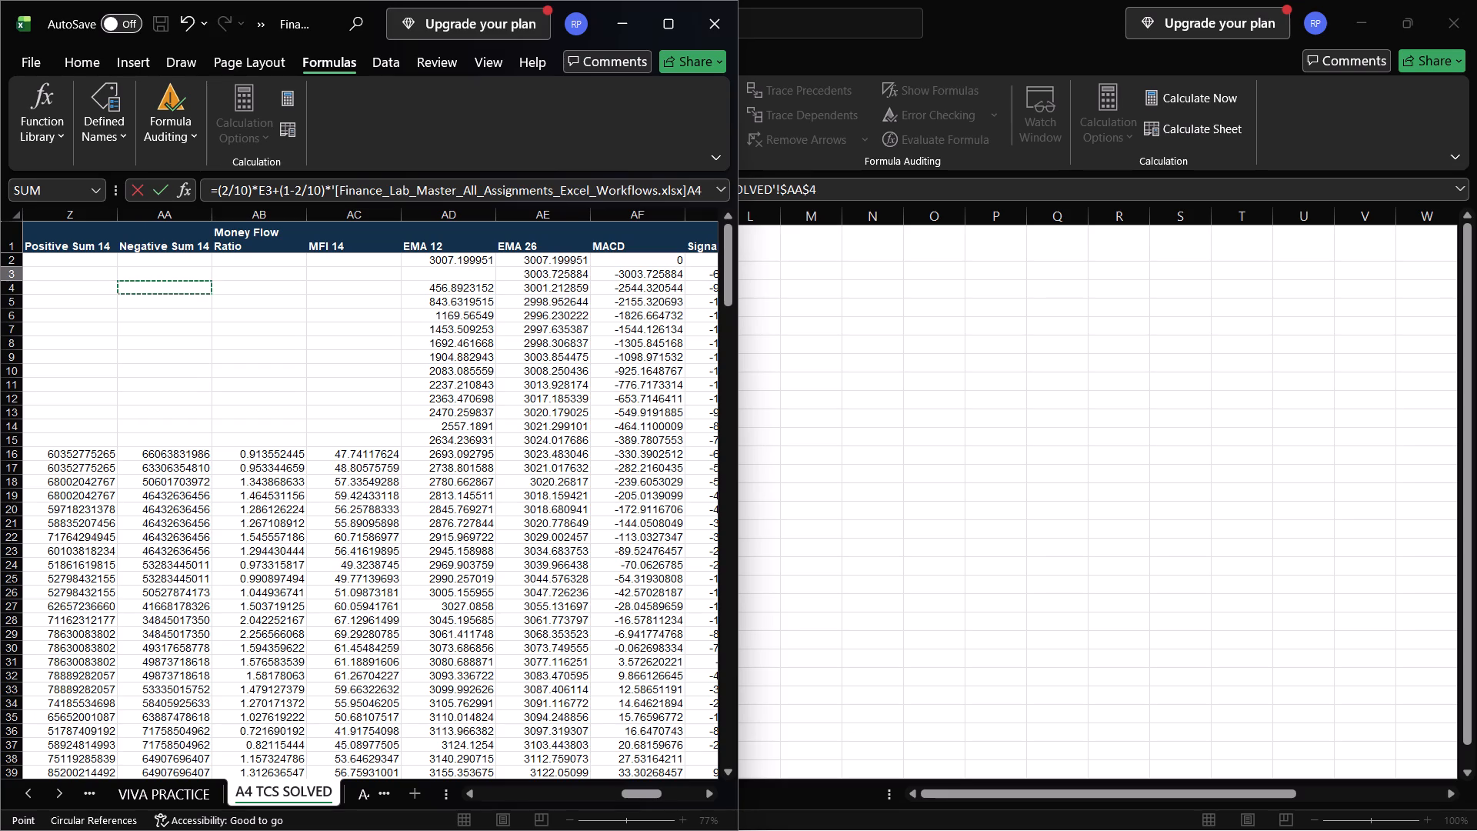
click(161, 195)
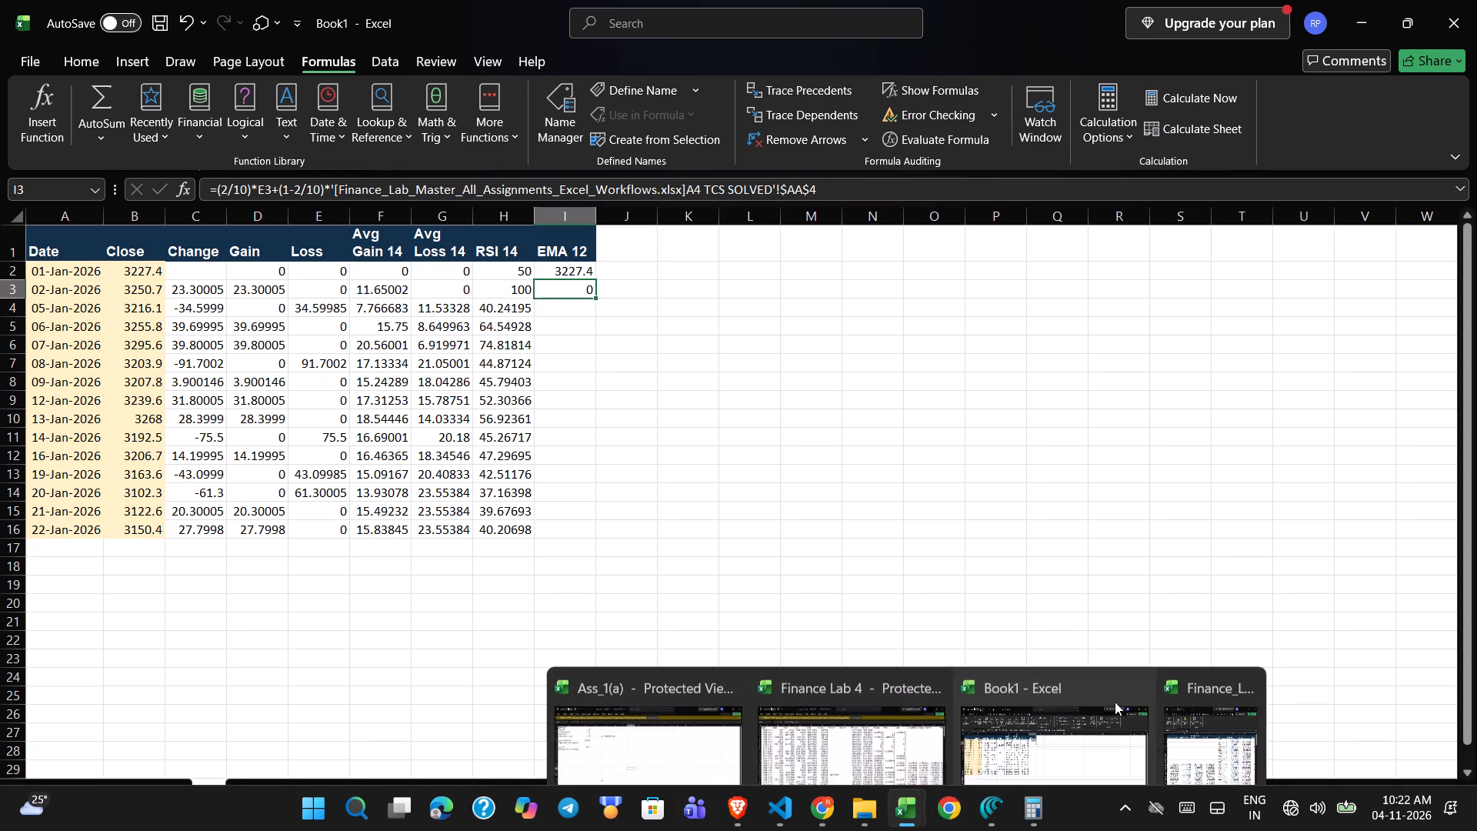
Check the EMA 12 formulas in A4 TCS SOLVED and replace I3's external reference in Book1 with I2: =(2/10)*E3+(1-2/10)*I2.
click(1234, 680)
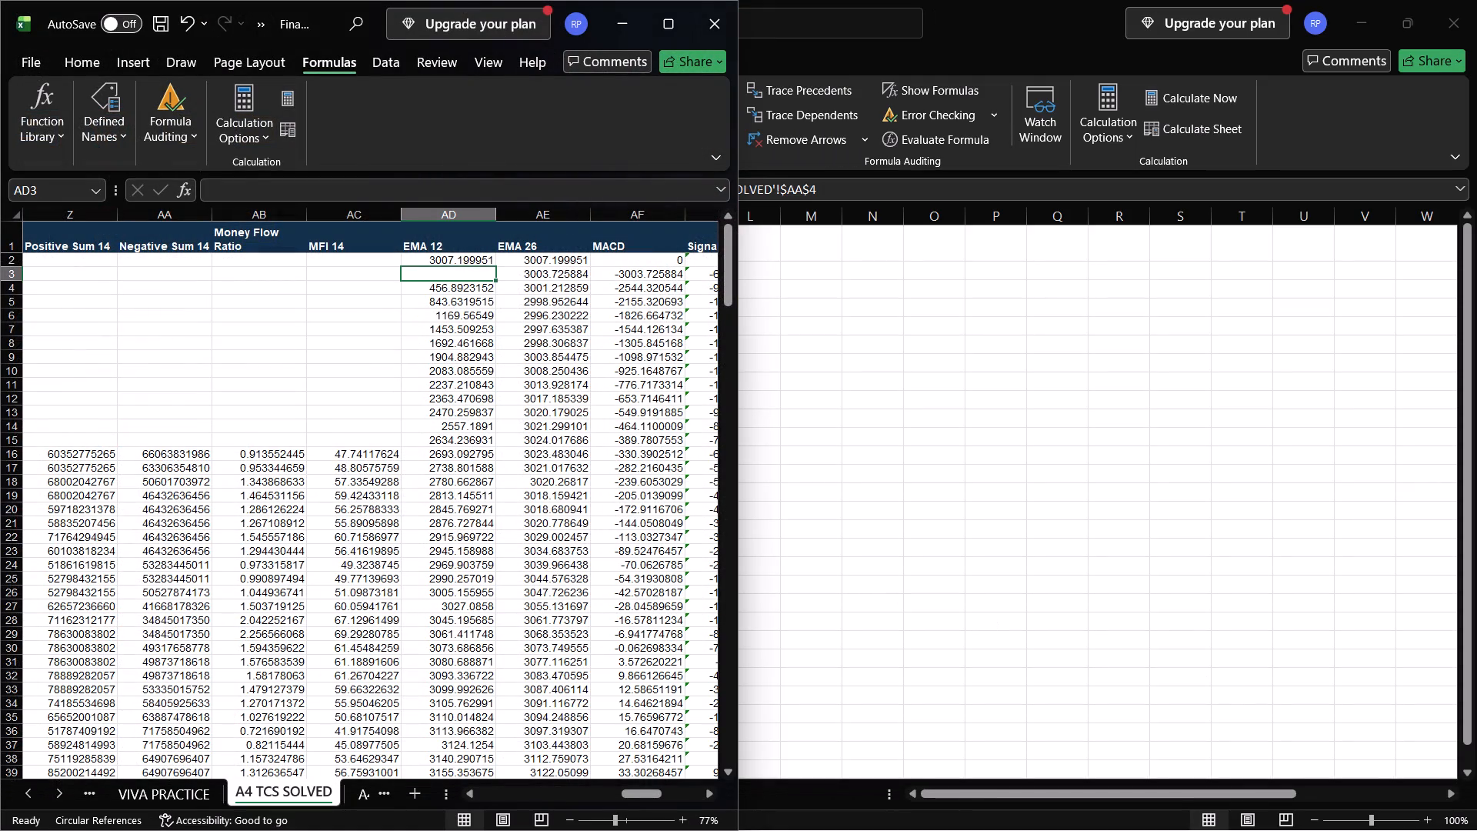
click(466, 255)
click(445, 282)
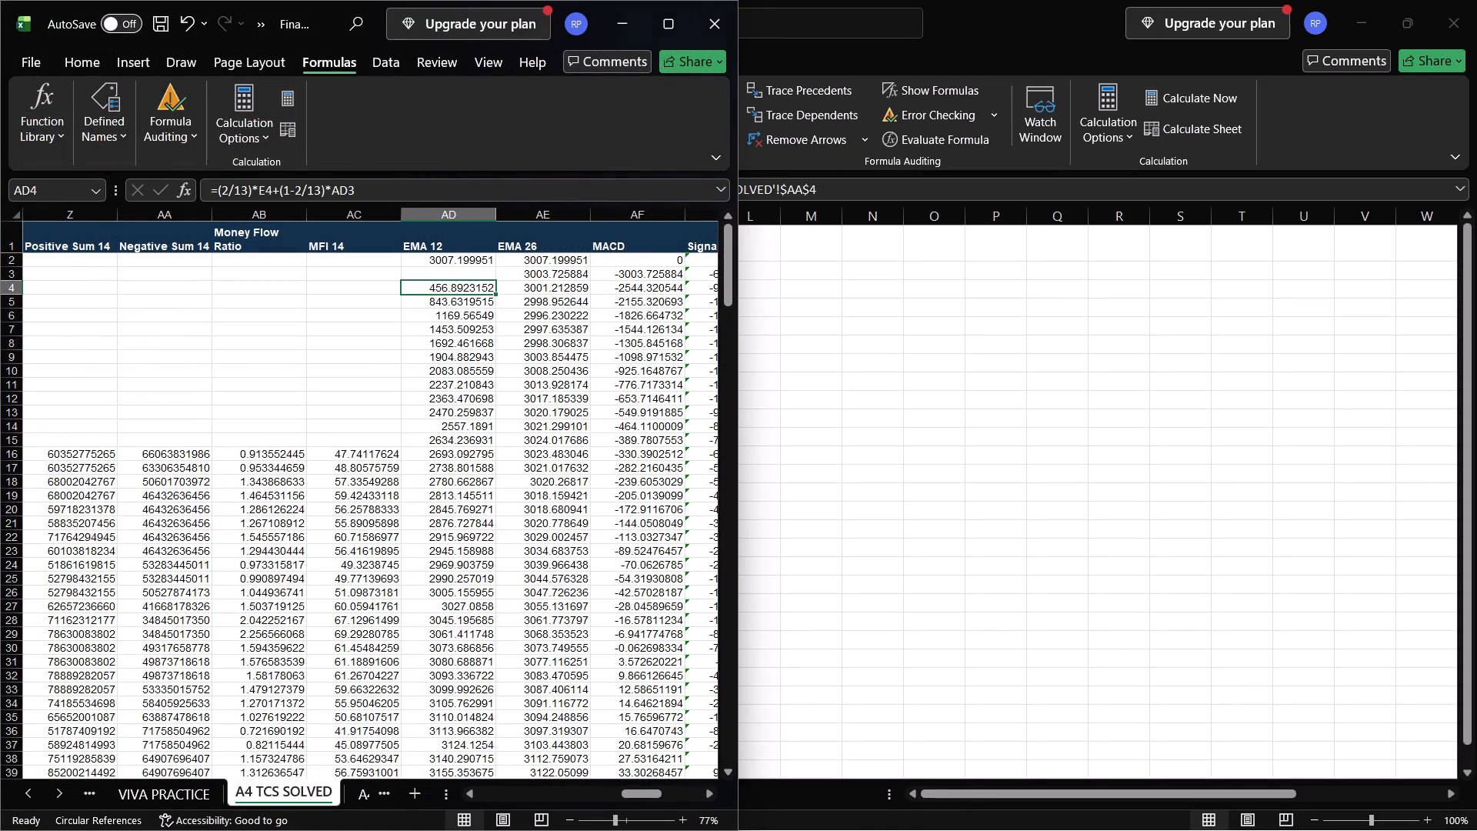
click(436, 275)
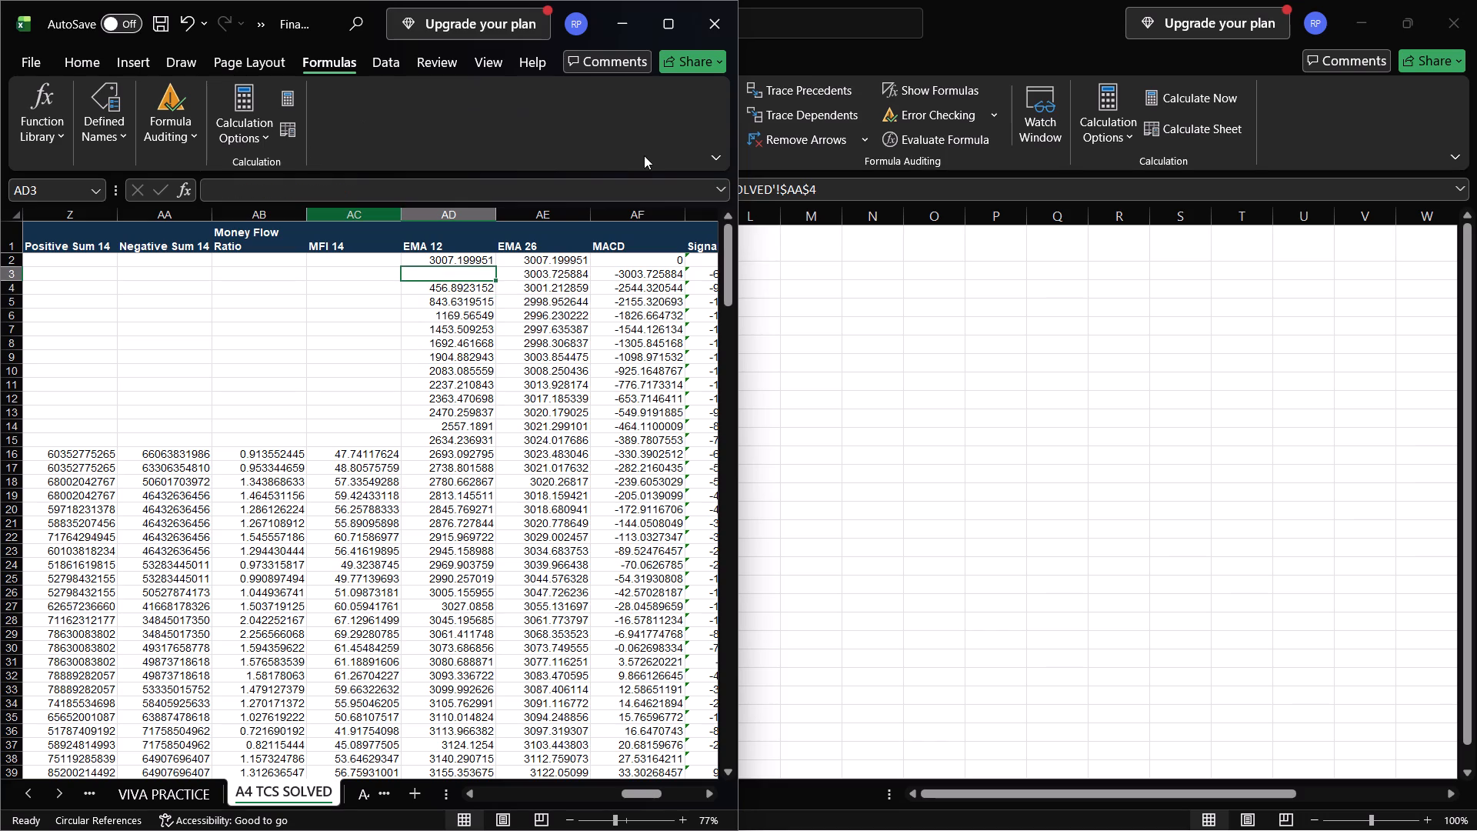
click(434, 318)
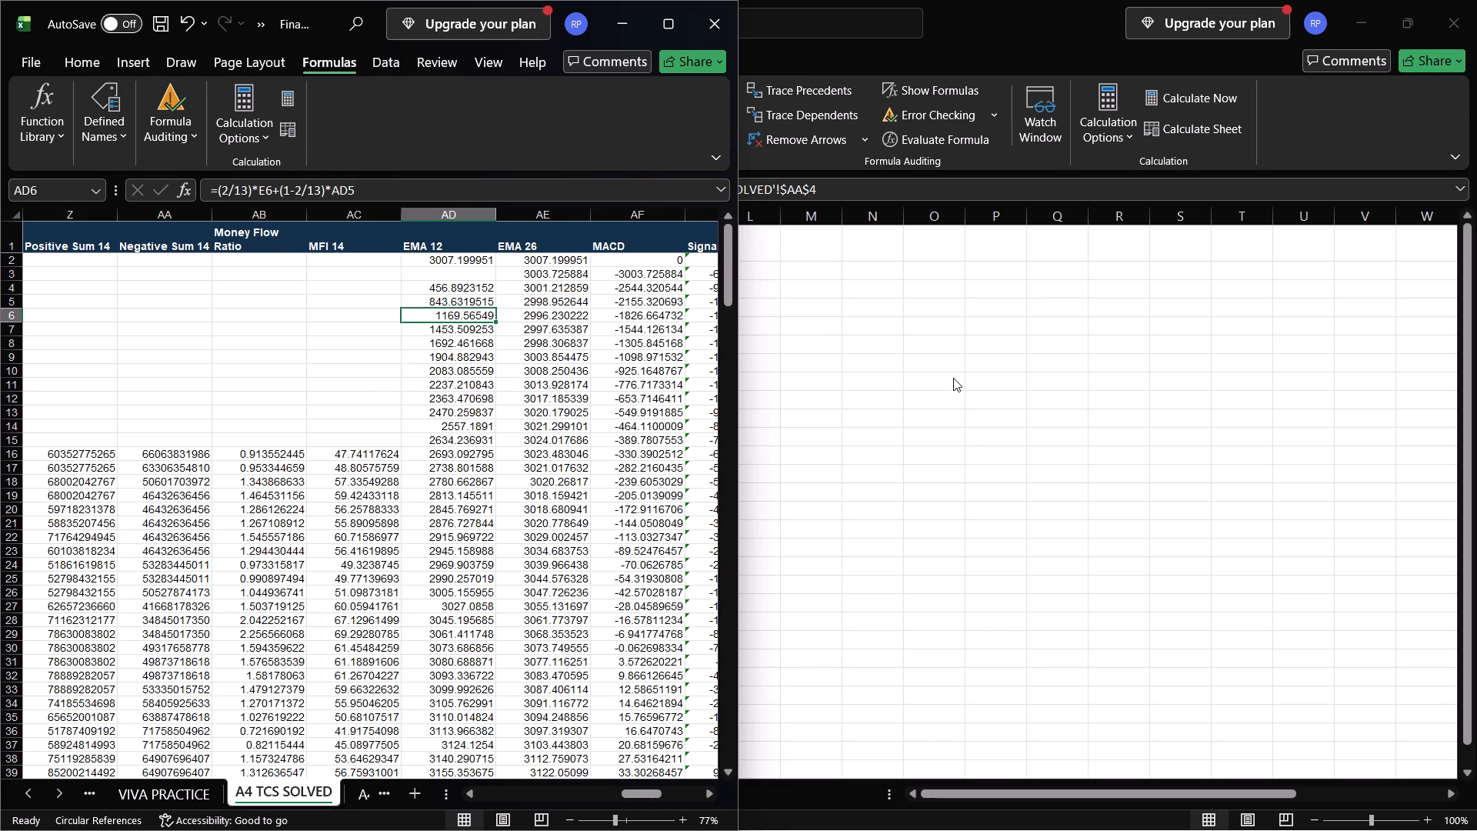
click(953, 379)
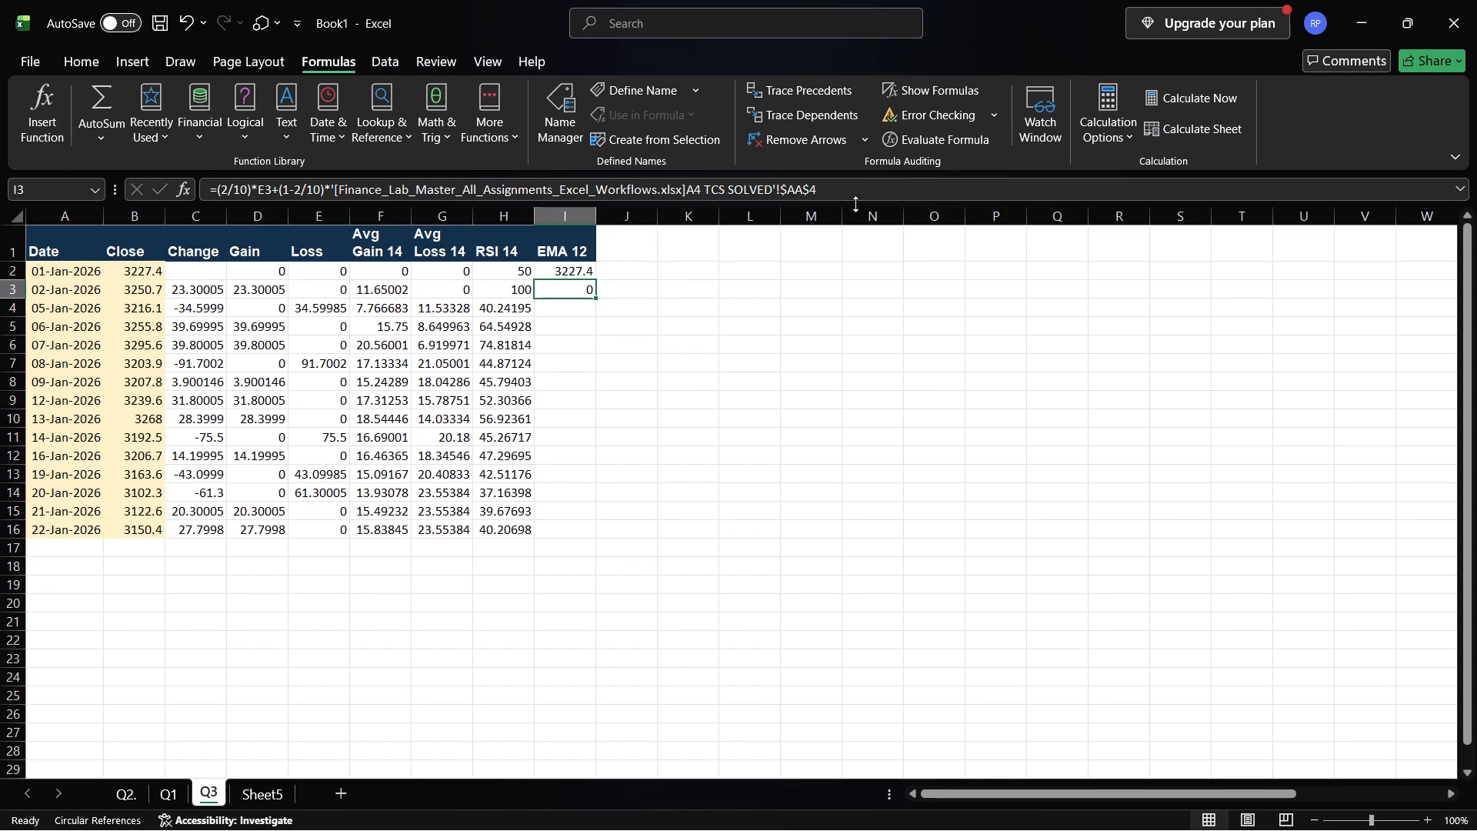
click(852, 195)
key(BackSpace)
key(BackSpace)
key(BackSpace)
key(BackSpace)
key(BackSpace)
key(BackSpace)
key(BackSpace)
key(BackSpace)
key(BackSpace)
key(BackSpace)
key(BackSpace)
key(BackSpace)
key(BackSpace)
key(BackSpace)
key(BackSpace)
key(BackSpace)
key(BackSpace)
key(BackSpace)
key(BackSpace)
key(BackSpace)
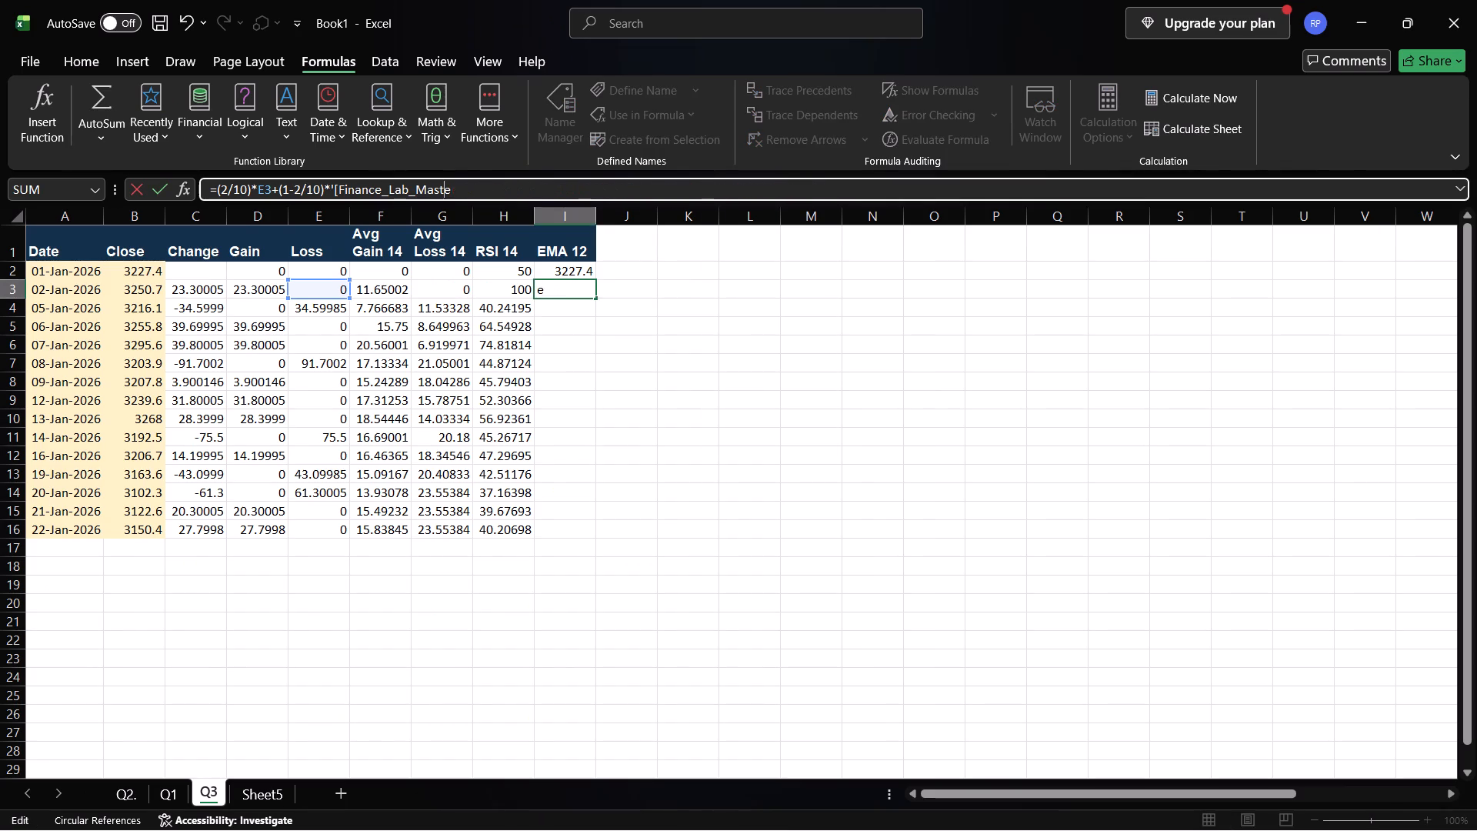
key(BackSpace)
key(BackSpace)
key(BackSpace)
key(BackSpace)
key(BackSpace)
key(BackSpace)
key(BackSpace)
key(BackSpace)
key(BackSpace)
key(BackSpace)
key(BackSpace)
key(BackSpace)
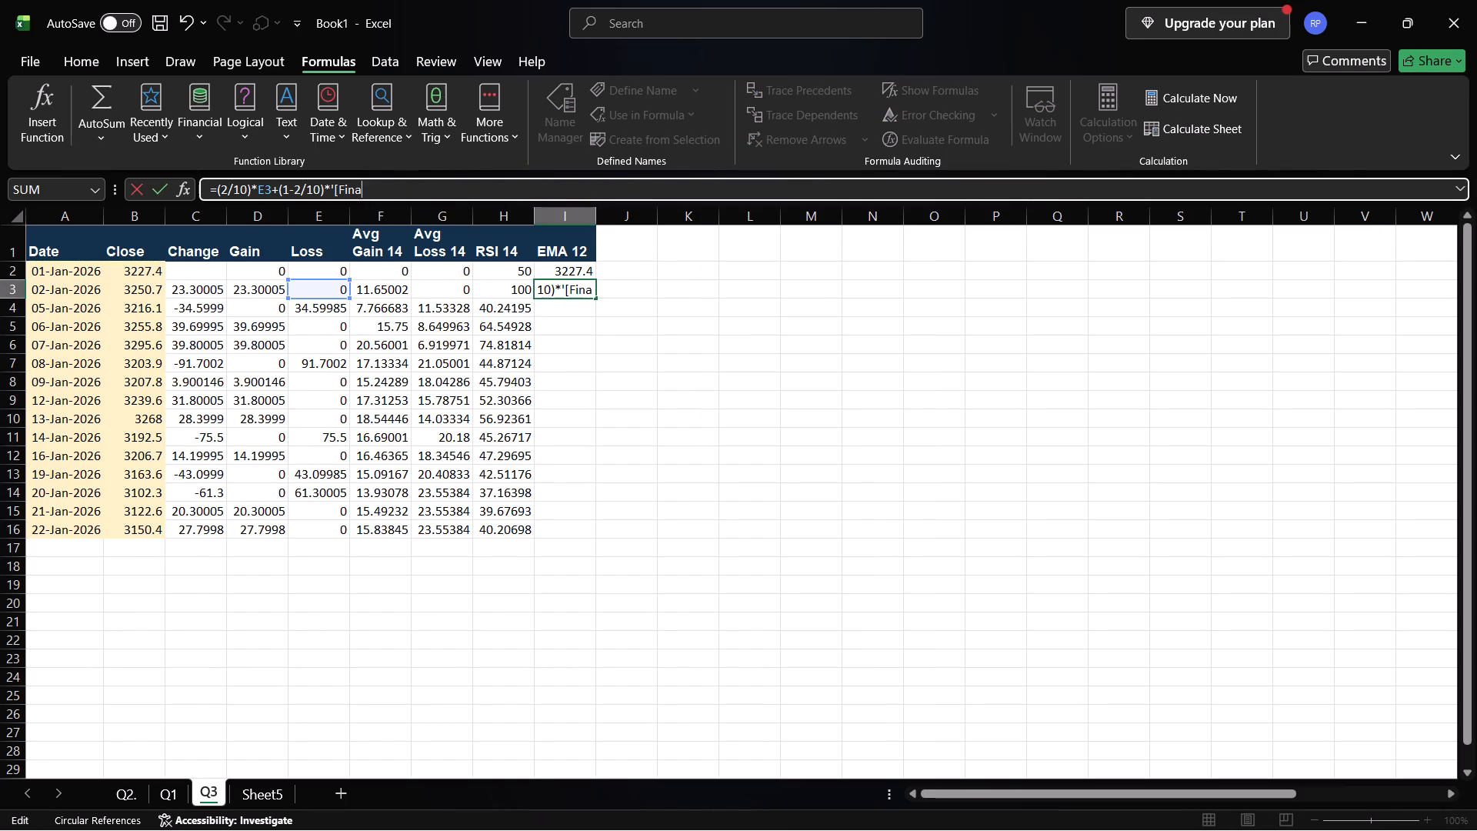
key(BackSpace)
key(BackSpace)
key(BackSpace)
key(BackSpace)
key(BackSpace)
key(BackSpace)
click(589, 269)
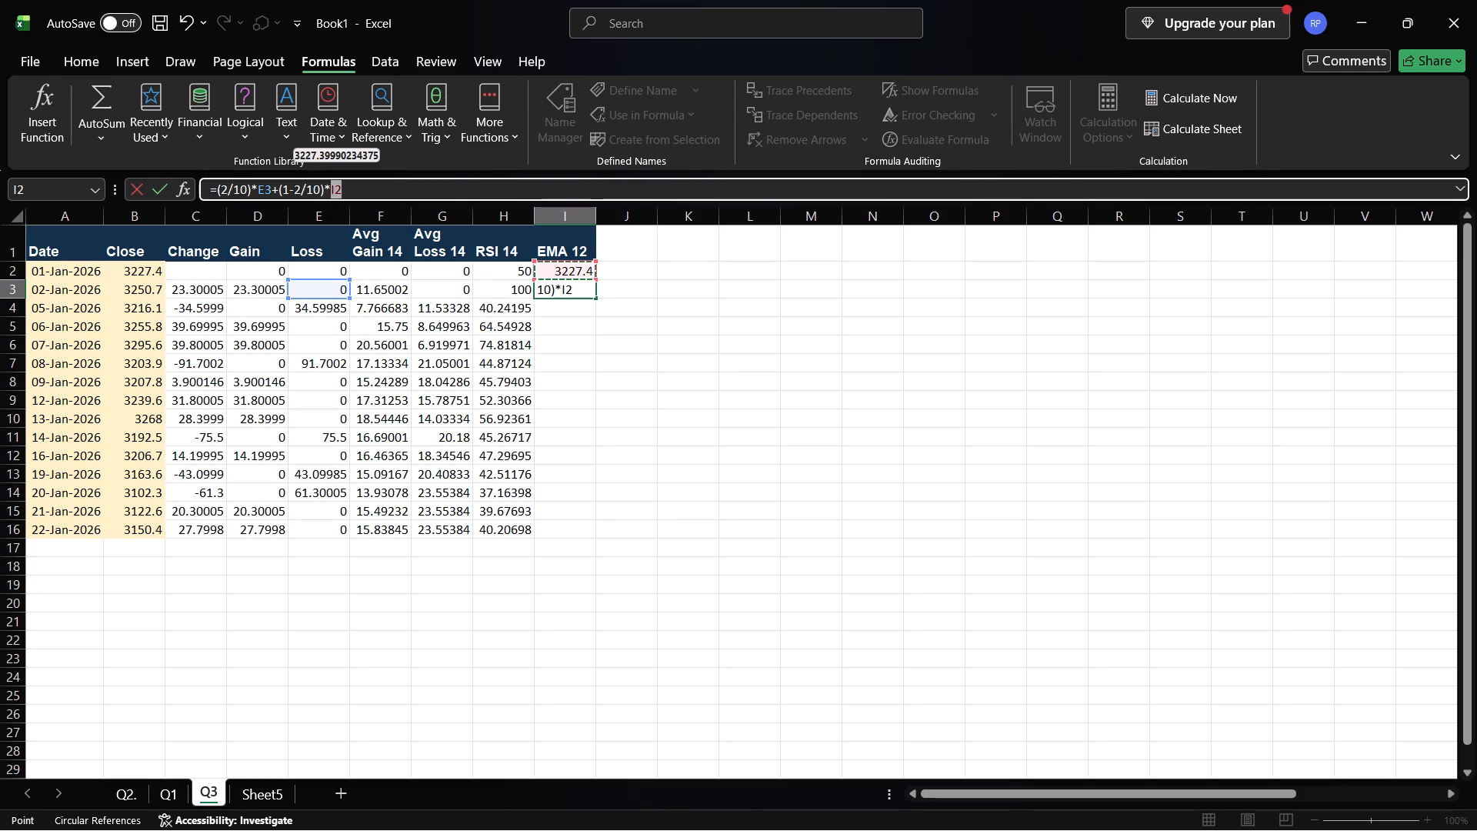
key(Return)
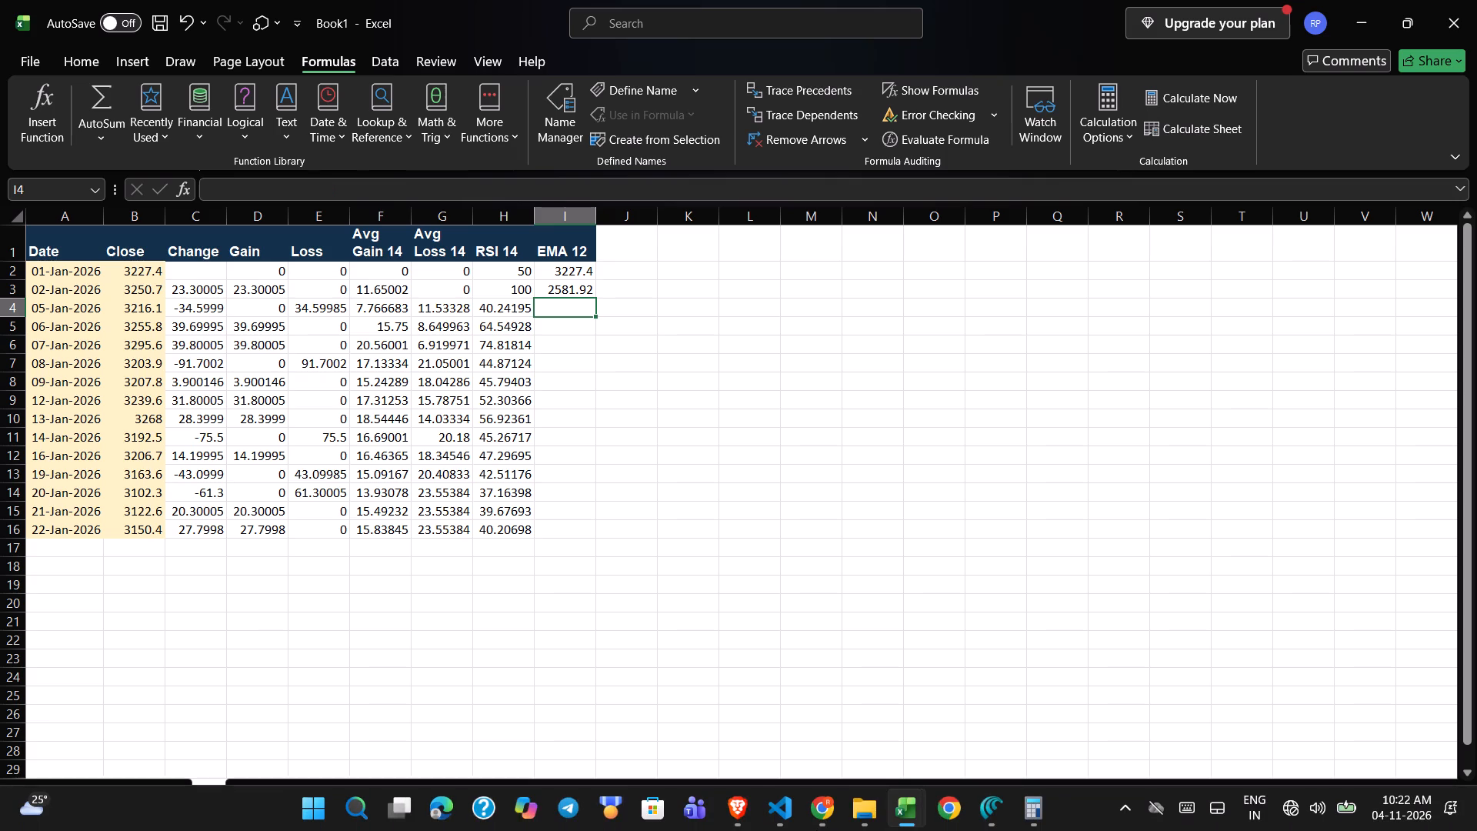
Place Book1 beside Finance_Lab_Master and examine the A4 TCS SOLVED columns to see which column the EMA 12 formula references.
click(1203, 687)
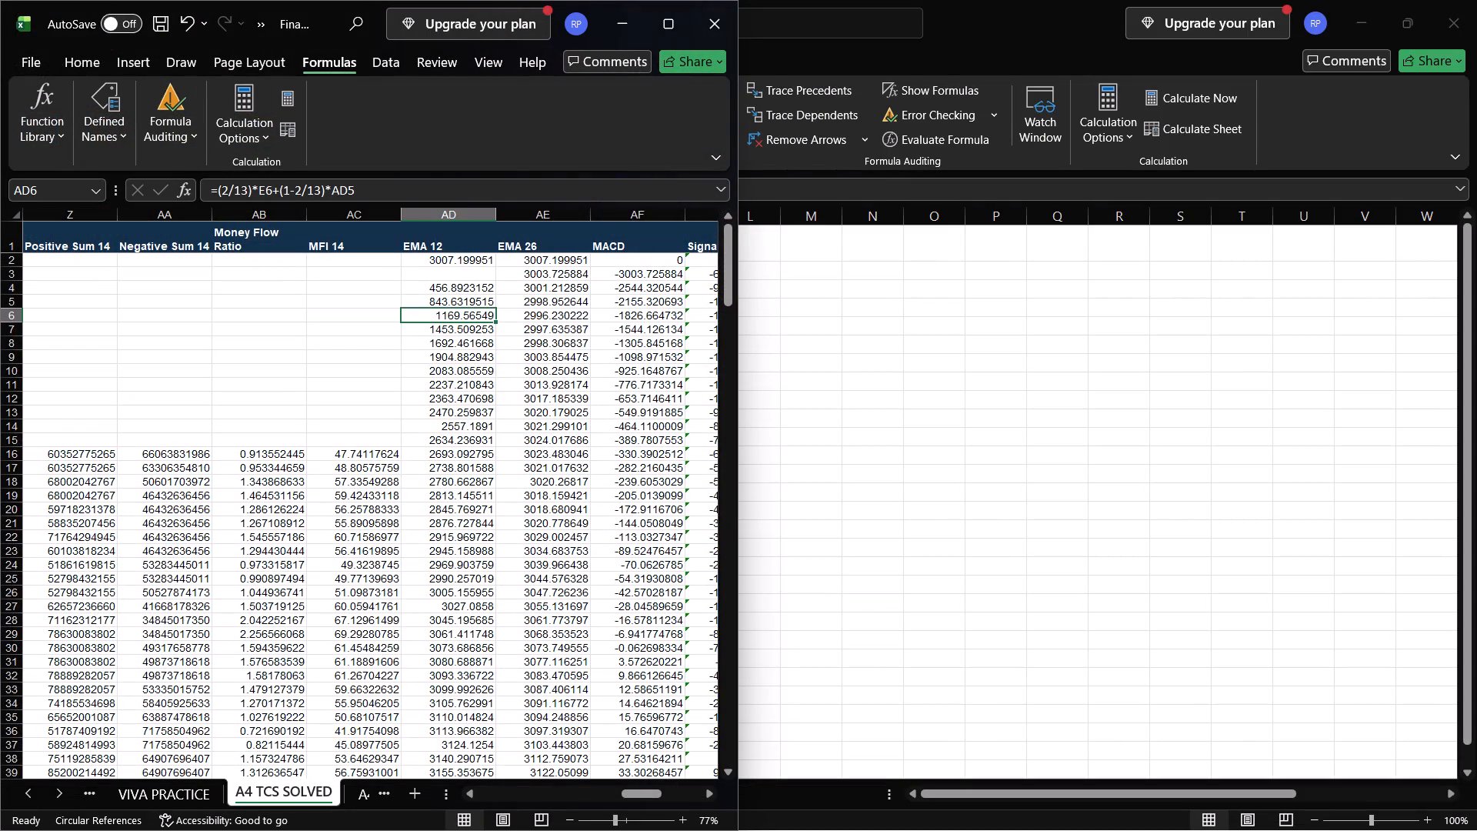
click(588, 77)
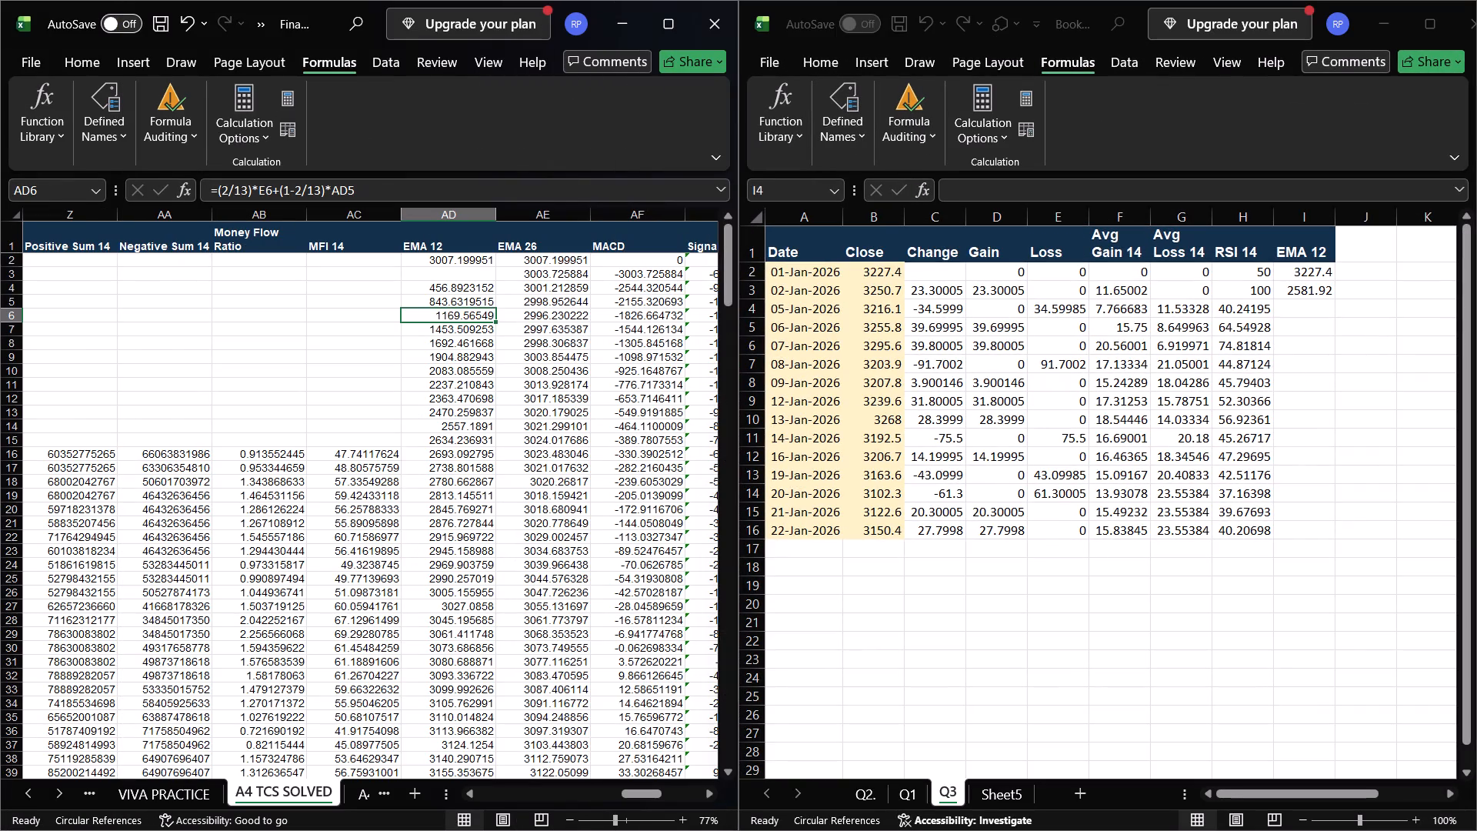
scroll(442, 319, right, 2)
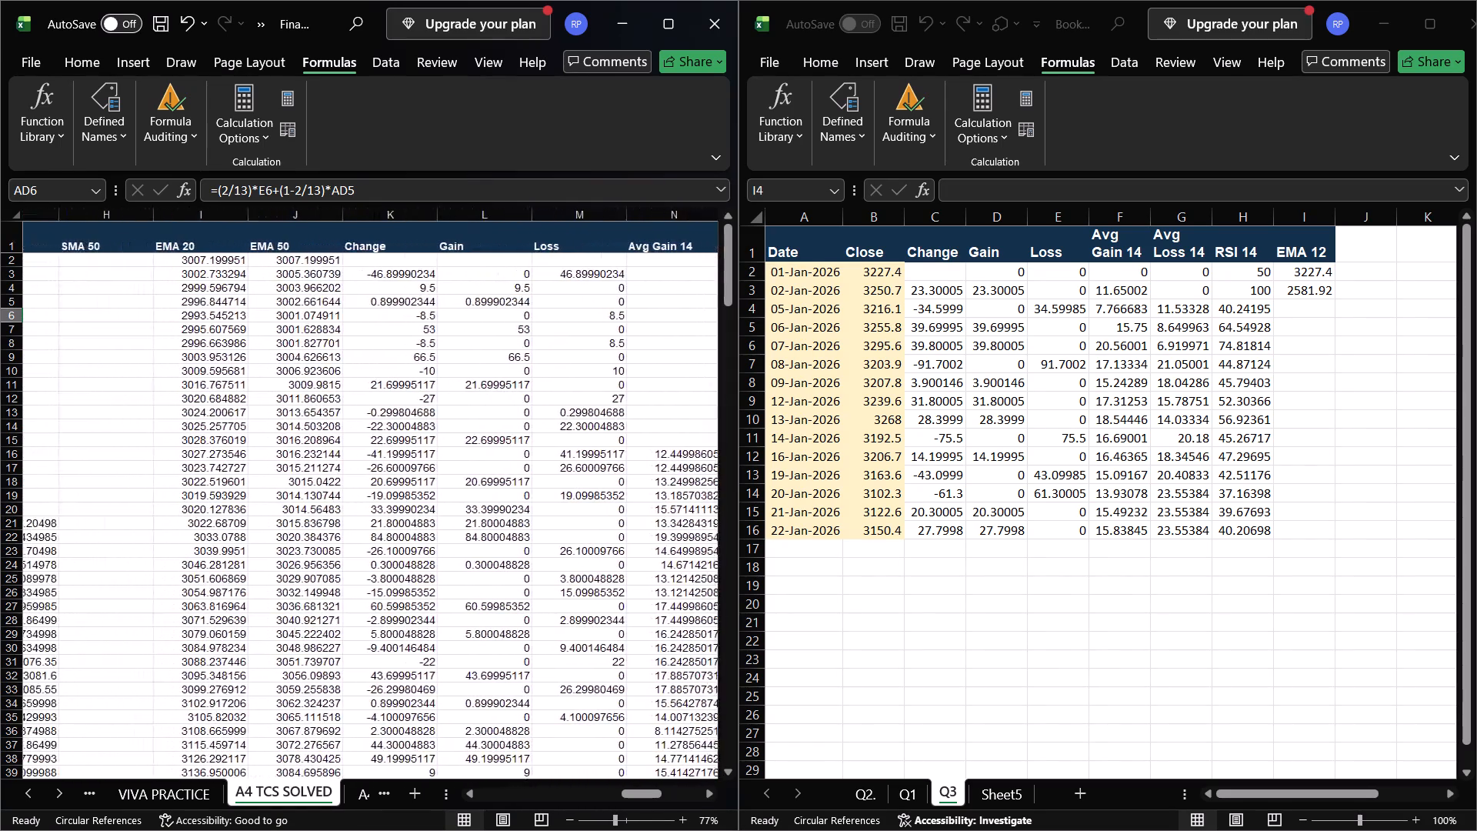
scroll(442, 319, right, 2)
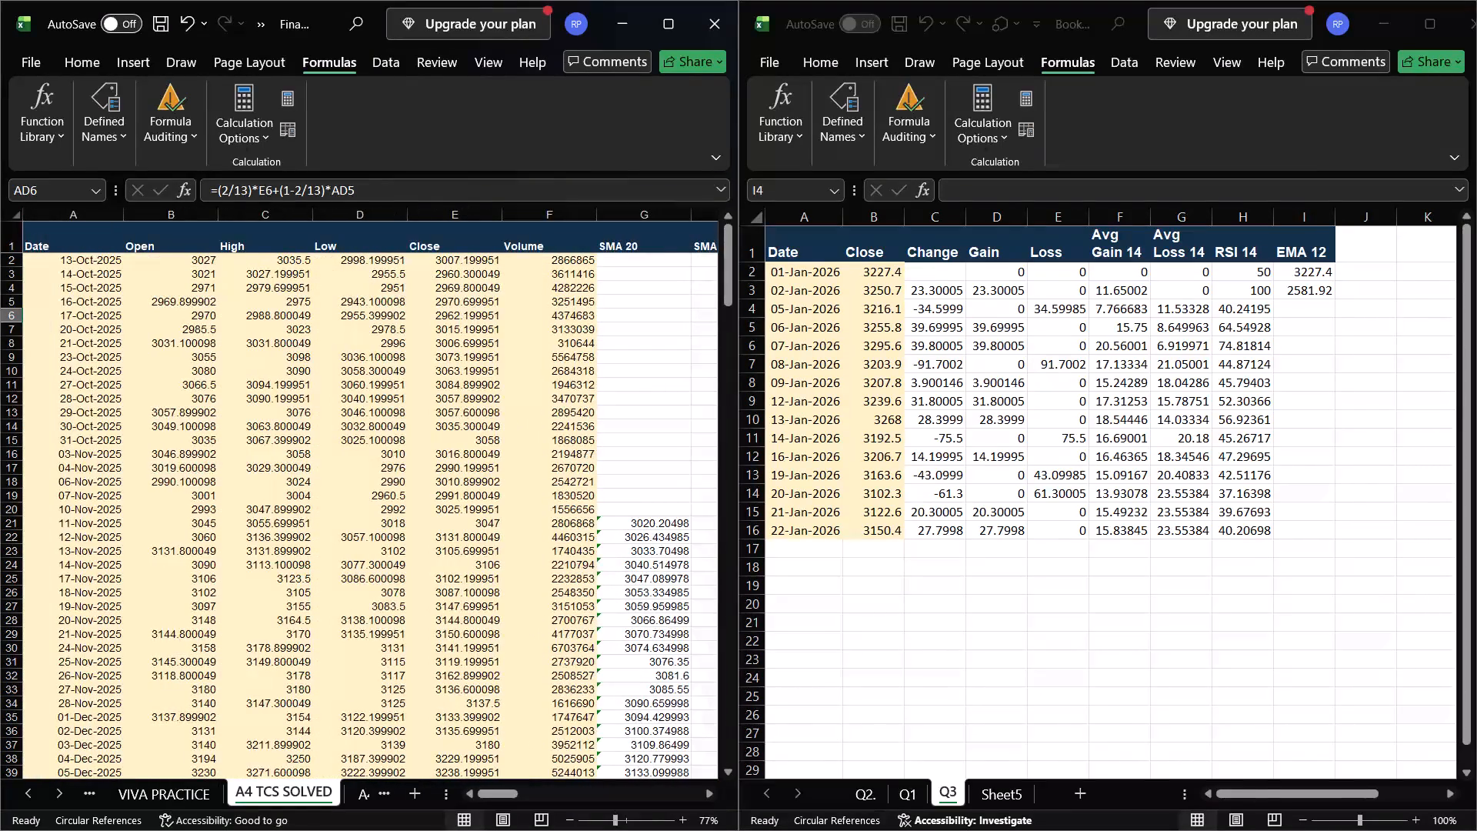
scroll(451, 389, left, 3)
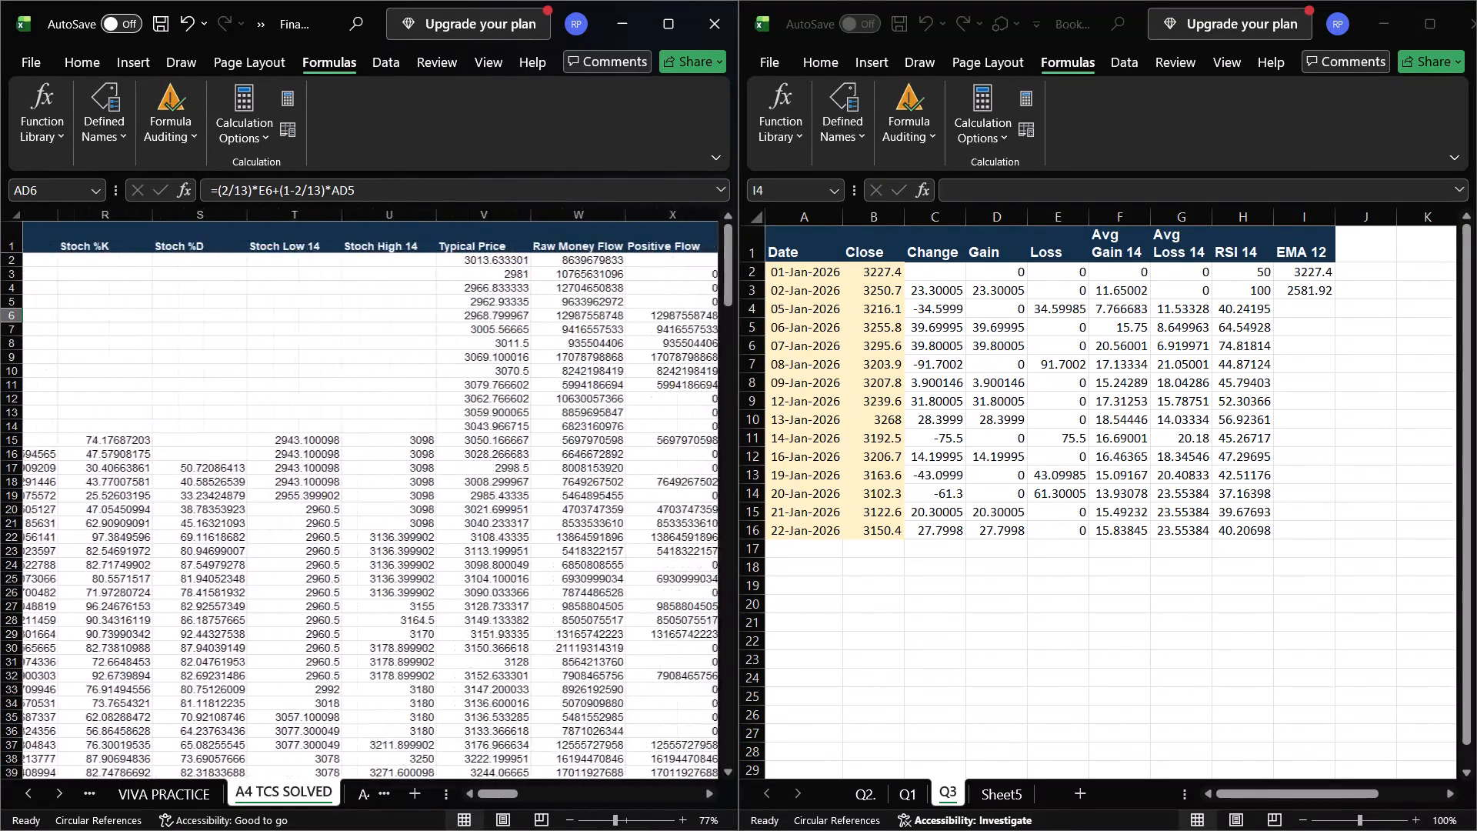
scroll(451, 389, left, 5)
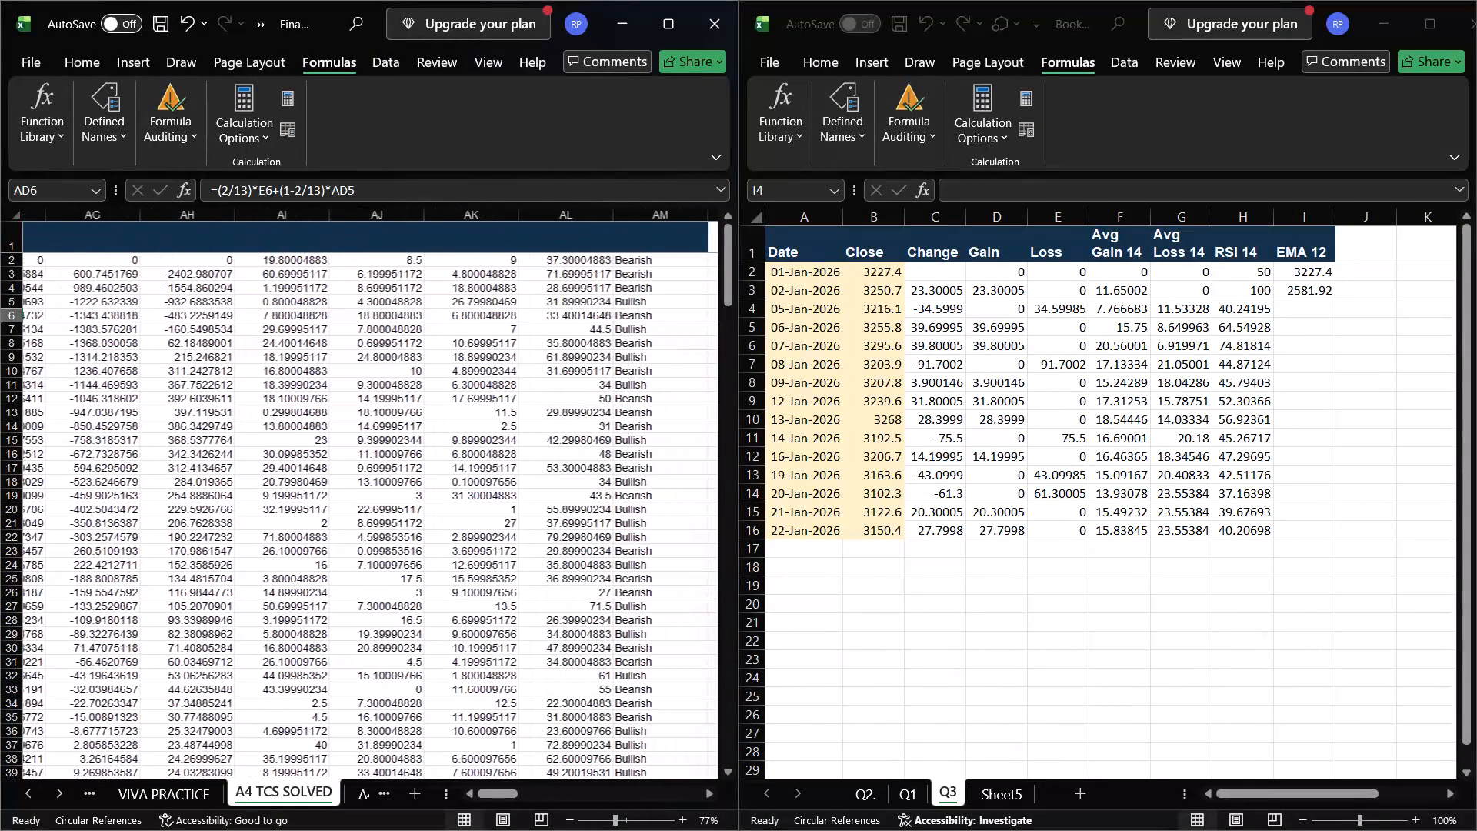
Replace E3 with the Close price B3 in sheet Q3's I3 EMA 12 formula: =(2/10)*B3+(1-2/10)*I2.
click(1304, 283)
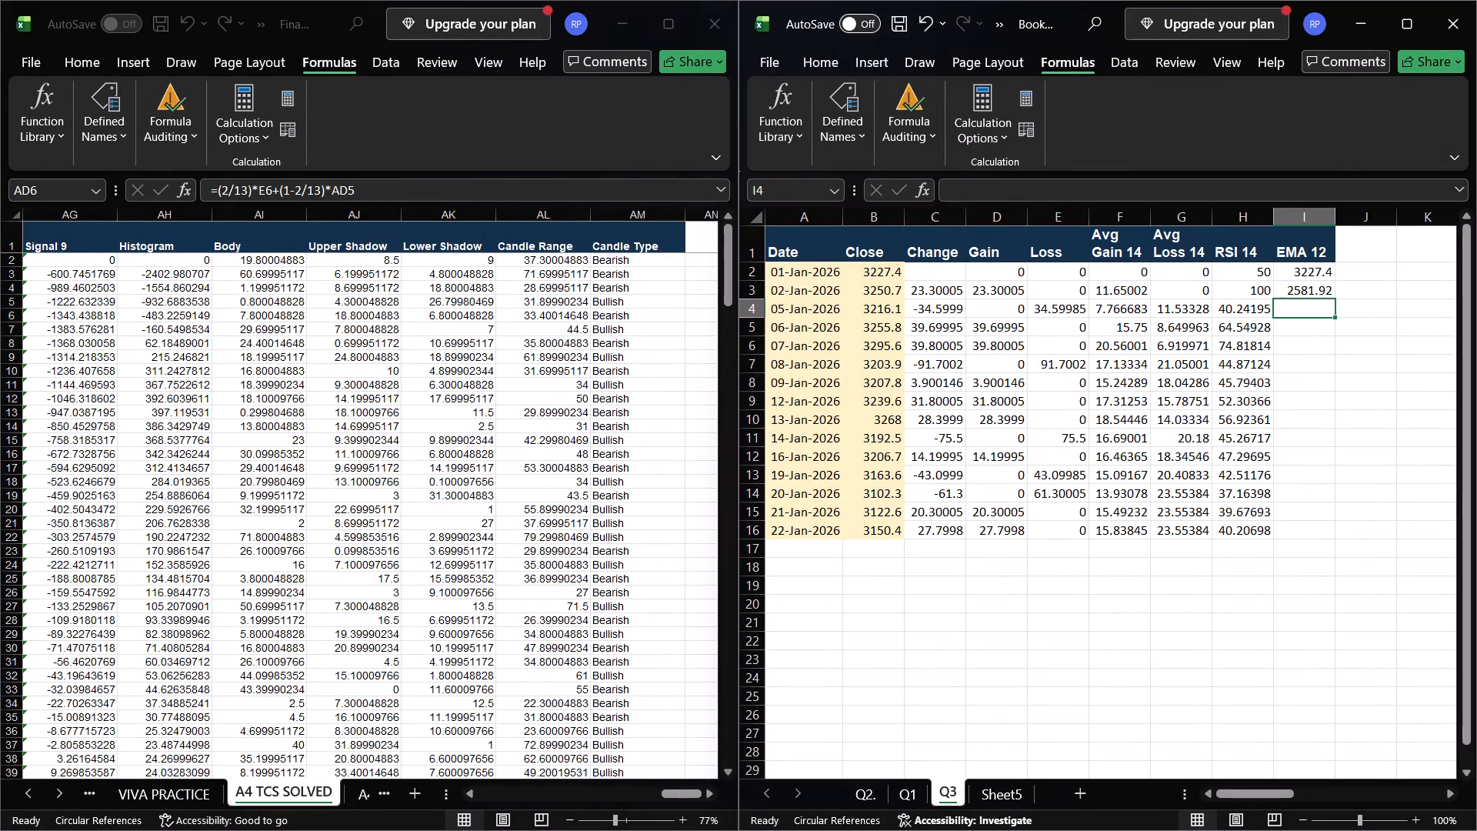
click(1298, 285)
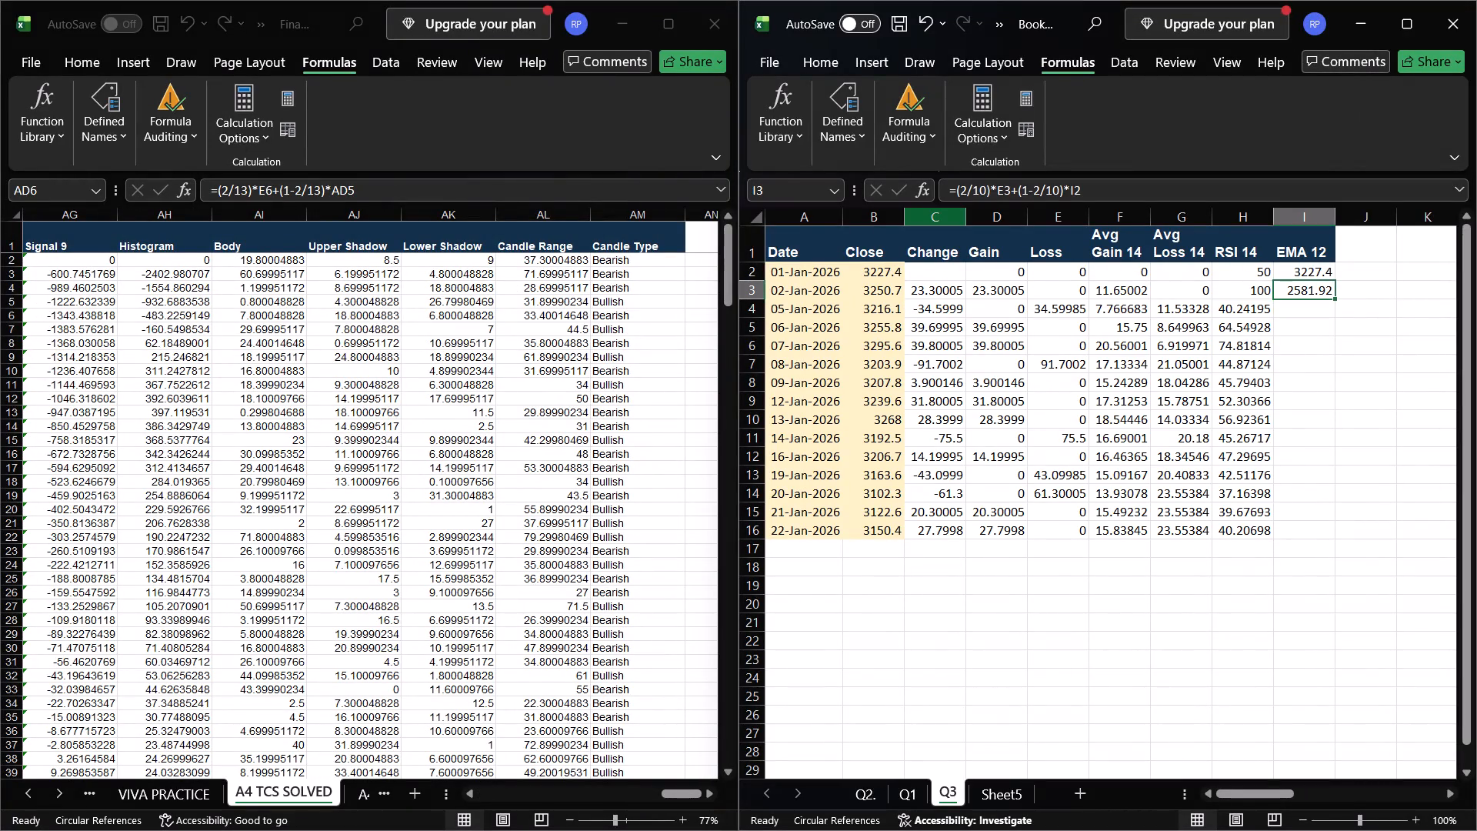
click(1012, 191)
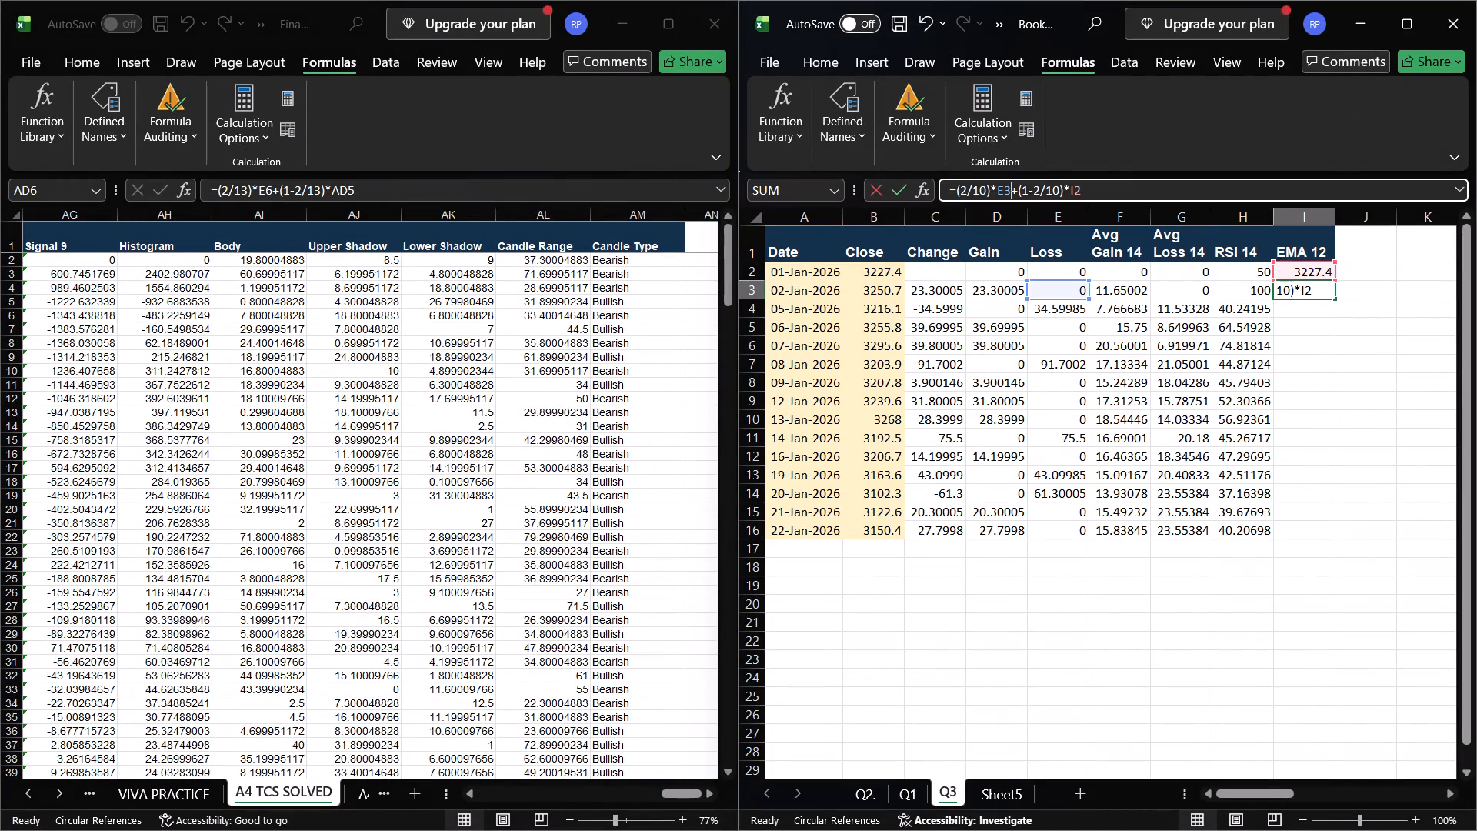
key(BackSpace)
key(BackSpace)
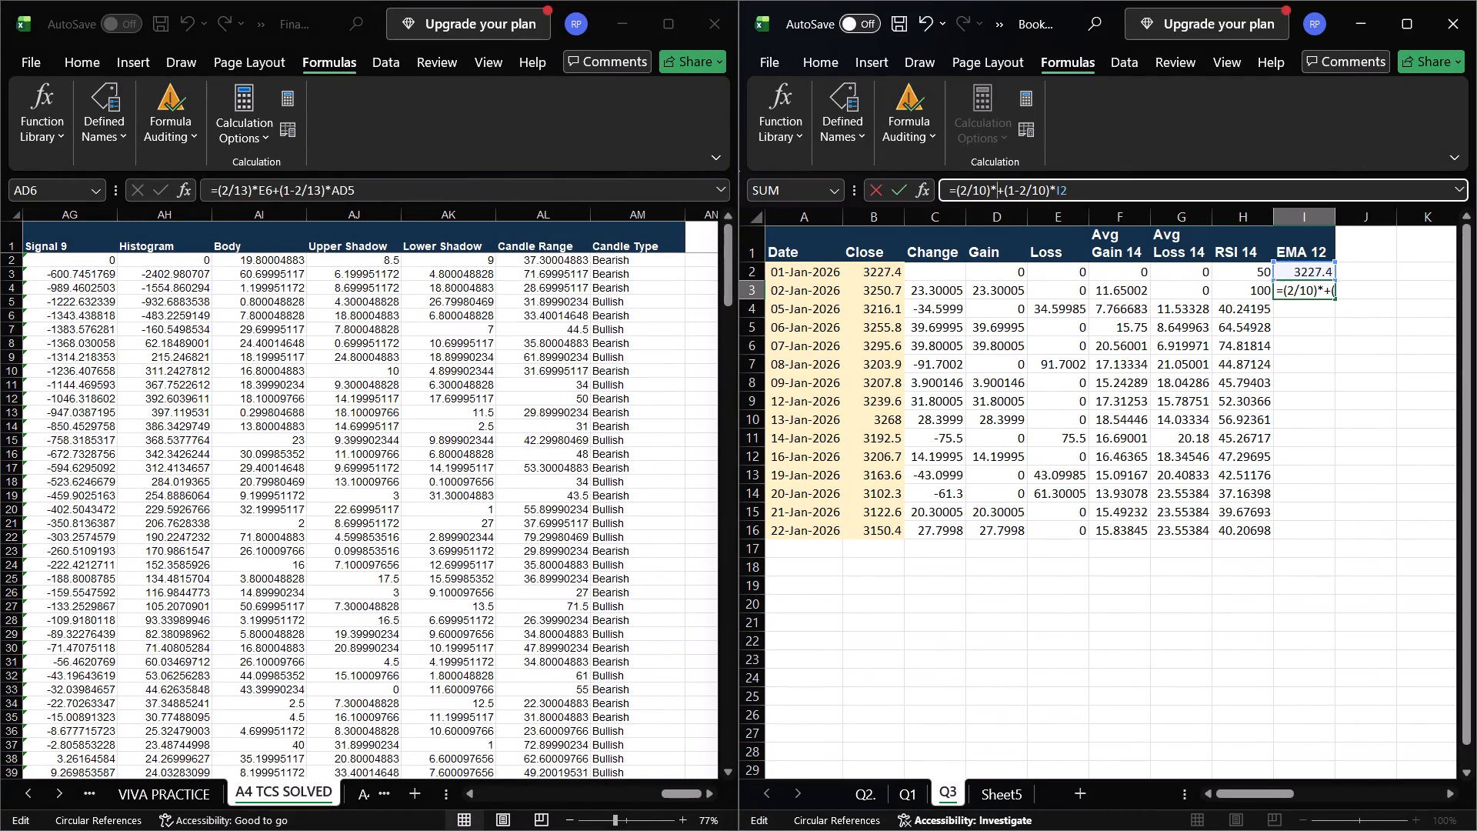
click(885, 295)
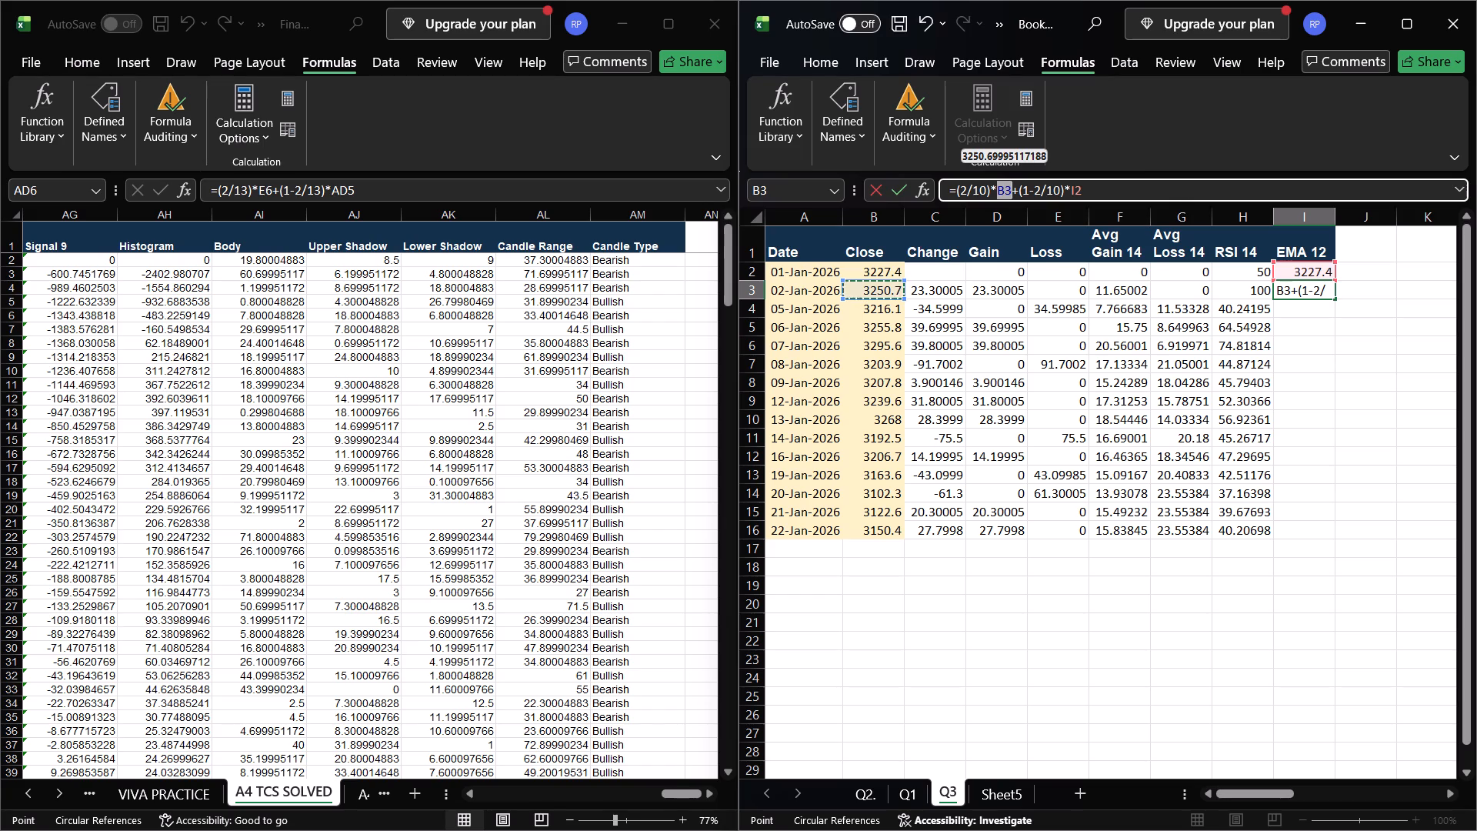
key(Return)
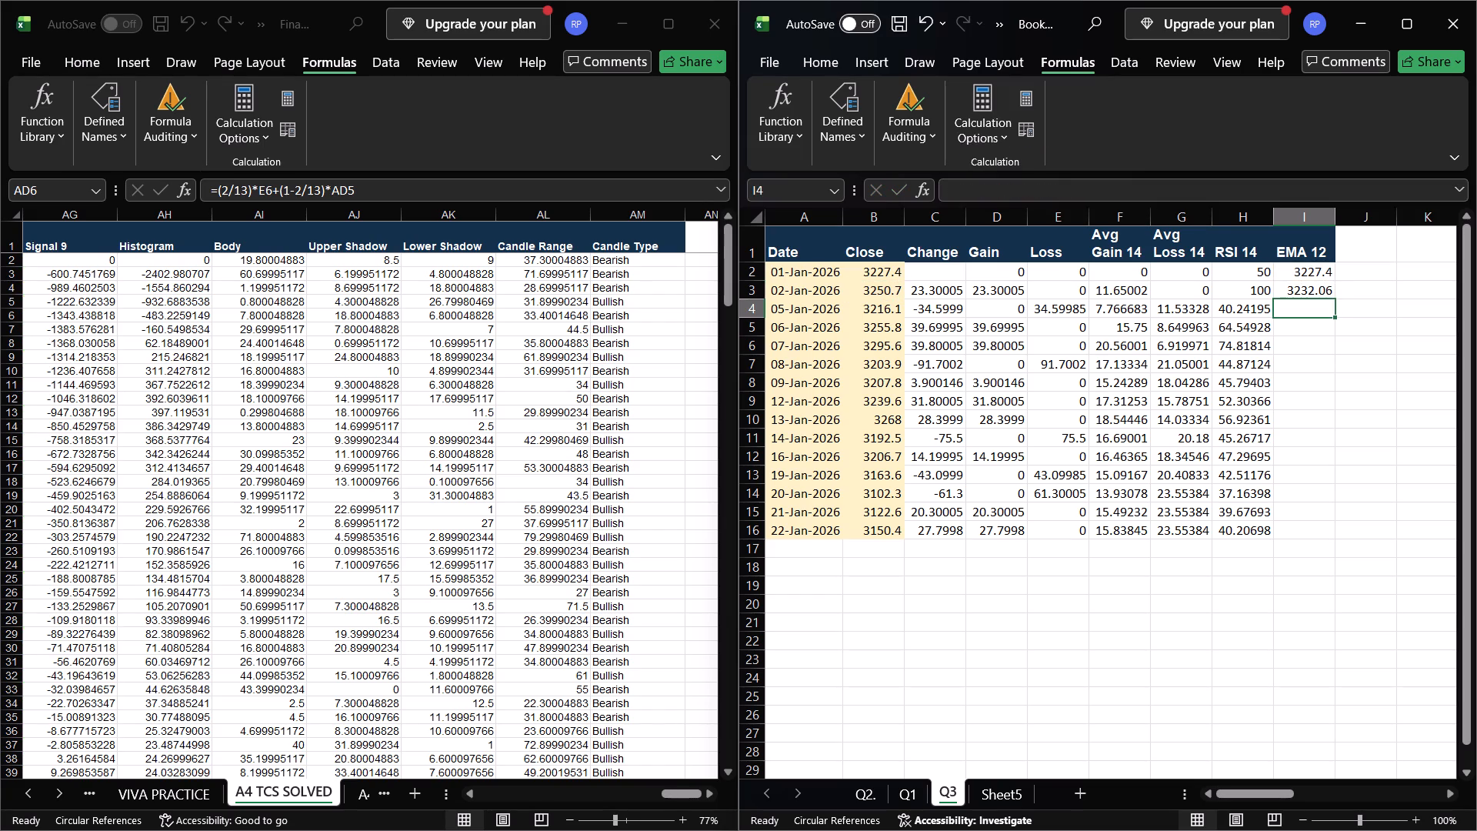
Fill the EMA 12 formula from I3 down through I16.
click(1306, 289)
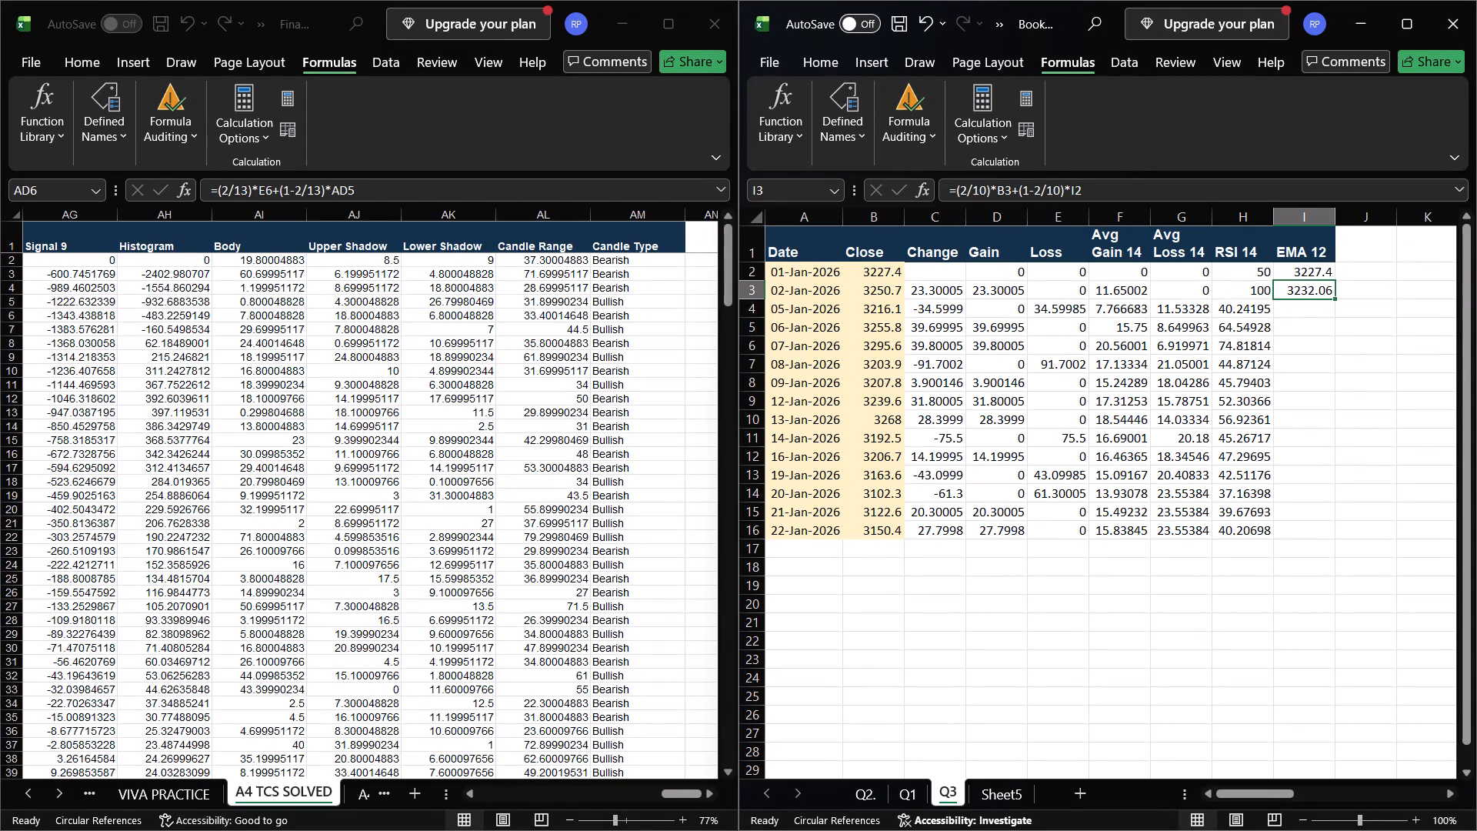
drag(1333, 298, 1332, 532)
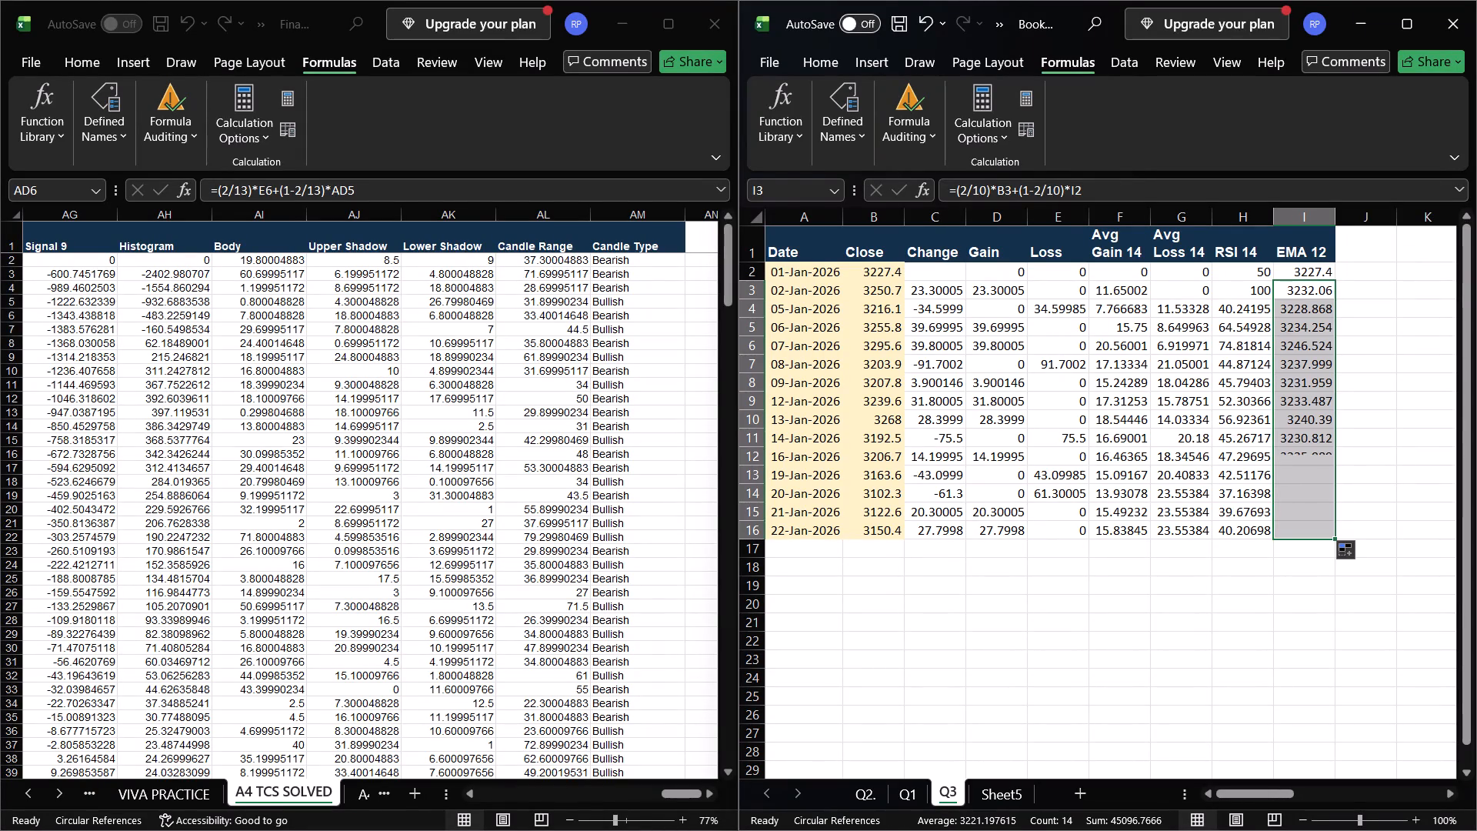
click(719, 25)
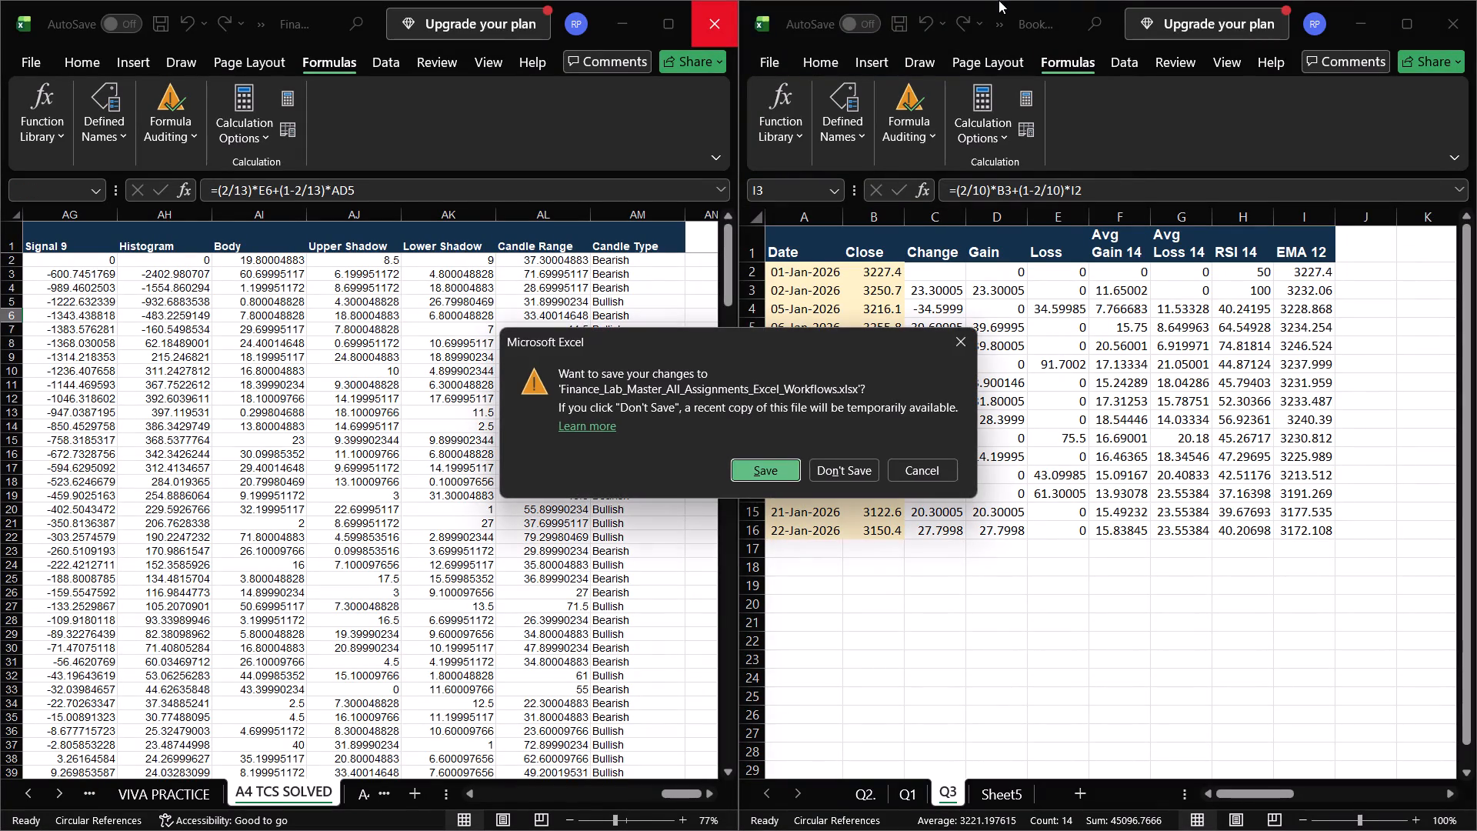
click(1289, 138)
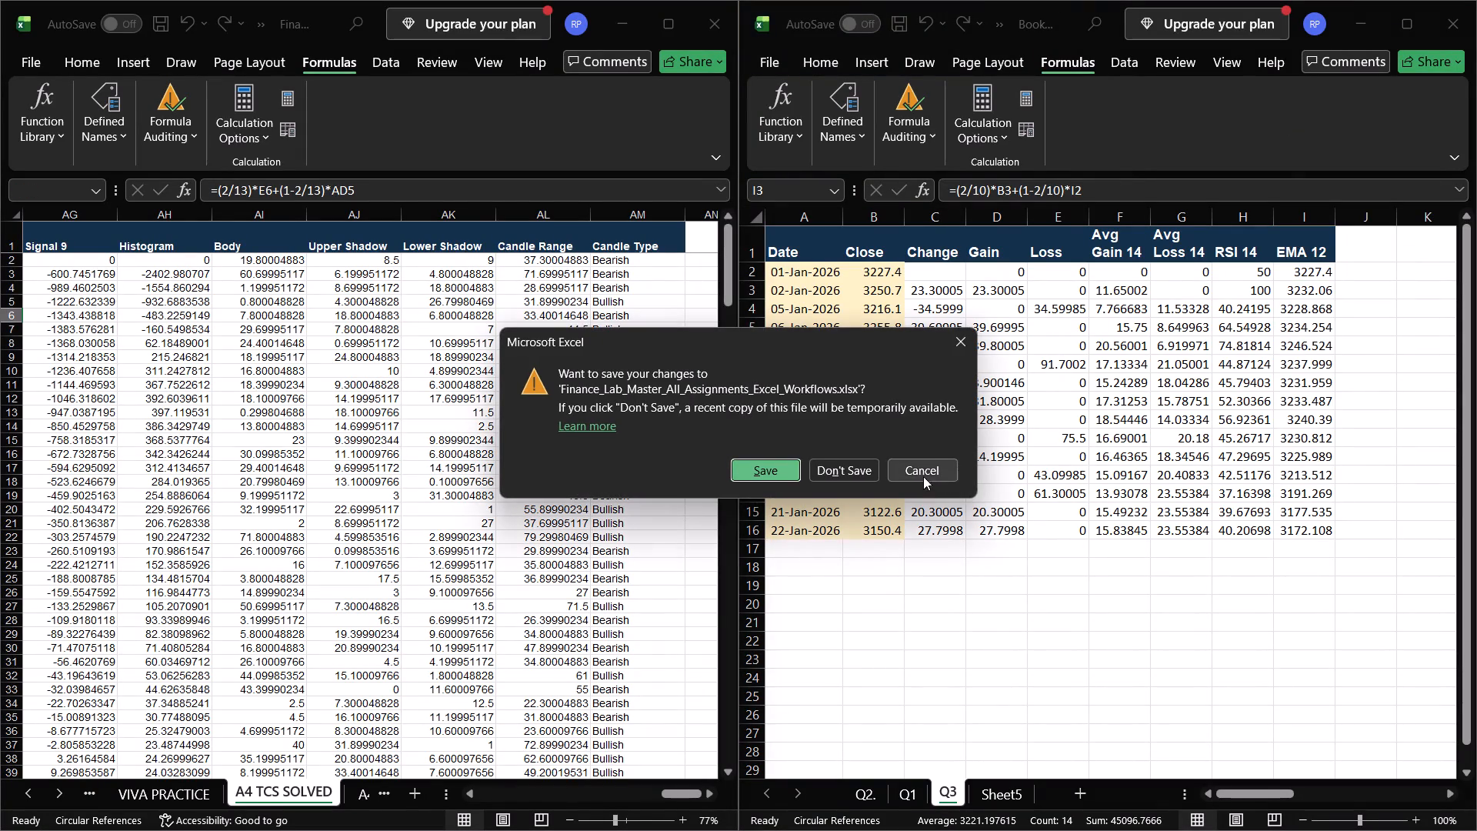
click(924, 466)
Maximize Book1 and check the filled EMA 12 formulas in I4 and I5 of sheet Q3.
click(1406, 31)
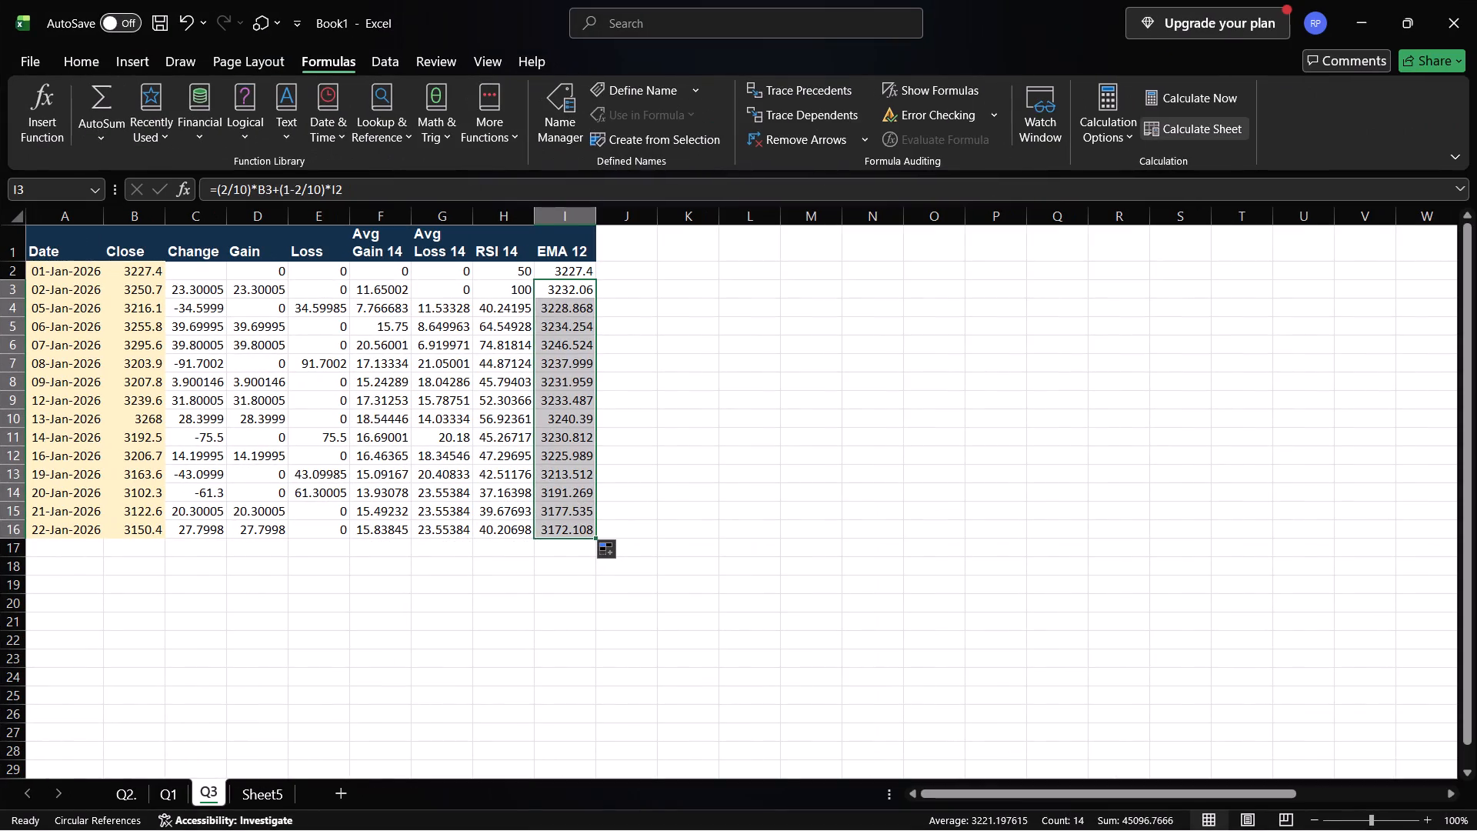
click(1010, 280)
click(557, 316)
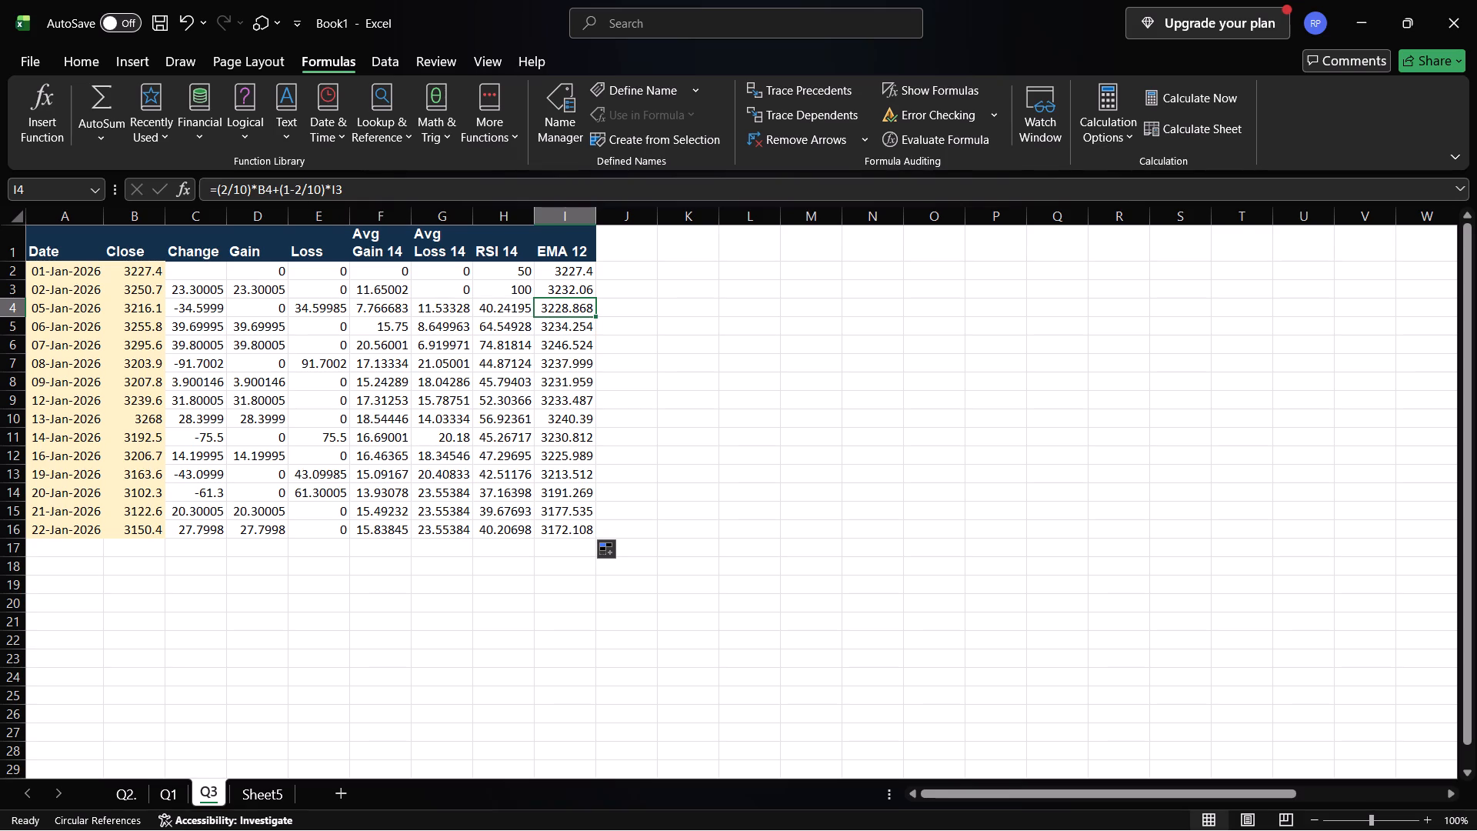
click(698, 383)
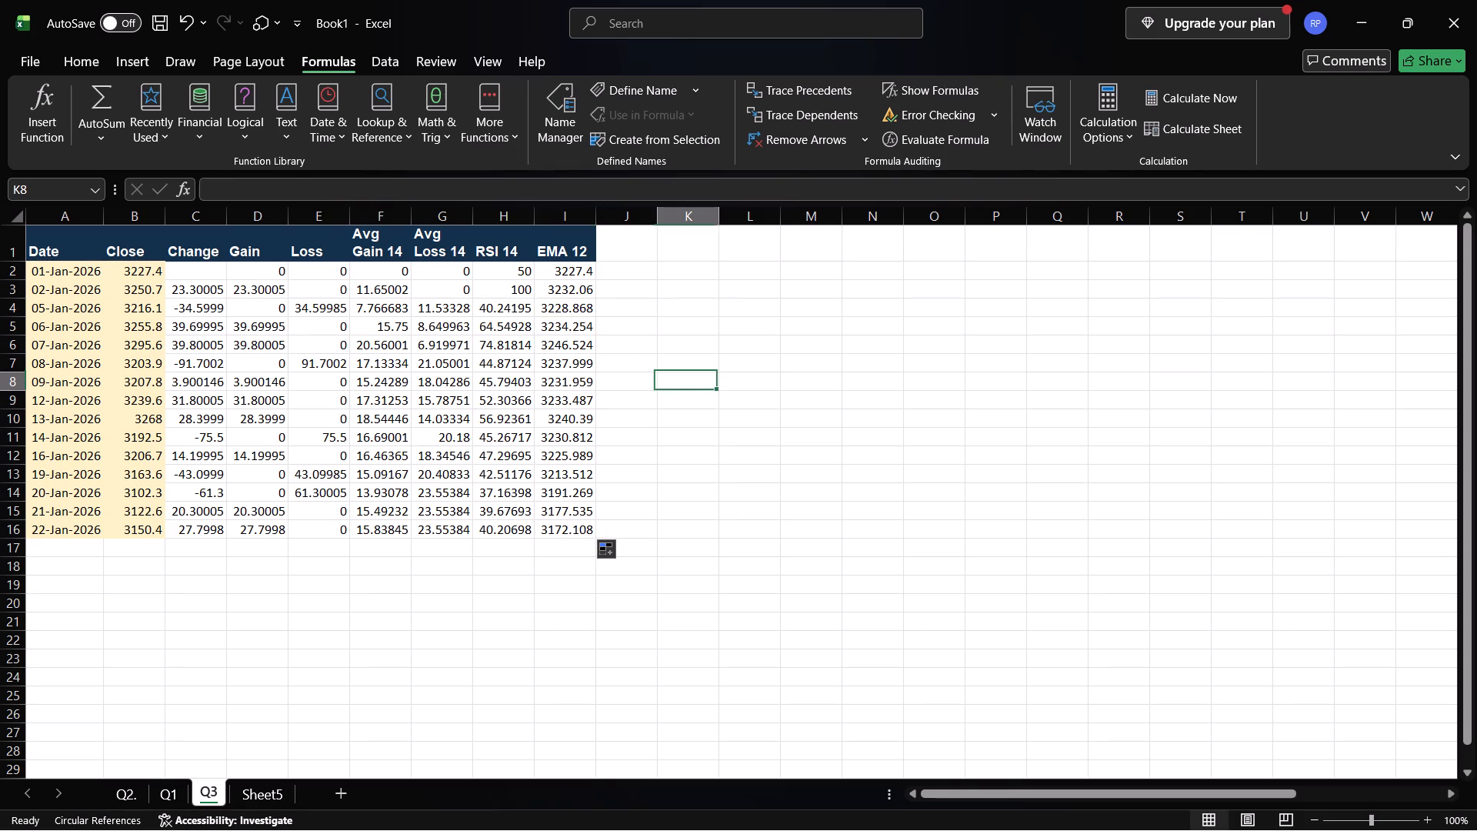
click(559, 311)
click(552, 327)
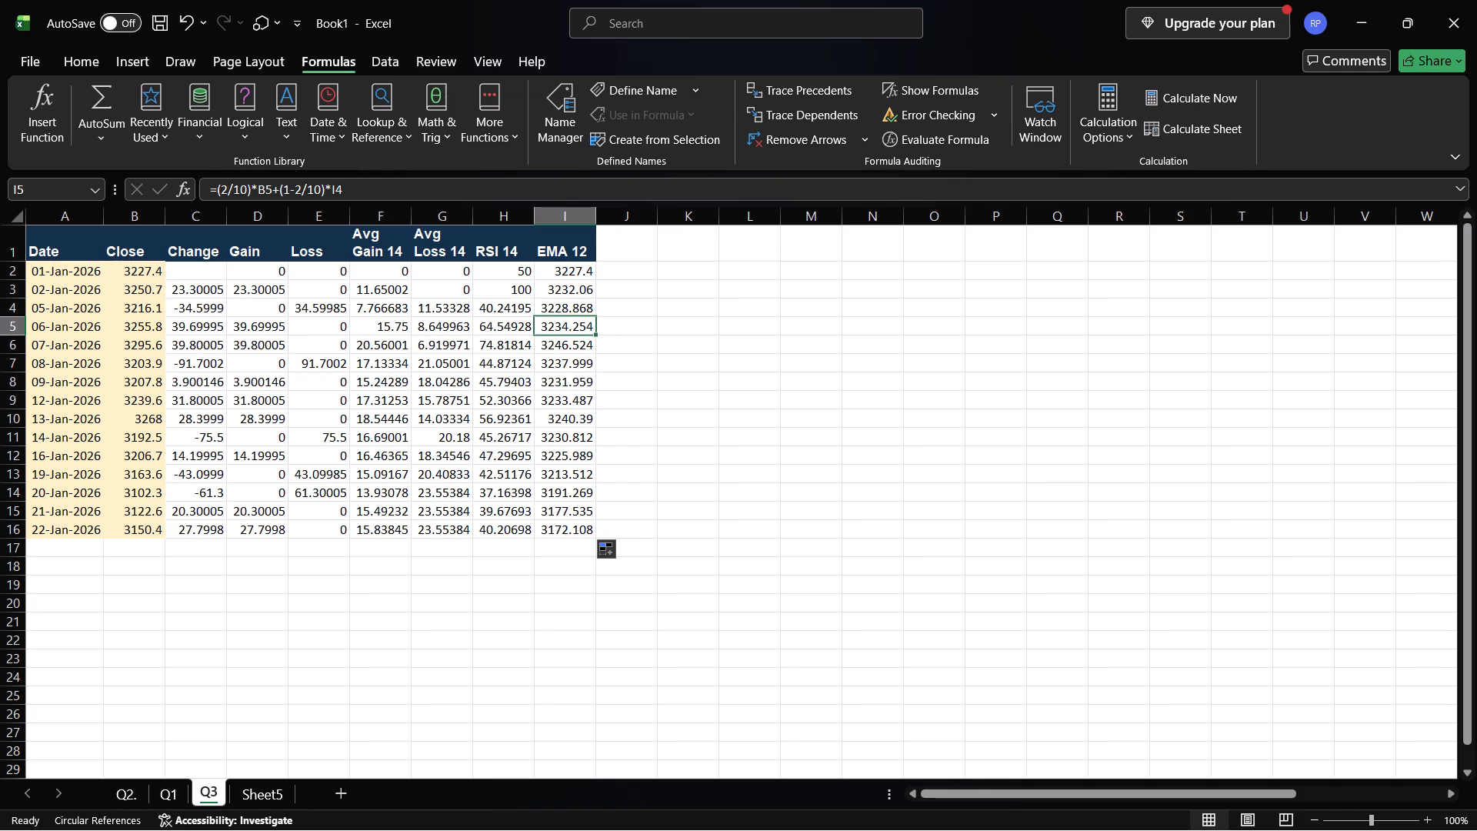
click(742, 393)
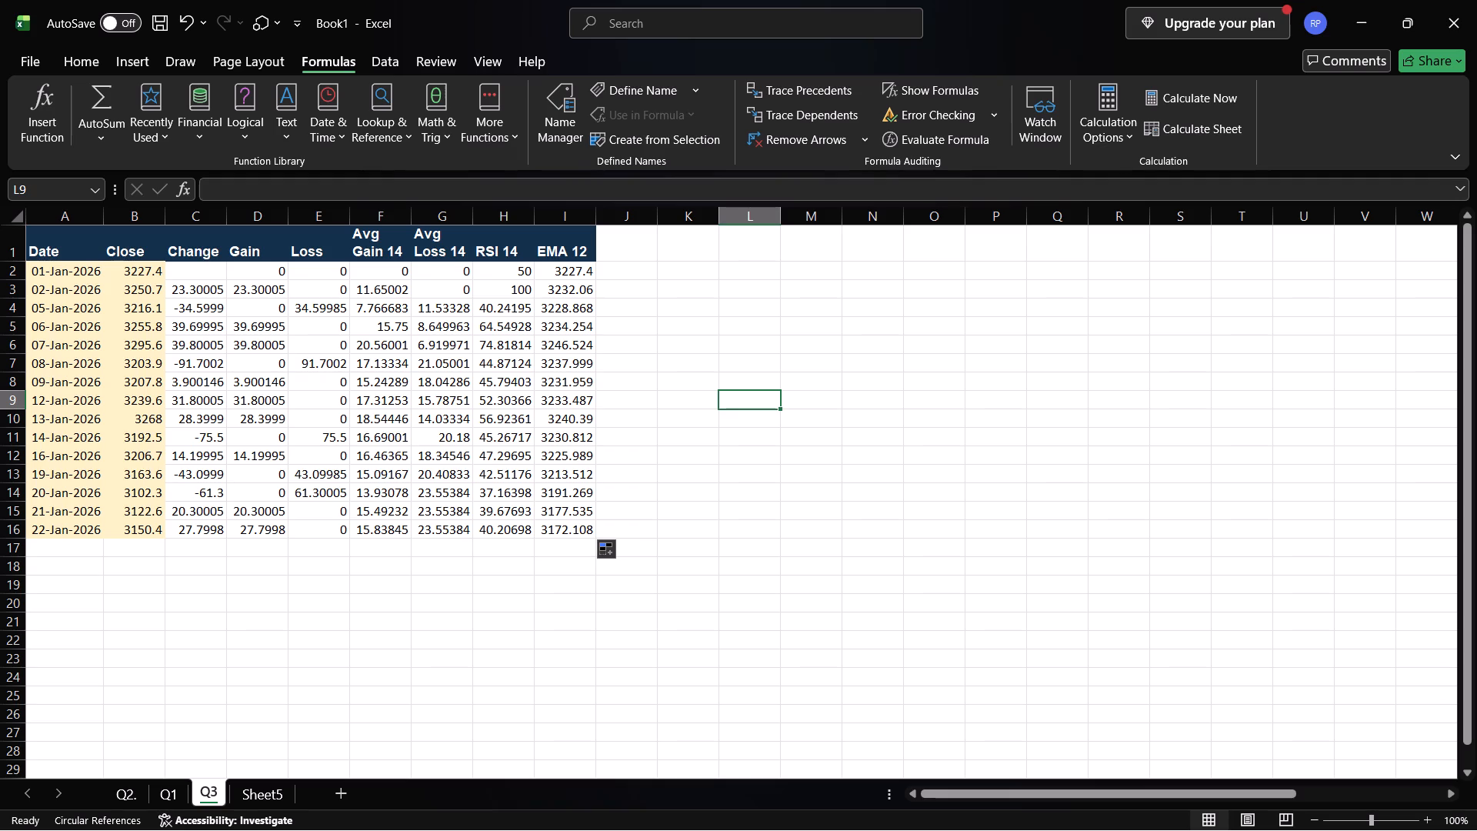
Delete Sheet5 from Book1.
right_click(276, 791)
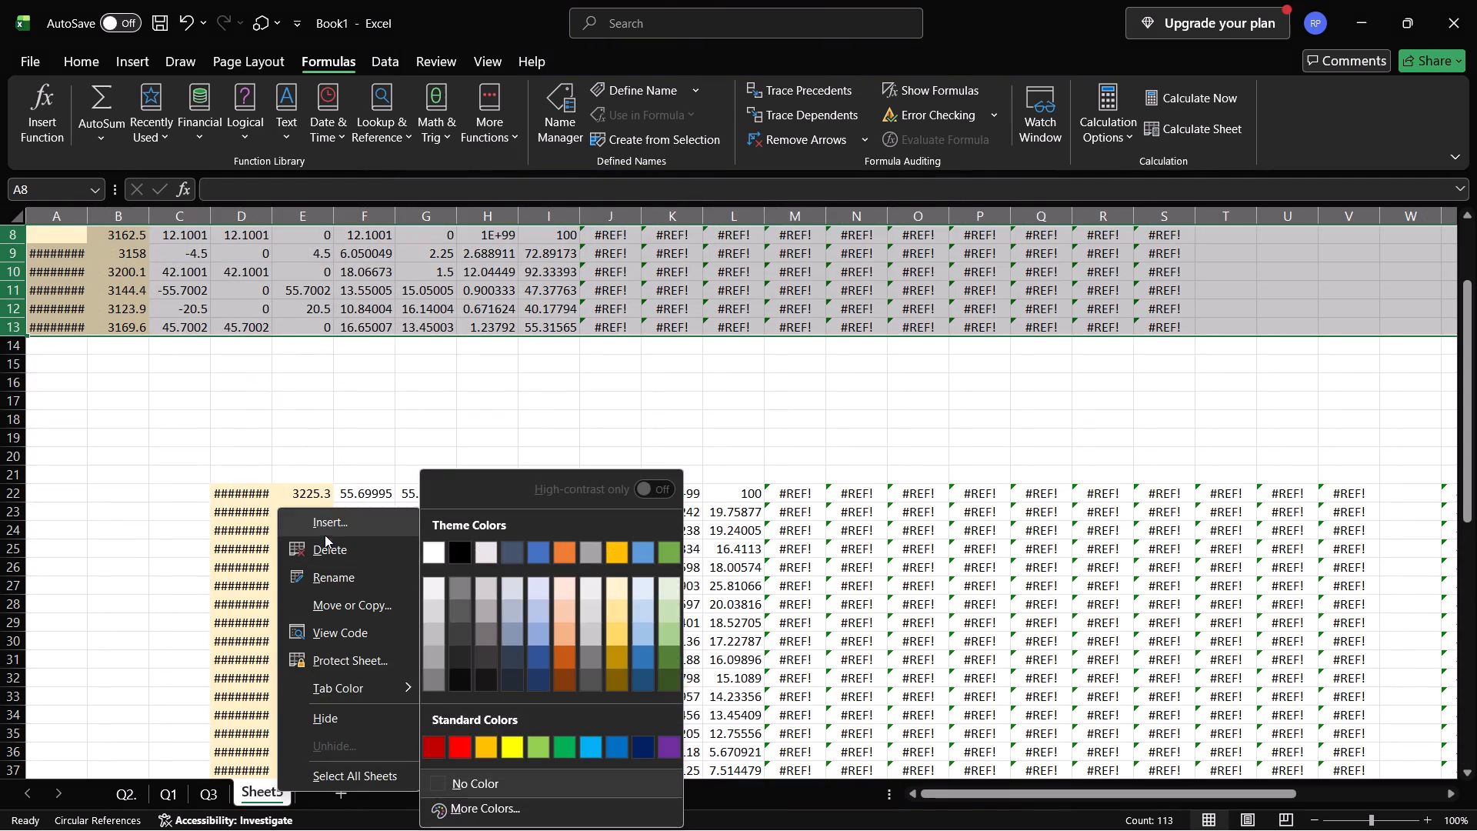
click(317, 555)
click(789, 462)
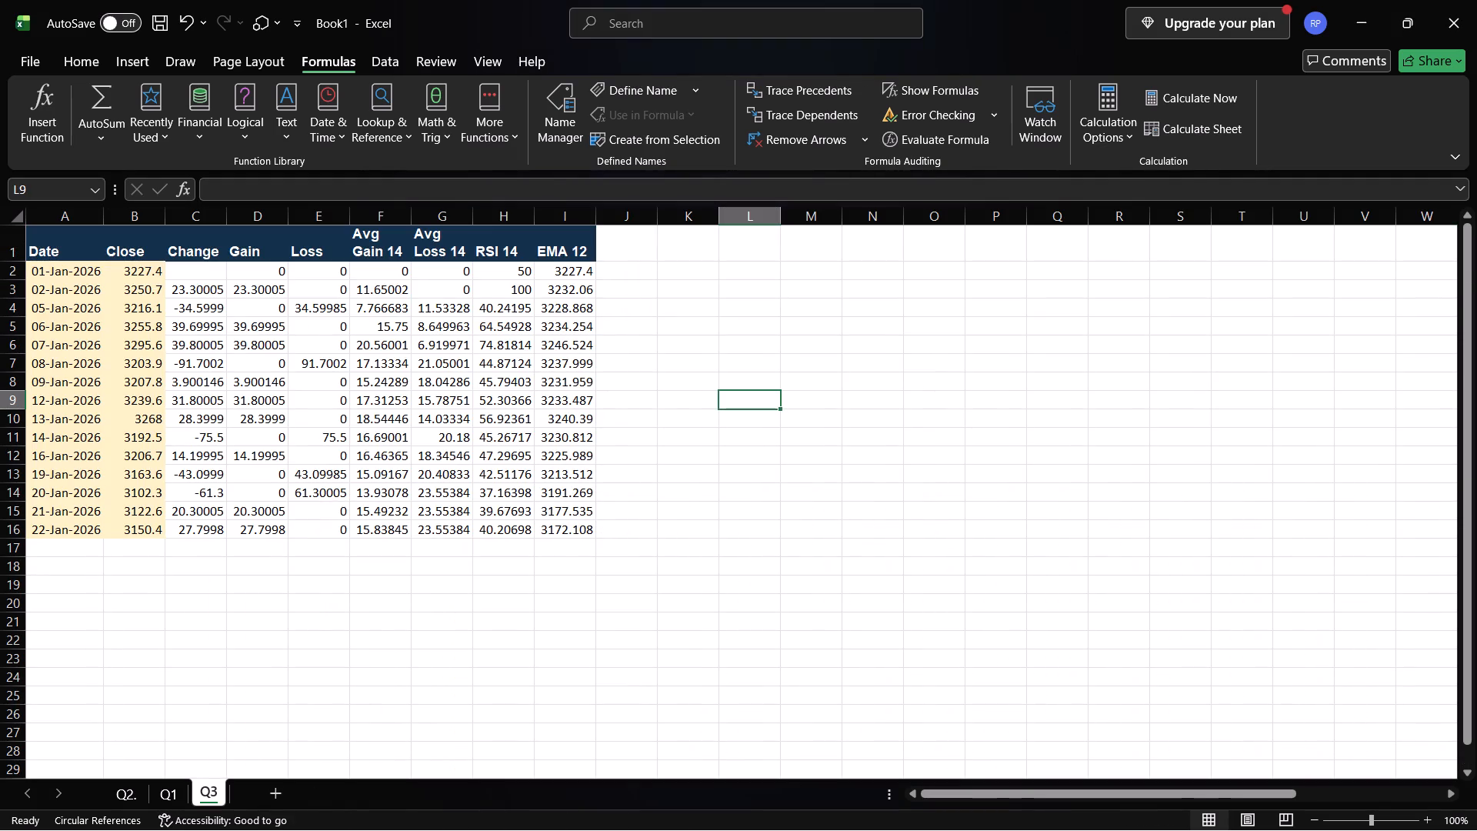
click(206, 710)
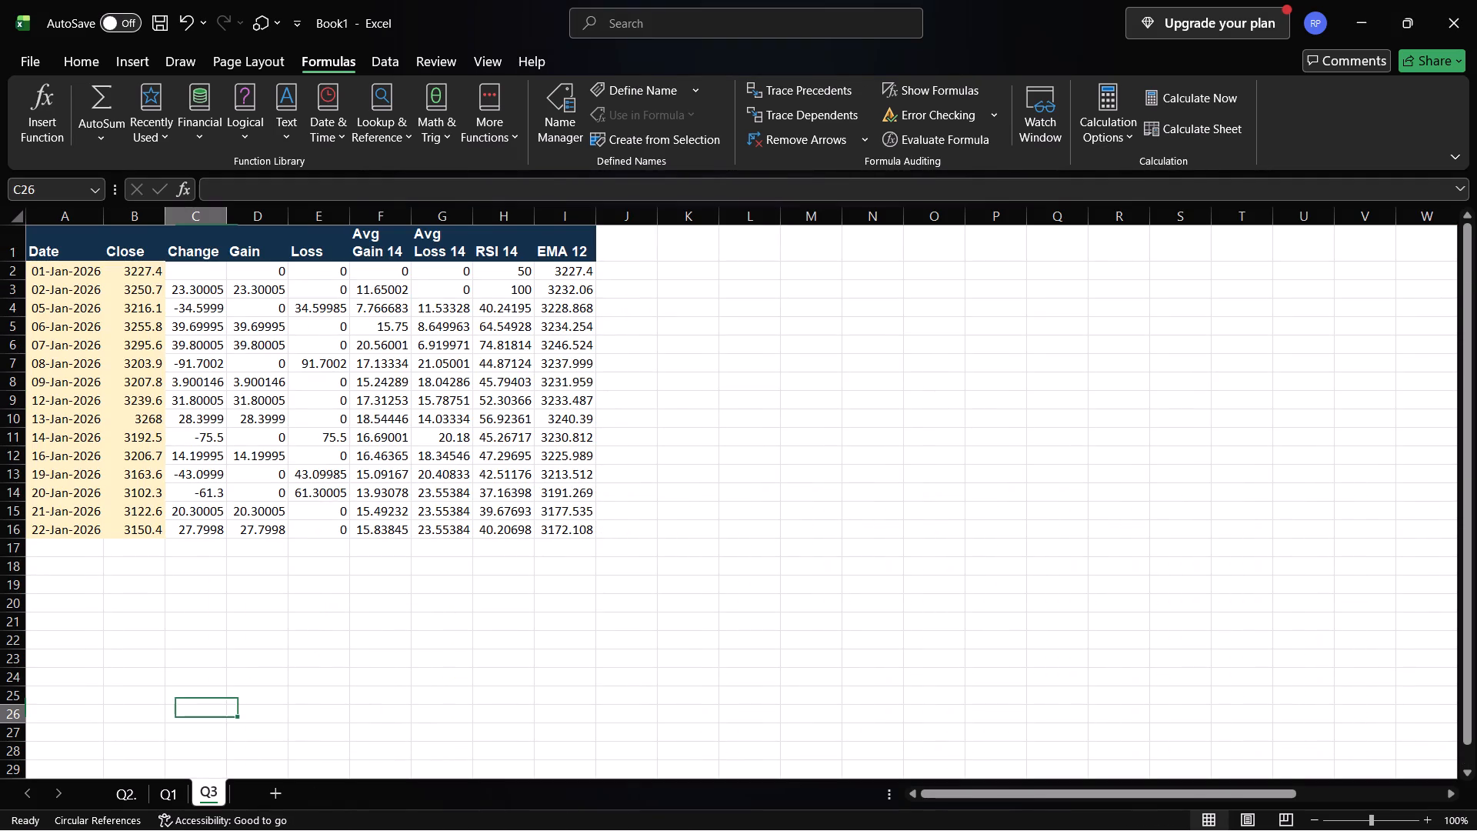
Convert the Dec 2024 previous closing price range I1:L7 on sheet Q1 into a table, leaving the headers option off.
click(162, 803)
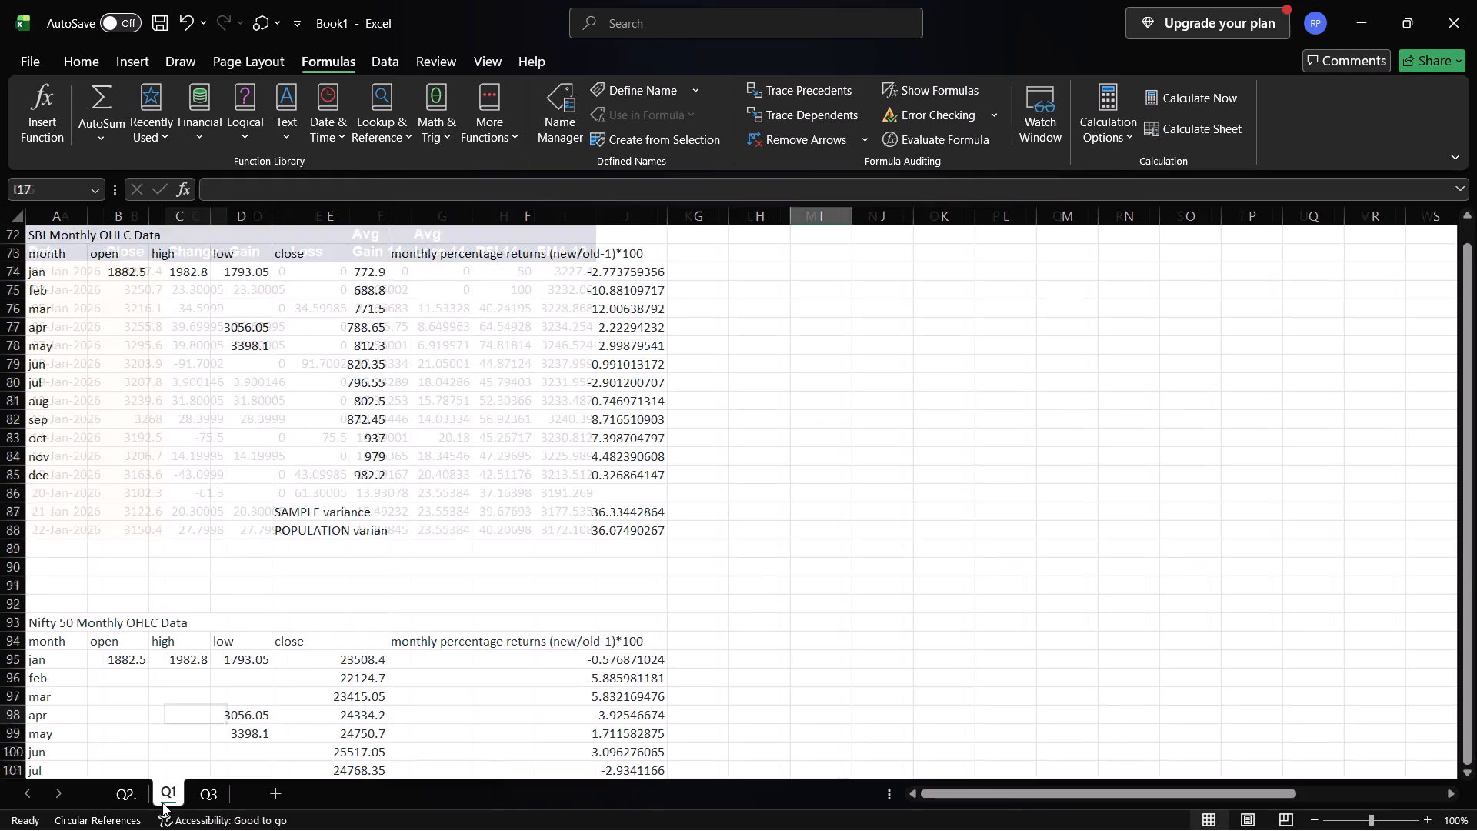
click(235, 616)
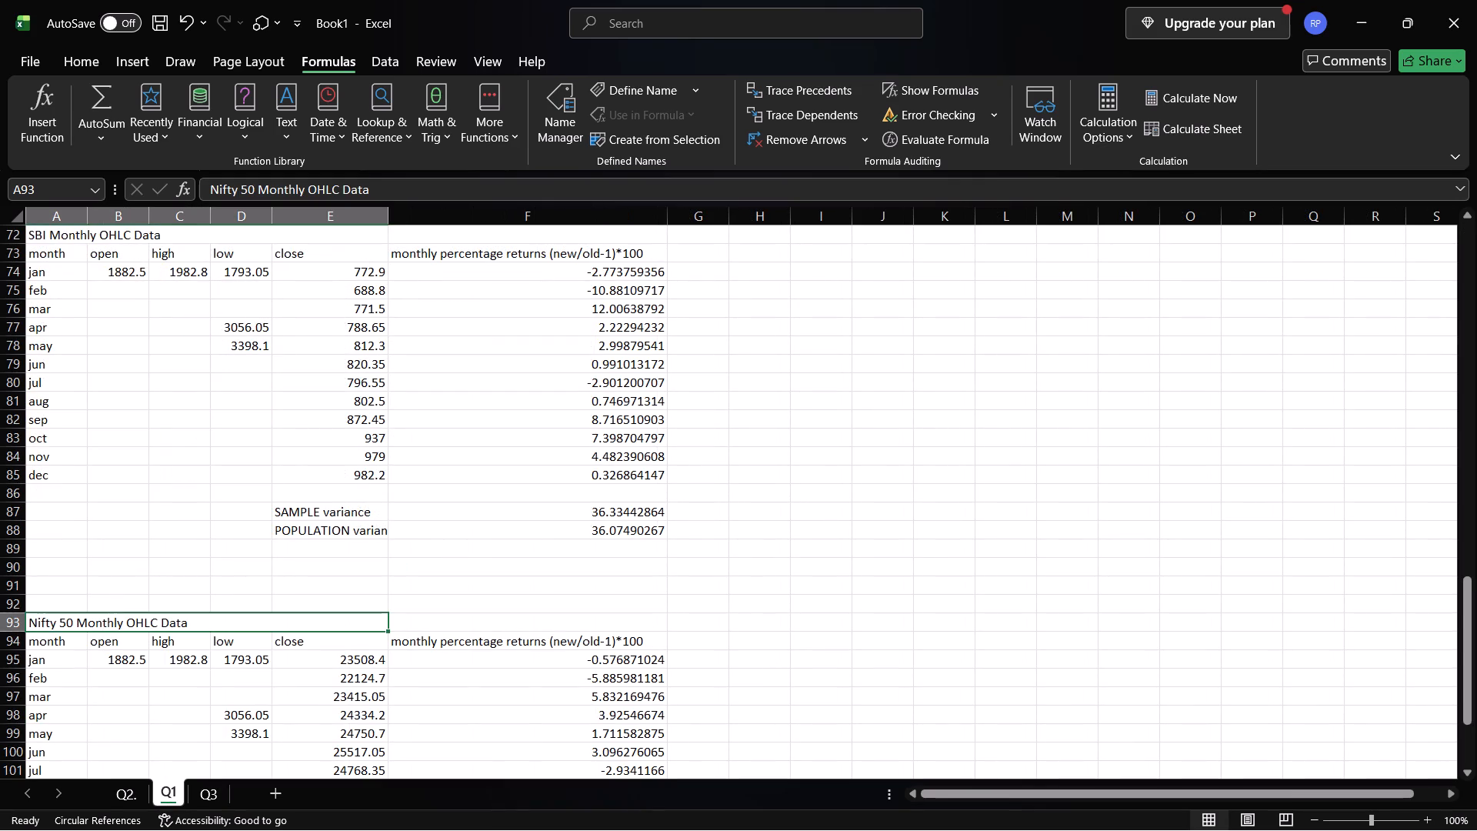
scroll(416, 618, up, 5)
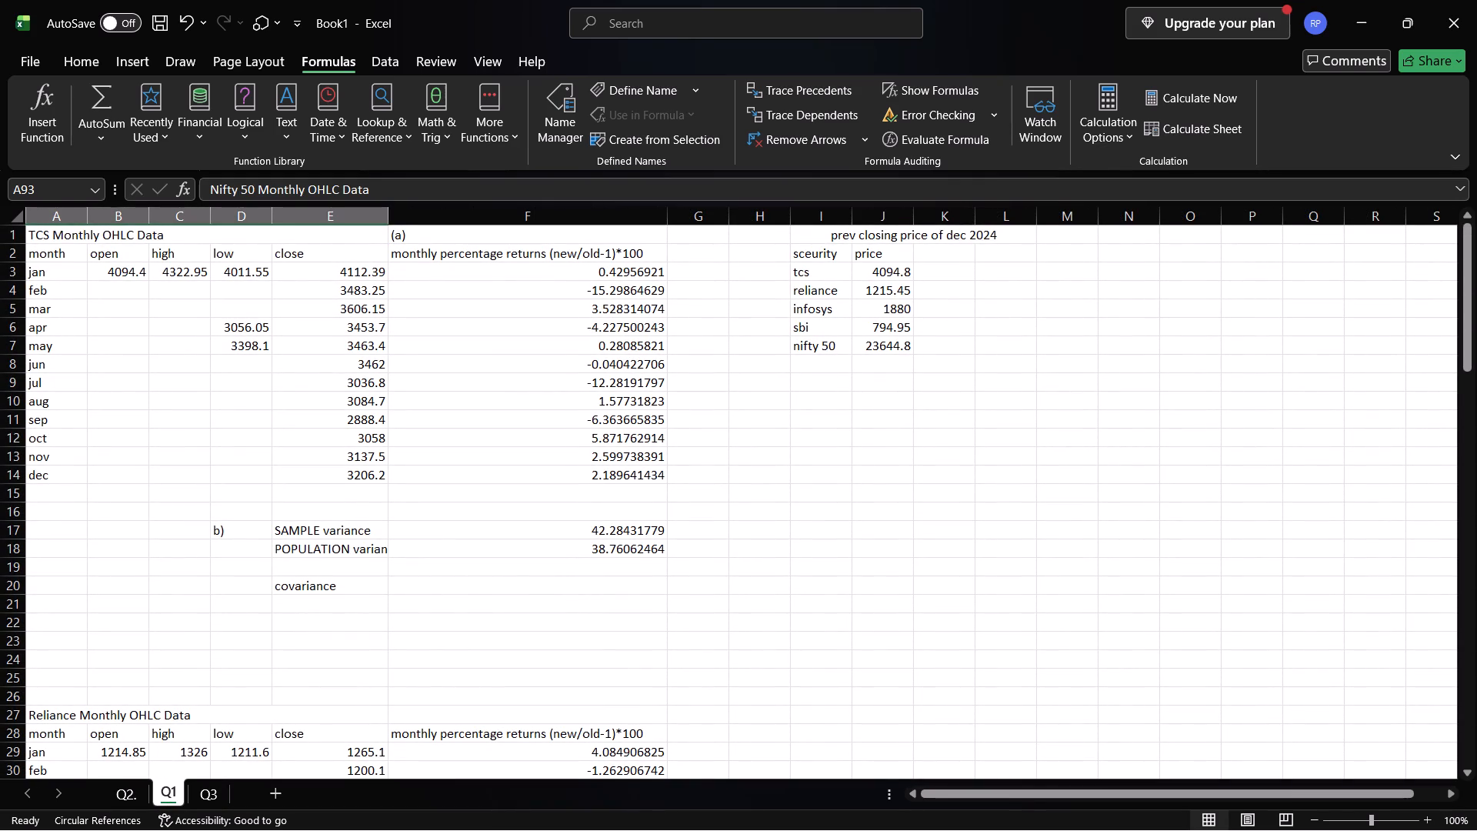
drag(804, 234, 966, 338)
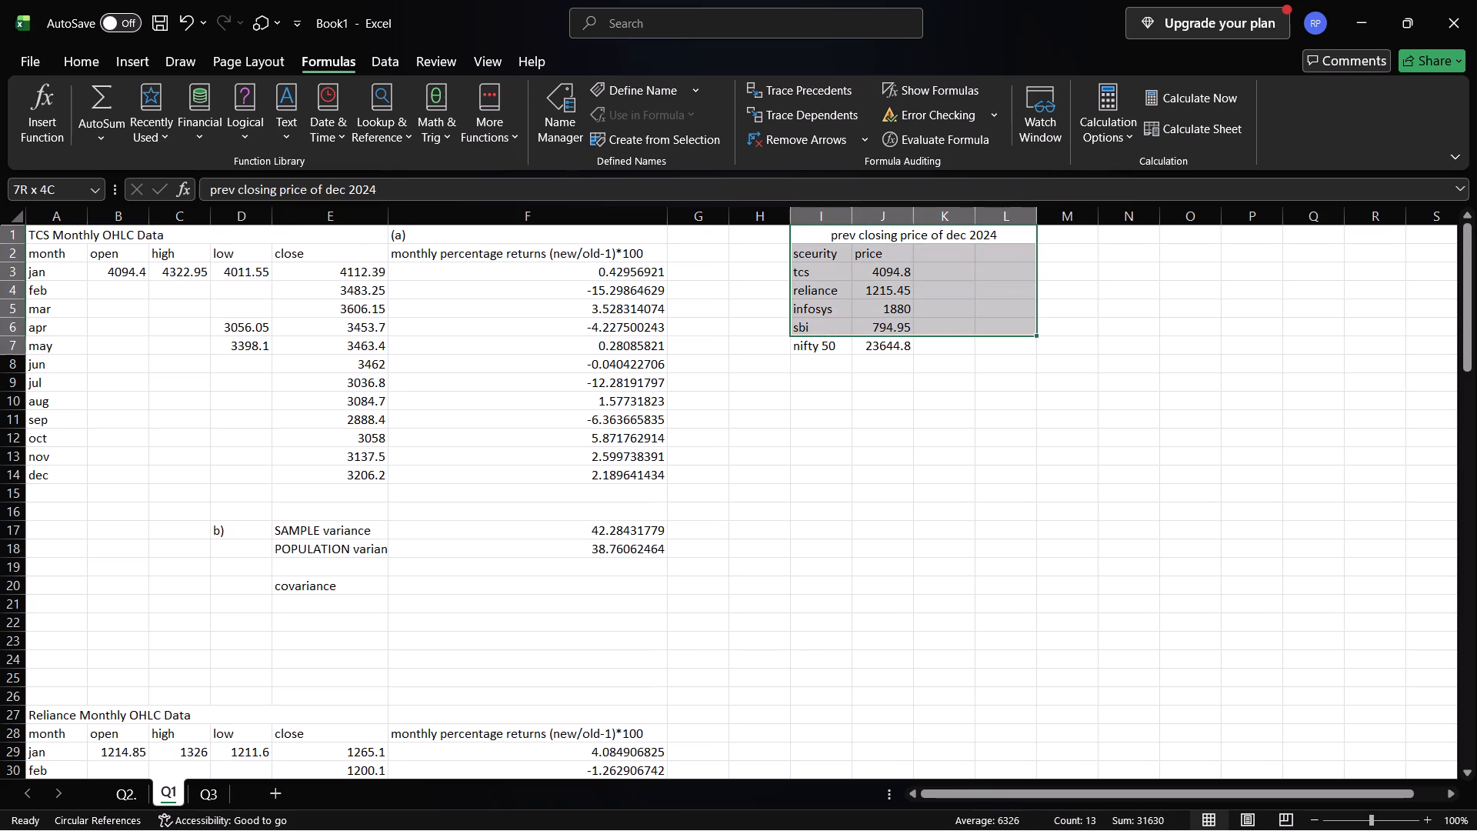
drag(966, 338, 969, 344)
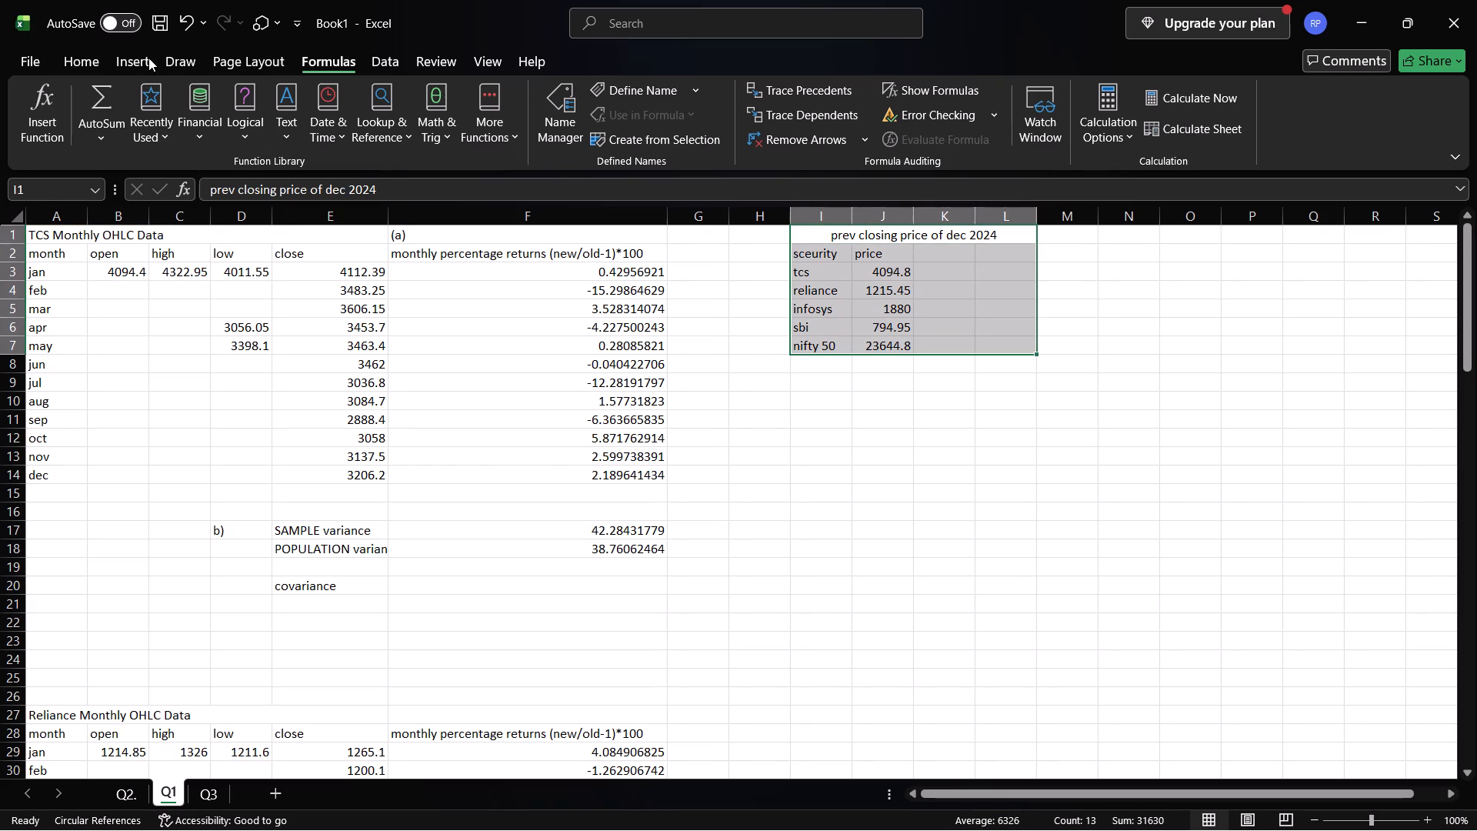
click(148, 58)
click(170, 122)
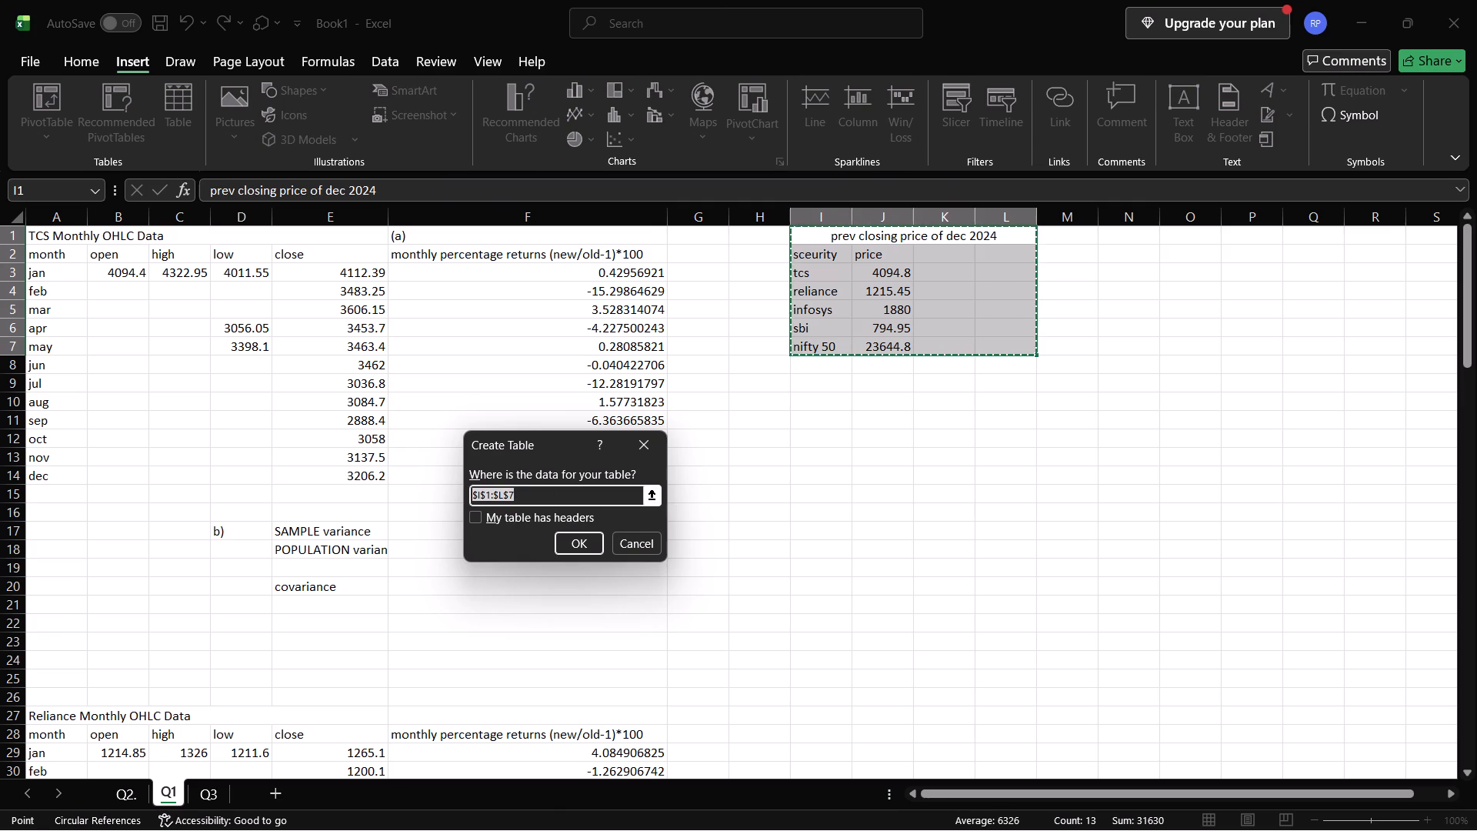
click(580, 543)
click(810, 501)
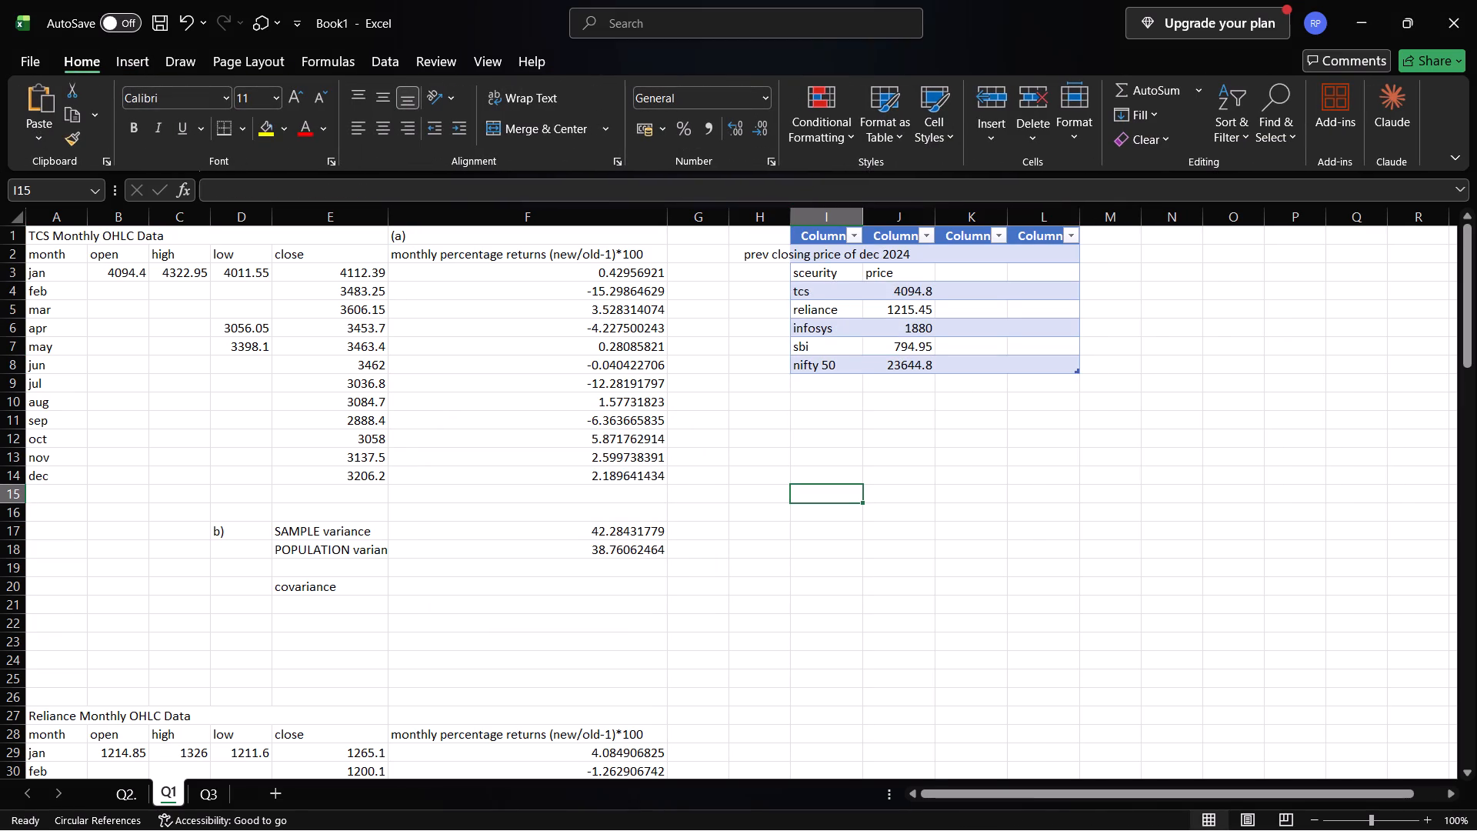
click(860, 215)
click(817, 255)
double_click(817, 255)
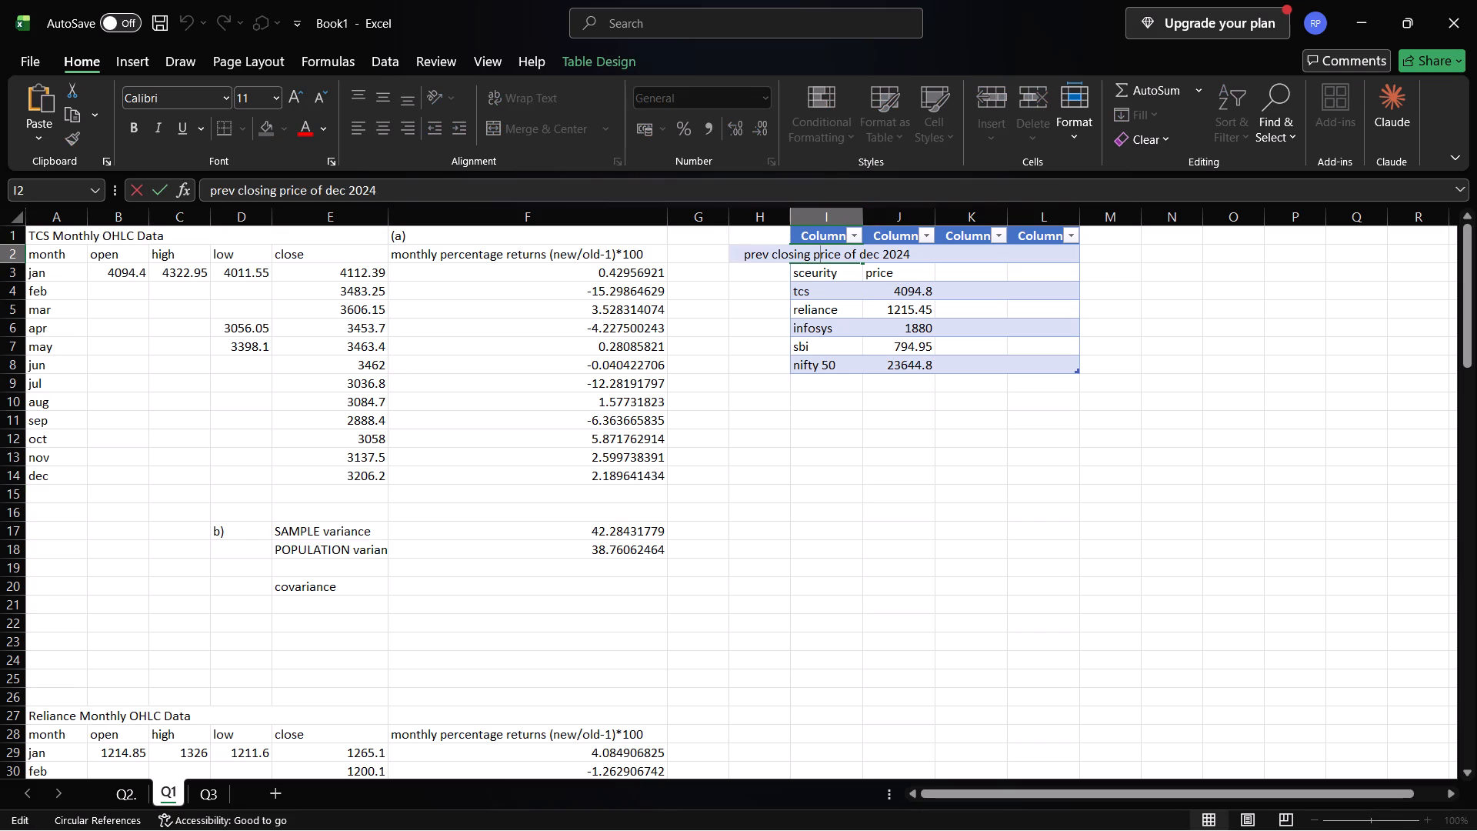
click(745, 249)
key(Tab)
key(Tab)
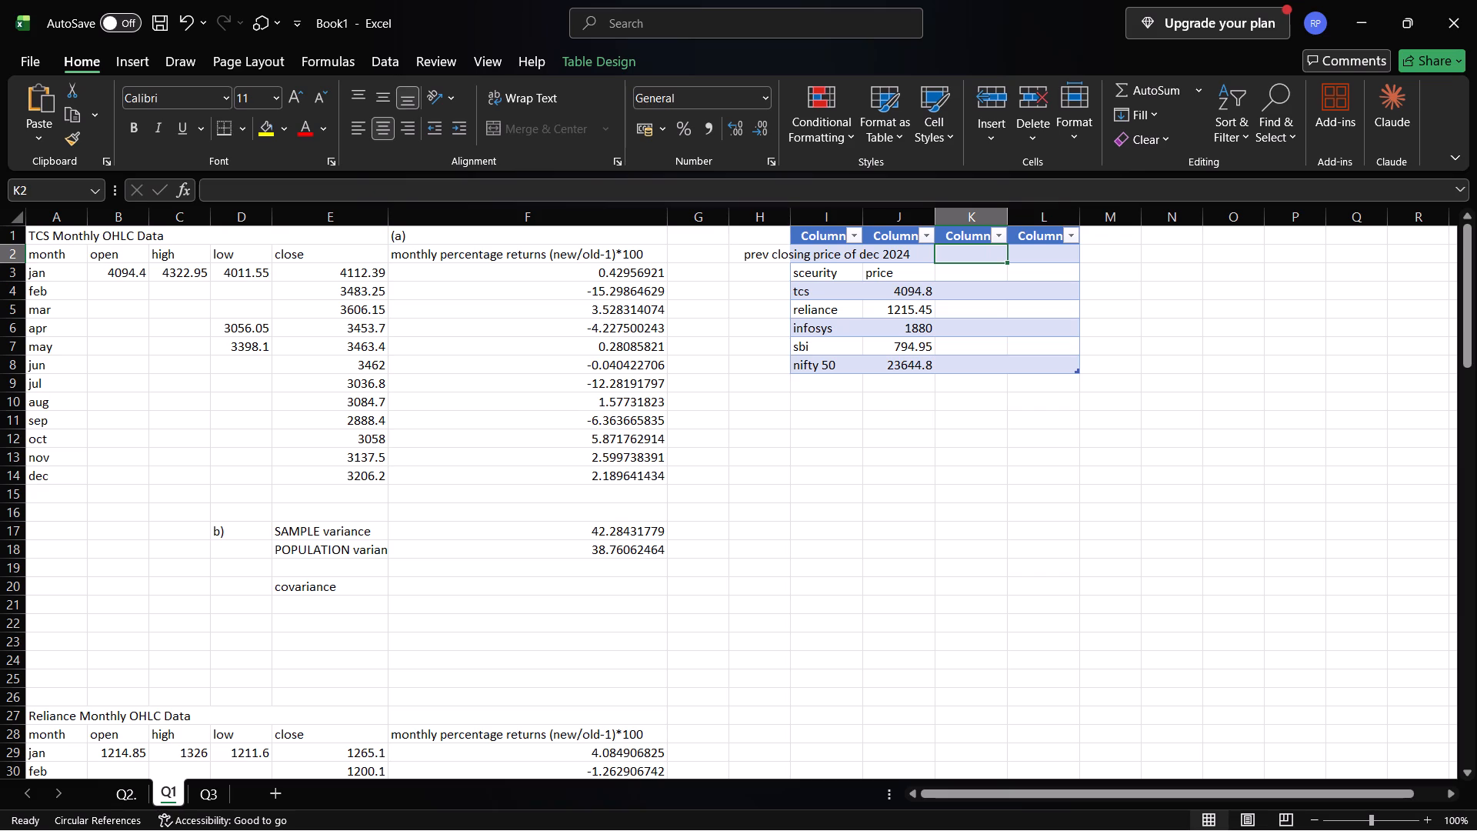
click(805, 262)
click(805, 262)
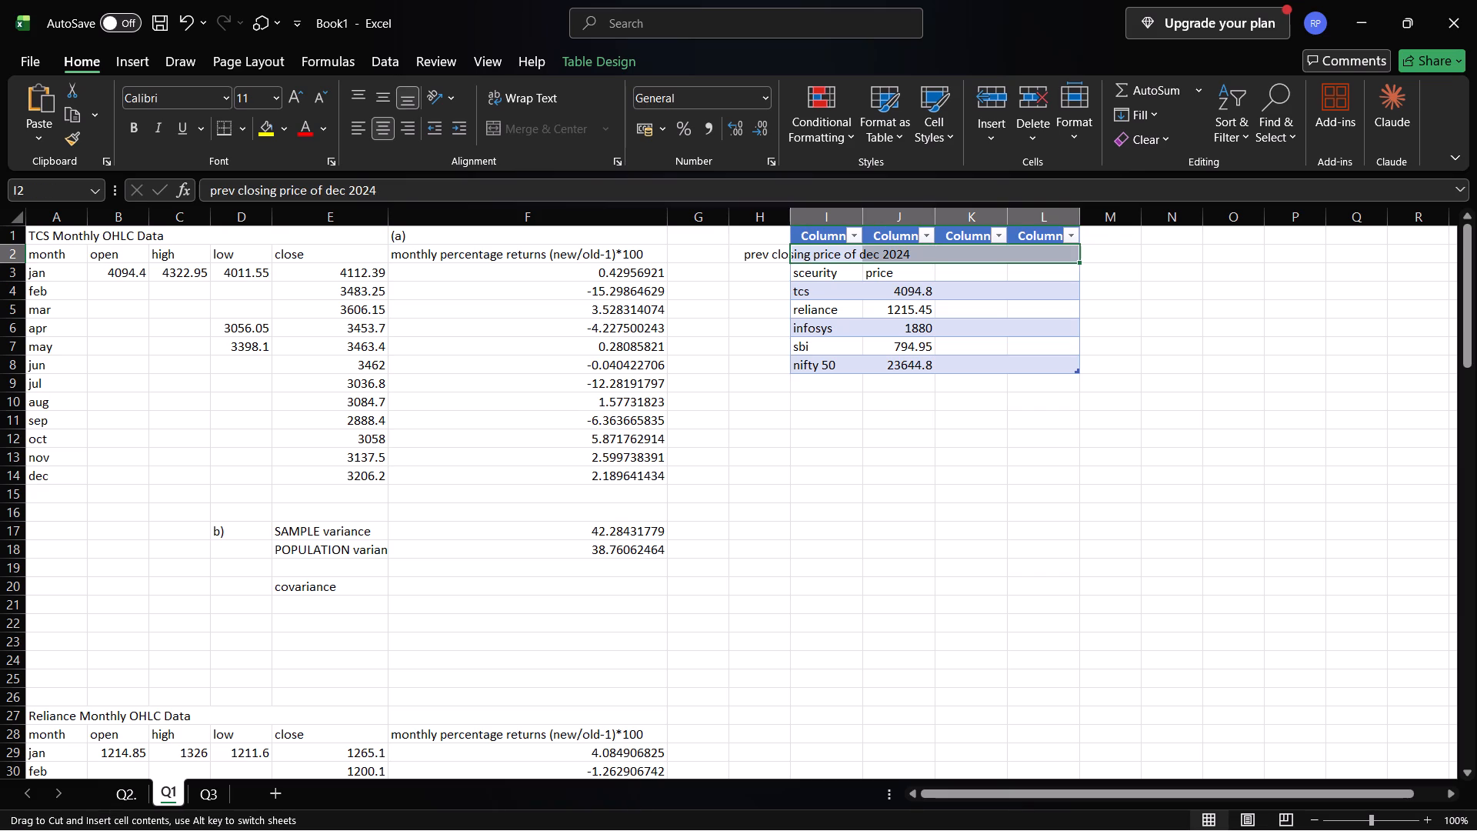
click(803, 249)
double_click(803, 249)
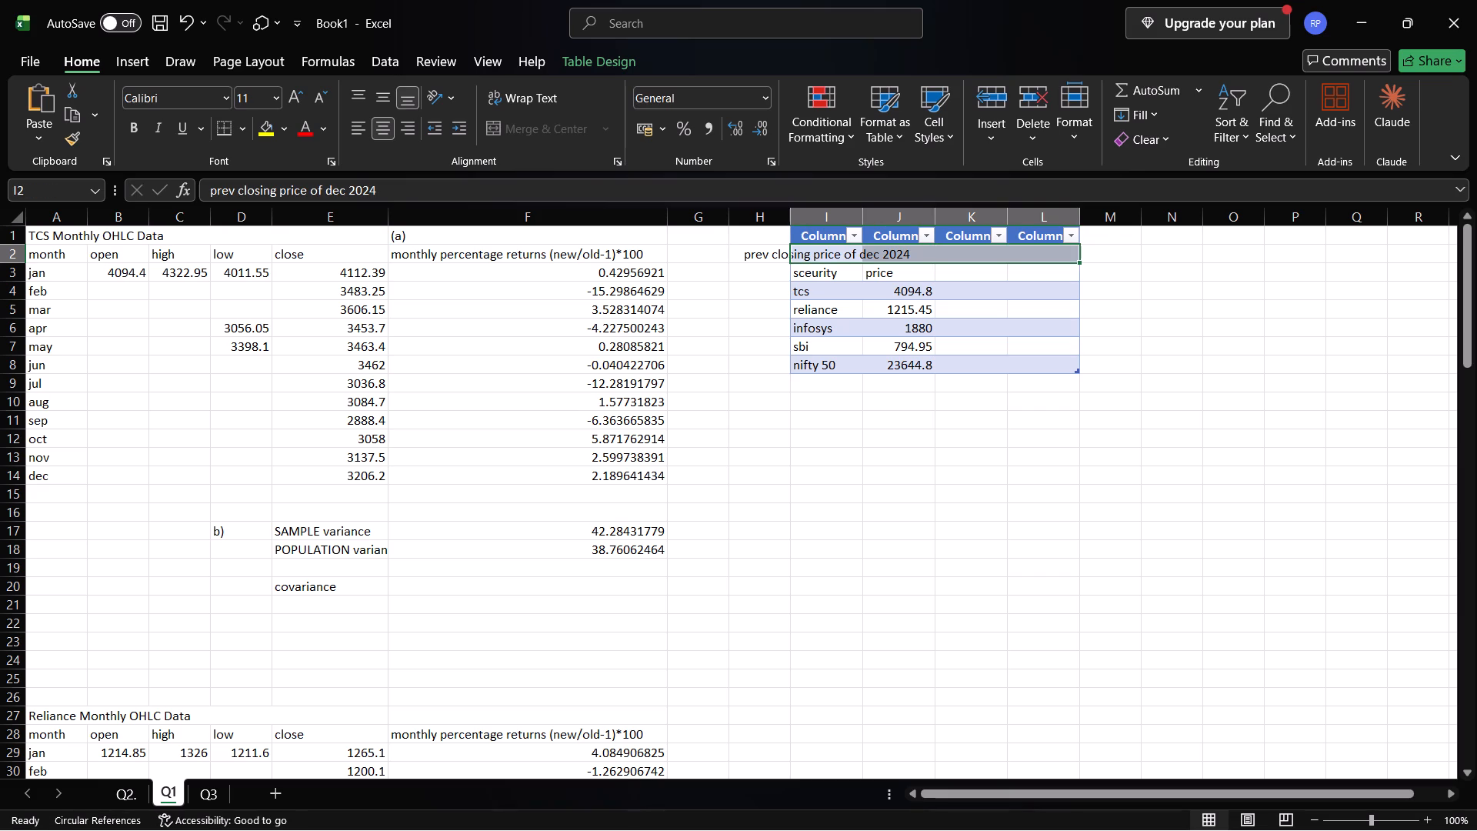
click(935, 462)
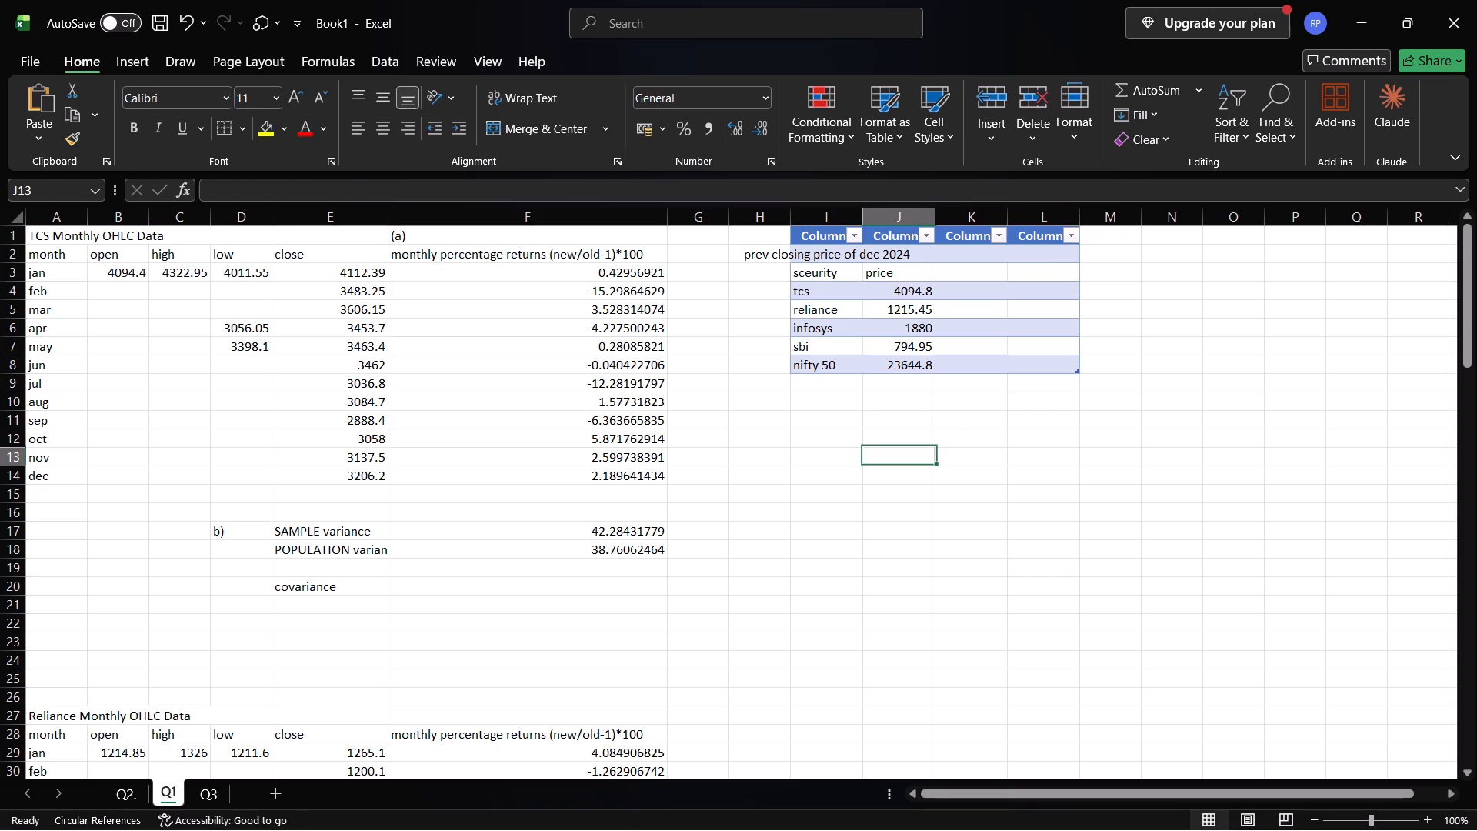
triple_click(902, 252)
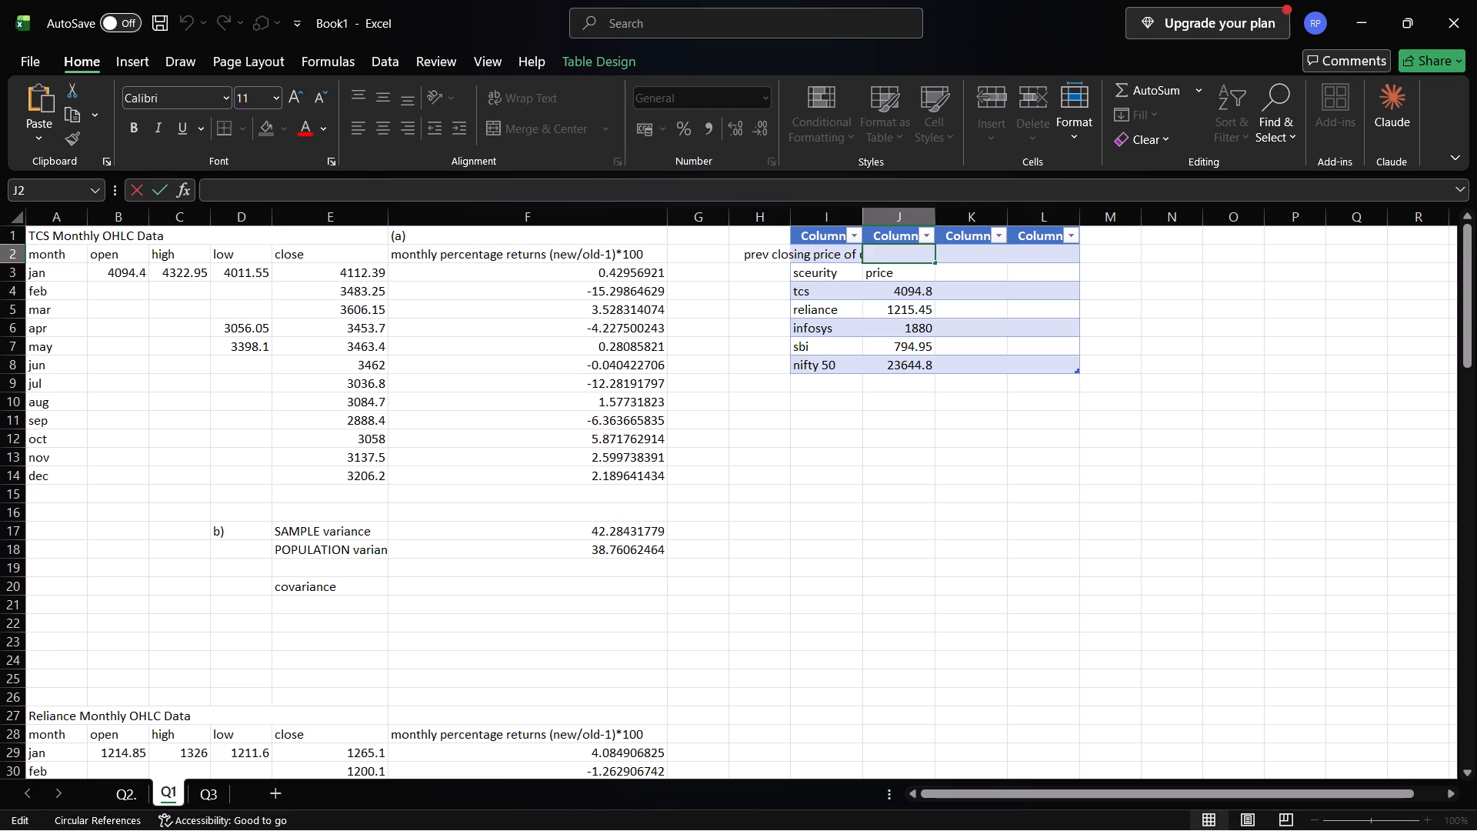
Insert 24 leading spaces before the title "prev closing price of dec 2024" in cell I2 of sheet Q1.
click(813, 257)
double_click(813, 257)
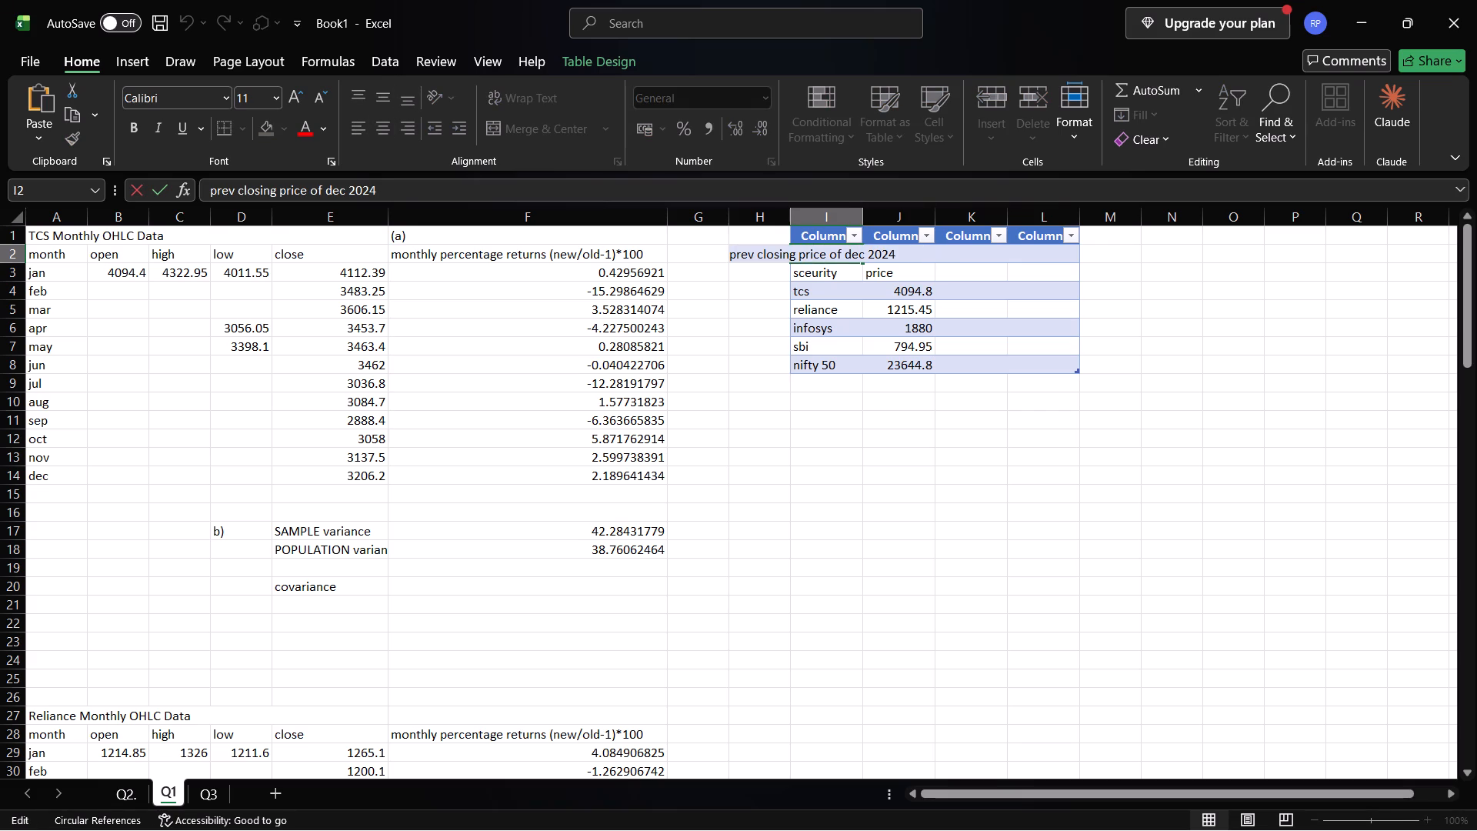
click(752, 255)
key(Left)
key(Left)
key(Left)
key(Left)
key(space)
key(space)
key(space)
key(space)
key(space)
key(space)
key(space)
key(space)
key(space)
key(space)
key(space)
key(space)
key(space)
key(space)
key(space)
key(space)
key(space)
key(space)
key(space)
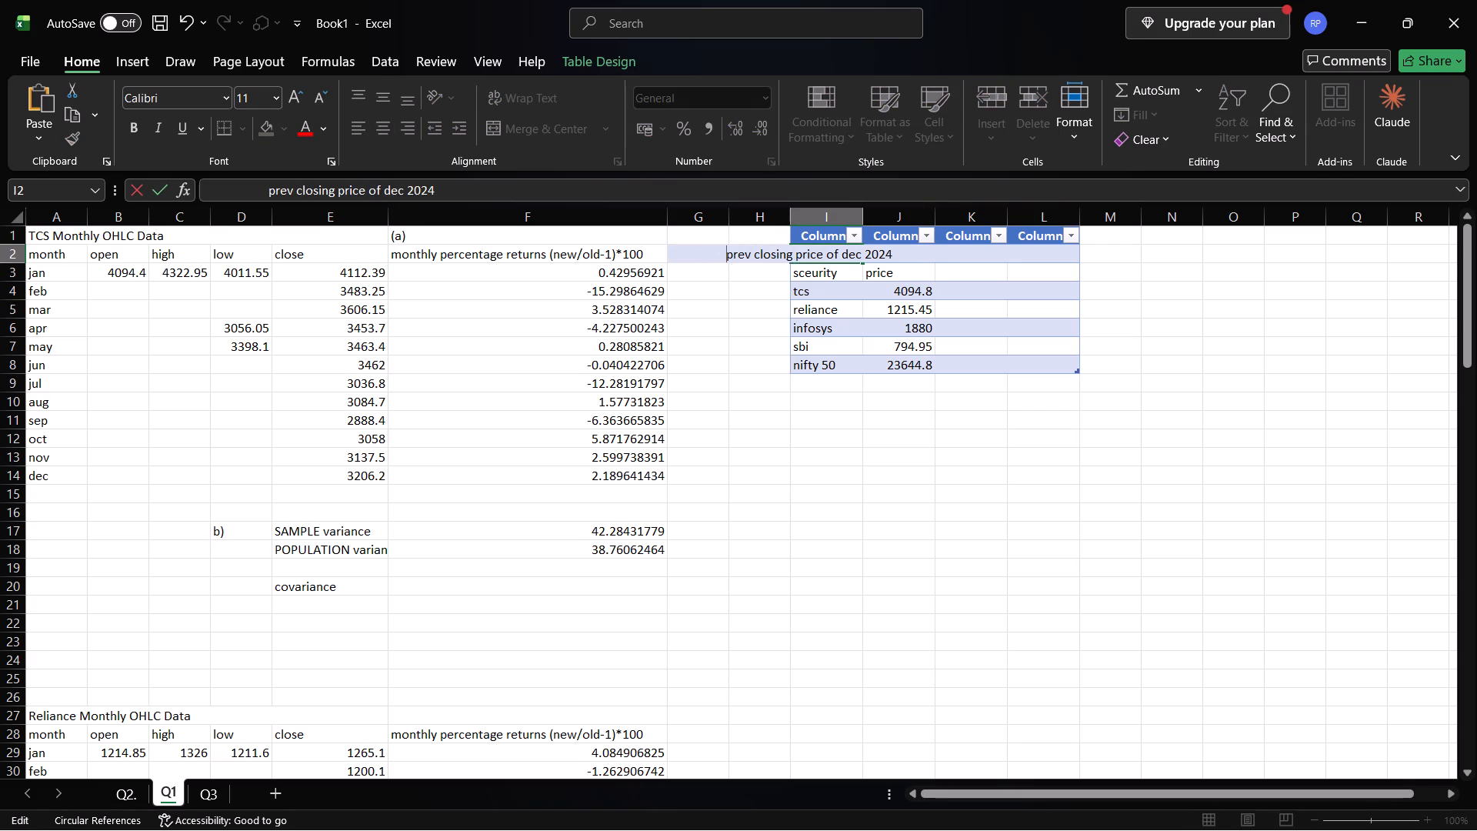
key(space)
key(space)
key(space)
key(space)
key(space)
key(Return)
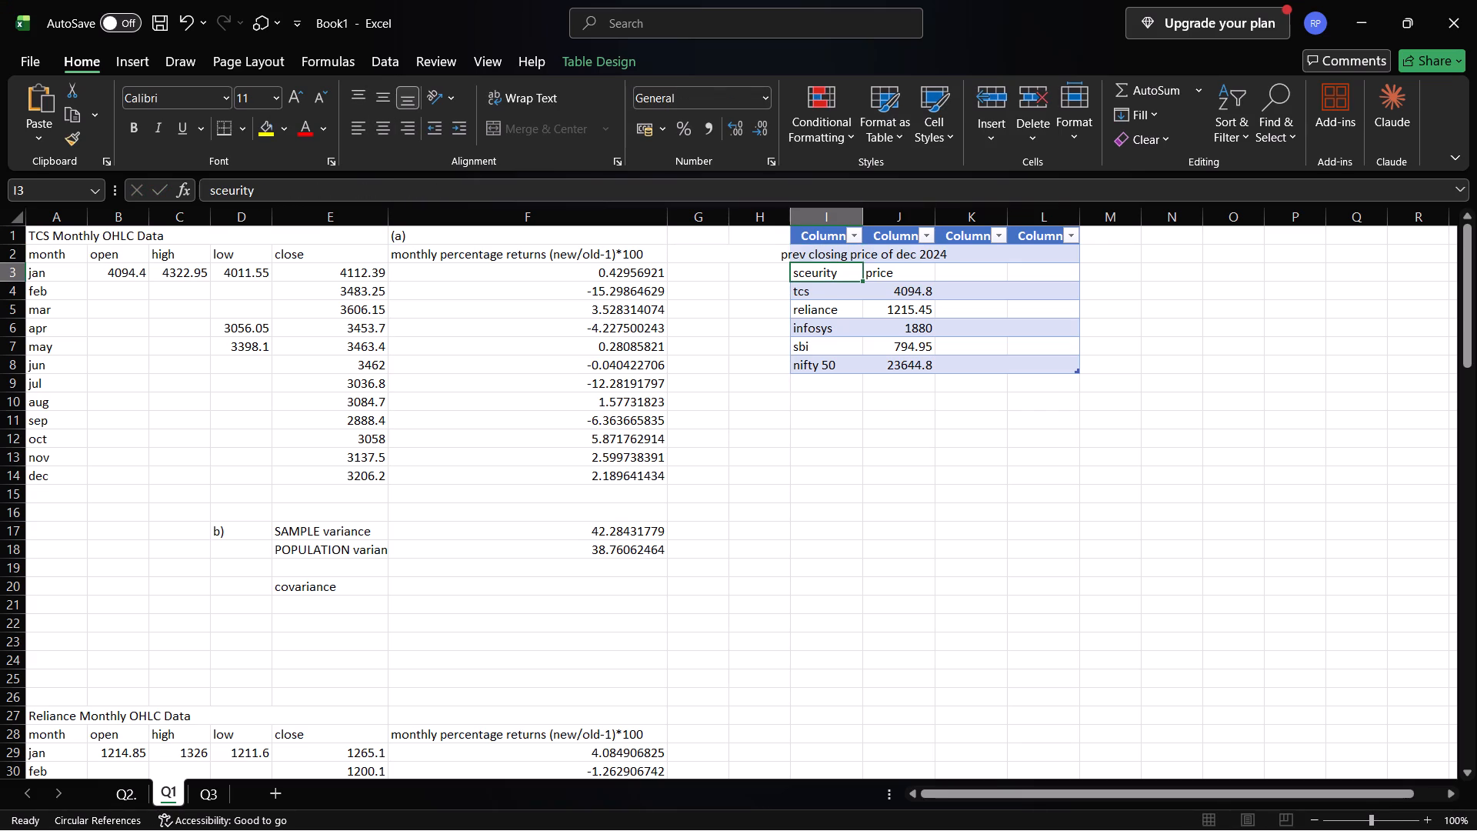
click(805, 485)
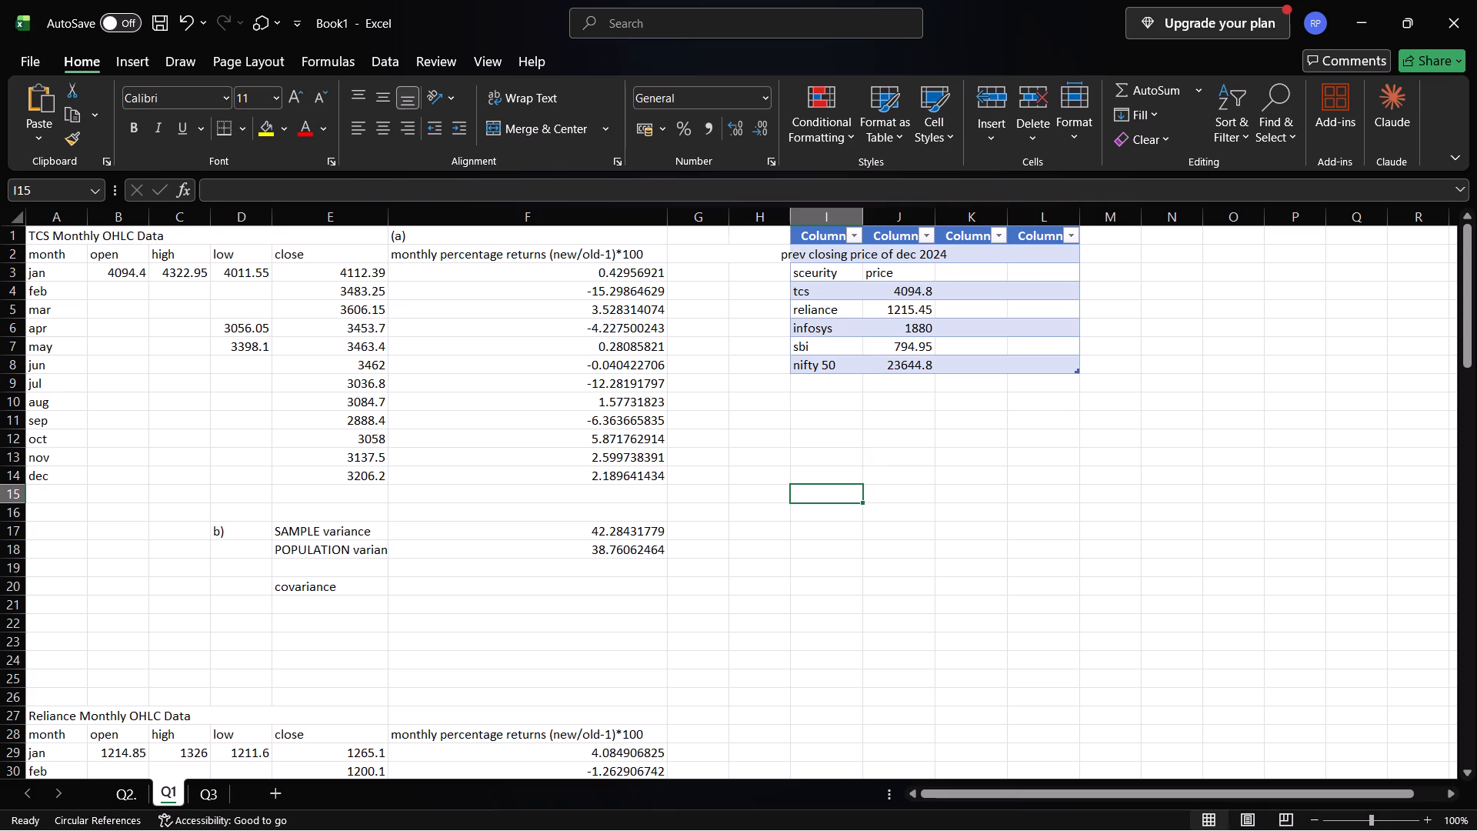
Convert the TCS monthly OHLC range A1:F14 into a table with headers and apply the orange banded table style.
drag(33, 232, 651, 572)
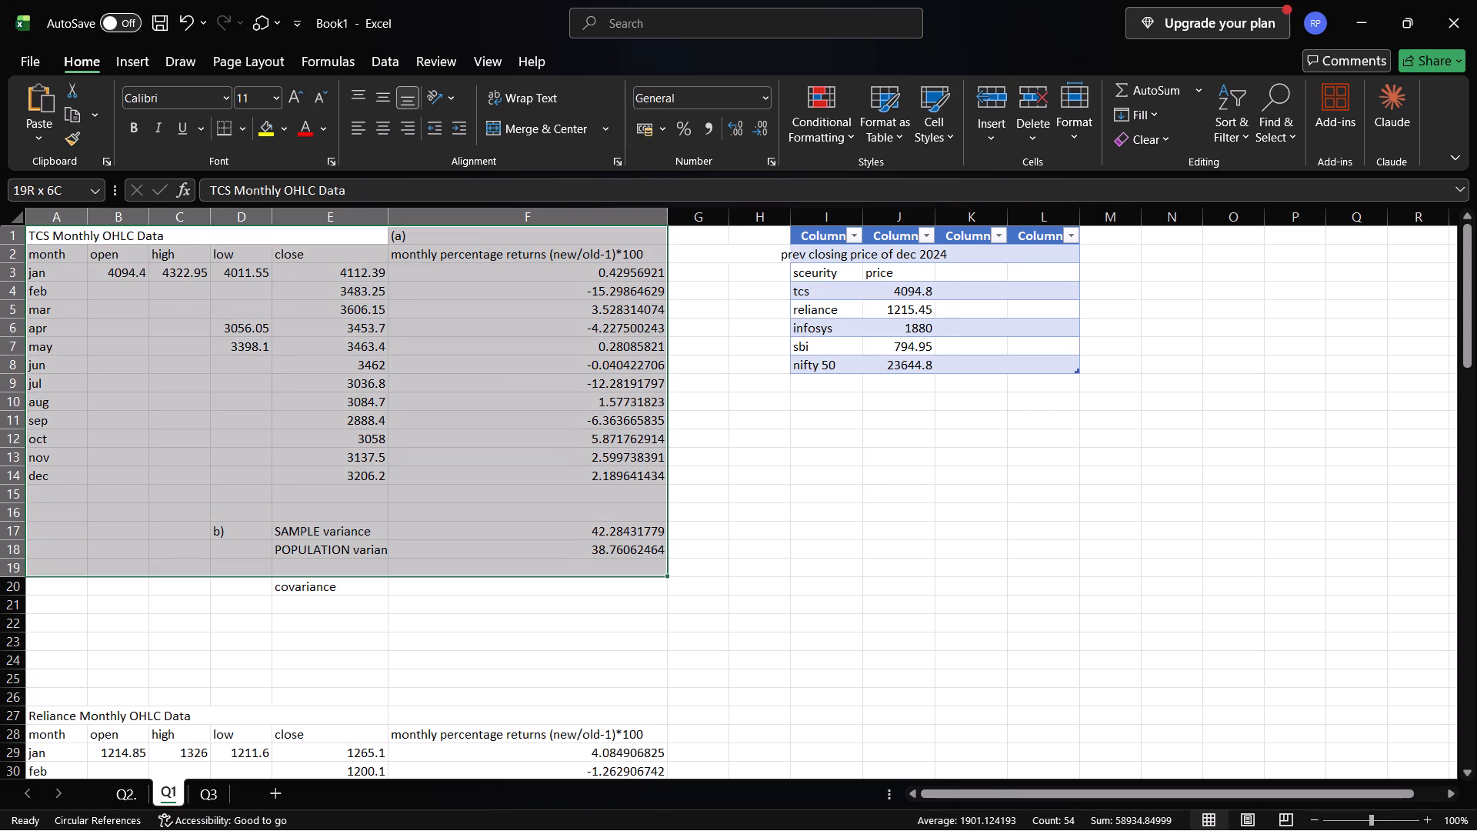
drag(651, 572, 661, 481)
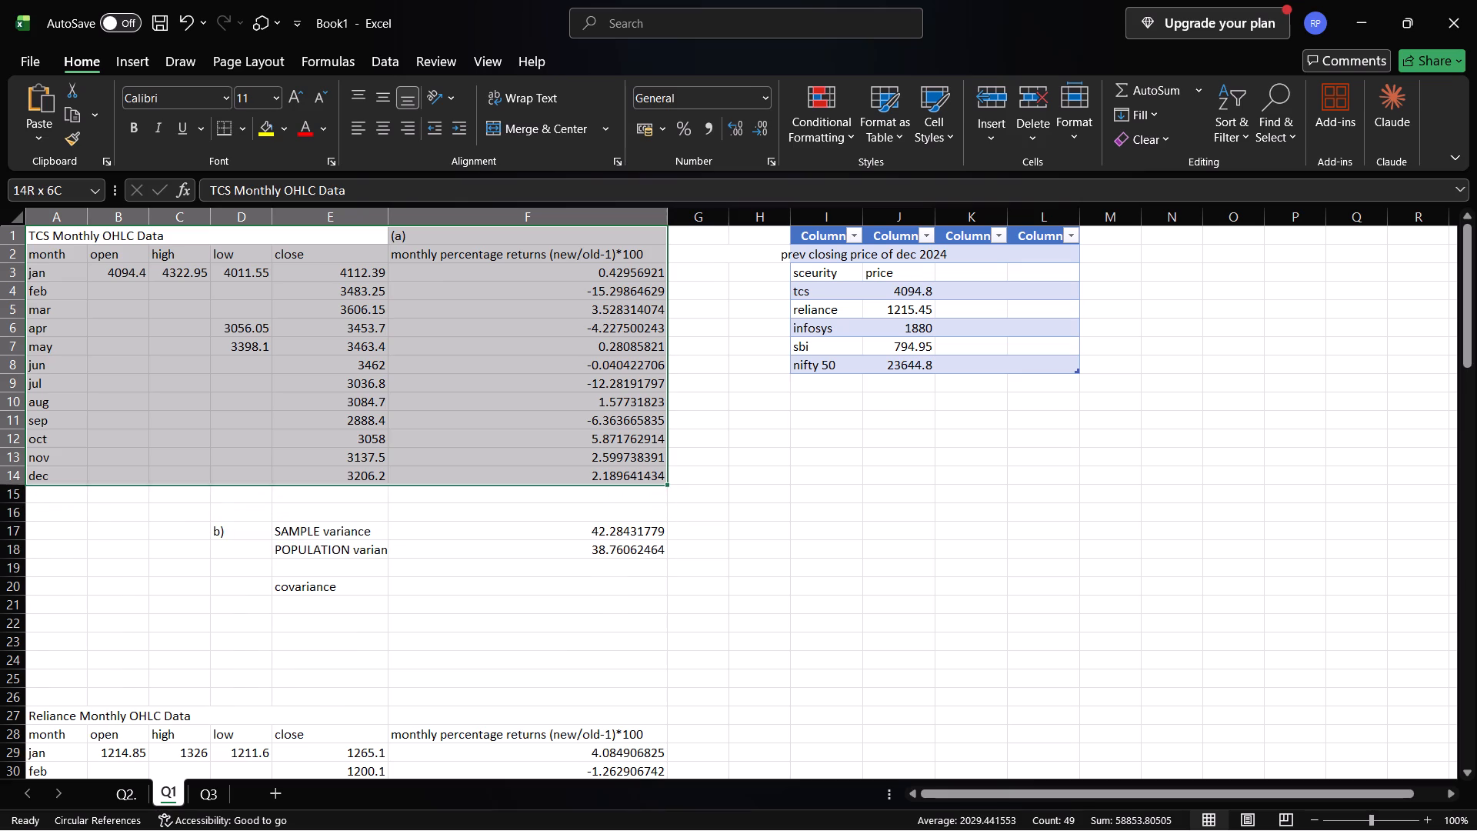
drag(661, 481, 661, 480)
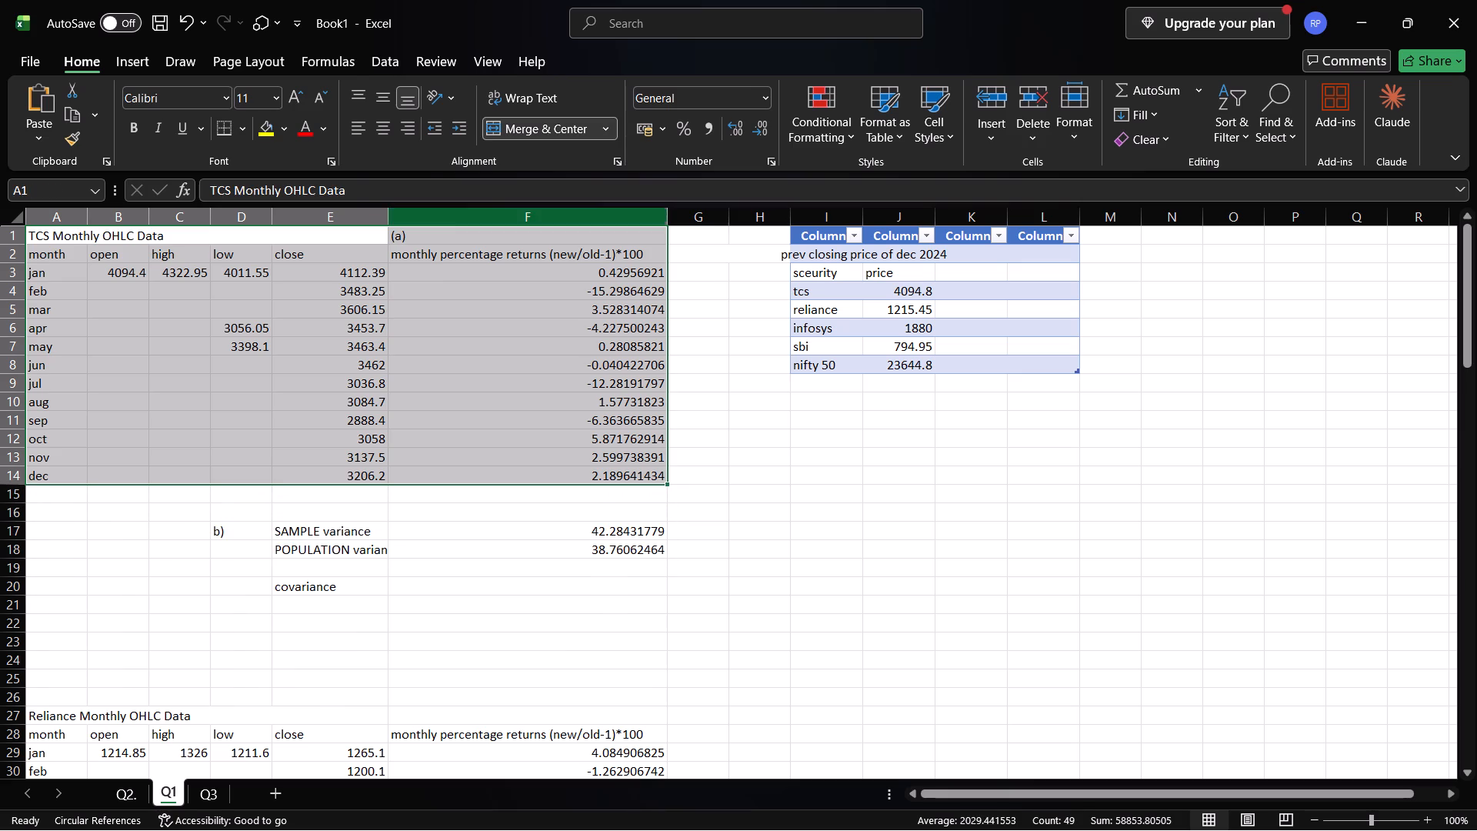
click(133, 61)
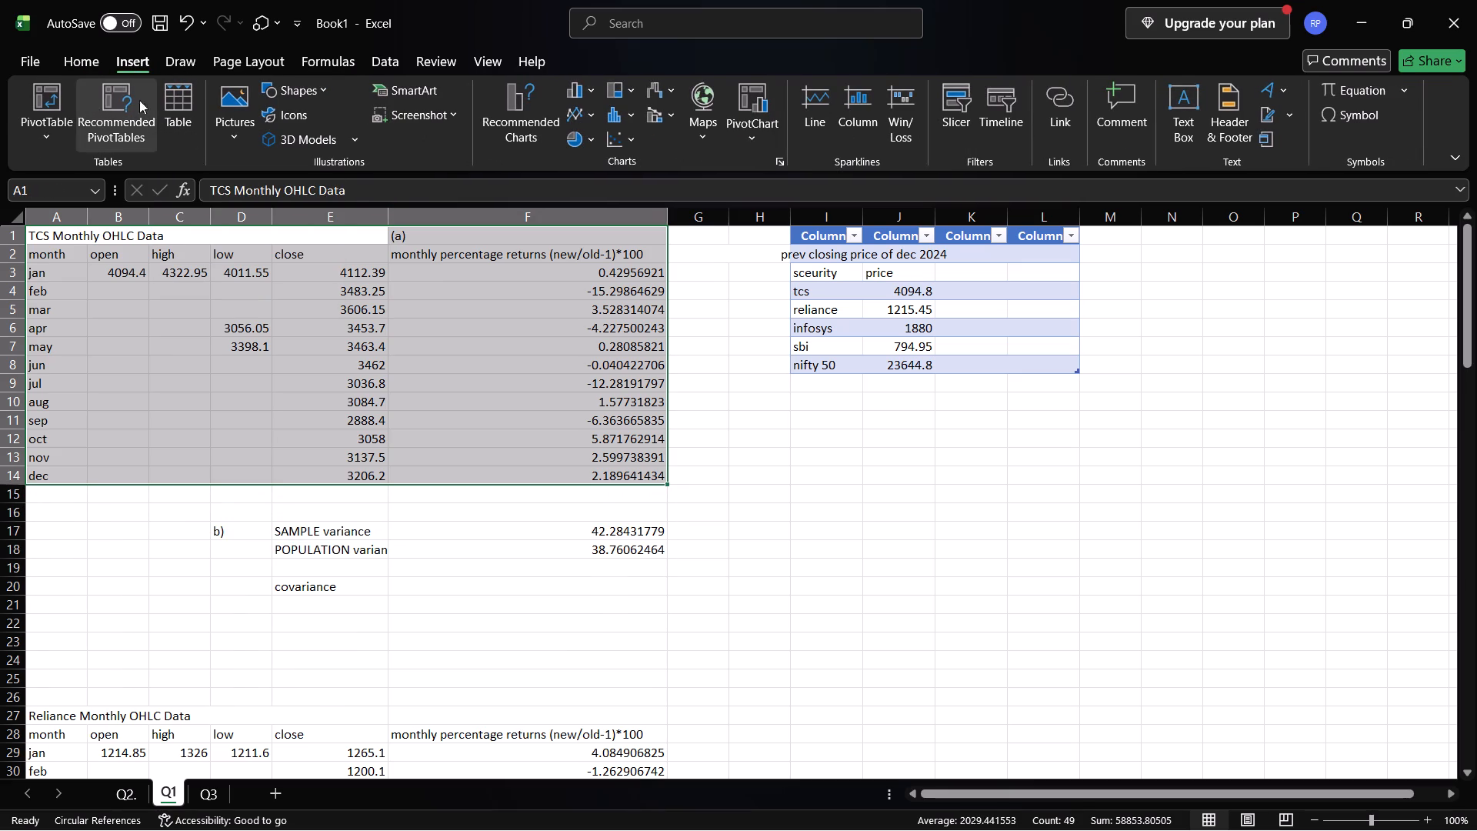
click(183, 88)
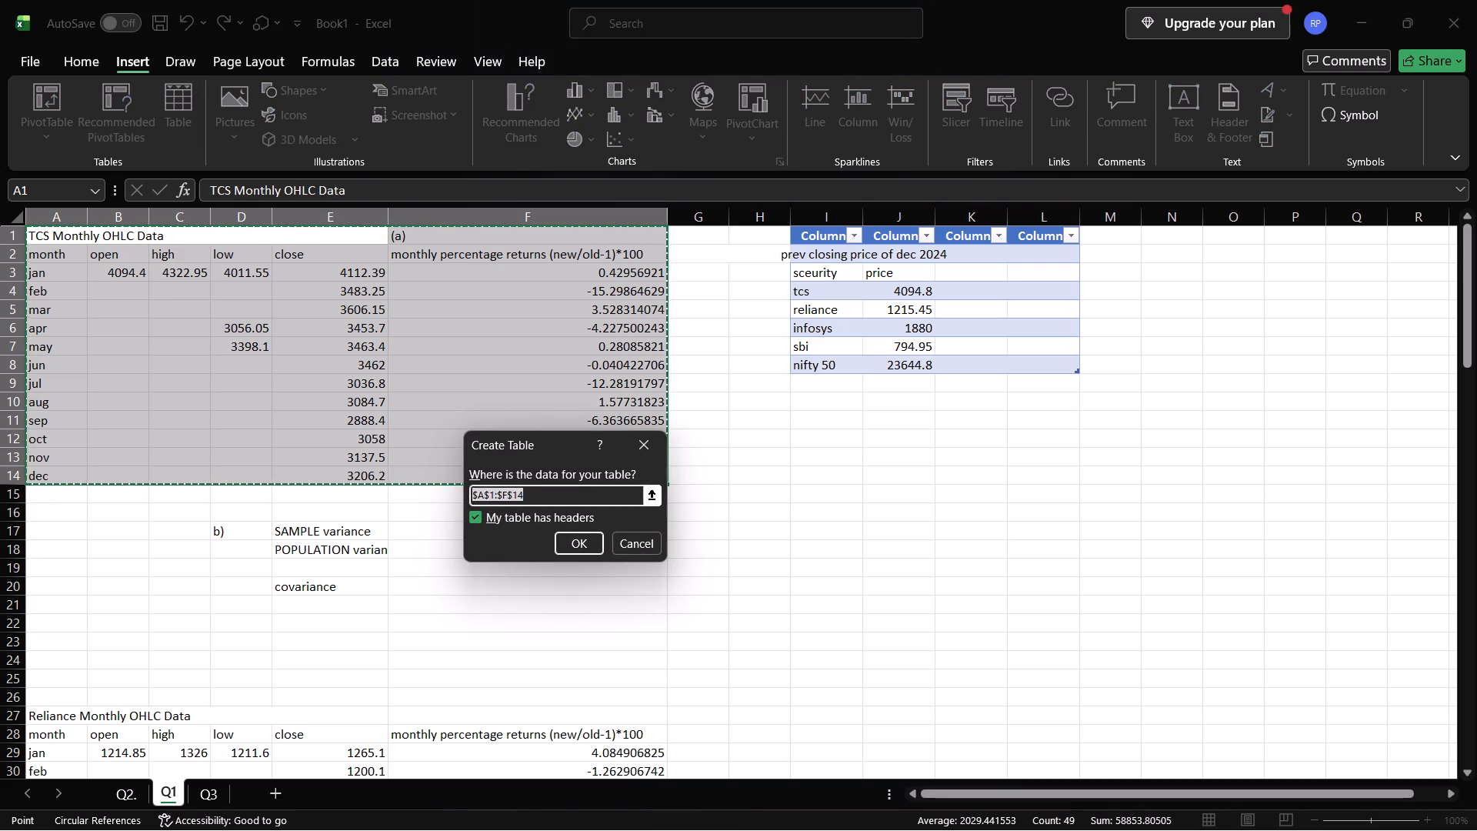
click(578, 541)
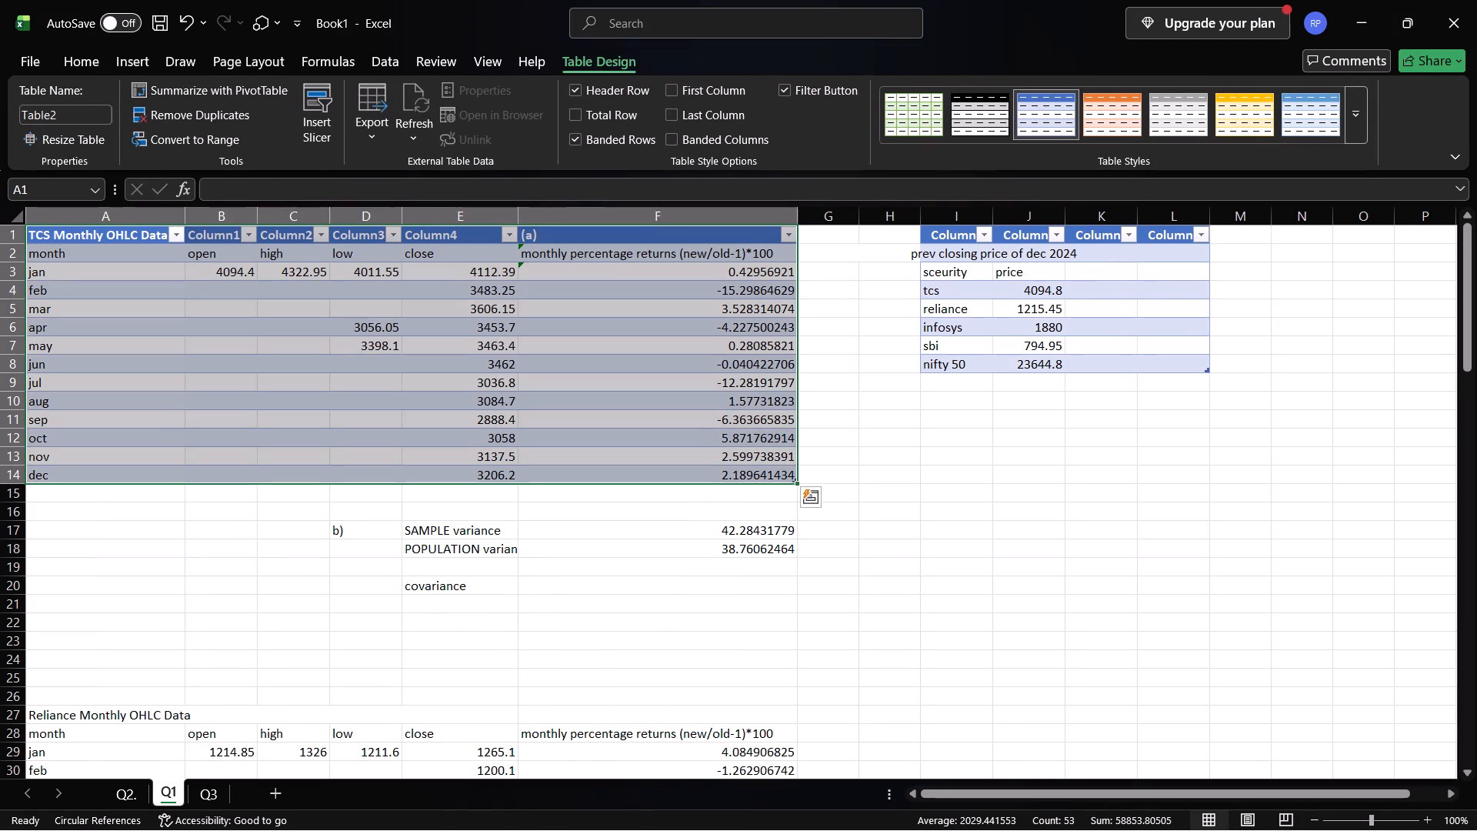
click(1095, 122)
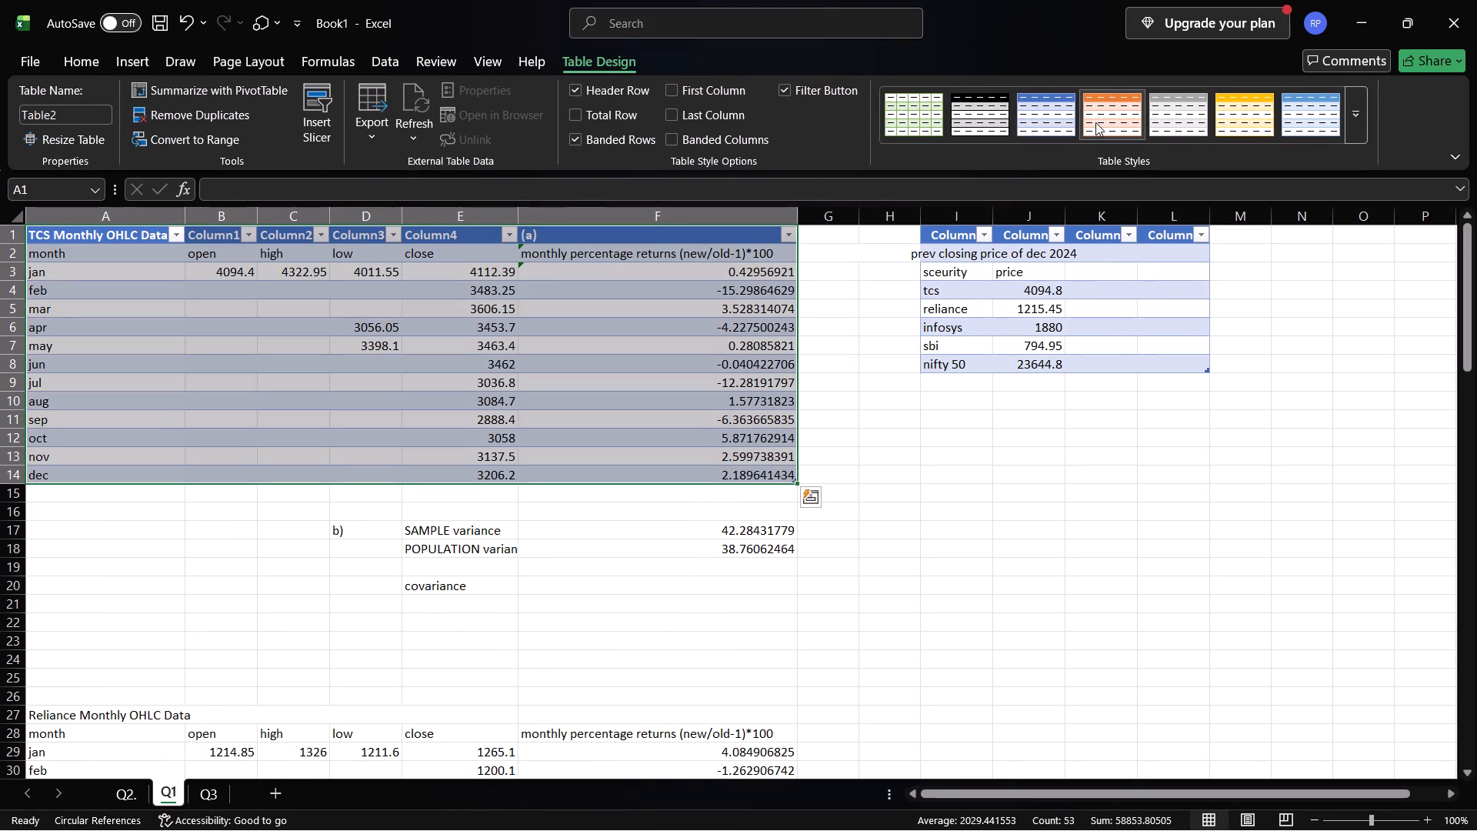
click(935, 529)
Convert the Reliance monthly OHLC range A27:F43, including its variance rows, into a table with headers in the orange banded style.
scroll(935, 529, down, 3)
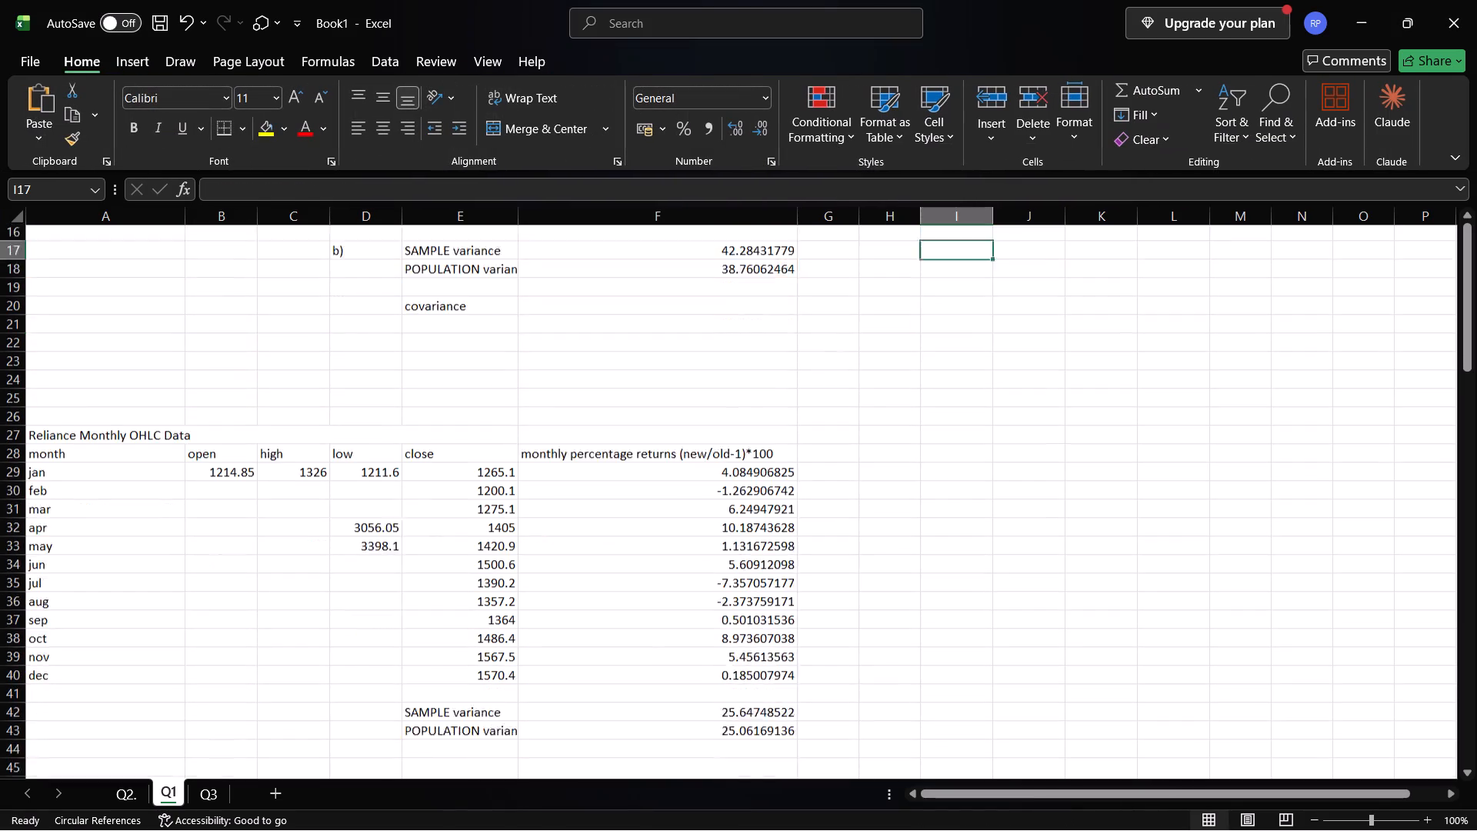
scroll(935, 529, down, 1)
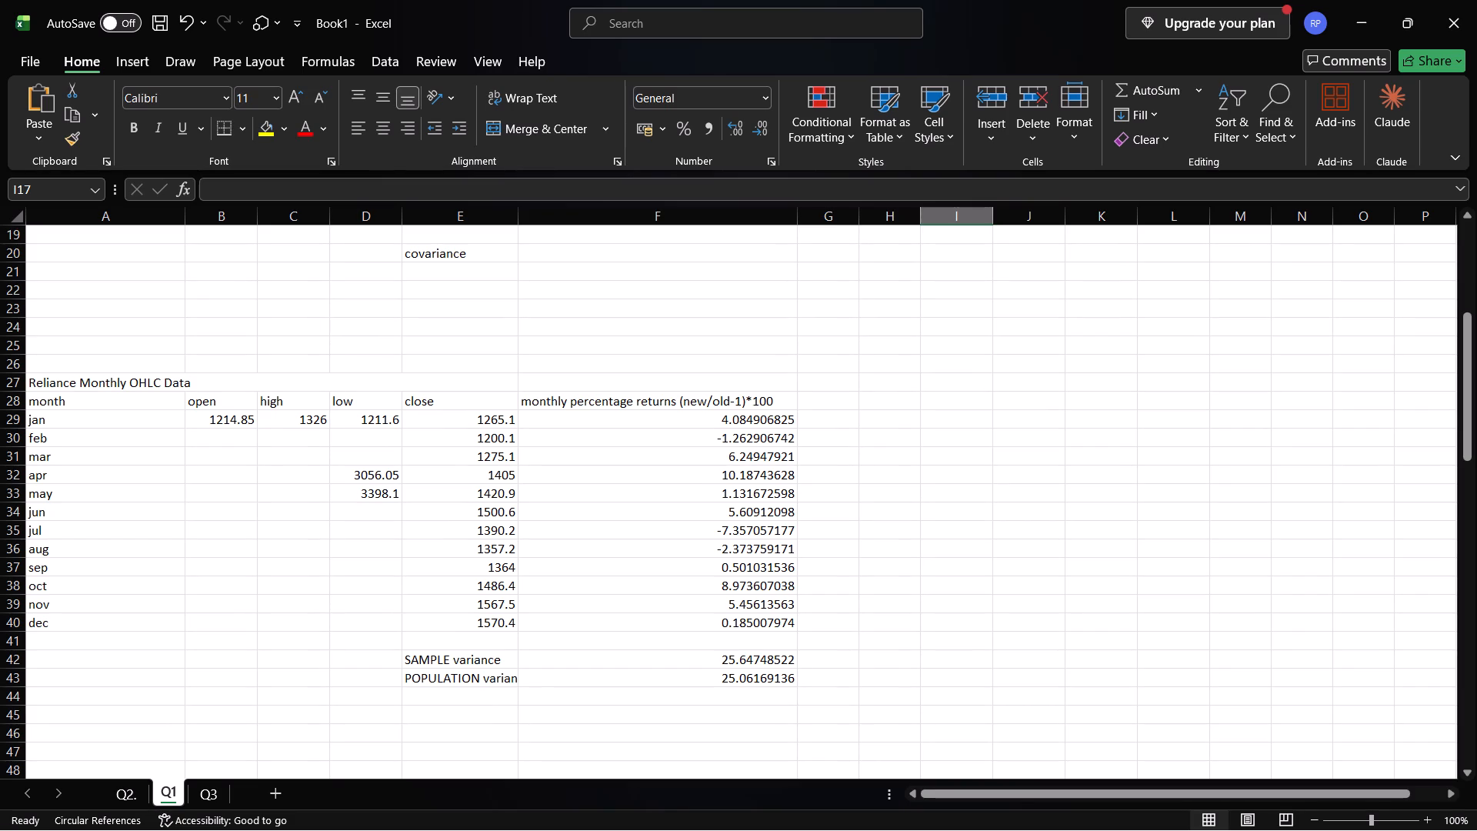
drag(55, 381, 757, 674)
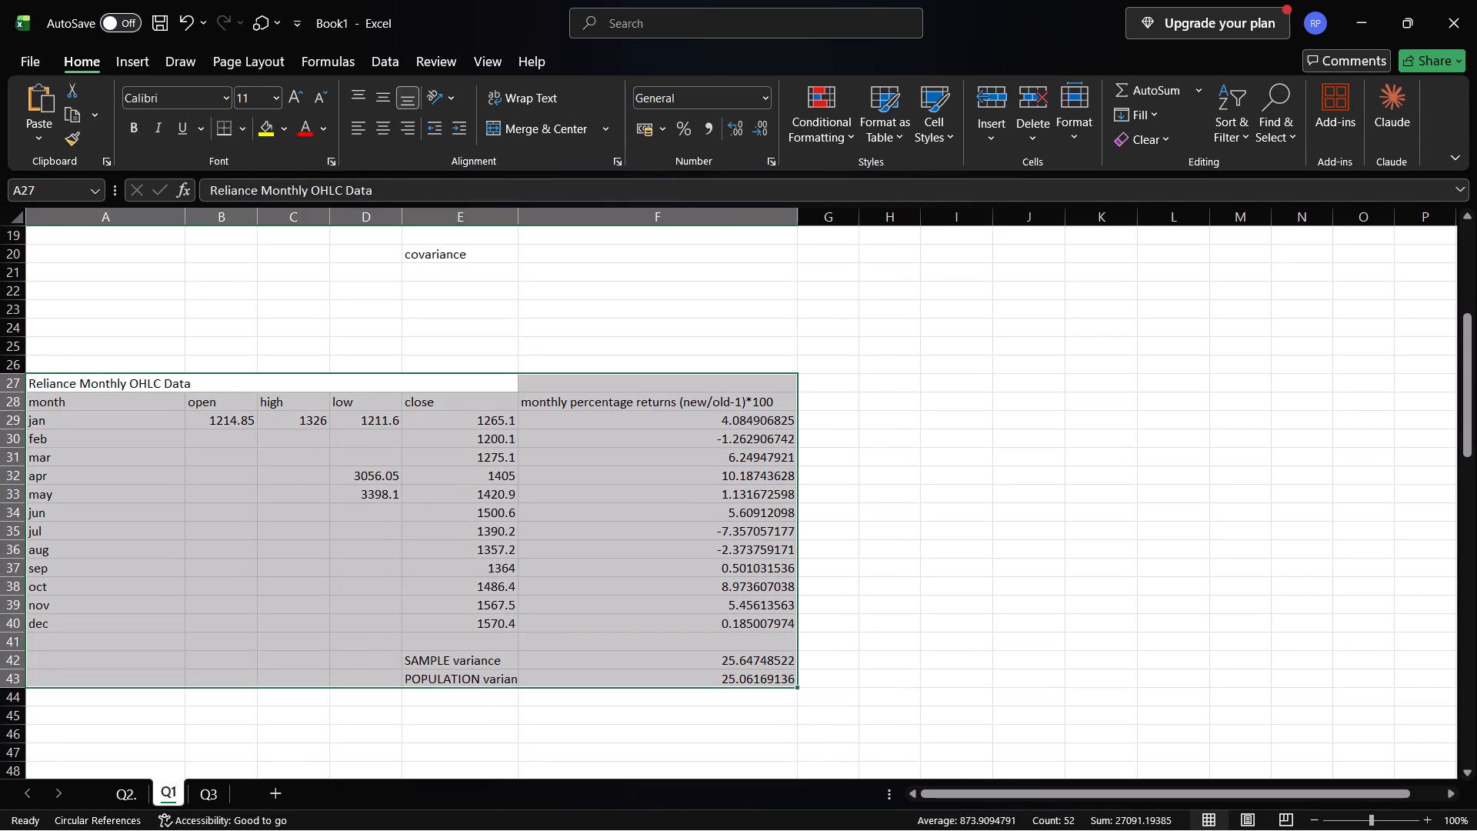
click(136, 66)
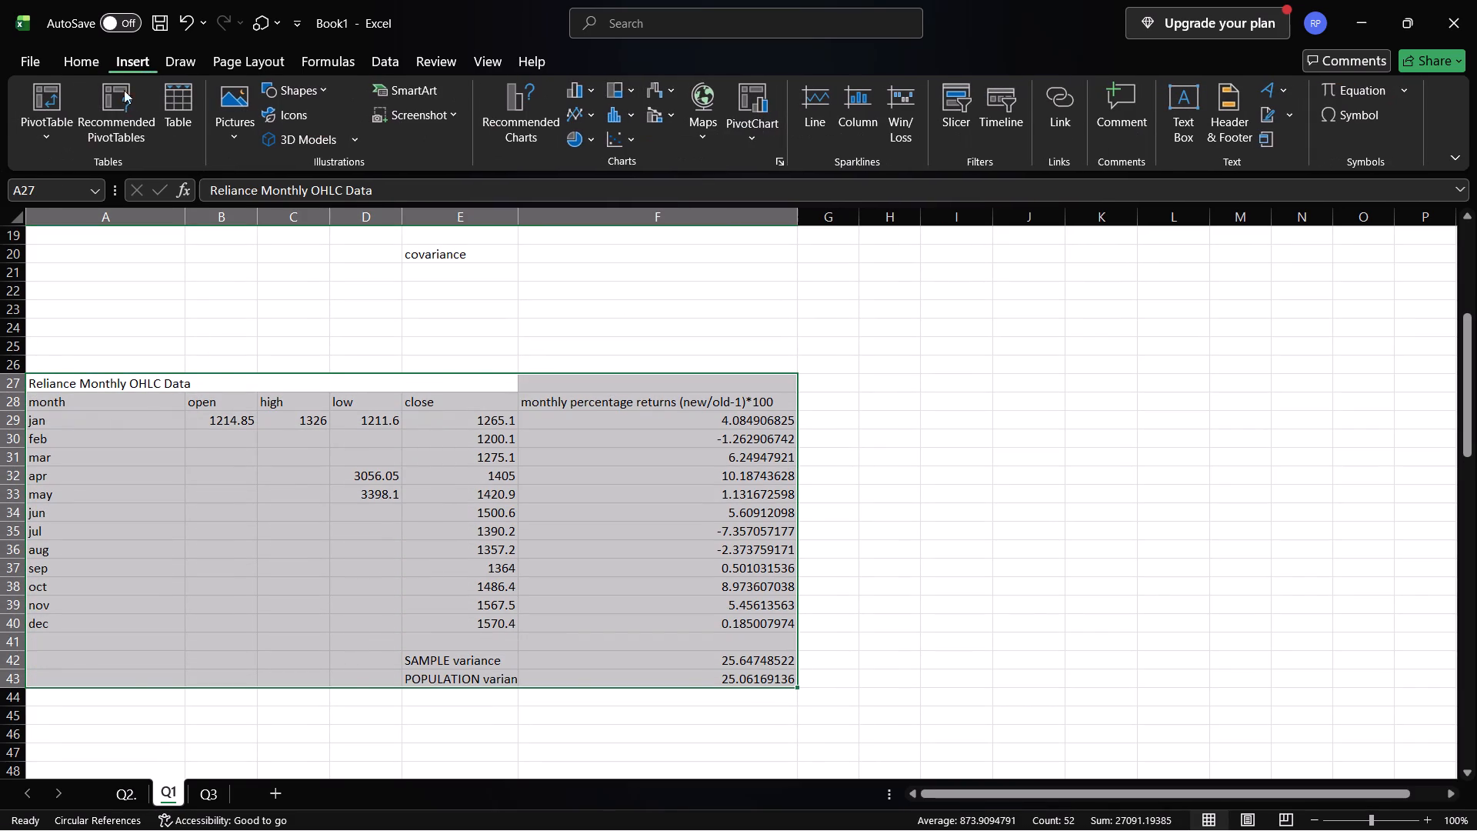
click(173, 106)
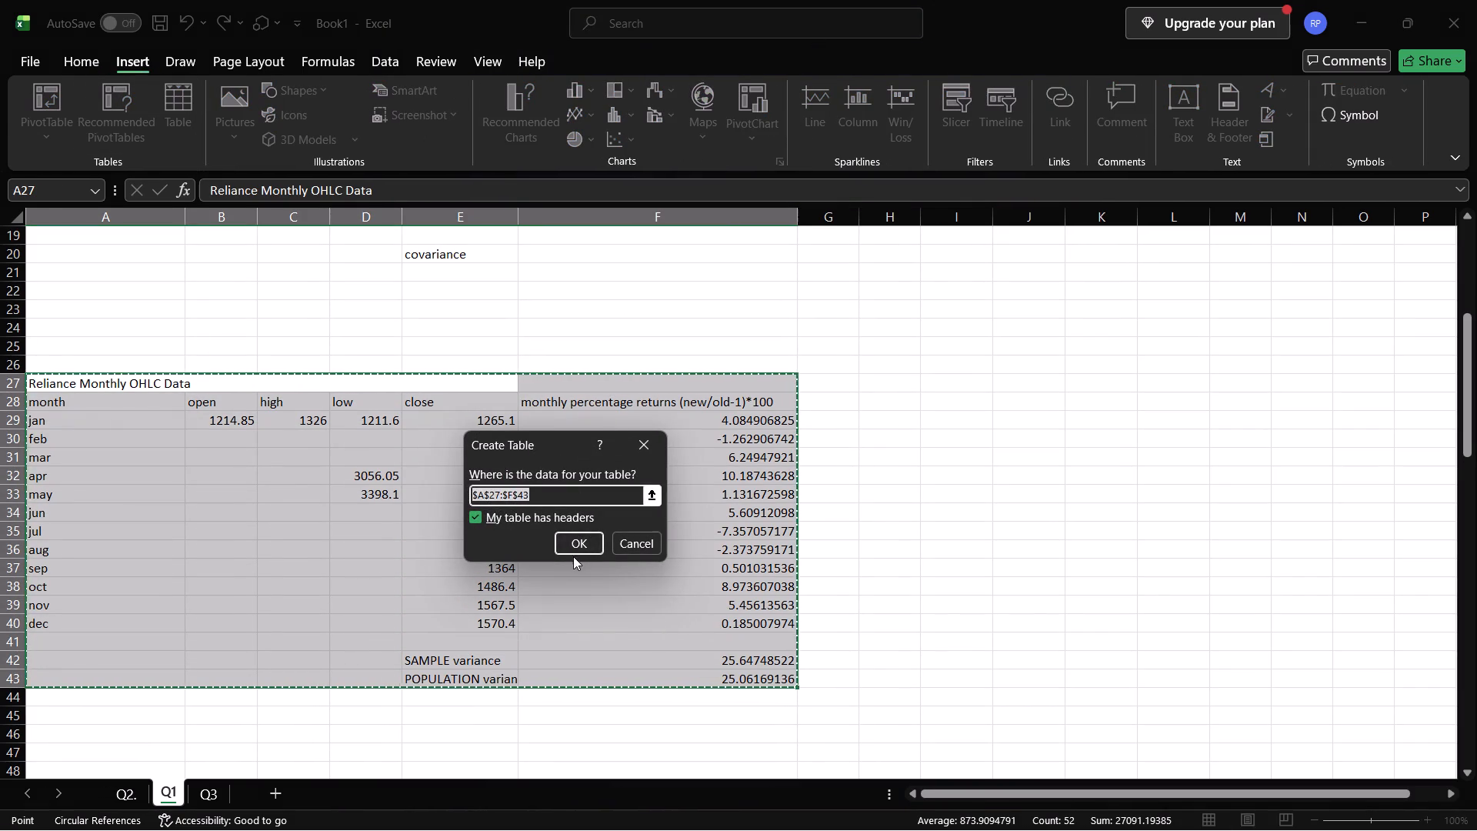
click(574, 539)
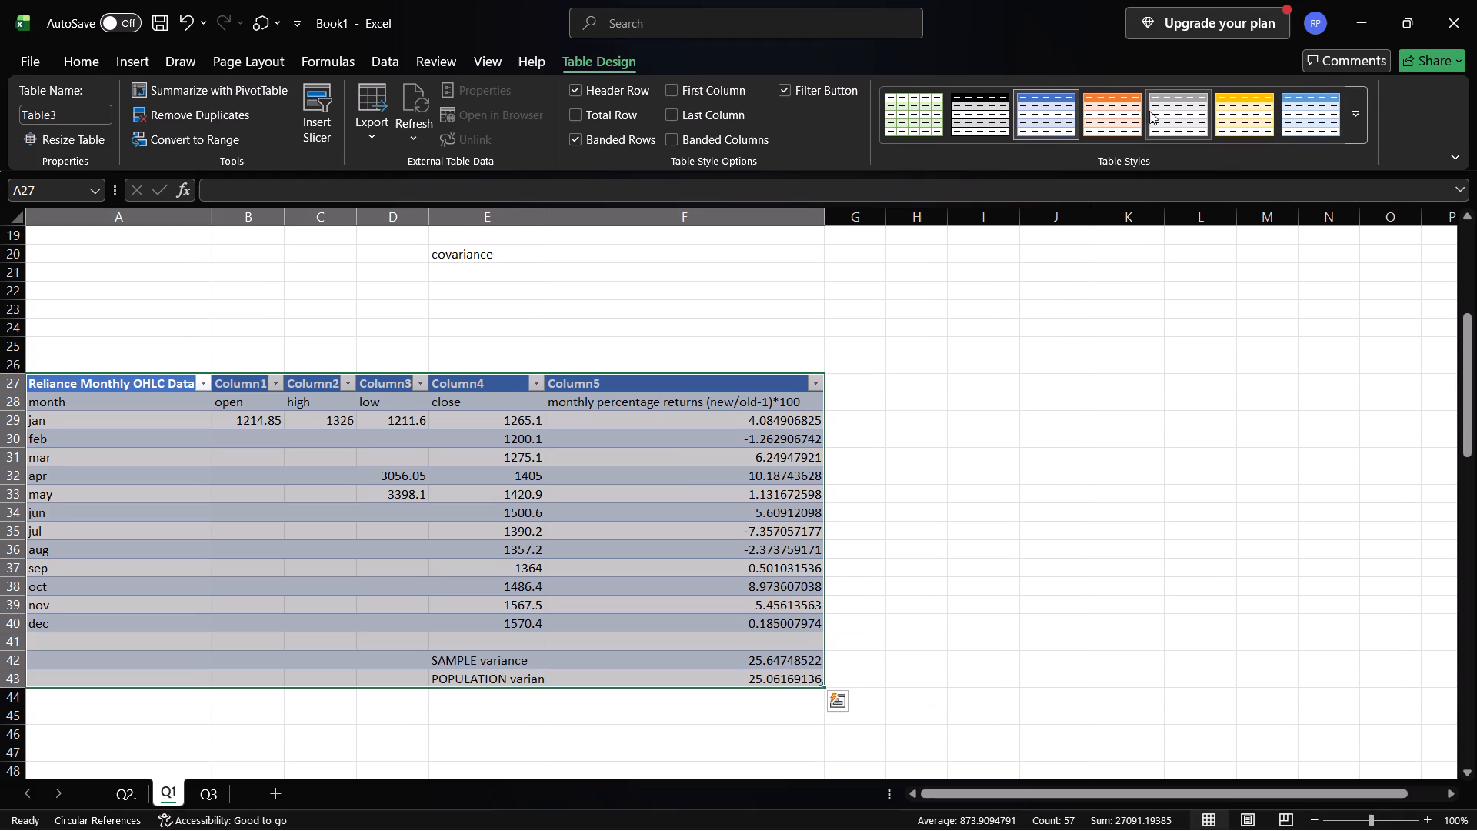
click(1120, 117)
click(1004, 376)
Convert the Infosys monthly OHLC range A50:F66, including its variance rows, into a table with headers in the orange banded style.
scroll(1004, 376, down, 1)
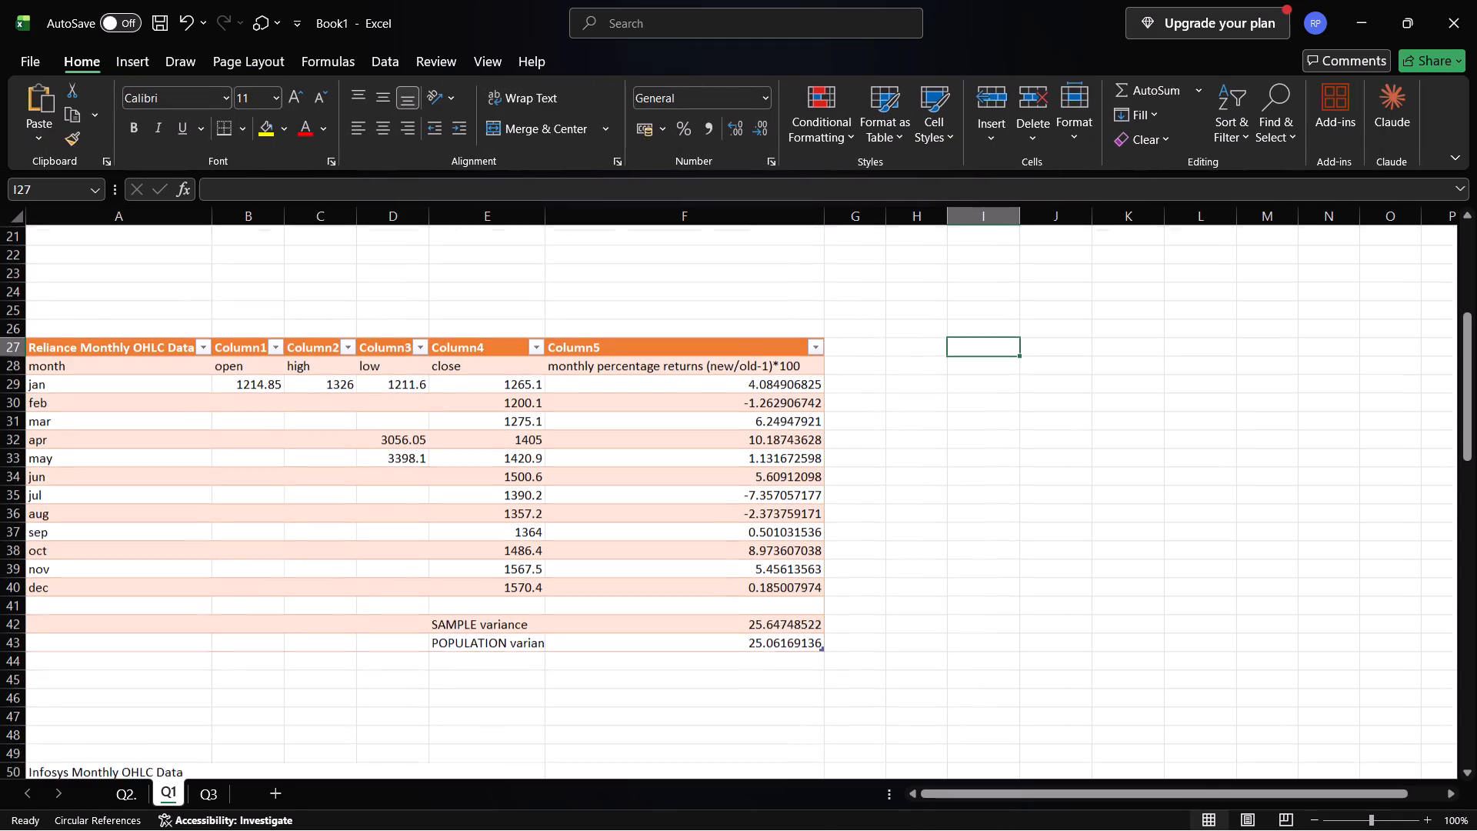
scroll(1004, 376, down, 3)
scroll(625, 506, down, 3)
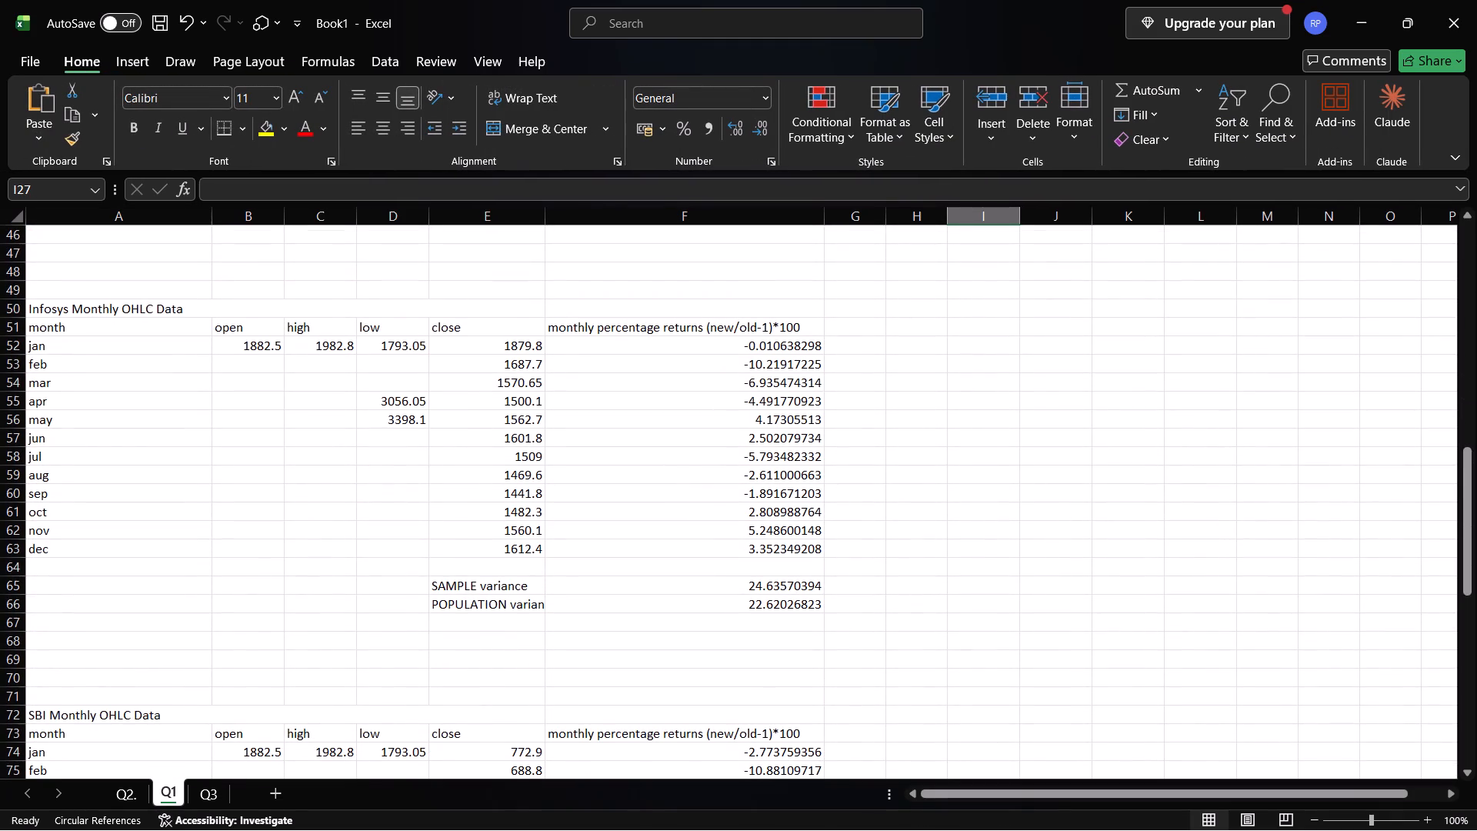
drag(140, 310, 255, 339)
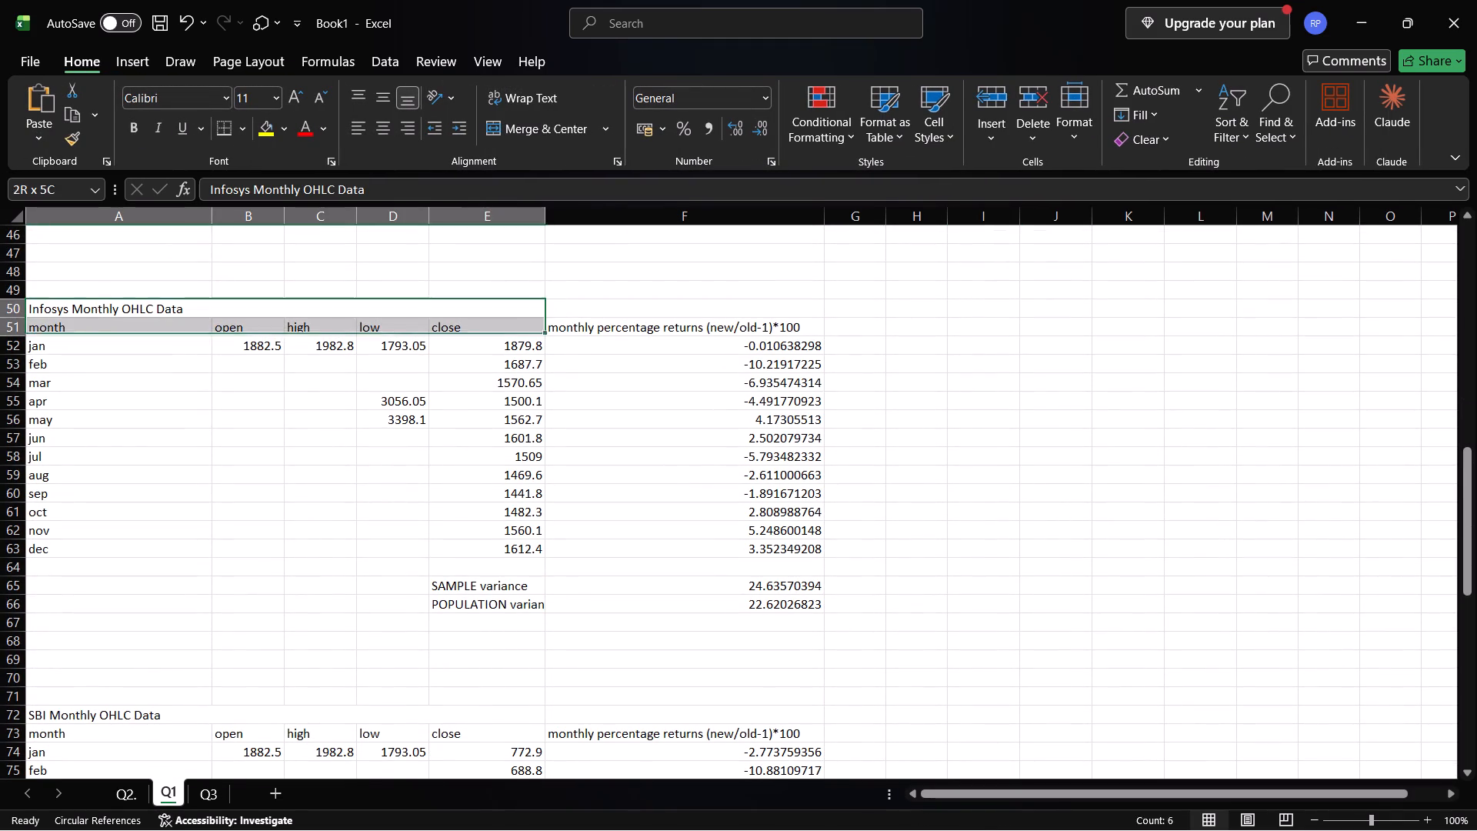
drag(255, 339, 806, 603)
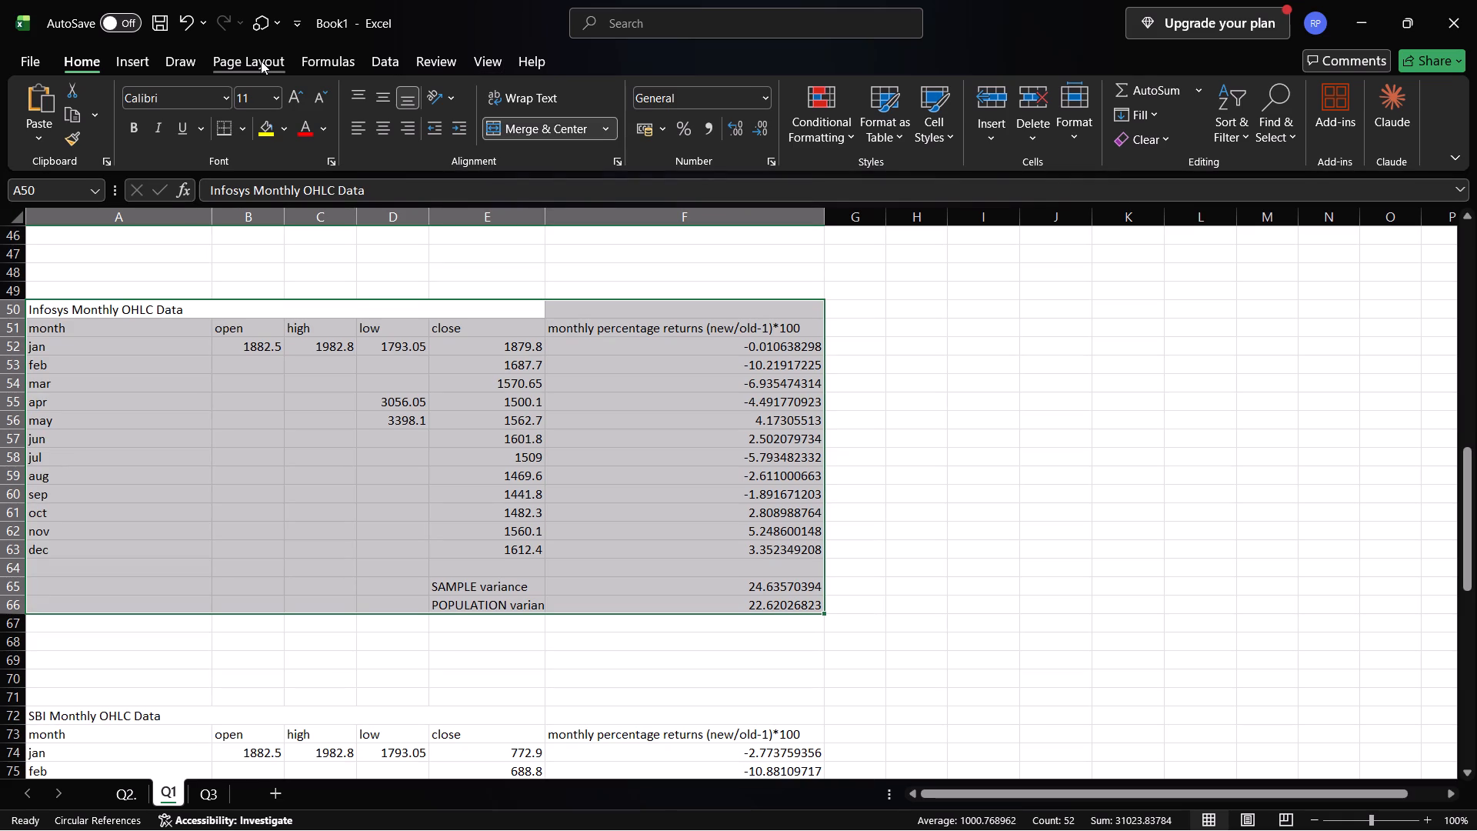
click(148, 56)
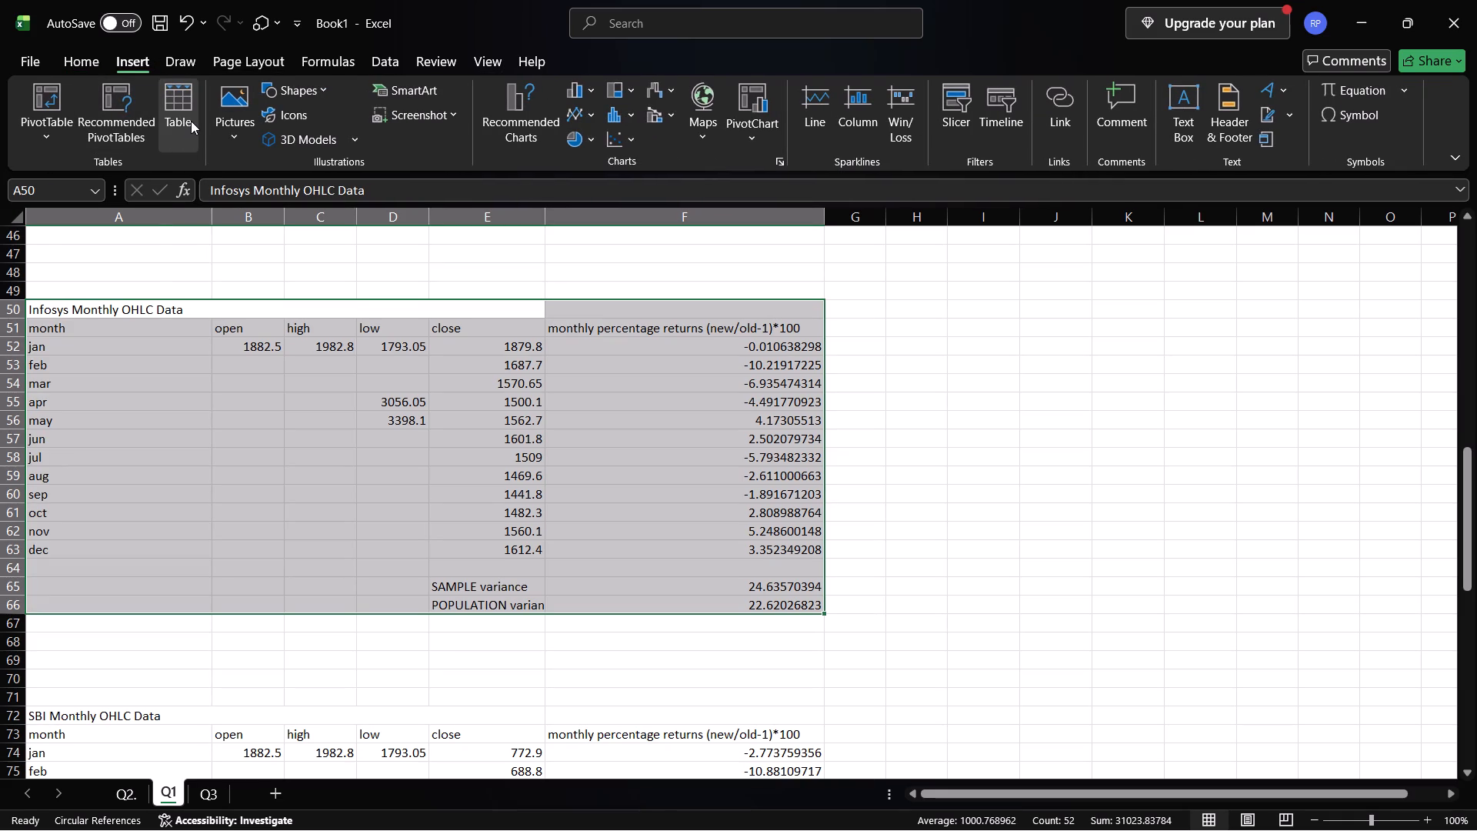
click(191, 121)
key(Return)
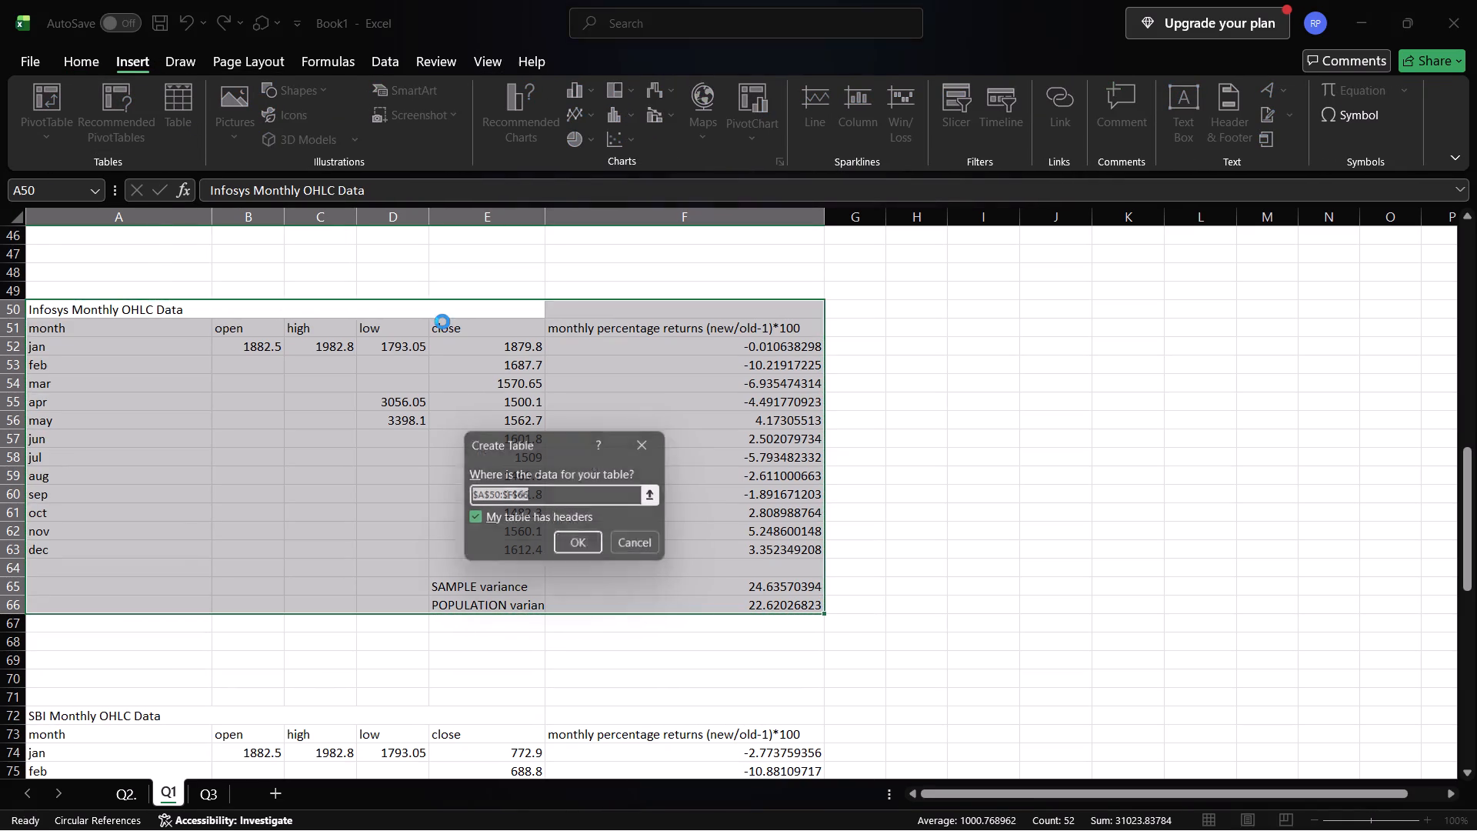
click(1115, 101)
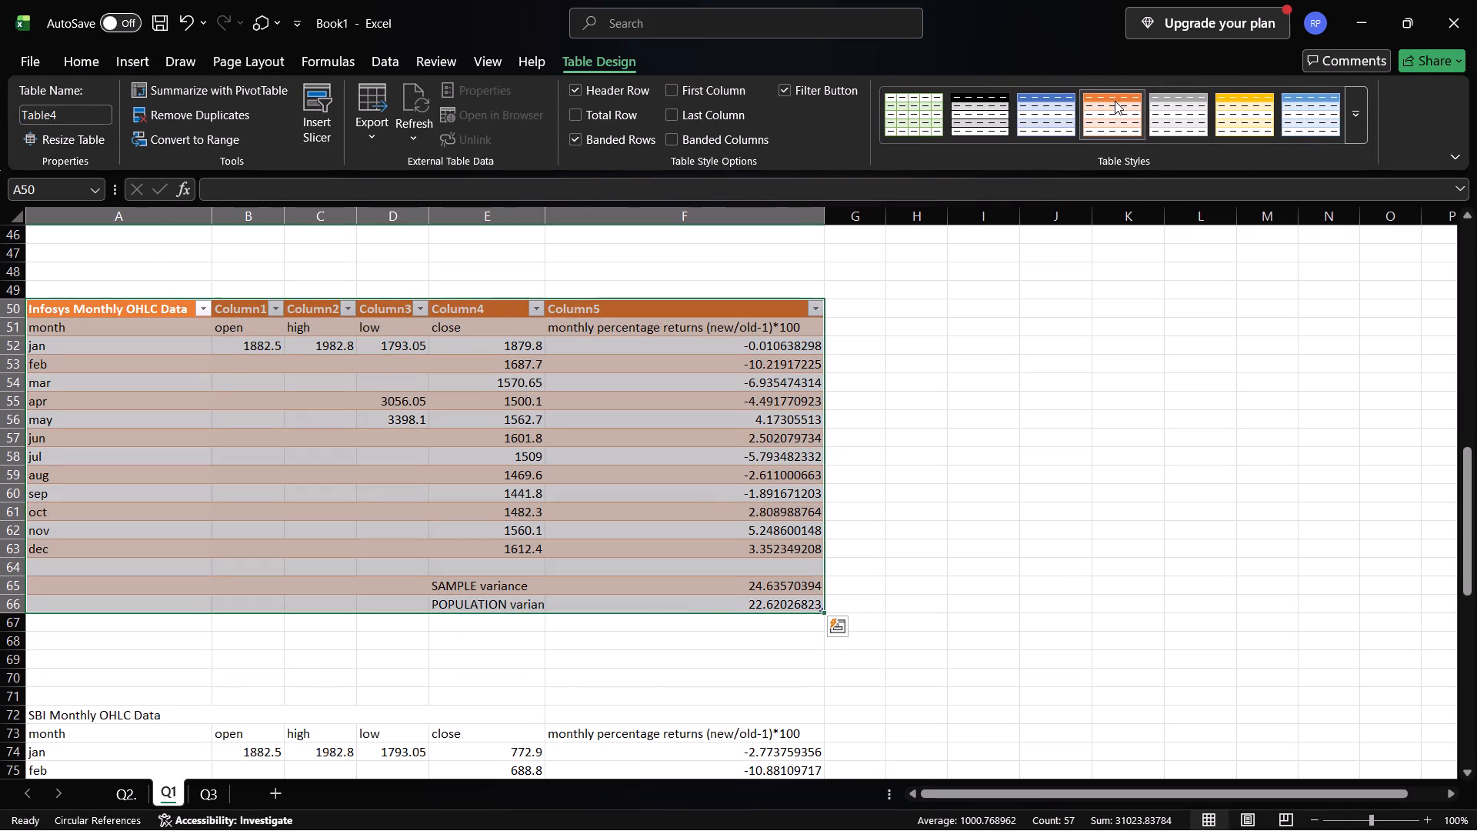
click(954, 395)
Convert the SBI monthly OHLC range A72:F88, including its variance rows, into a table with headers in the orange banded style.
scroll(775, 467, down, 3)
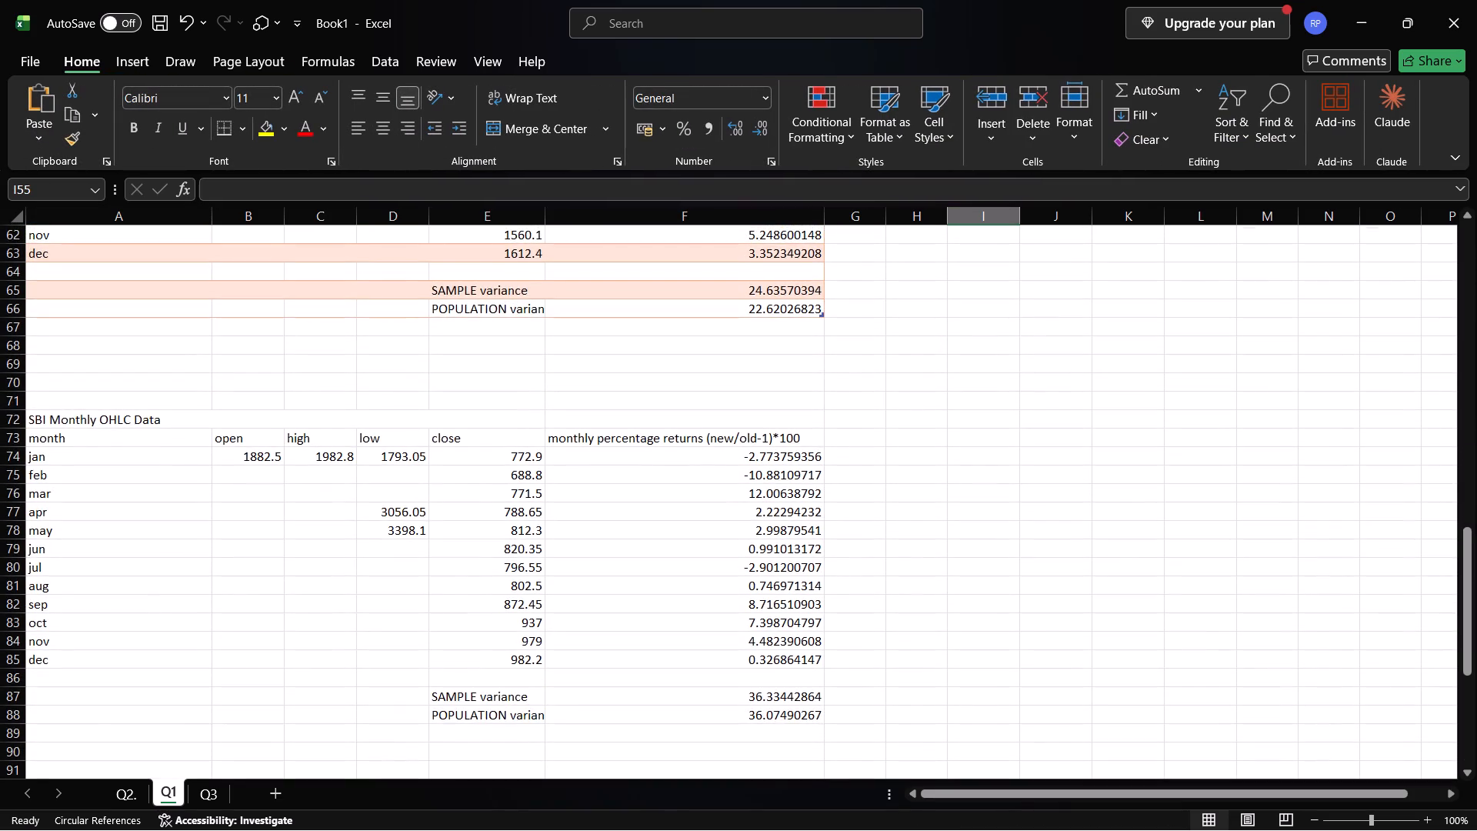
scroll(328, 528, down, 1)
drag(89, 366, 765, 660)
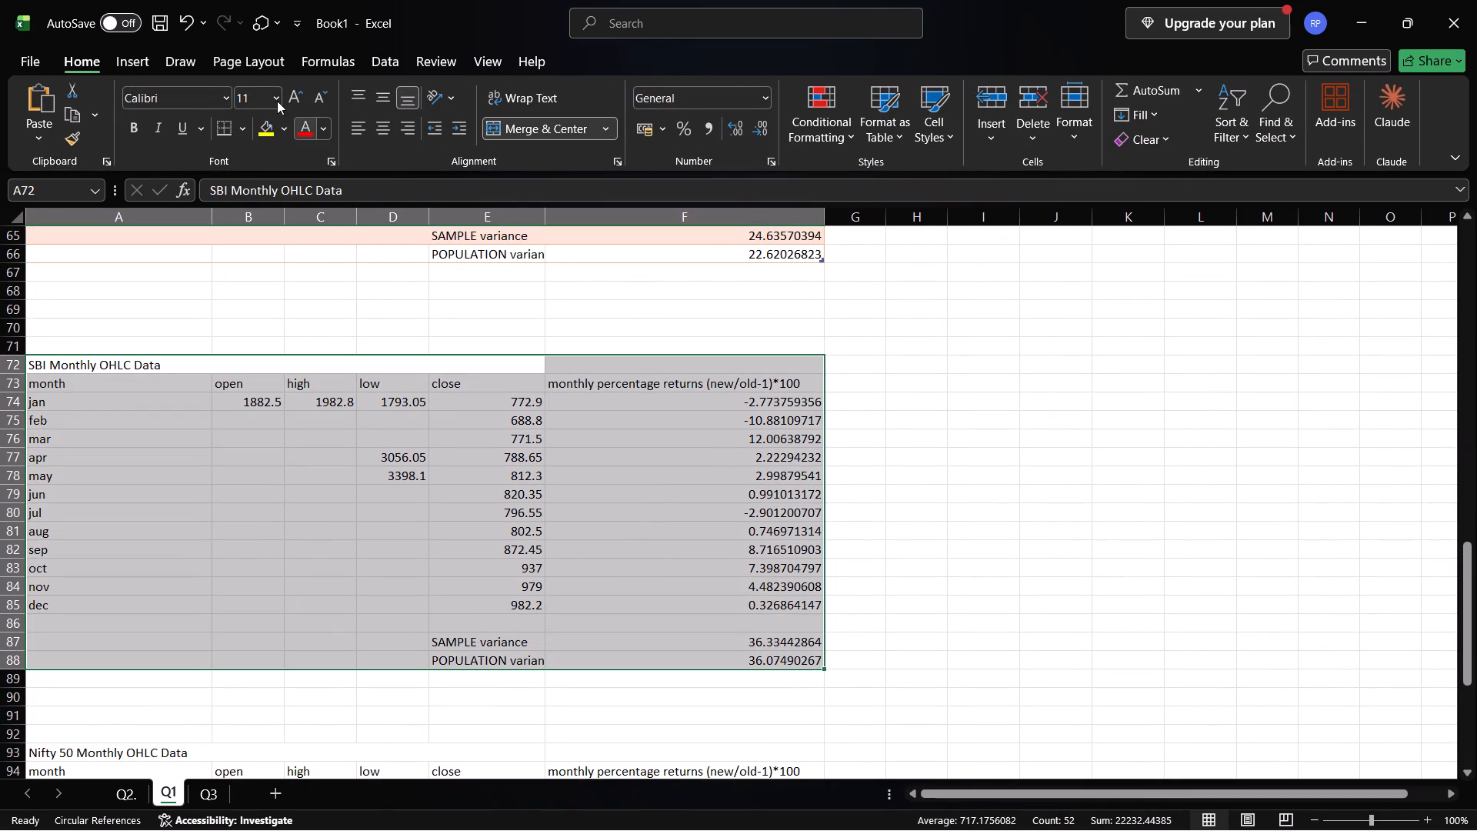
click(128, 58)
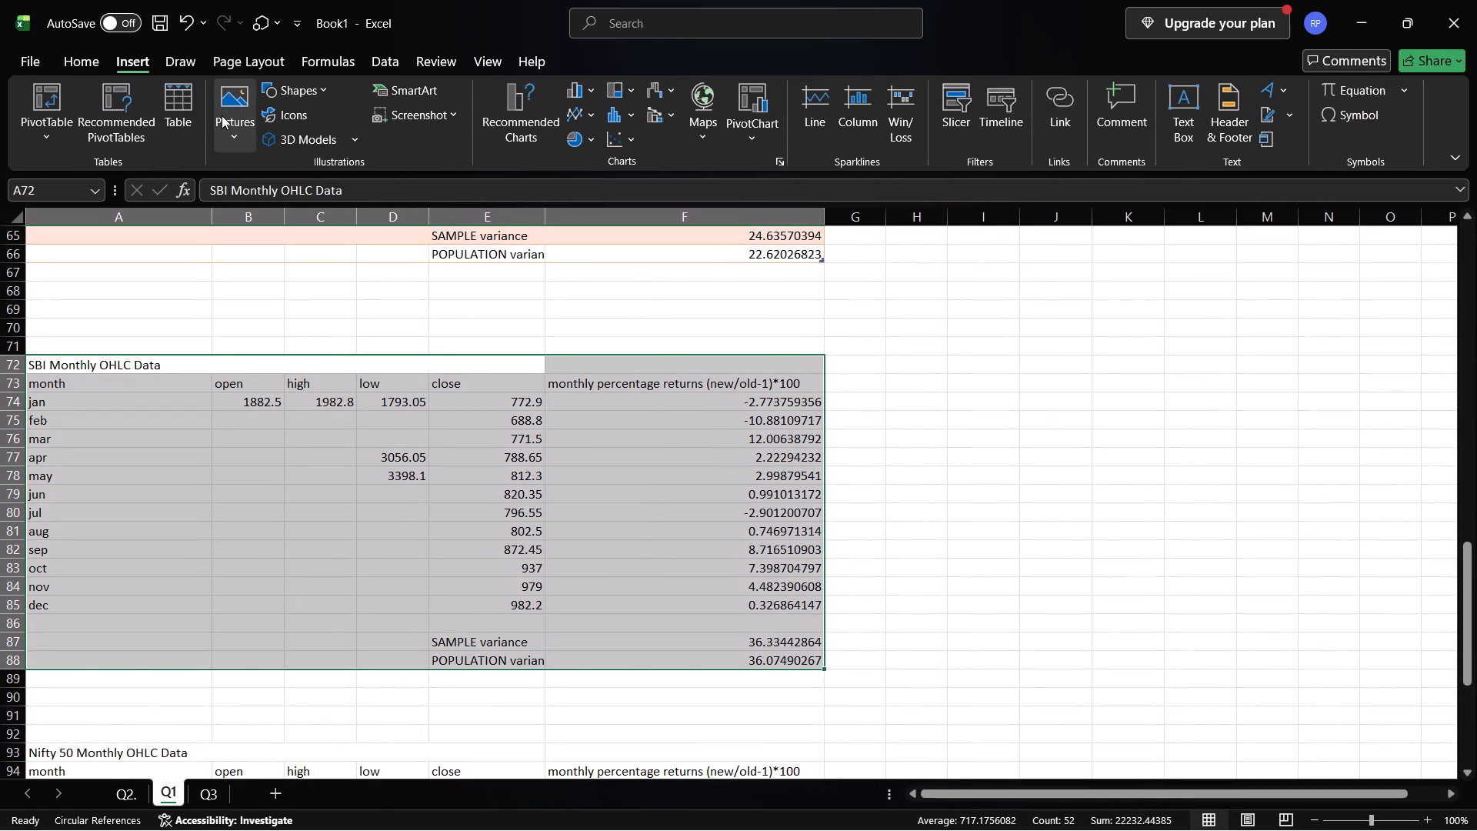
click(172, 107)
key(Return)
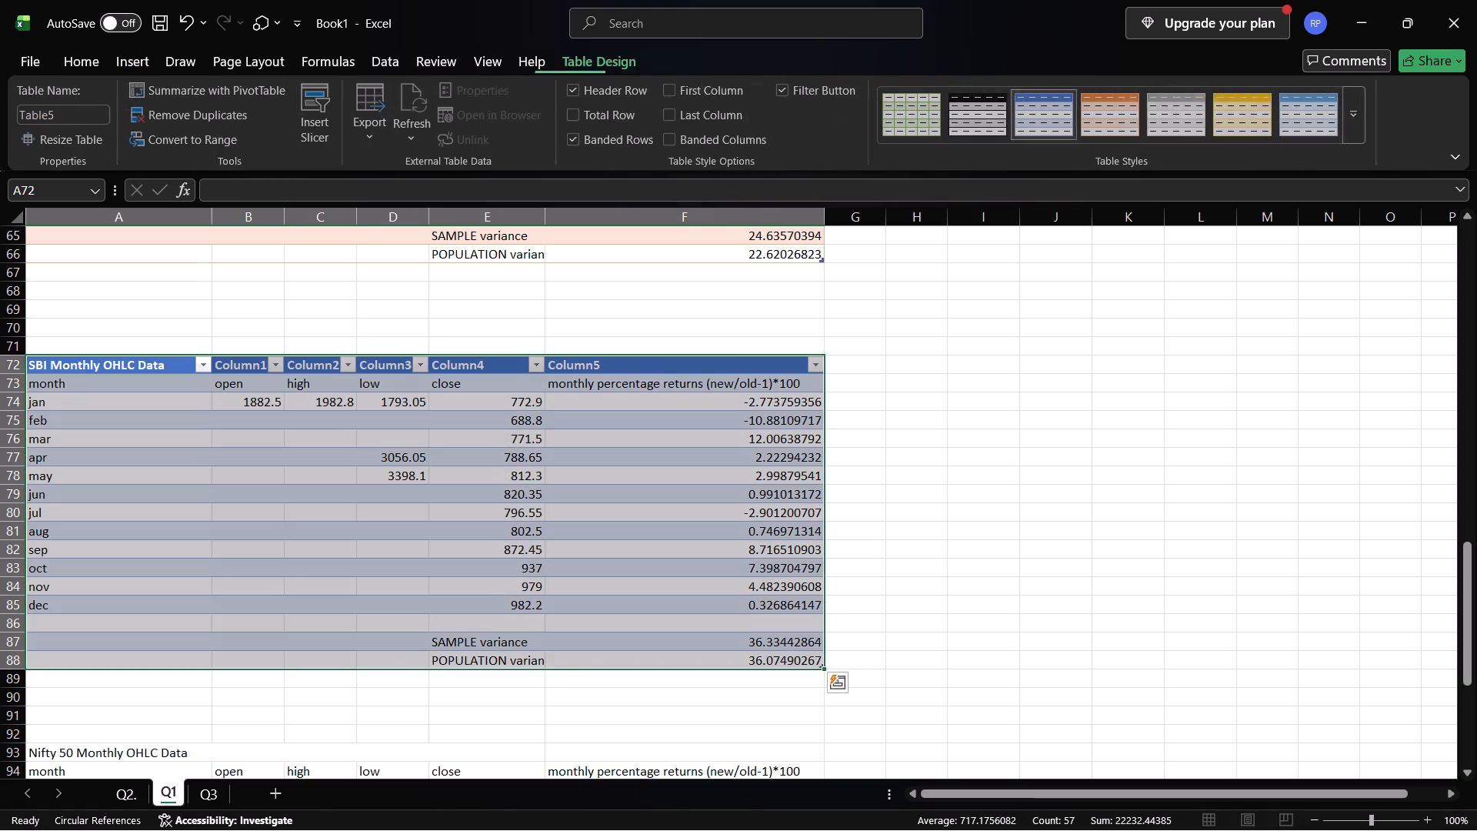
click(1119, 110)
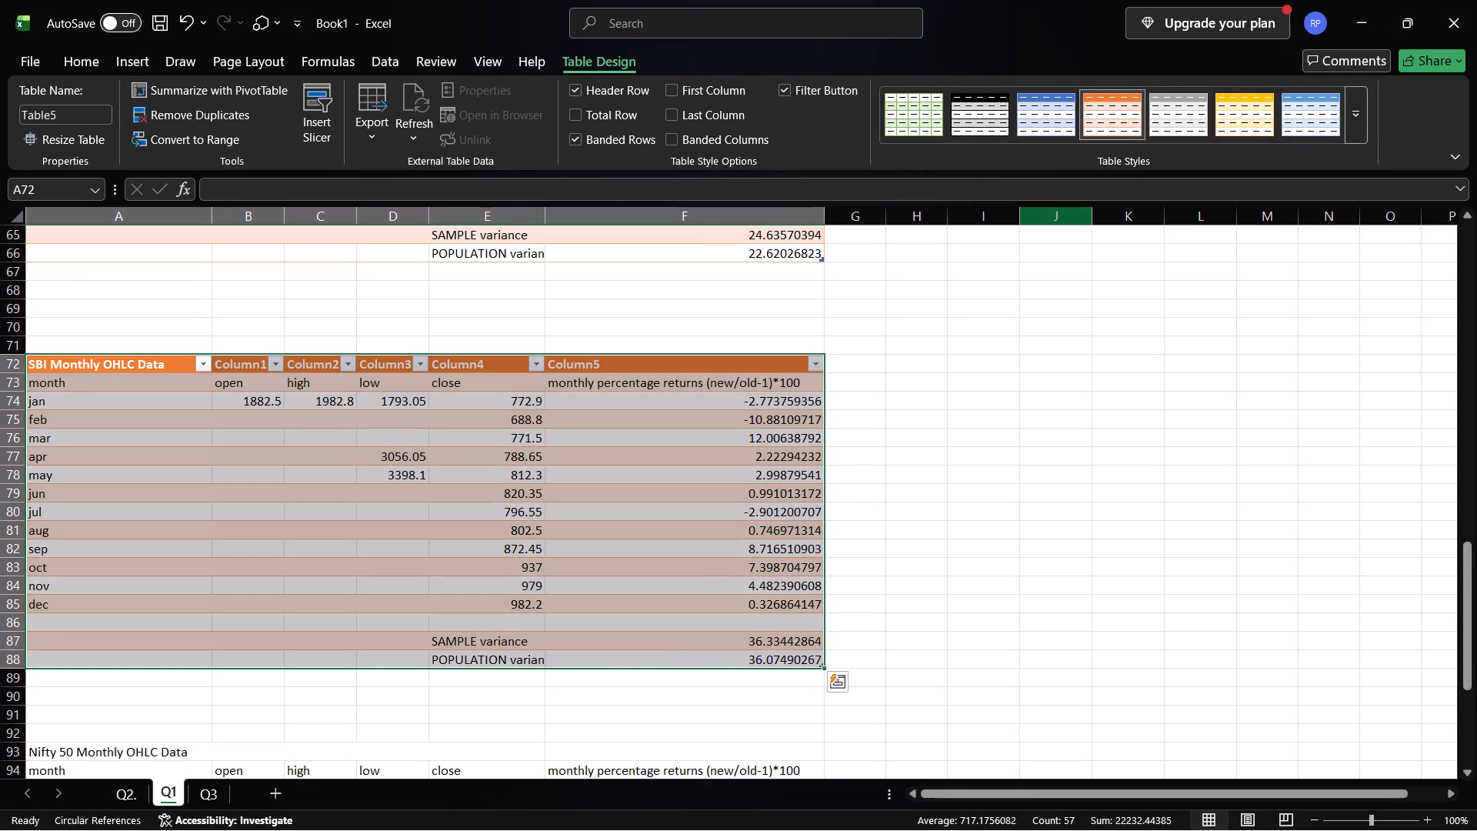
click(969, 359)
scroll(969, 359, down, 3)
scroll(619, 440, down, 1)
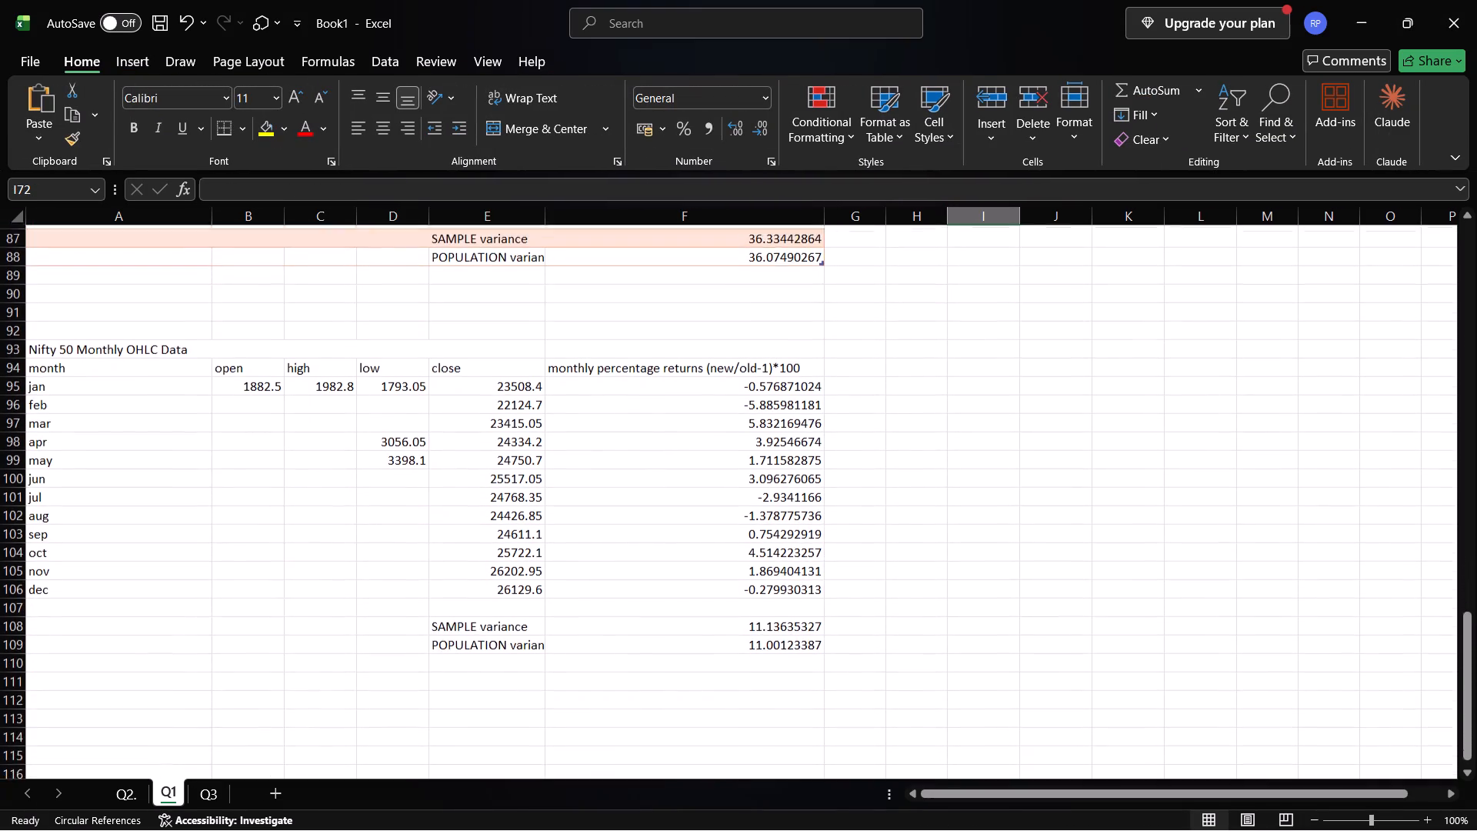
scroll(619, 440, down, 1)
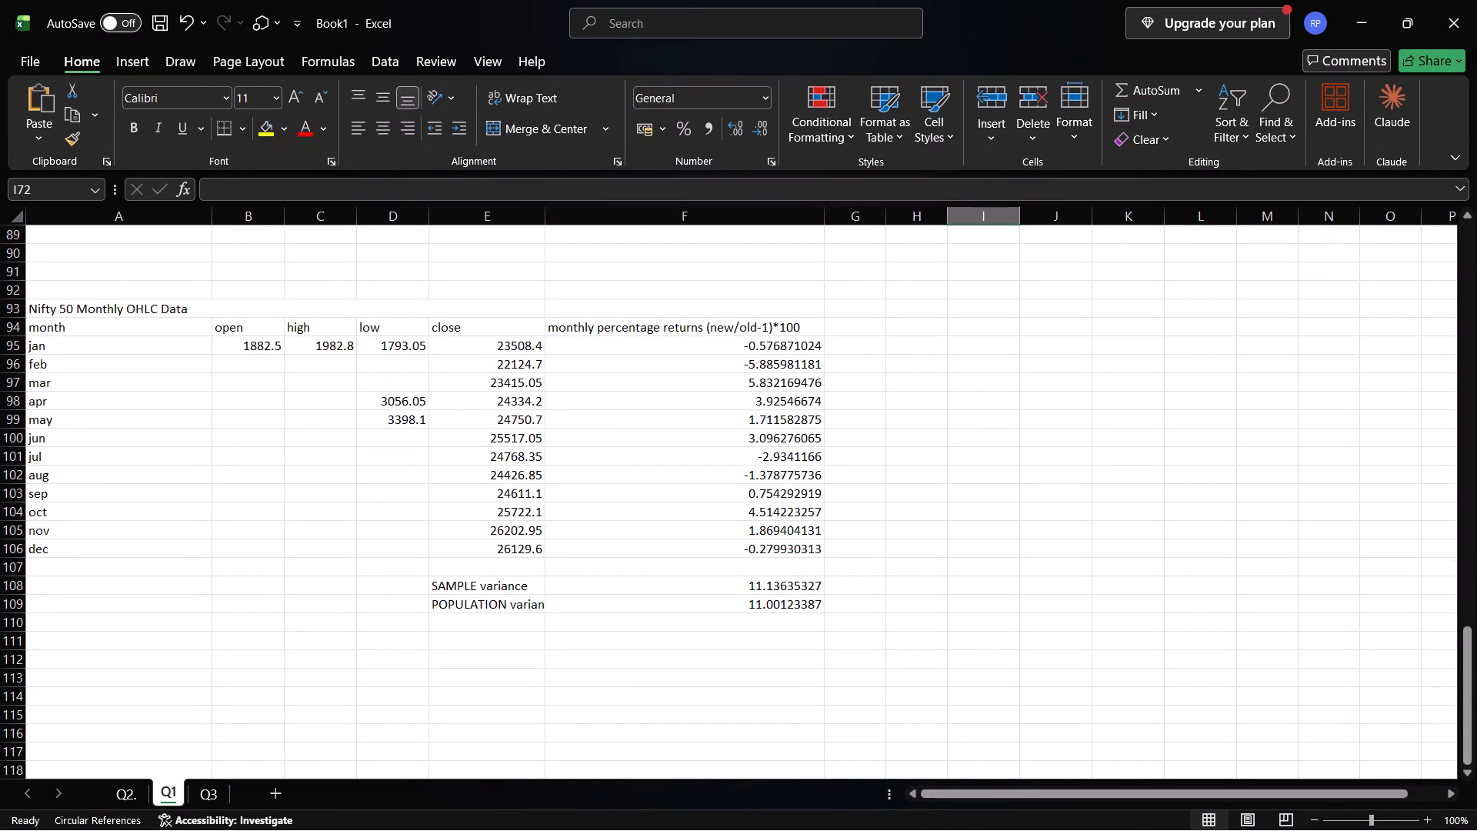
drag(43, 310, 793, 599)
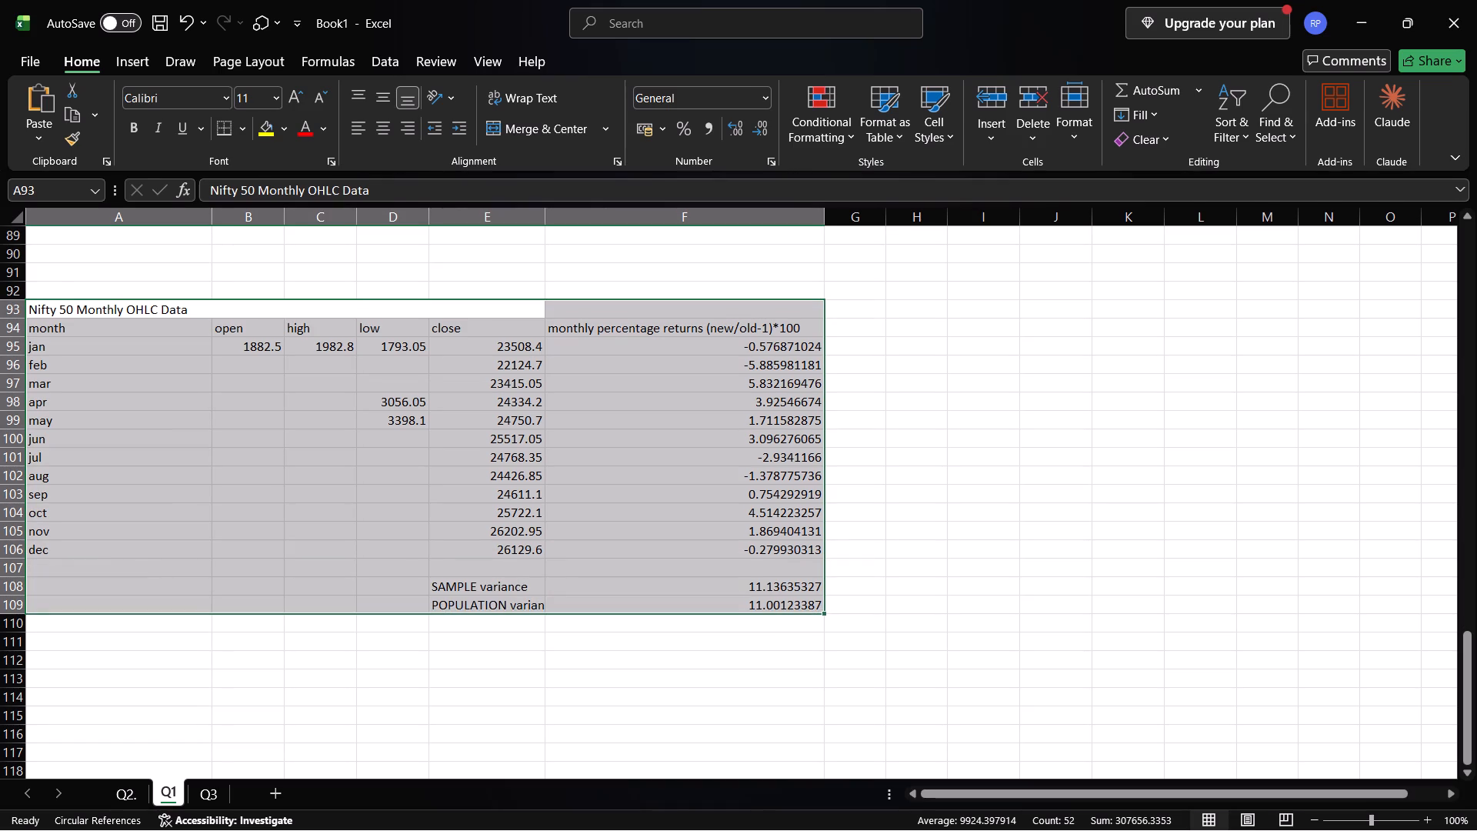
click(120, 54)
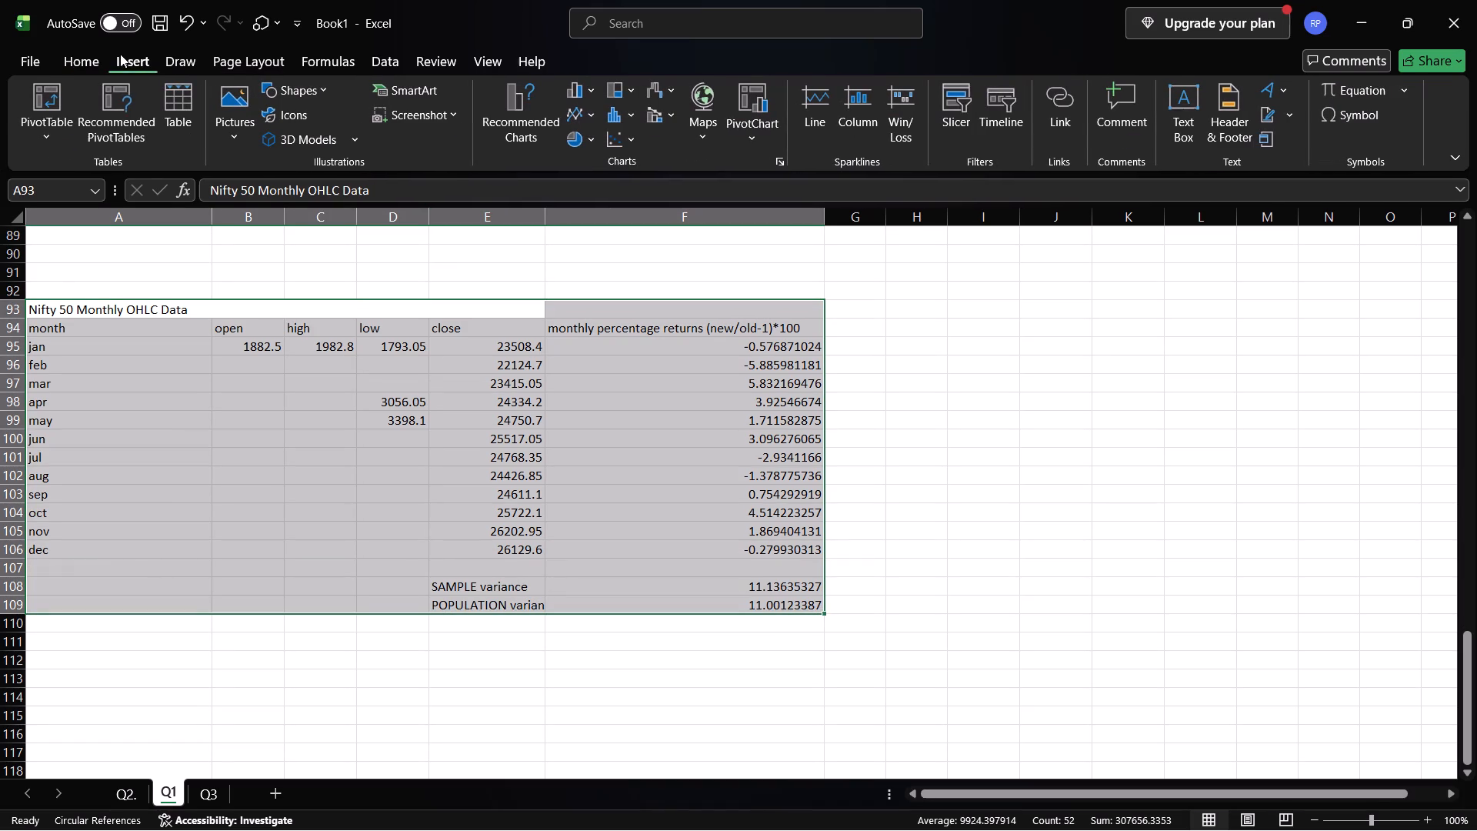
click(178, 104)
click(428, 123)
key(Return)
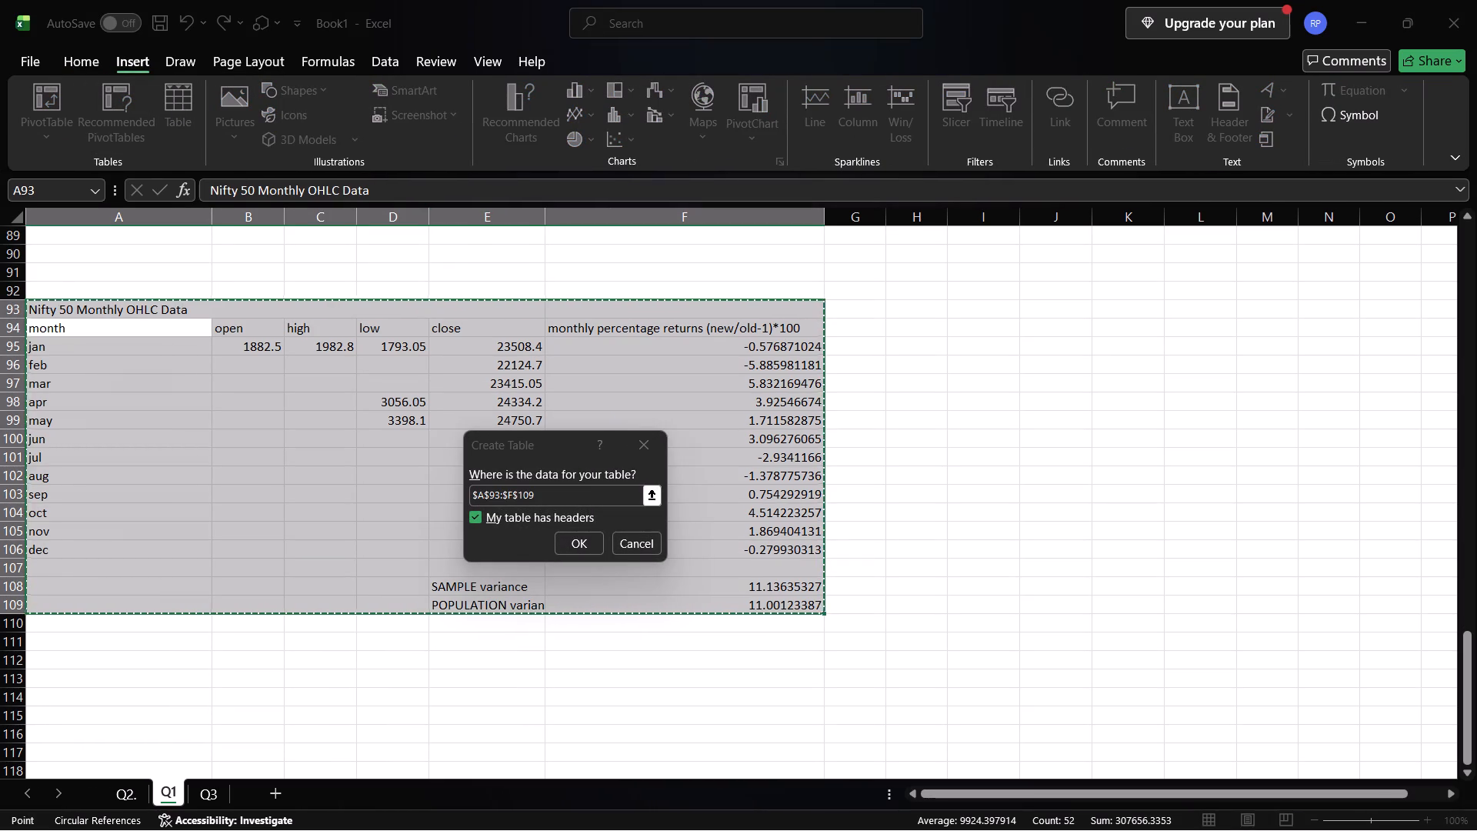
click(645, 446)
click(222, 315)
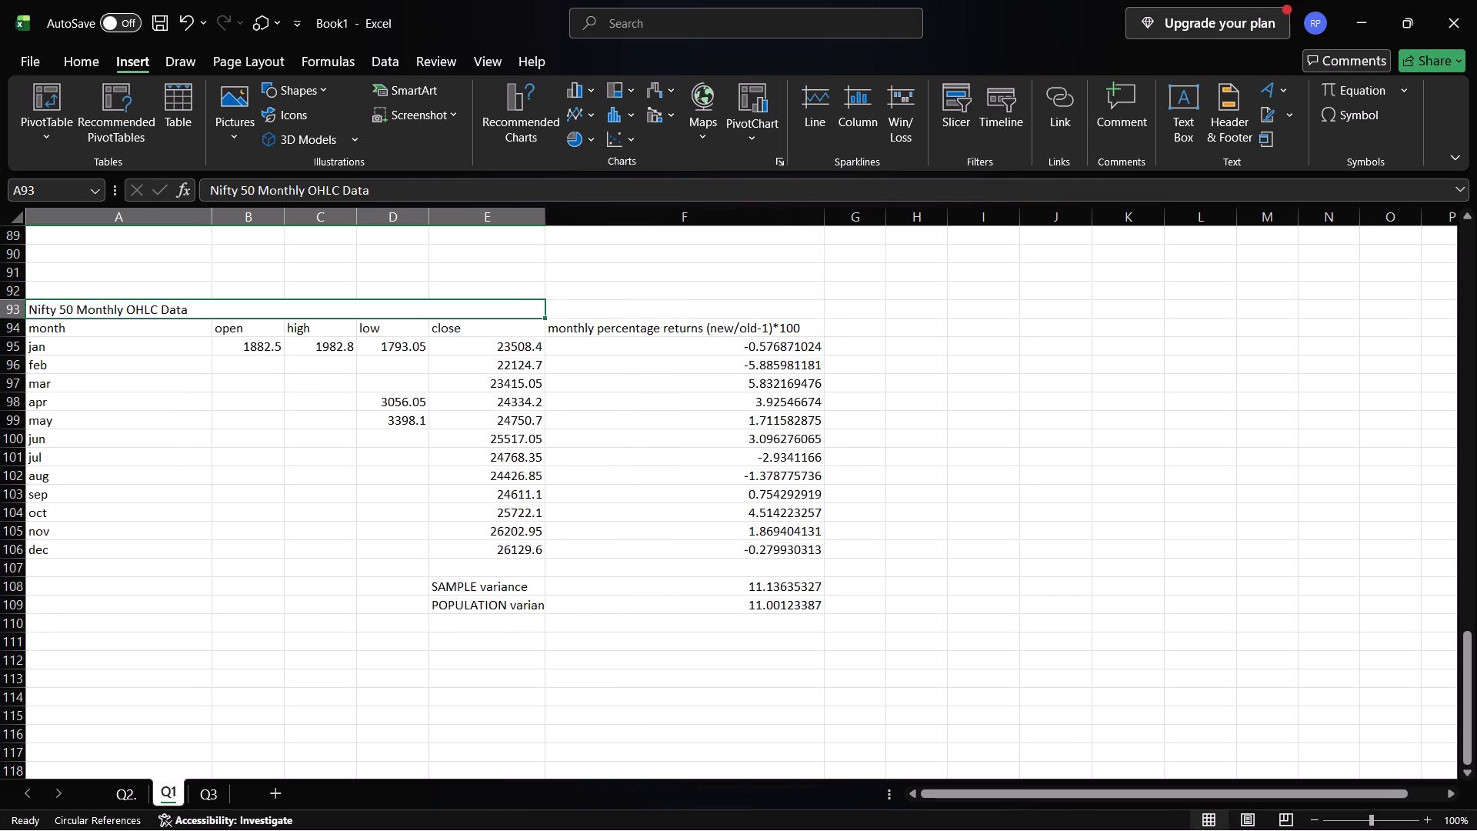
Convert the Nifty 50 monthly OHLC range A93:F109, including its variance rows, into a table with headers in the orange banded style.
drag(62, 307, 725, 592)
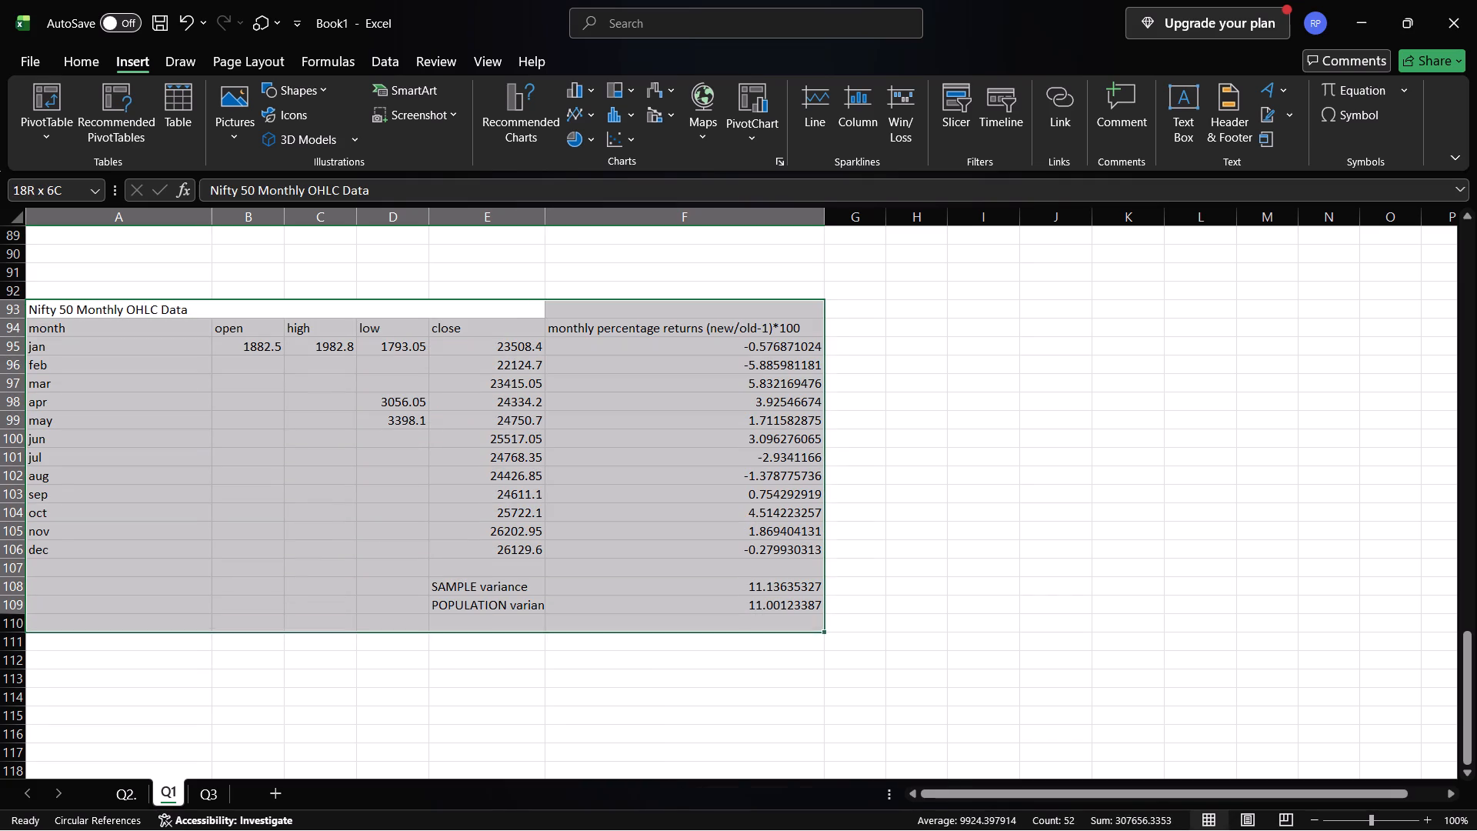
drag(725, 592, 727, 606)
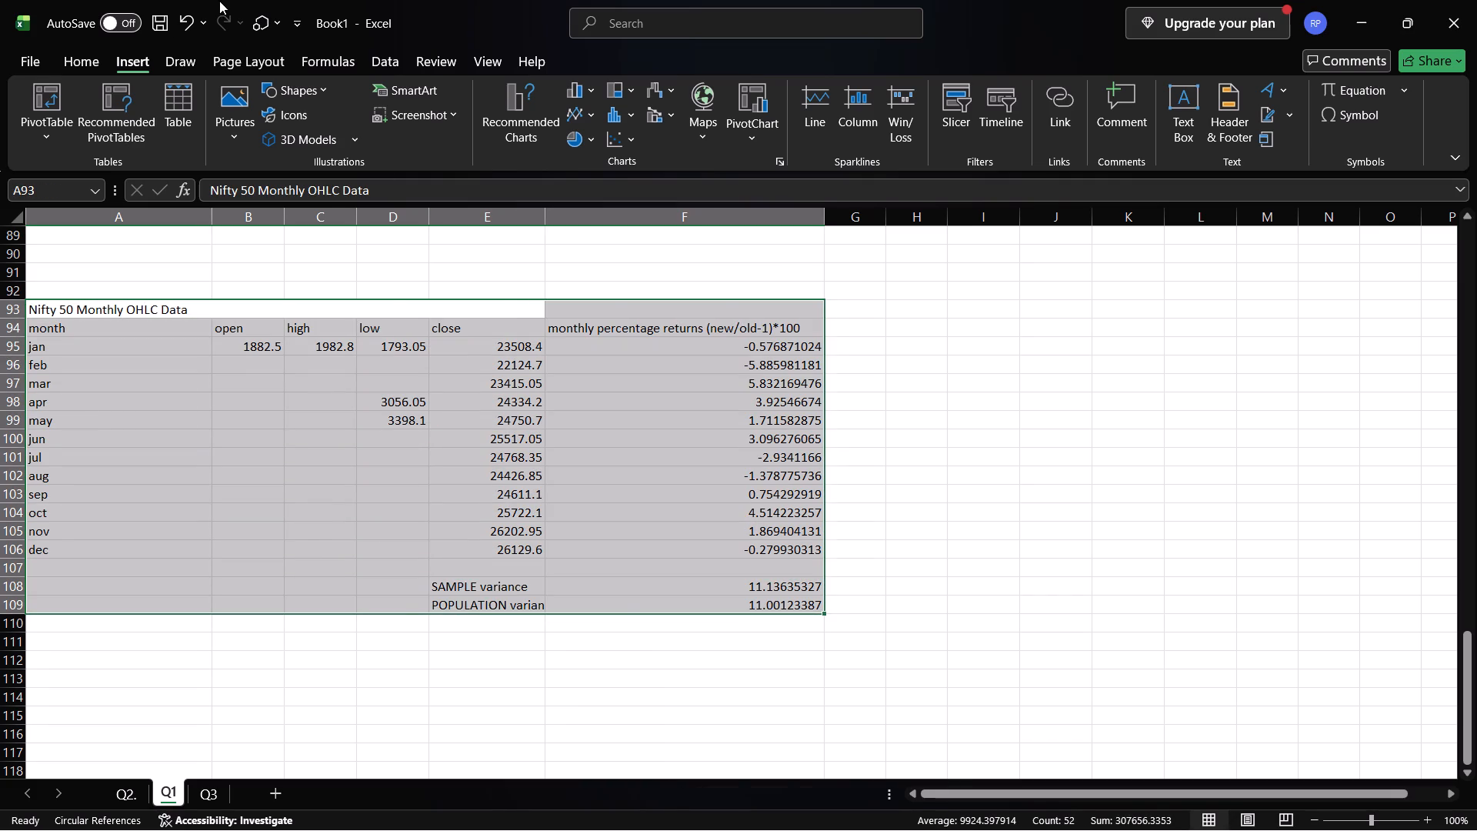
click(179, 108)
key(Return)
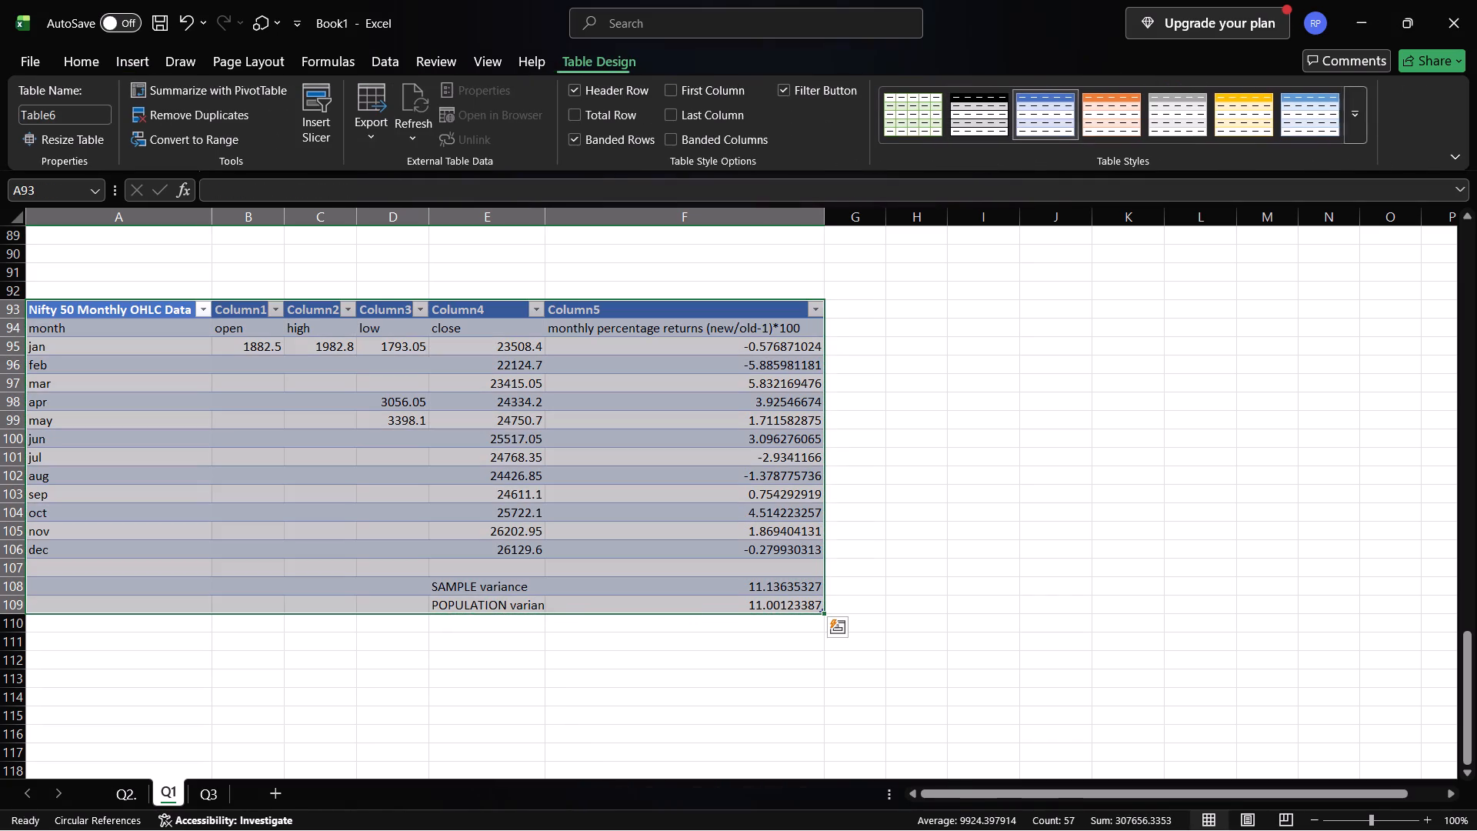
click(1112, 109)
click(1017, 277)
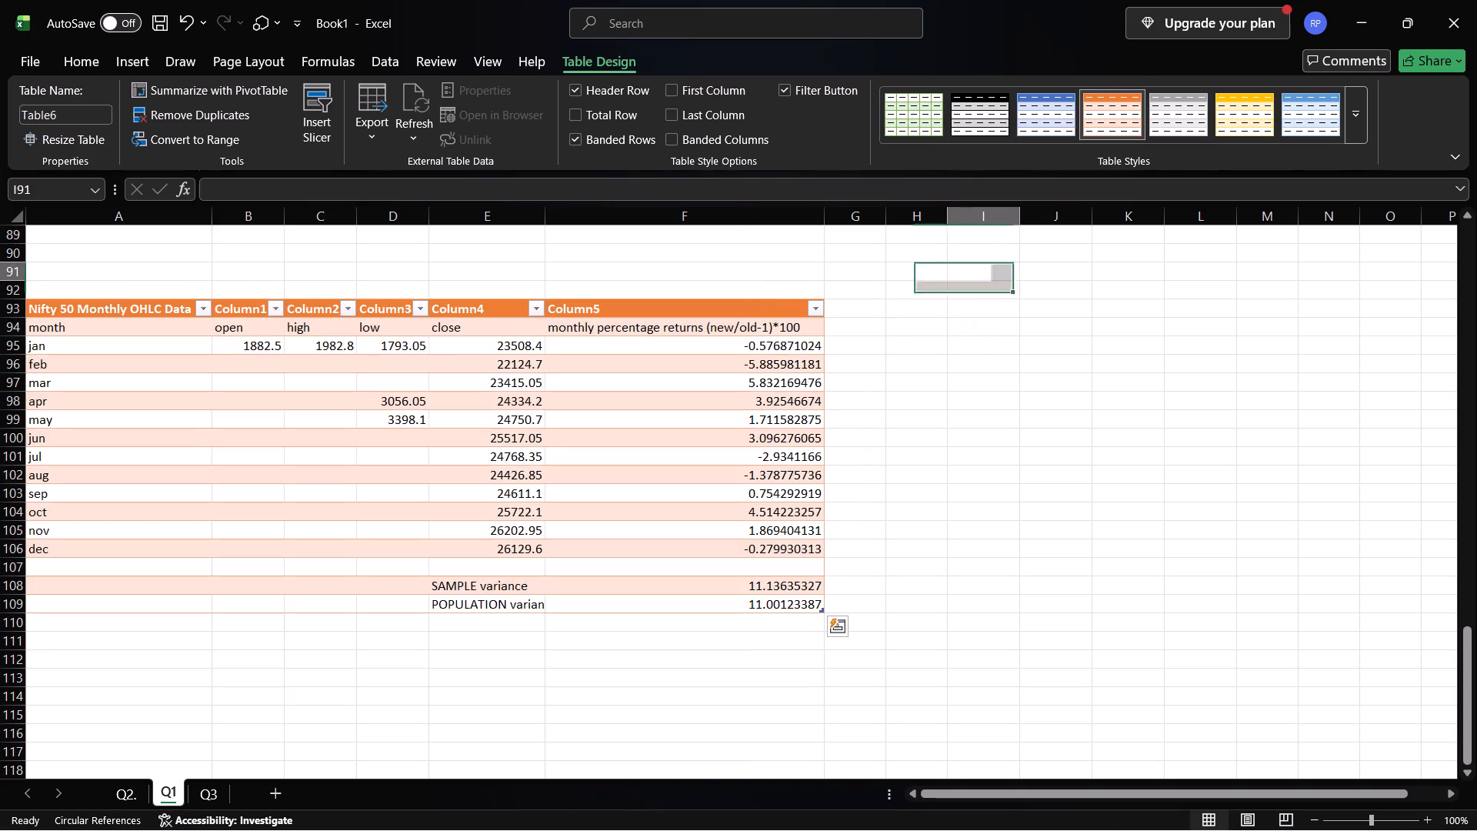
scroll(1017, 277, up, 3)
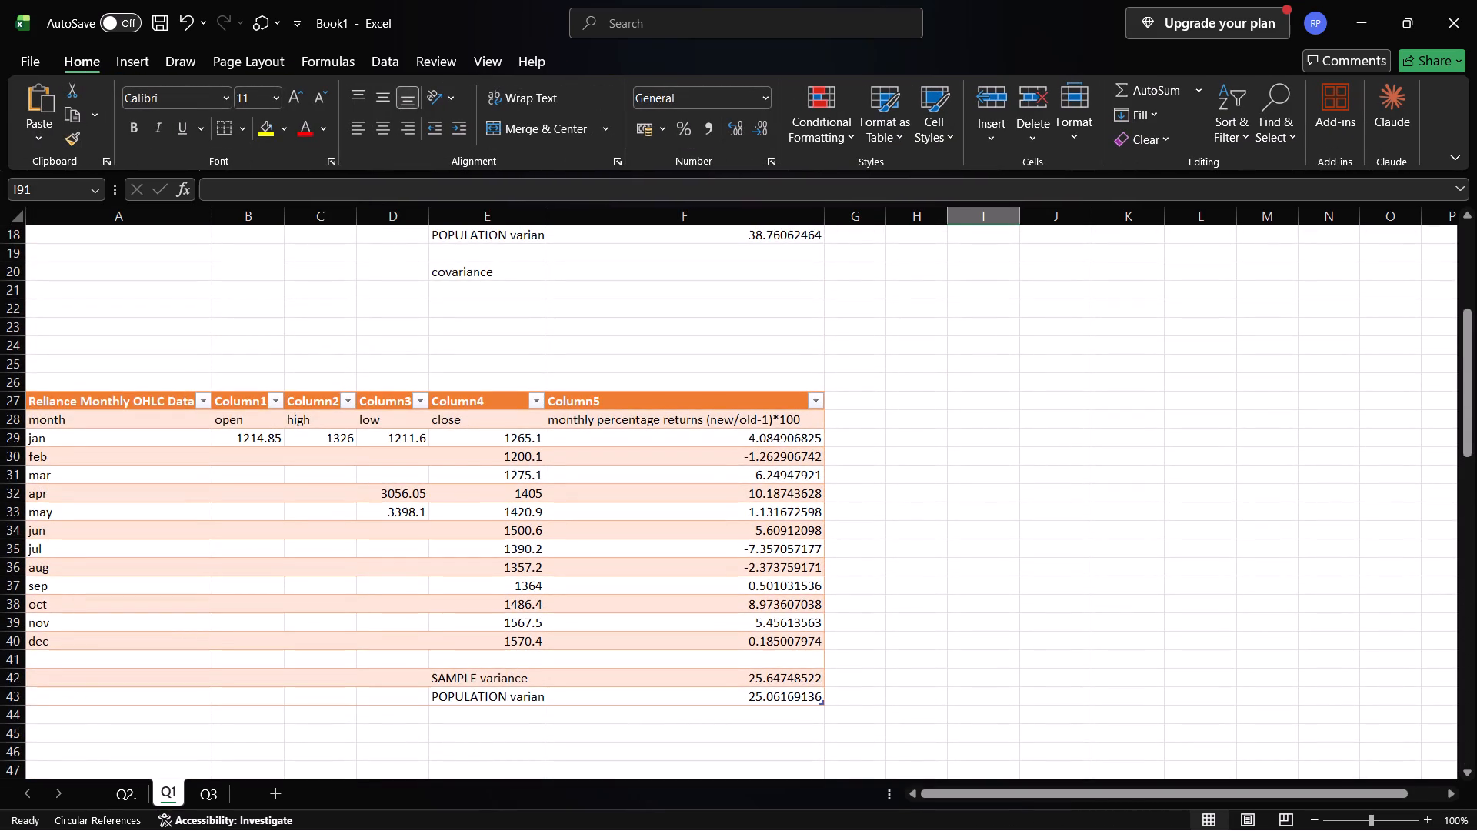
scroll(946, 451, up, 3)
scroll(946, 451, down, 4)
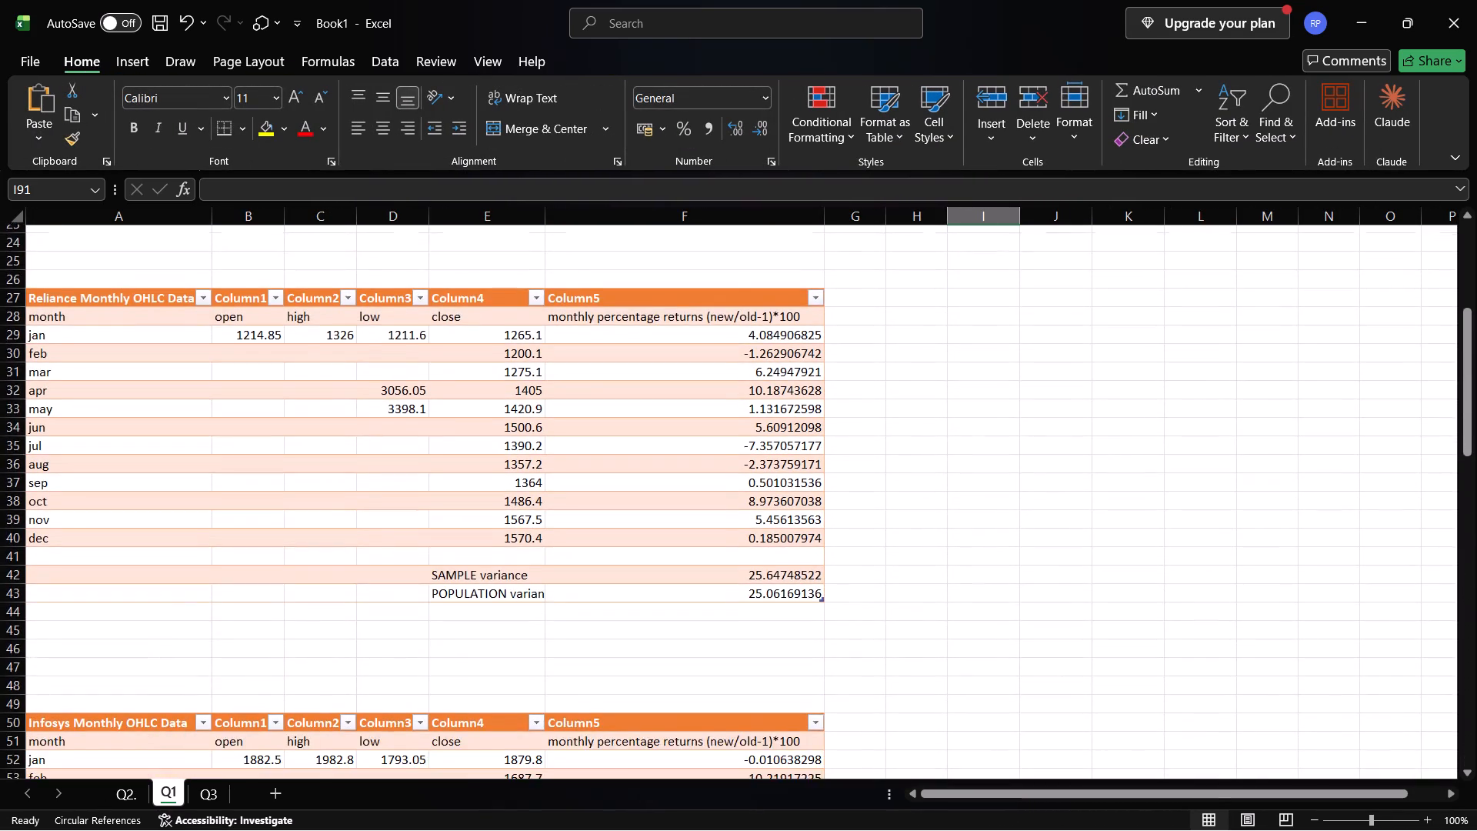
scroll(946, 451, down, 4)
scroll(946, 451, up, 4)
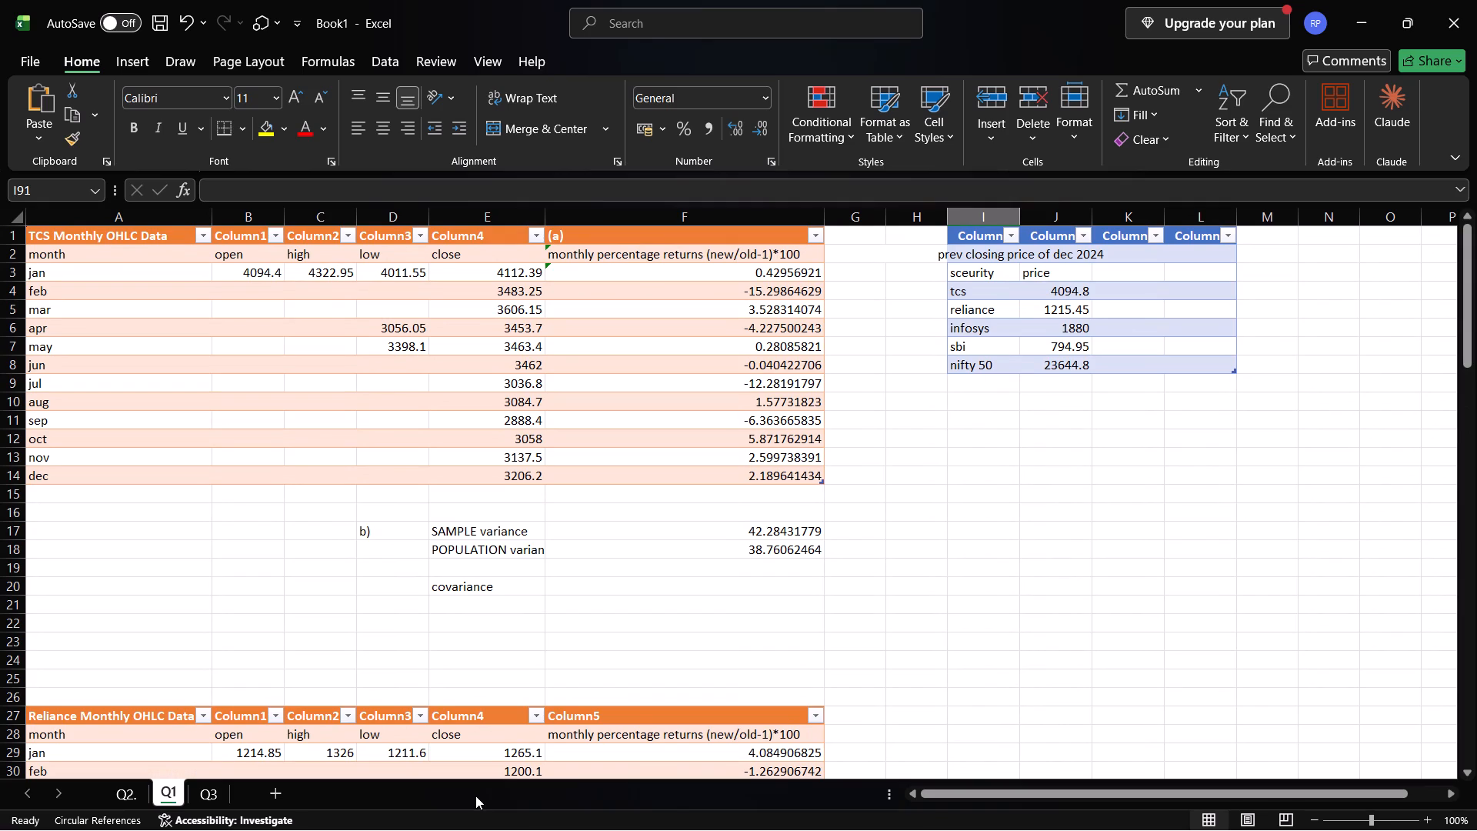
Delete the title "ASSIGNMENT 3 | PORTFOLIO COVARIANCE, RISK, VAR AND BETA" from cell A1 of sheet Q2.
click(205, 793)
click(135, 789)
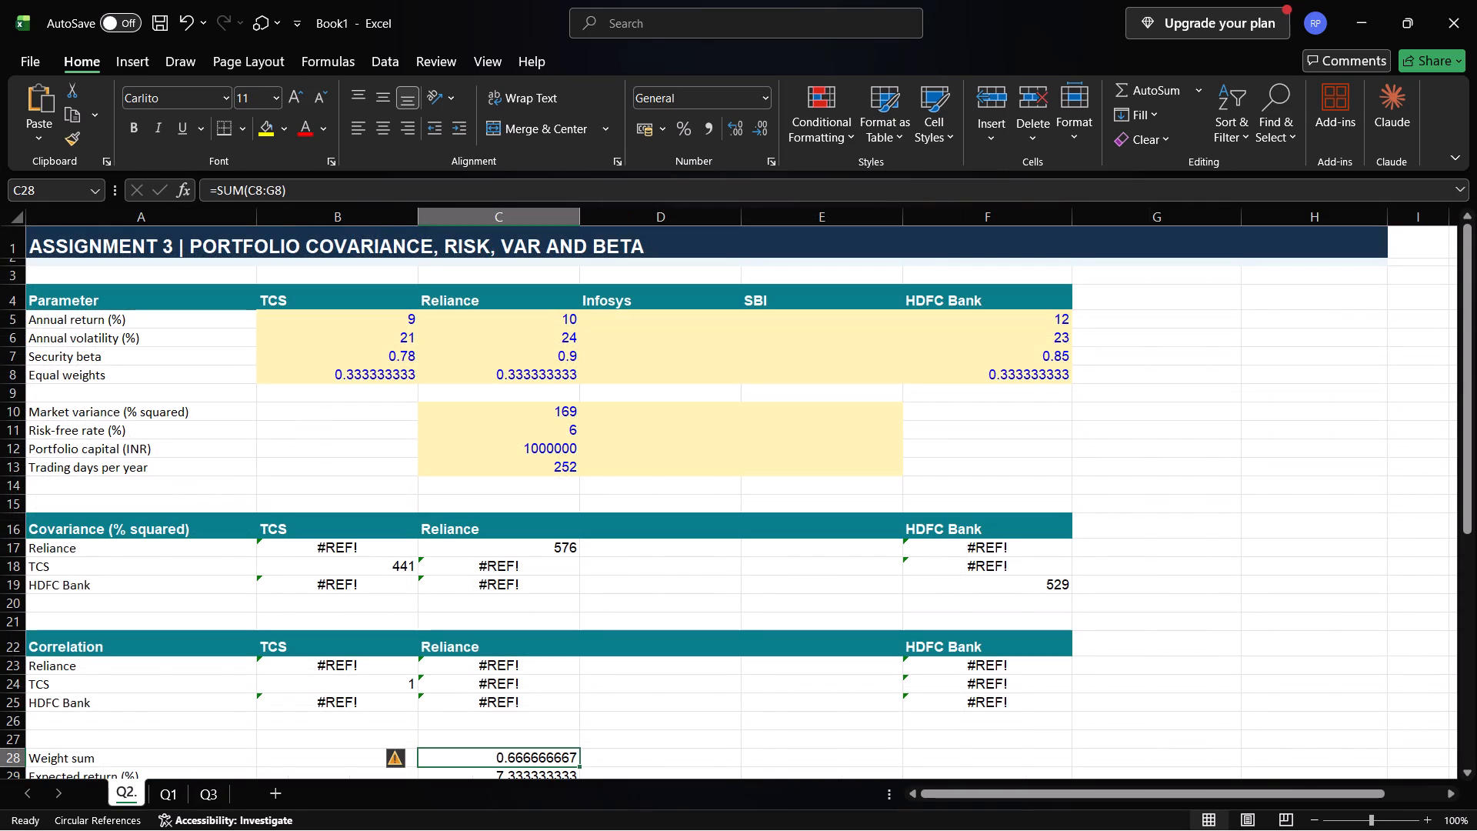
double_click(674, 247)
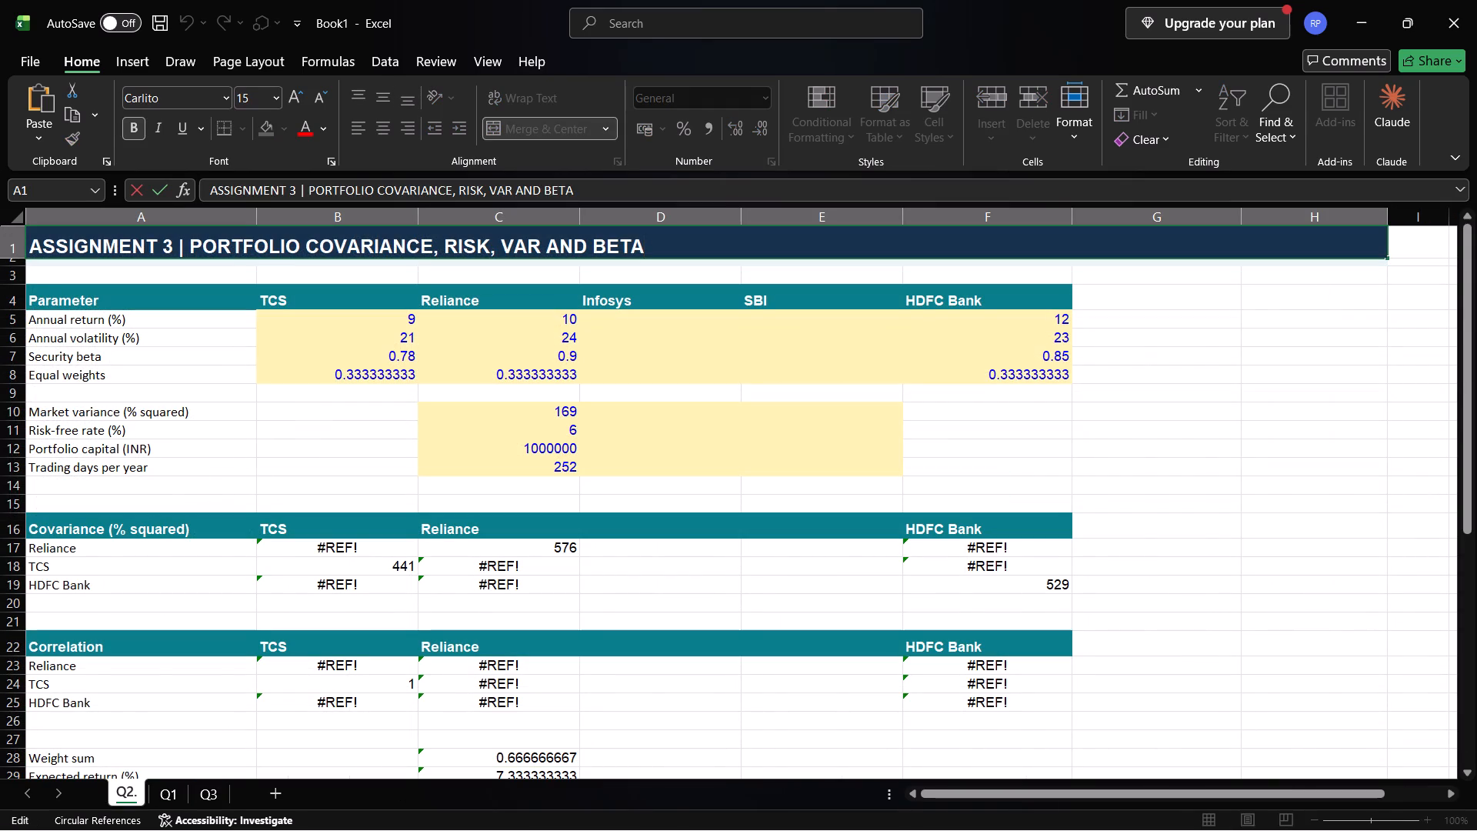
key(BackSpace)
key(BackSpace)
key(BackSpace)
key(BackSpace)
key(BackSpace)
key(BackSpace)
key(BackSpace)
key(BackSpace)
key(BackSpace)
key(BackSpace)
key(BackSpace)
key(BackSpace)
key(BackSpace)
key(BackSpace)
key(BackSpace)
key(BackSpace)
key(BackSpace)
key(BackSpace)
key(BackSpace)
key(BackSpace)
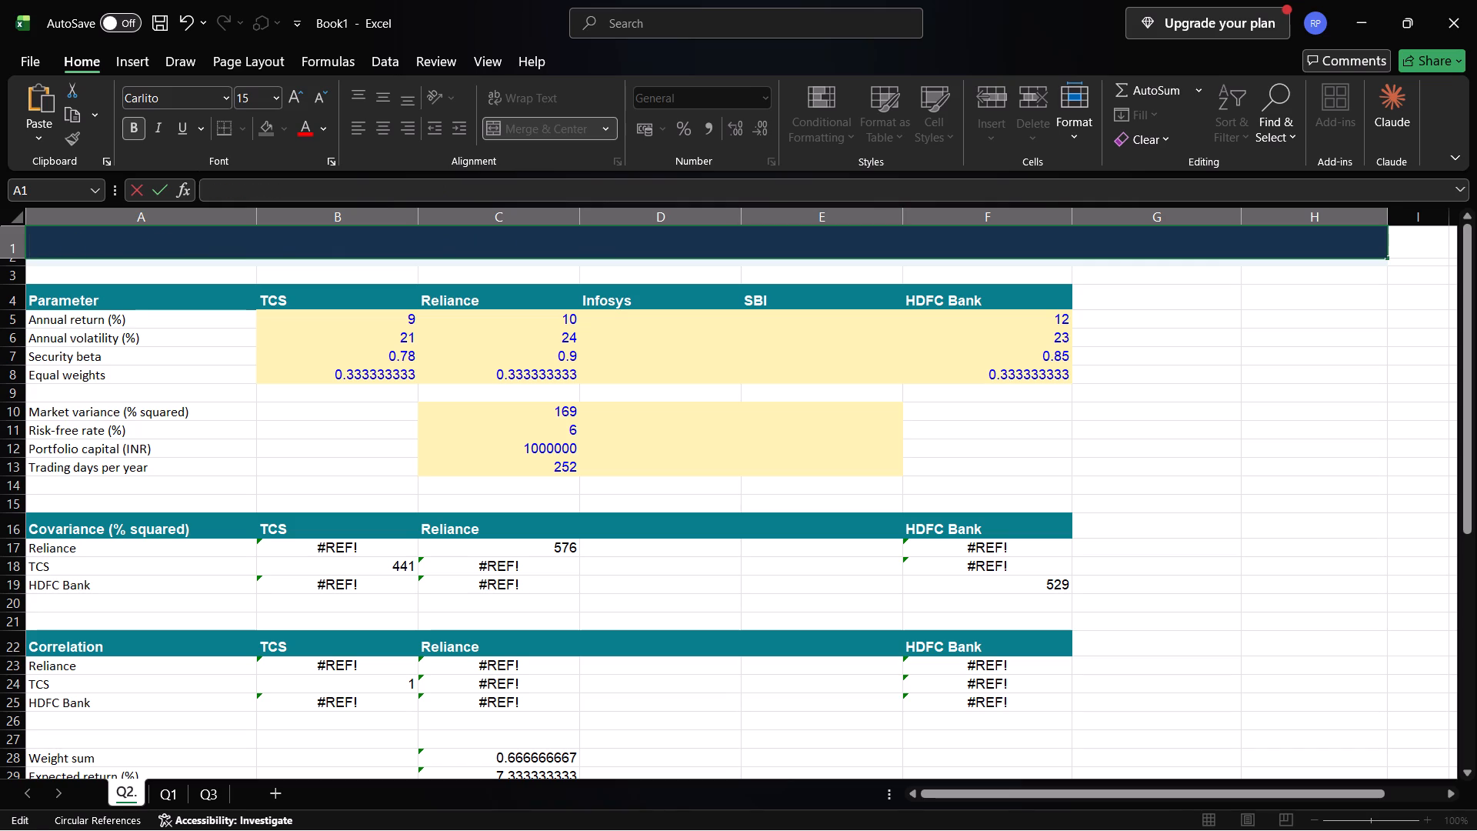
key(Return)
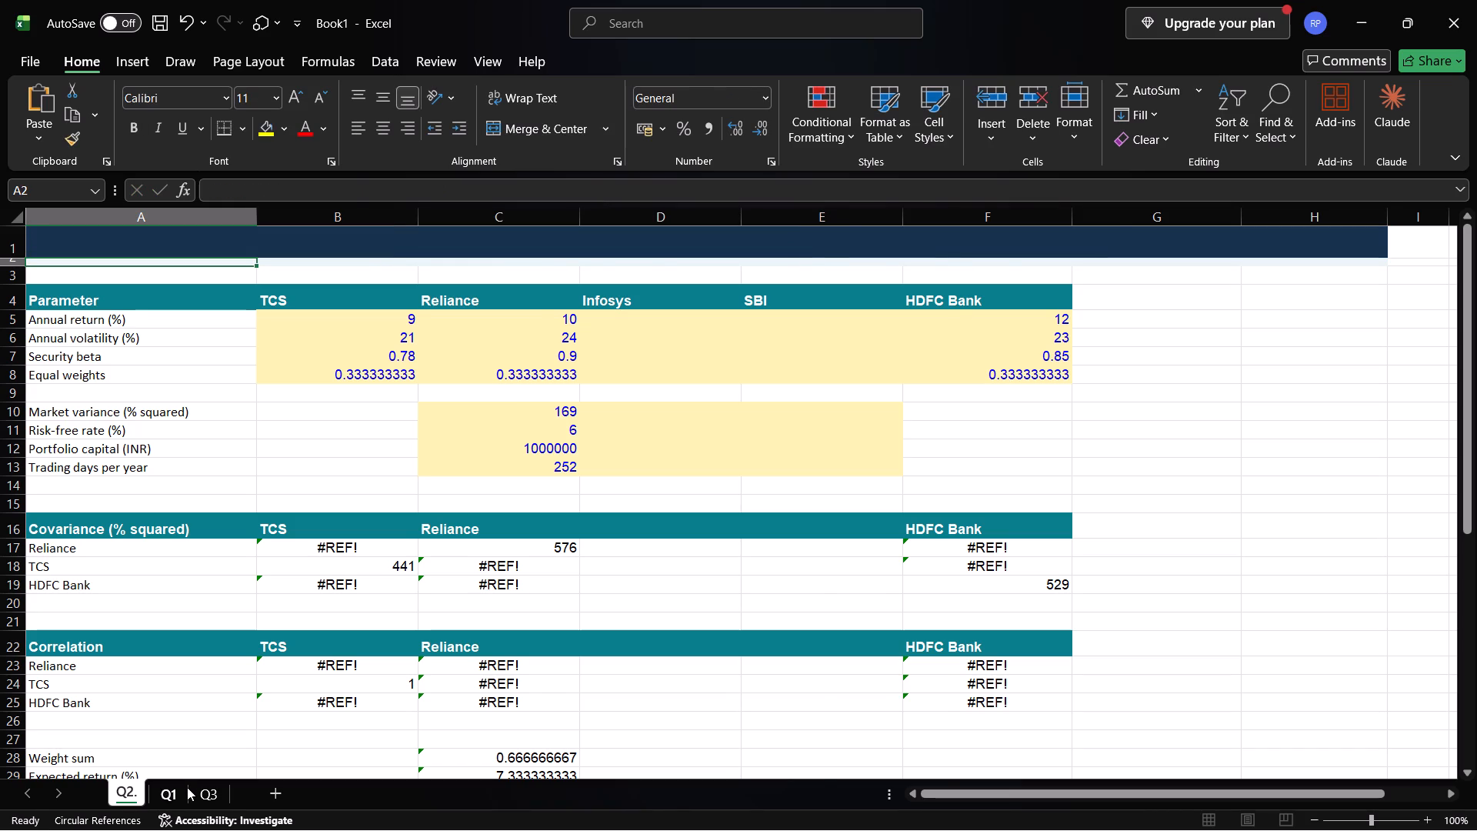
Move sheet Q2. to the end of the sheet order, after sheet Q3.
click(187, 787)
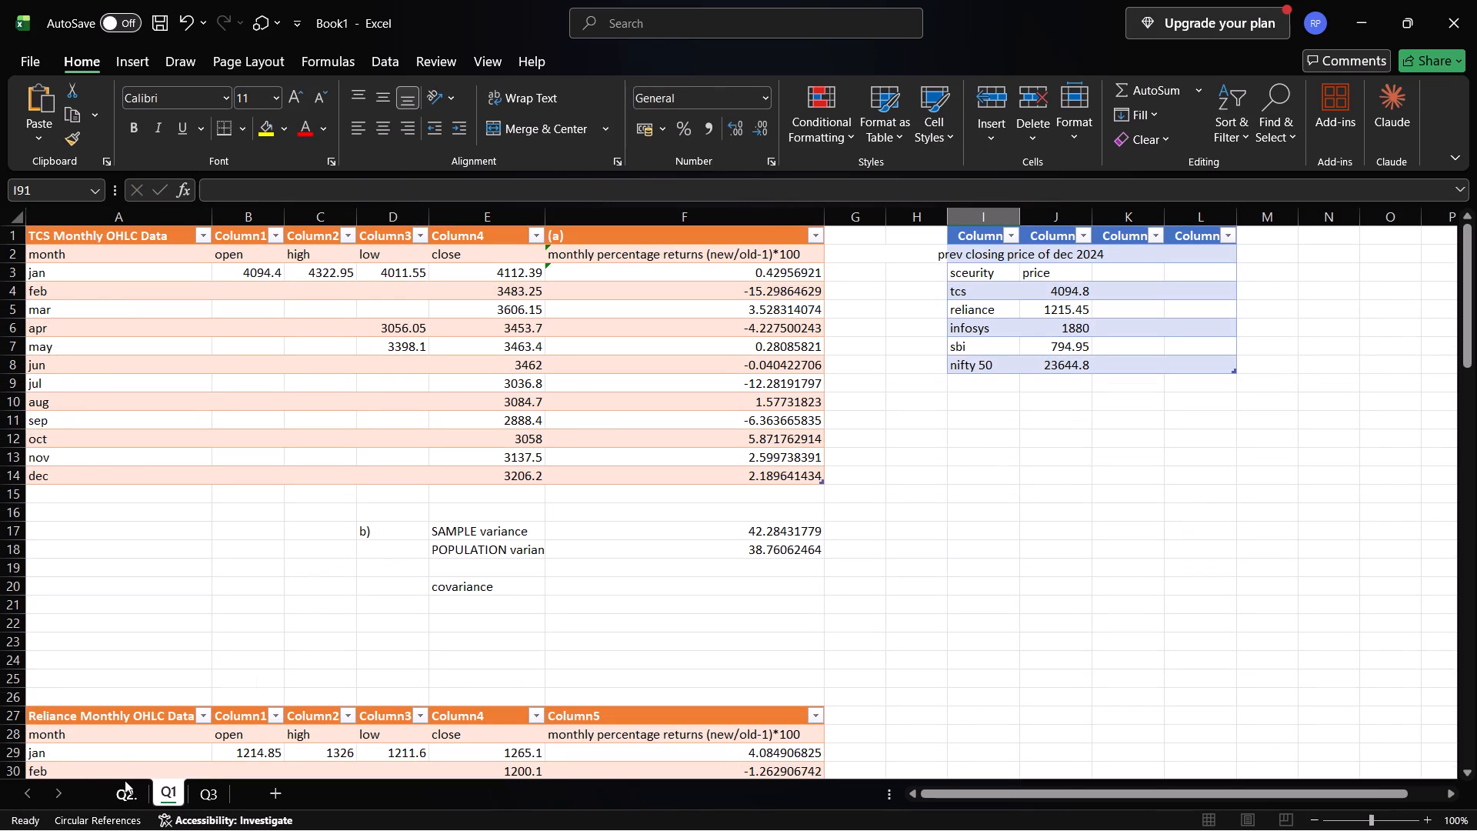
drag(123, 779, 245, 798)
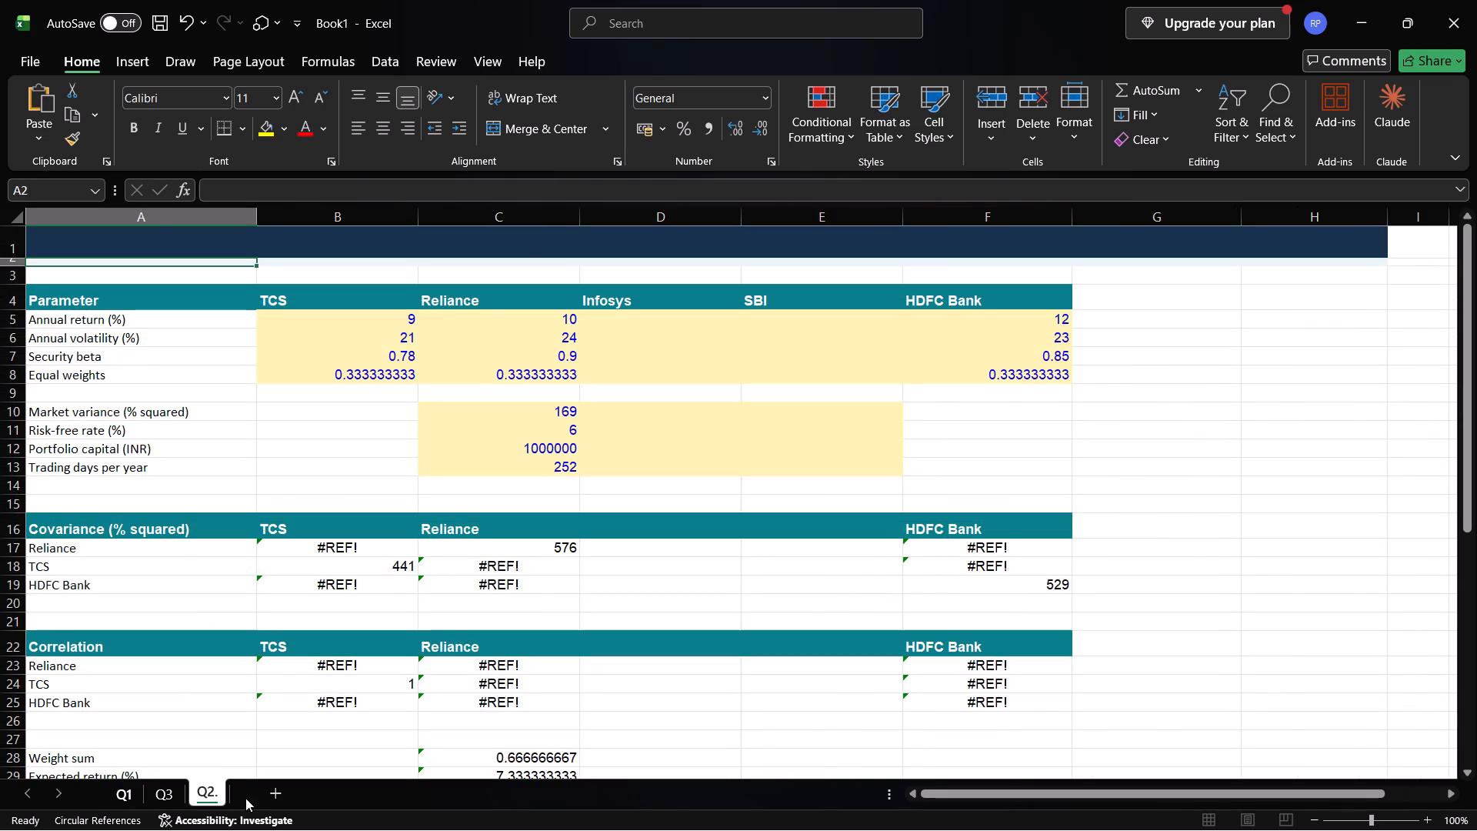
Switch to the Finance_Lab_Master_All_Assignments_Excel_Workflows workbook and examine the indicator and candle columns of sheet A4 TCS SOLVED.
click(168, 795)
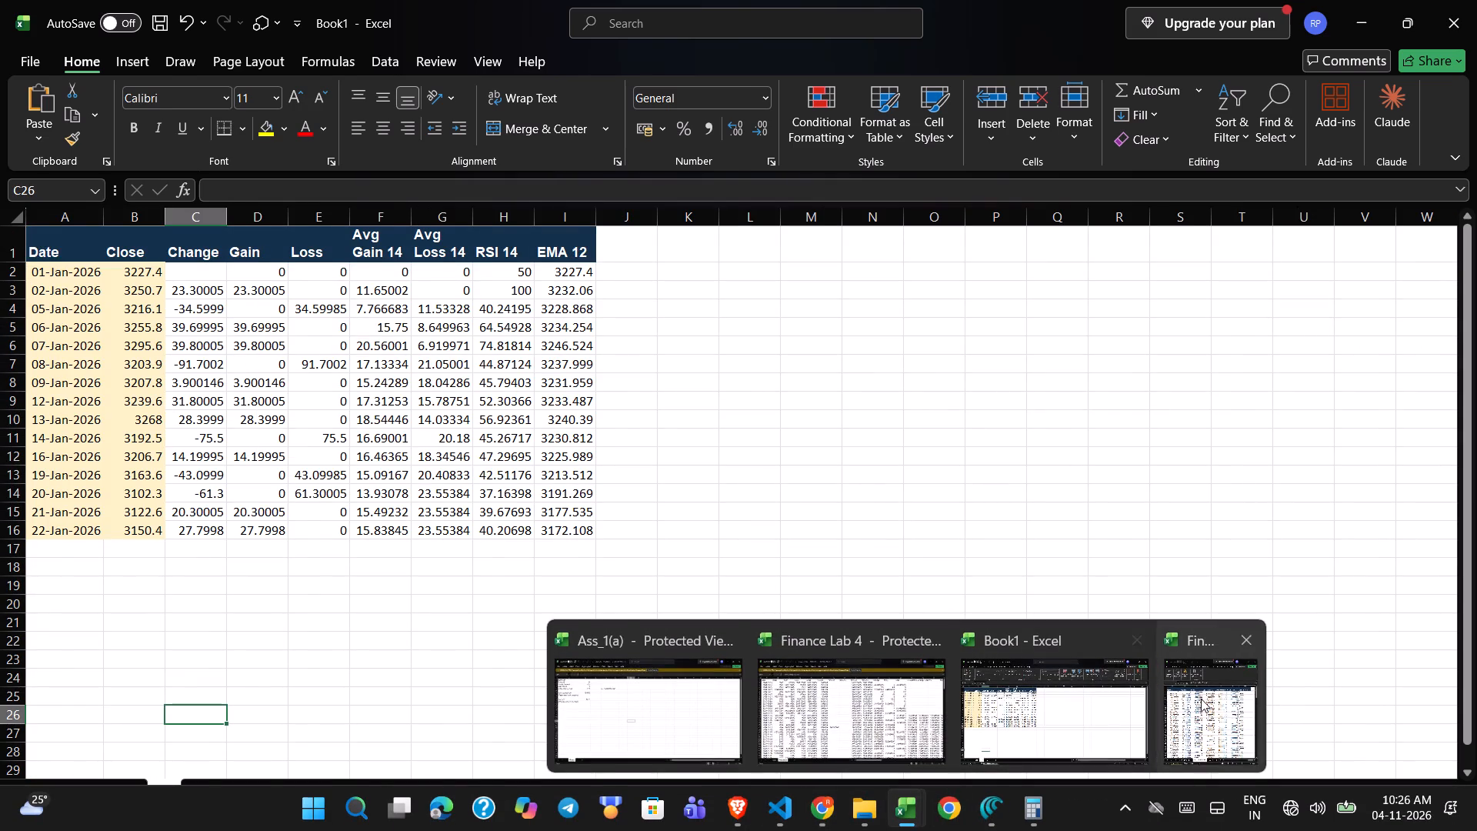
click(1213, 696)
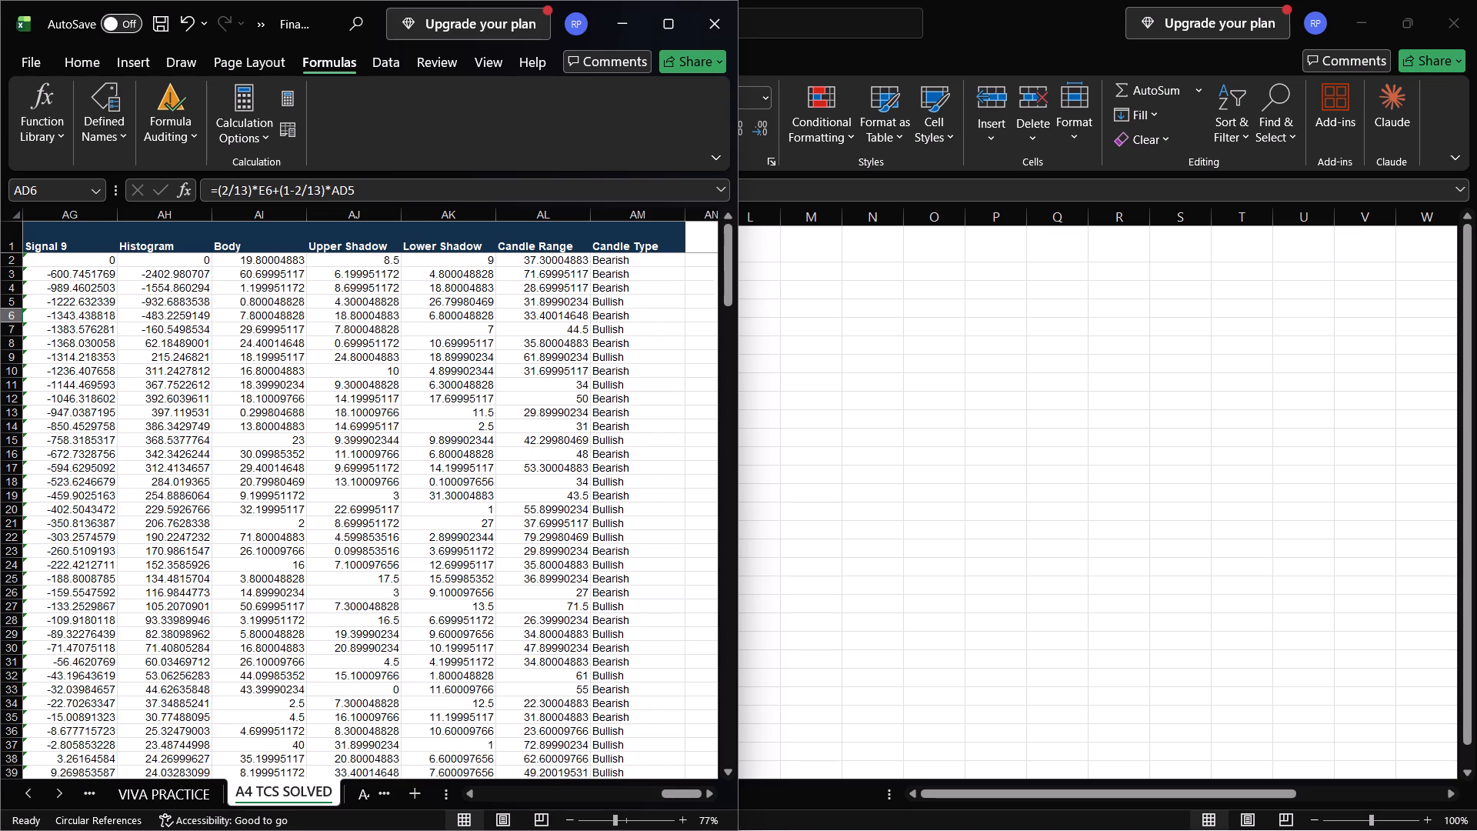
scroll(312, 692, down, 6)
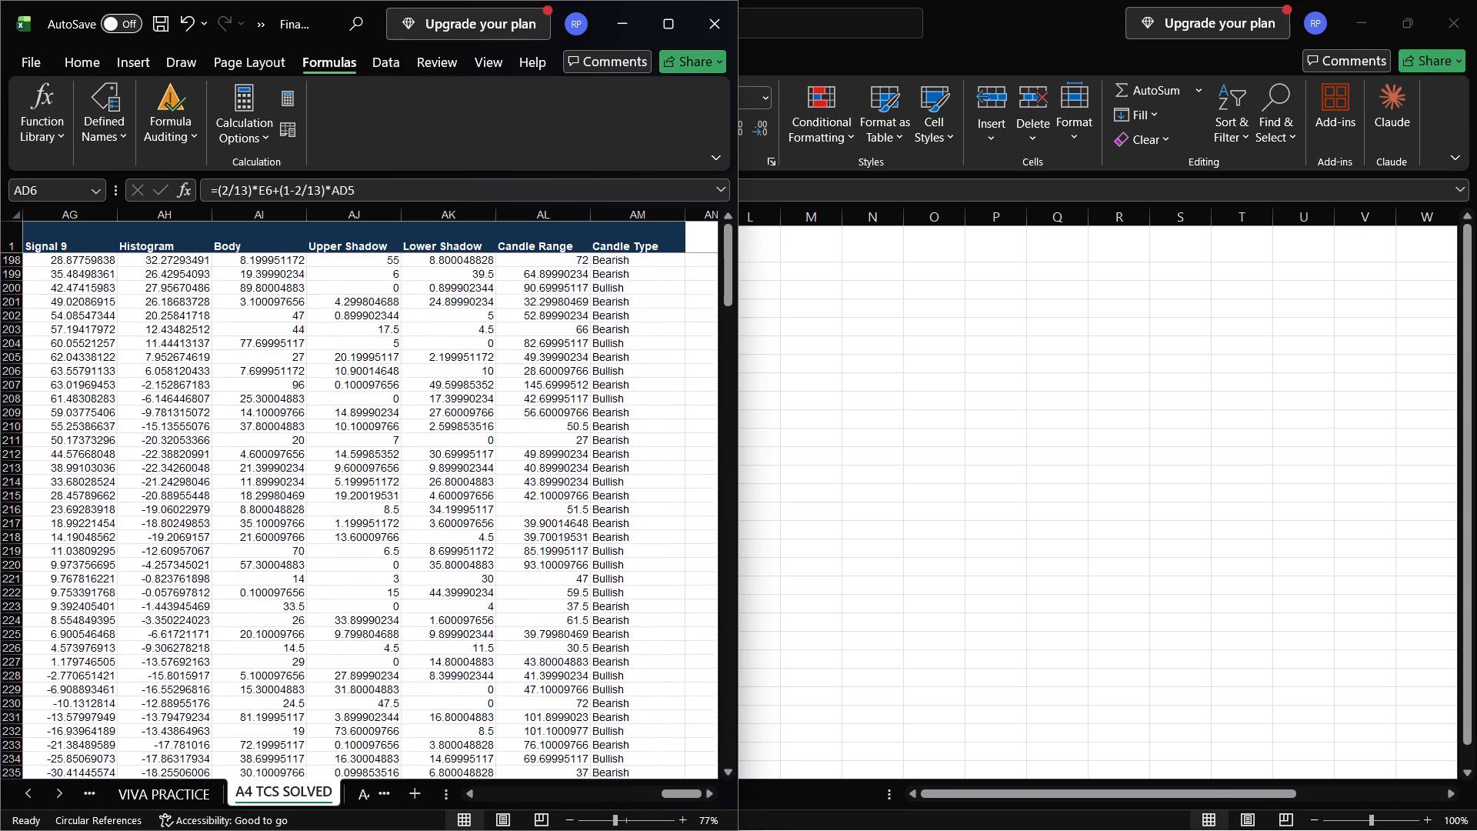
scroll(277, 659, down, 3)
scroll(277, 659, up, 2)
scroll(277, 659, right, 1)
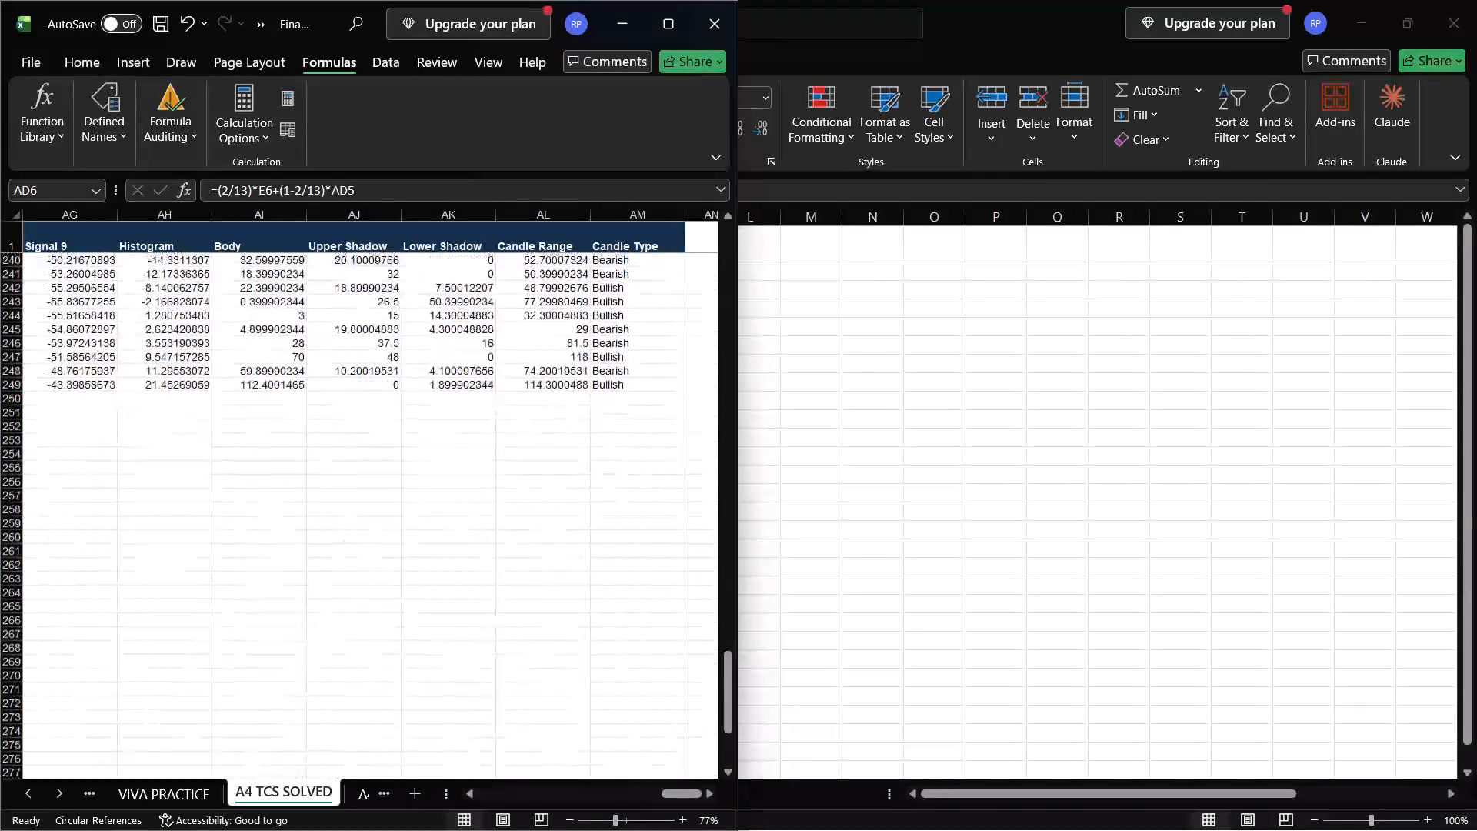
Examine the VIVA PRACTICE and A4 STEP BY STEP sheets and the assignment 1 guide sheets up to GUIDE 1C NPV.
click(195, 783)
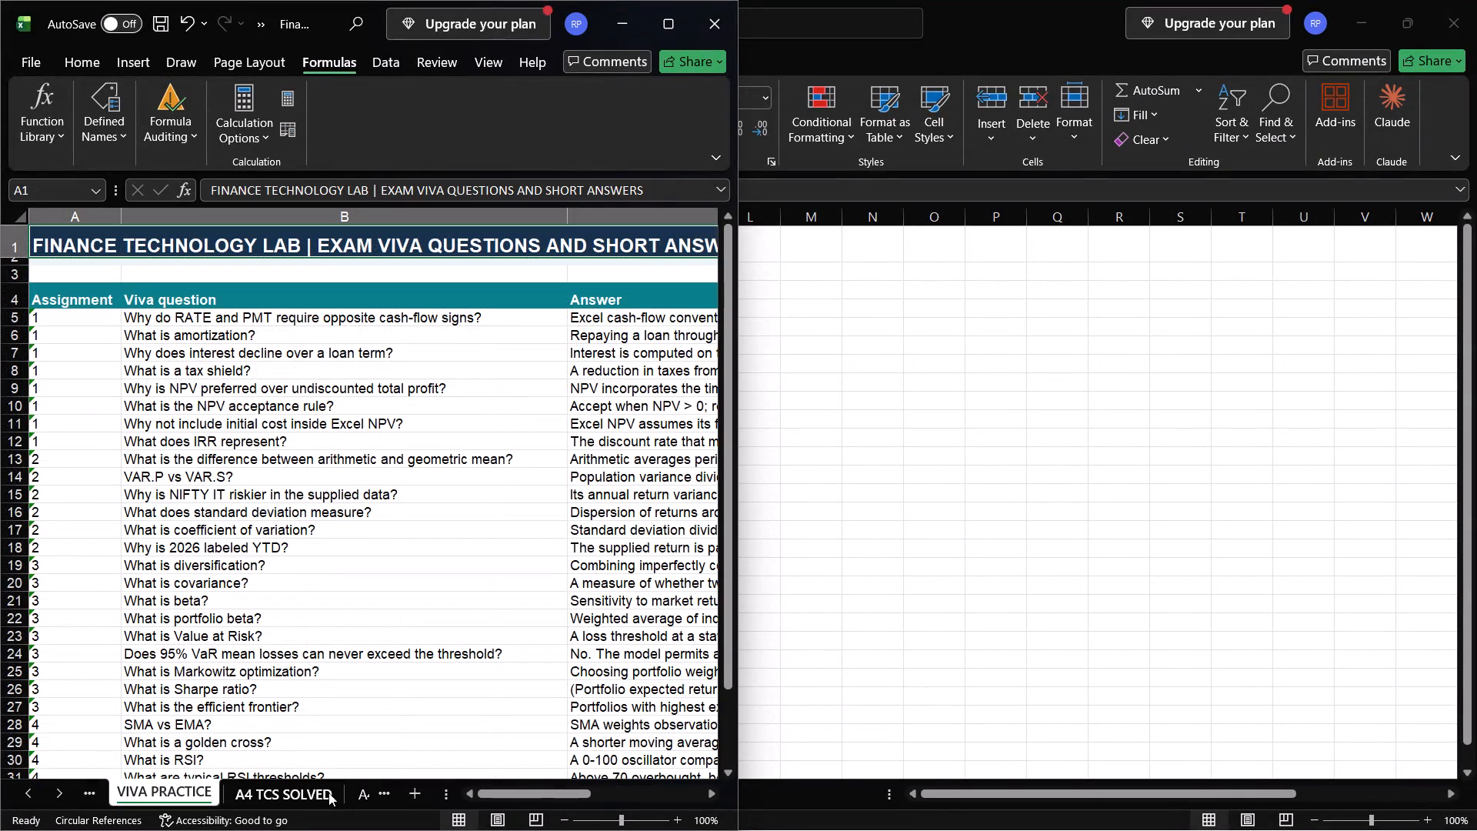
click(365, 793)
scroll(327, 793, left, 1)
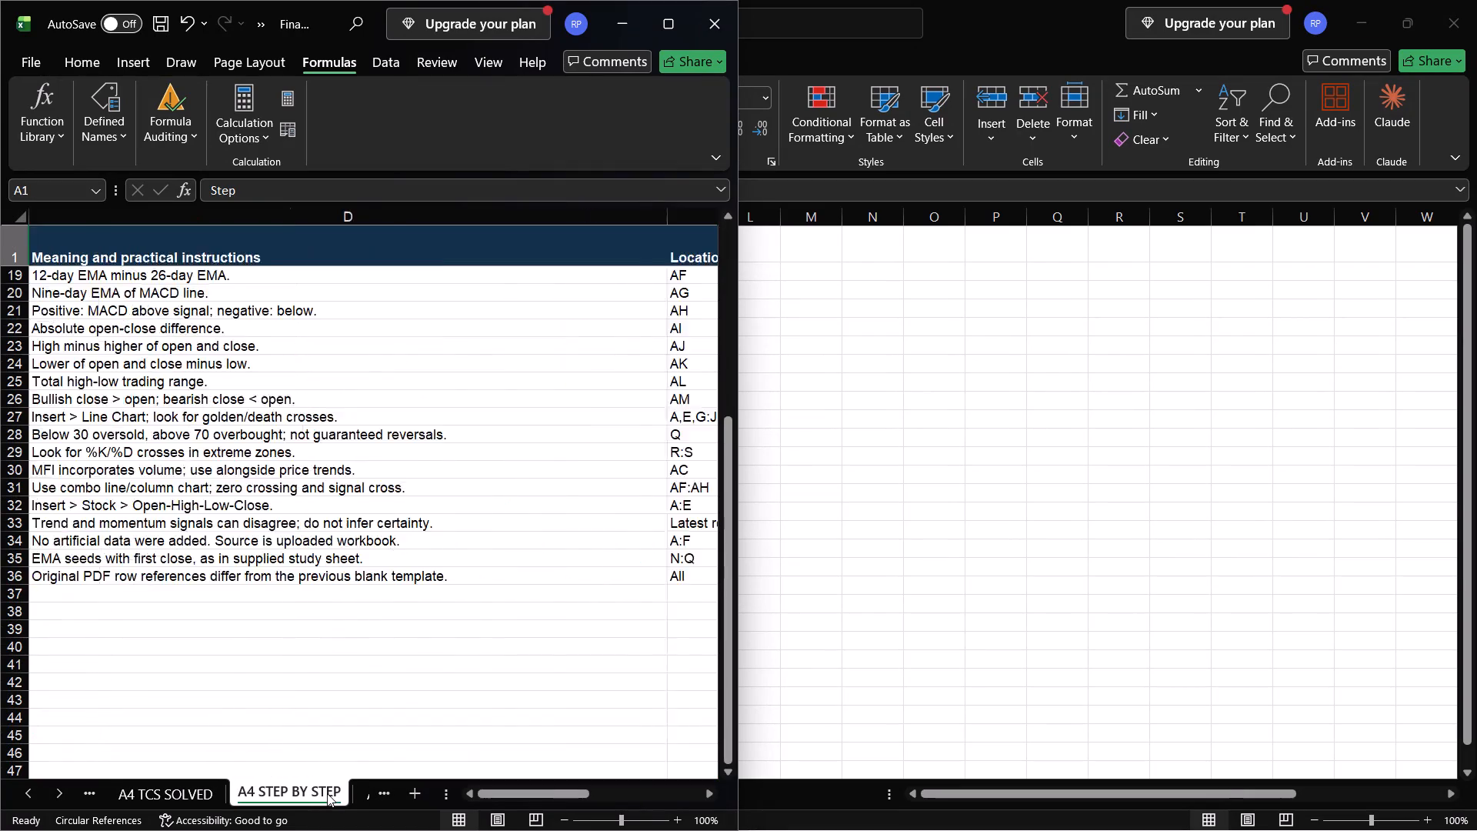
scroll(327, 793, left, 1)
click(363, 796)
click(320, 792)
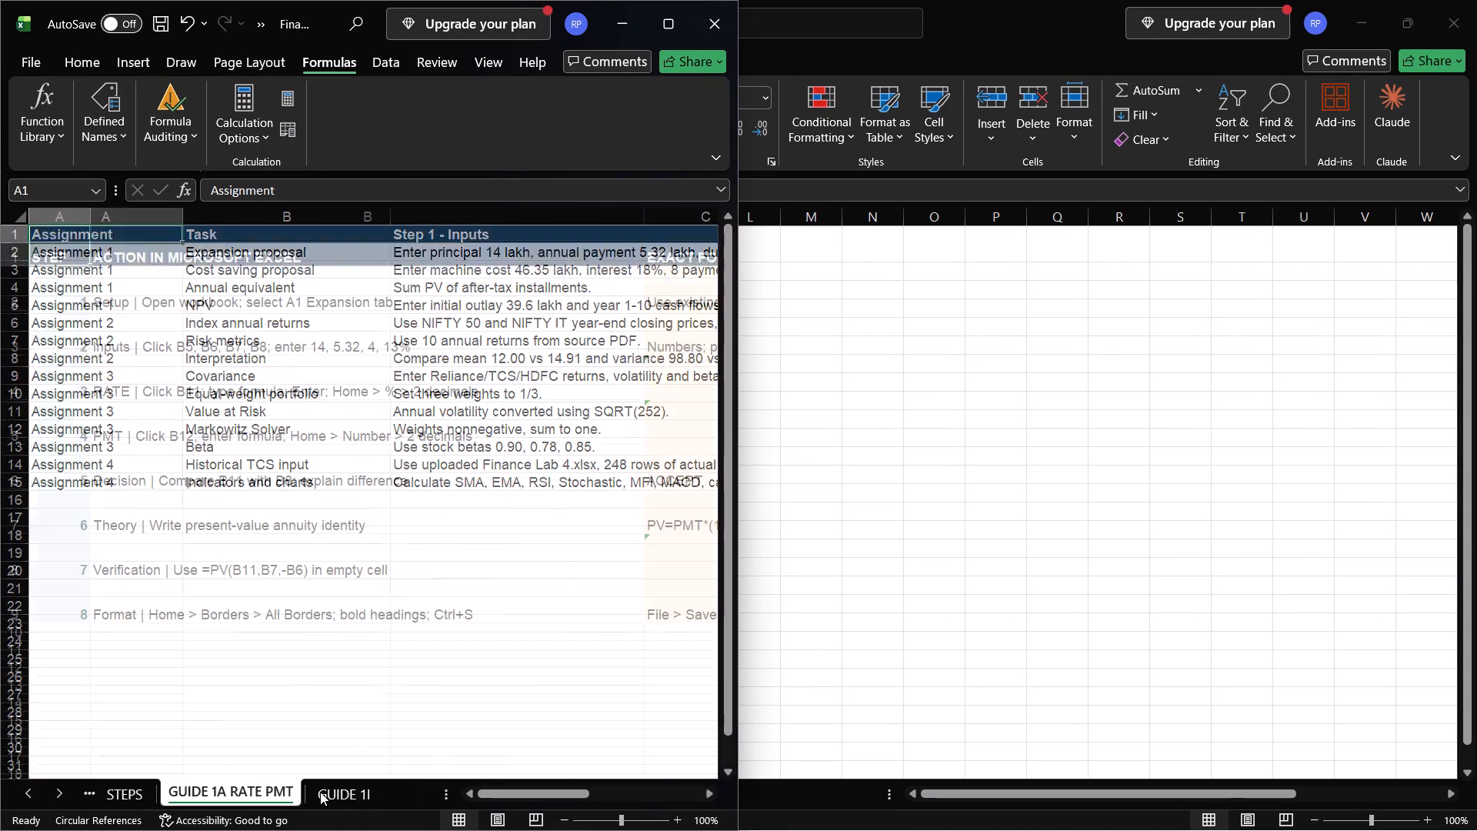
triple_click(320, 792)
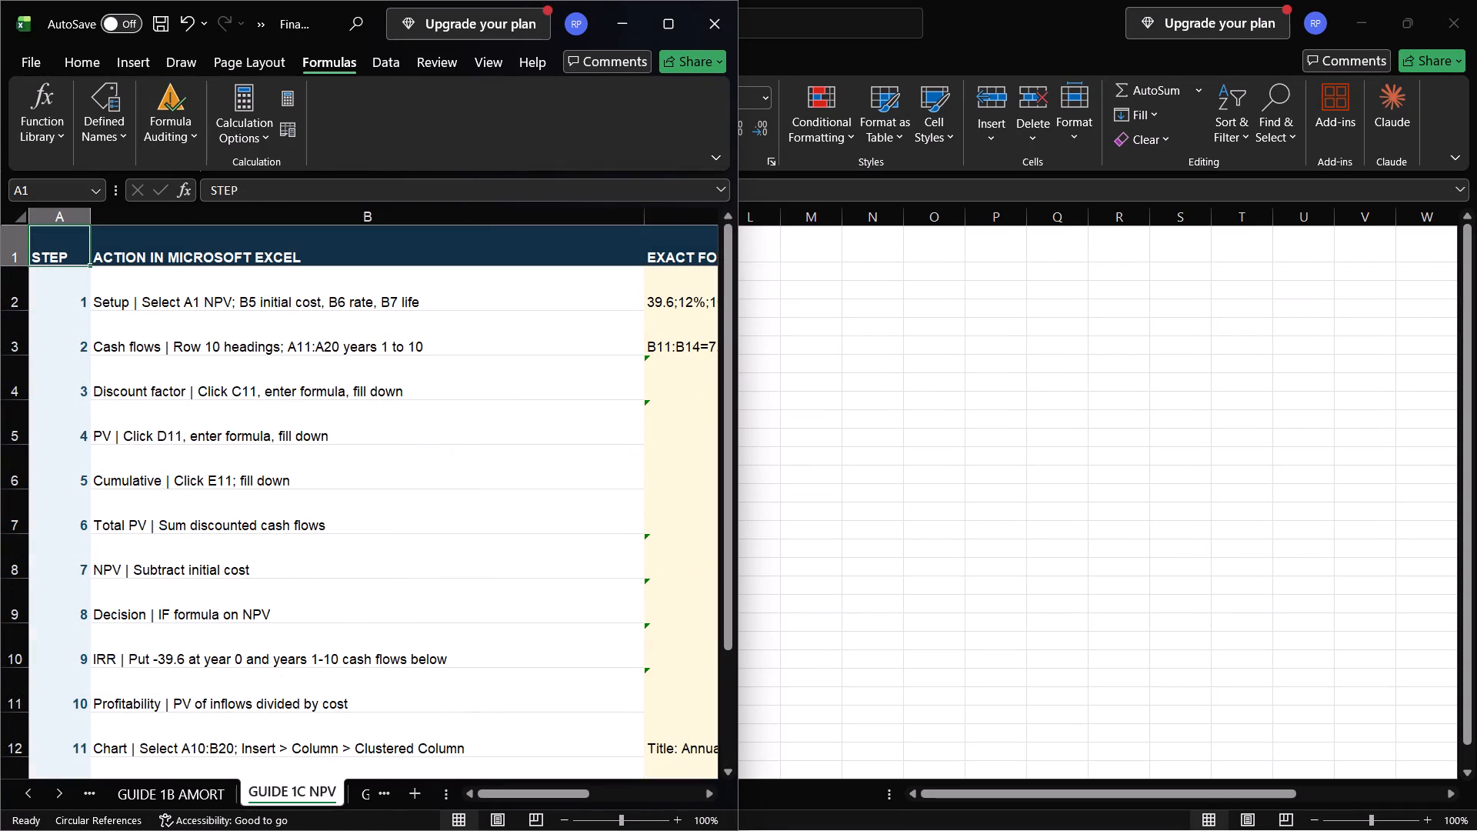
Maximize the guide workbook and examine the sheets from GUIDE 4A SMA EMA through GUIDE 4F CANDLES and EXCEL WORKFLOW INDEX.
click(663, 17)
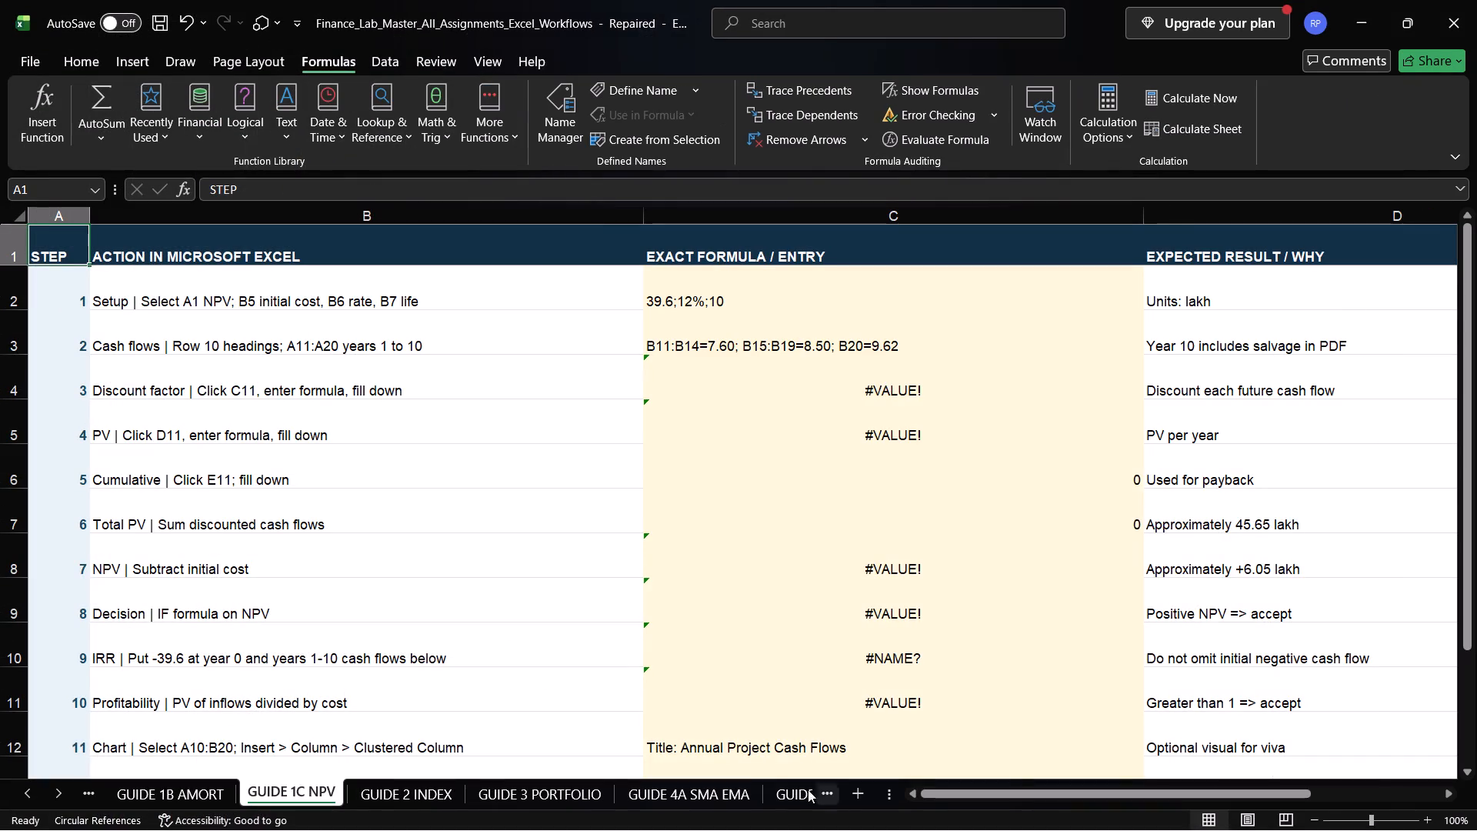
click(704, 799)
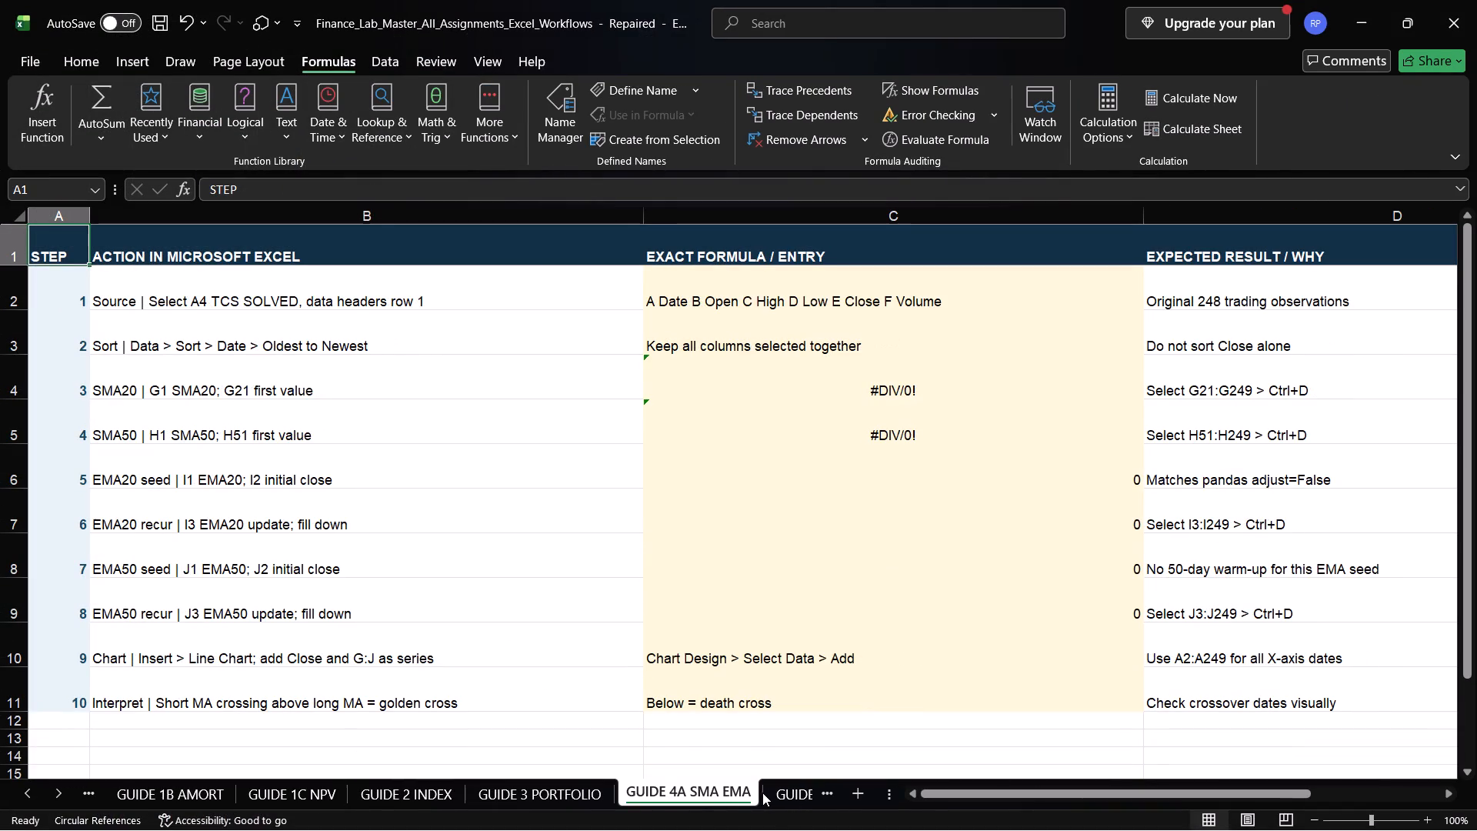
click(765, 793)
click(765, 793)
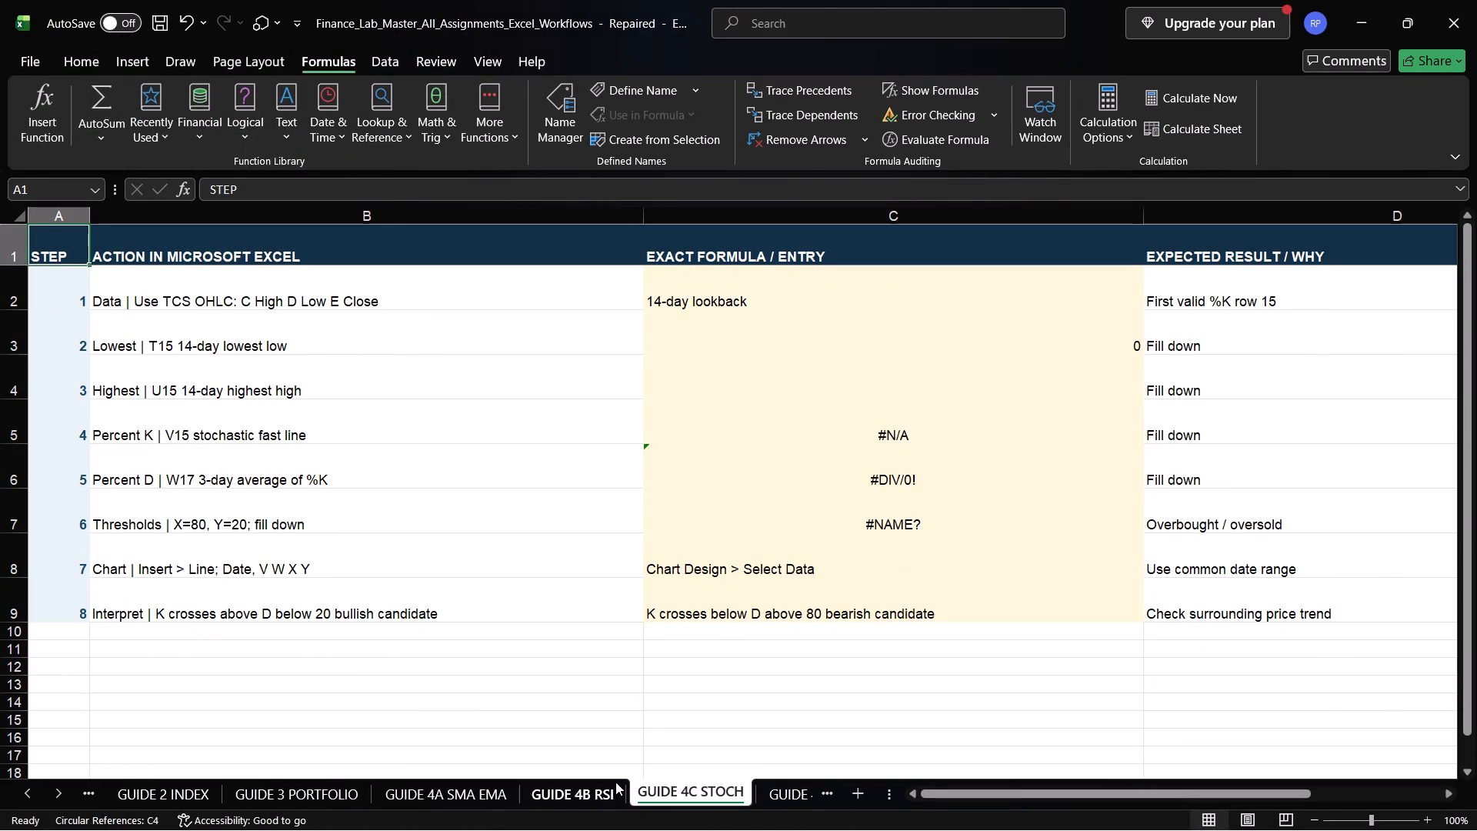
click(785, 790)
click(785, 790)
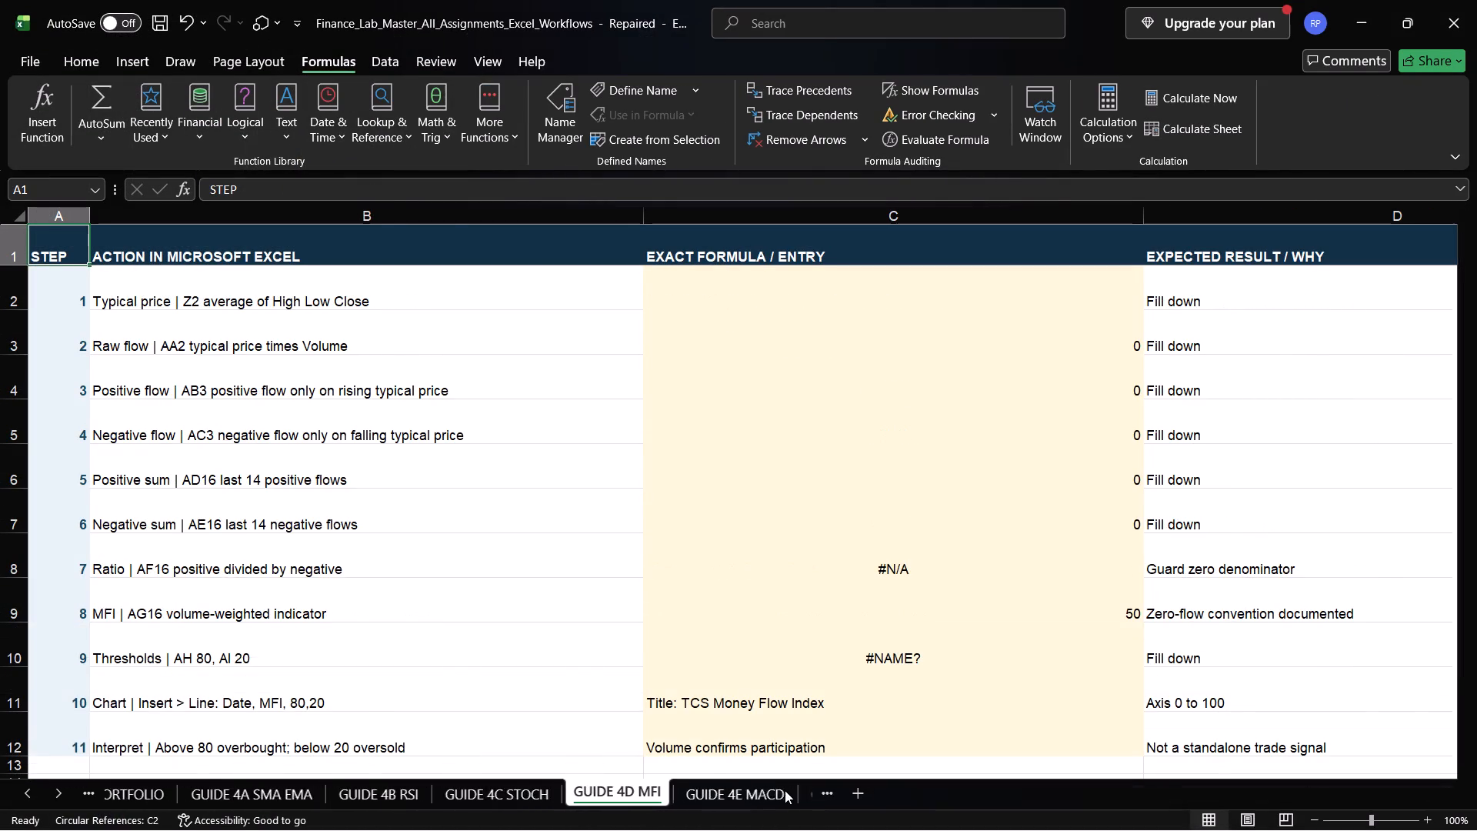
click(785, 790)
click(785, 790)
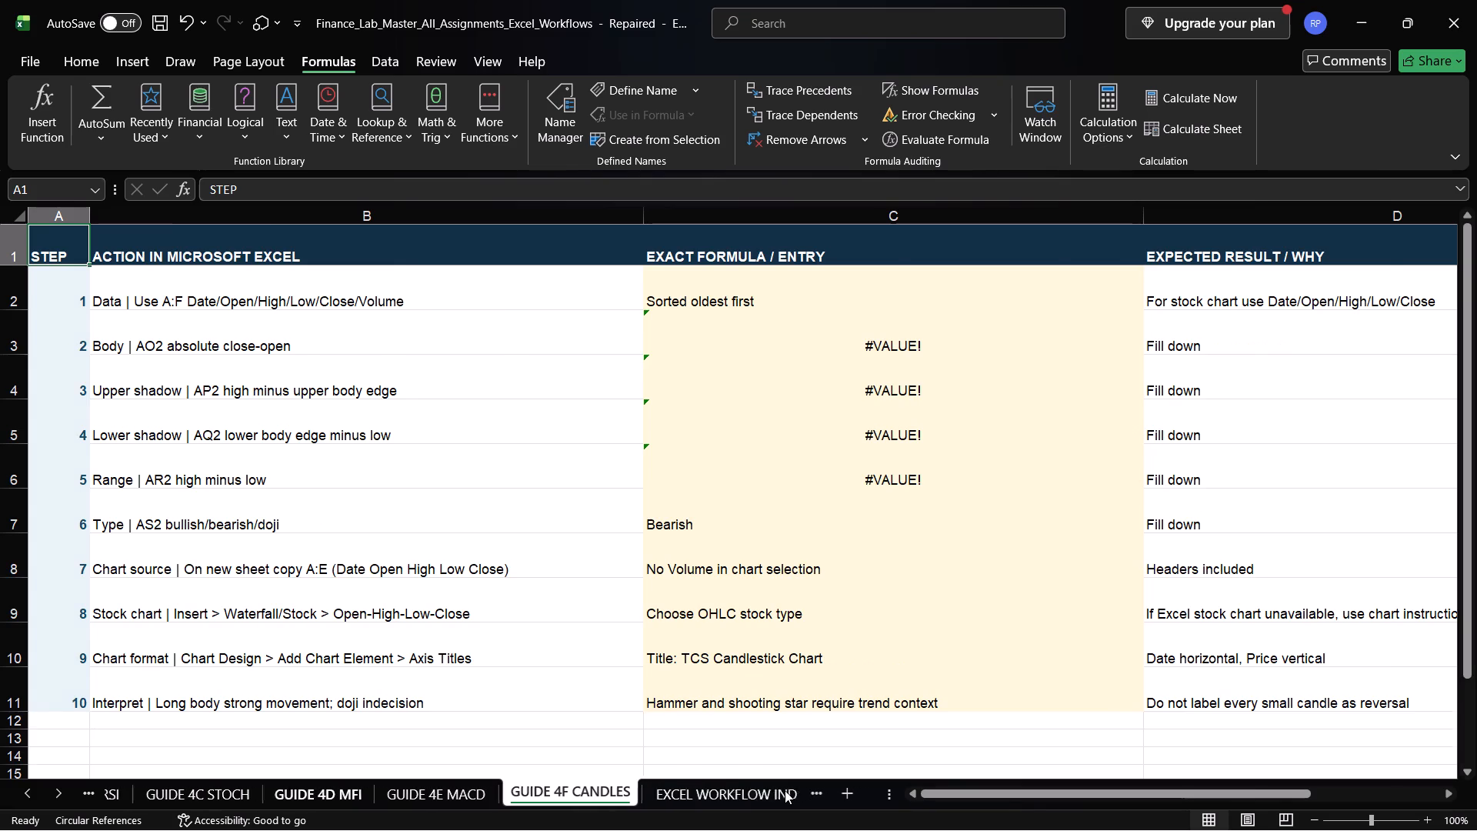
scroll(539, 799, right, 3)
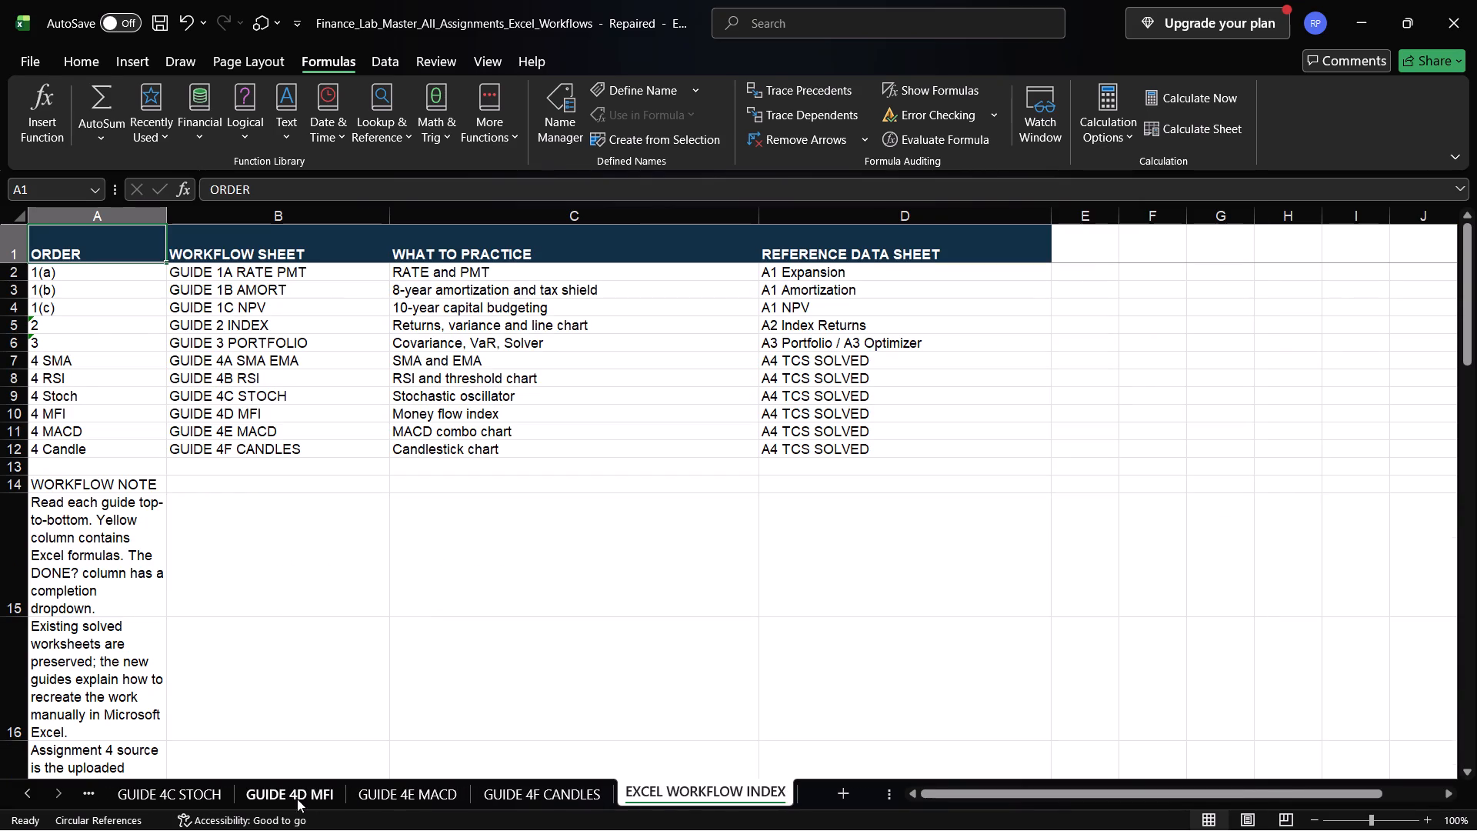
Go back to sheet GUIDE 4B RSI and read its workflow steps down to the interpretation row.
click(185, 788)
double_click(185, 788)
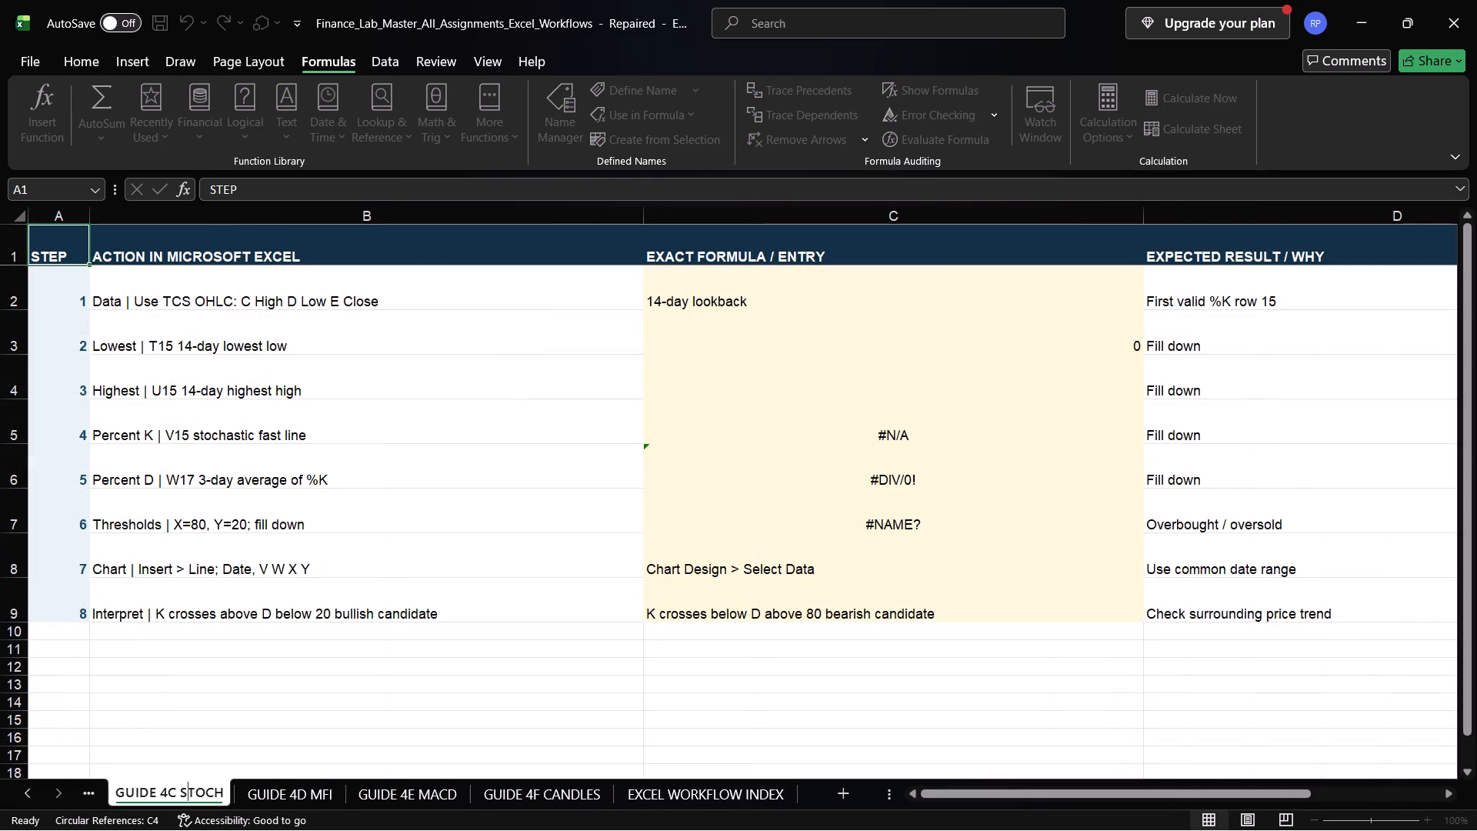
click(40, 789)
click(40, 789)
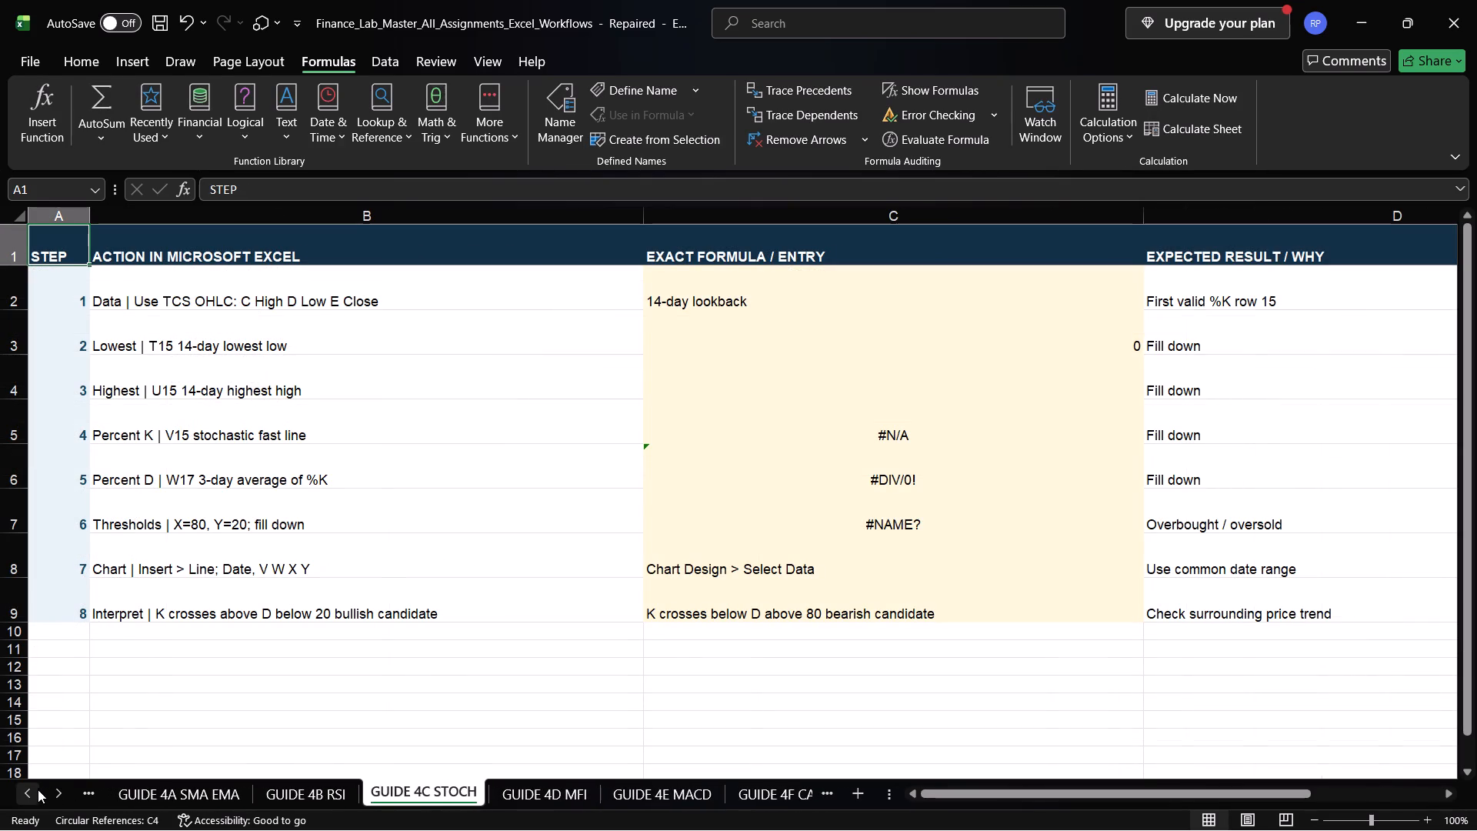
click(312, 788)
scroll(452, 643, down, 3)
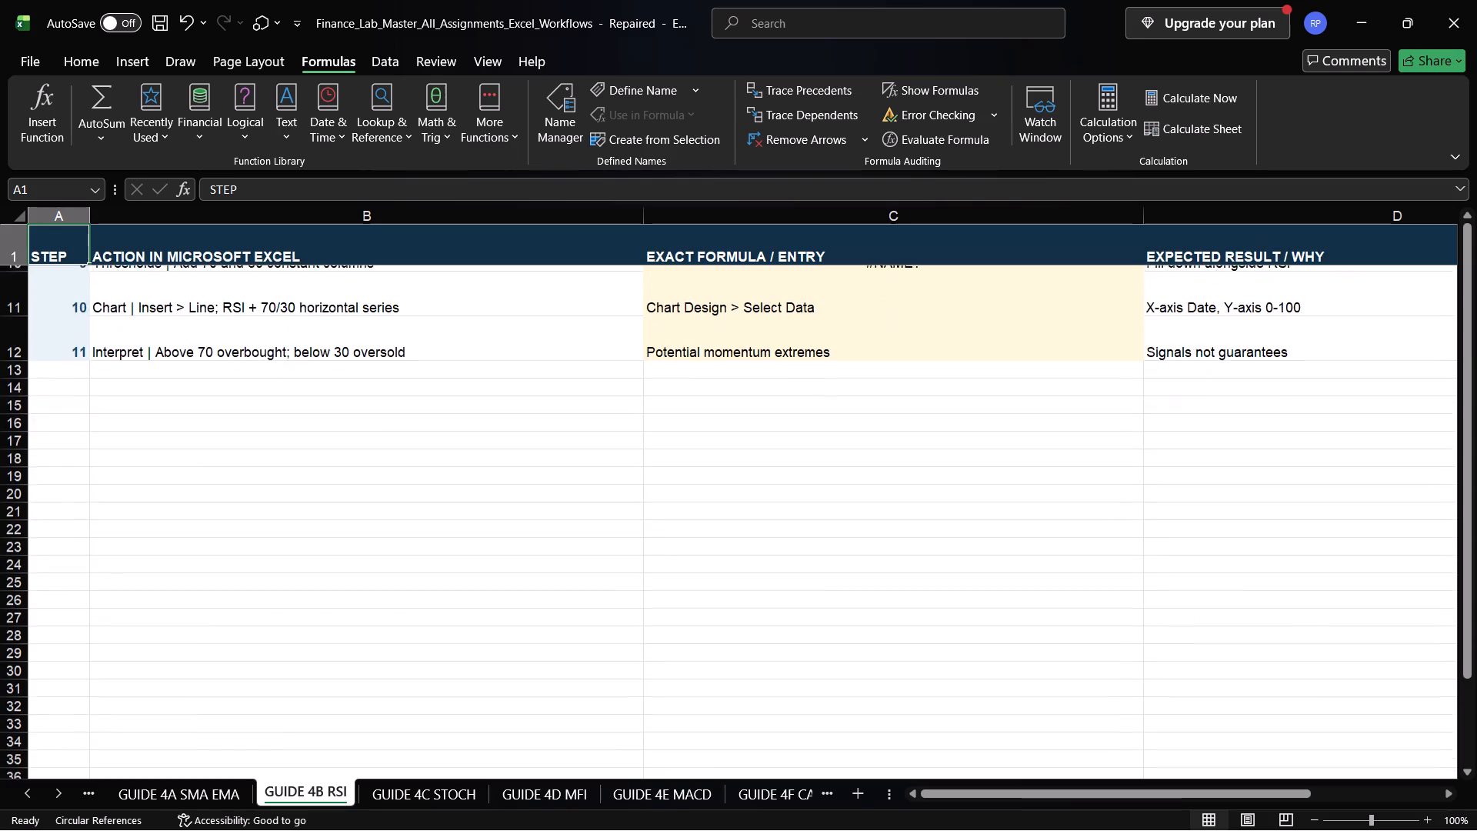
scroll(452, 643, down, 1)
scroll(452, 643, up, 2)
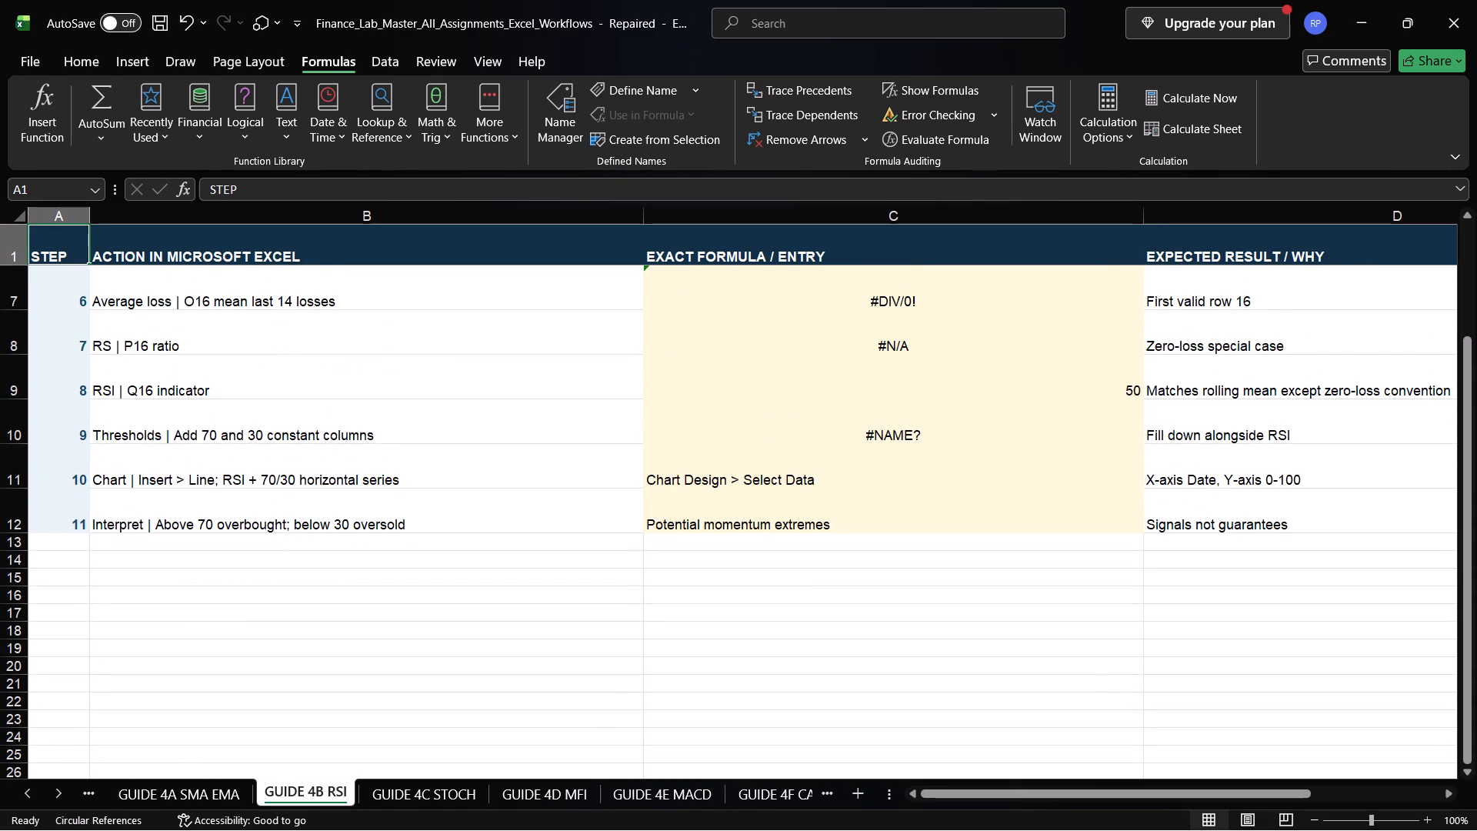
Copy the RSI interpretation row A12:C12, covering the overbought and oversold thresholds, from sheet GUIDE 4B RSI.
click(105, 528)
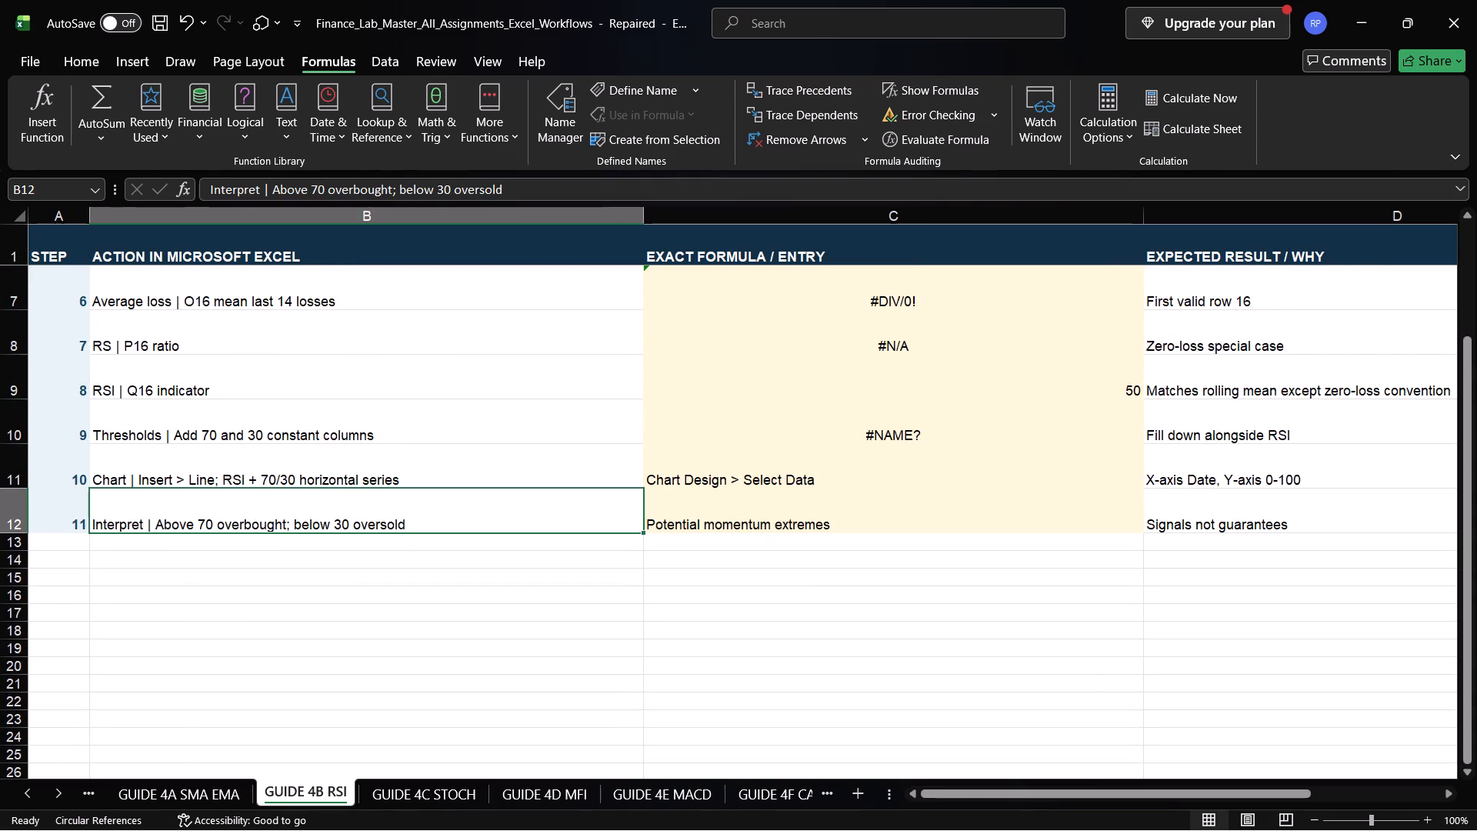
click(315, 509)
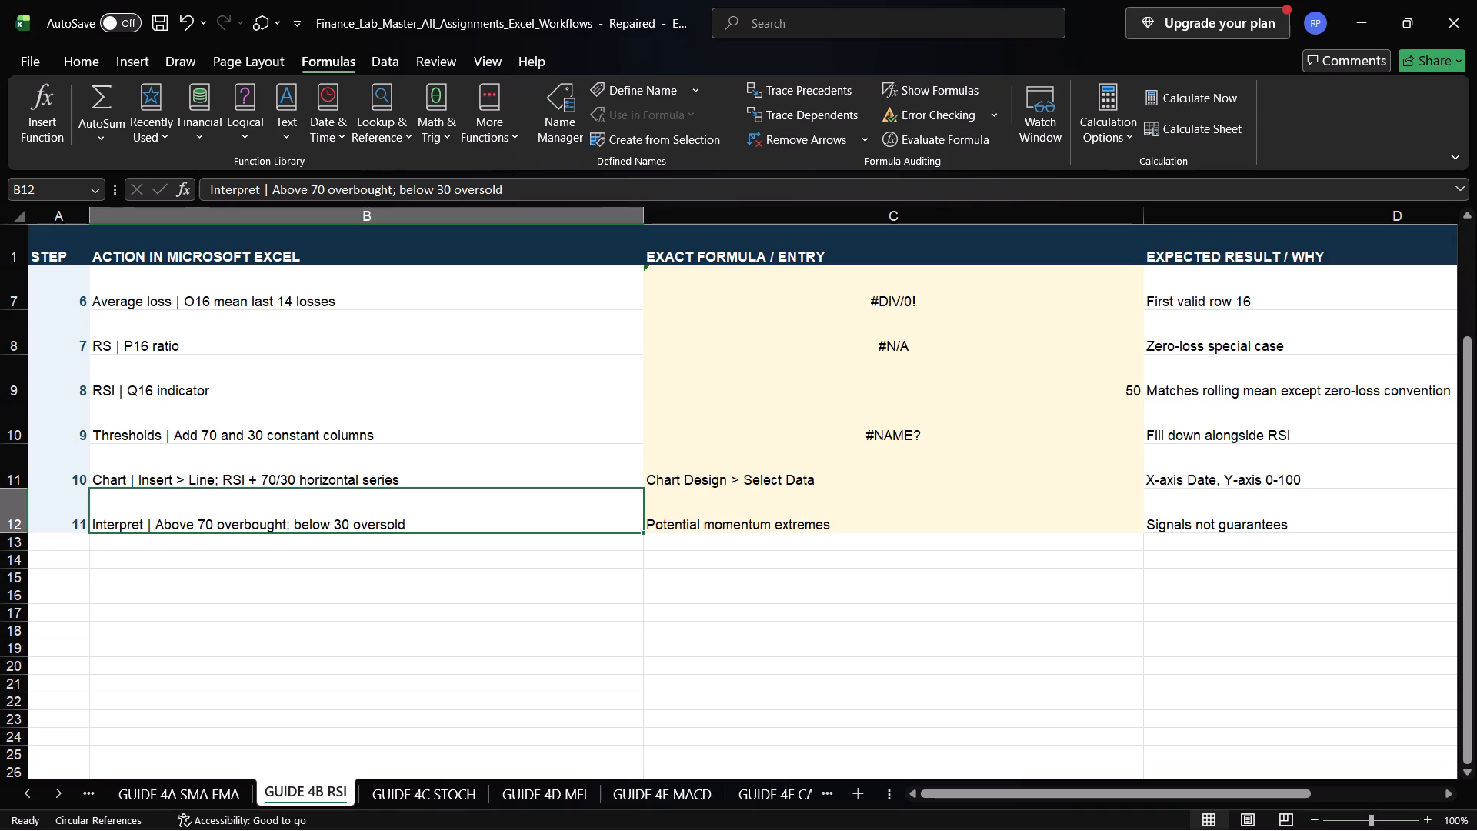
click(803, 519)
drag(803, 519, 540, 512)
click(540, 512)
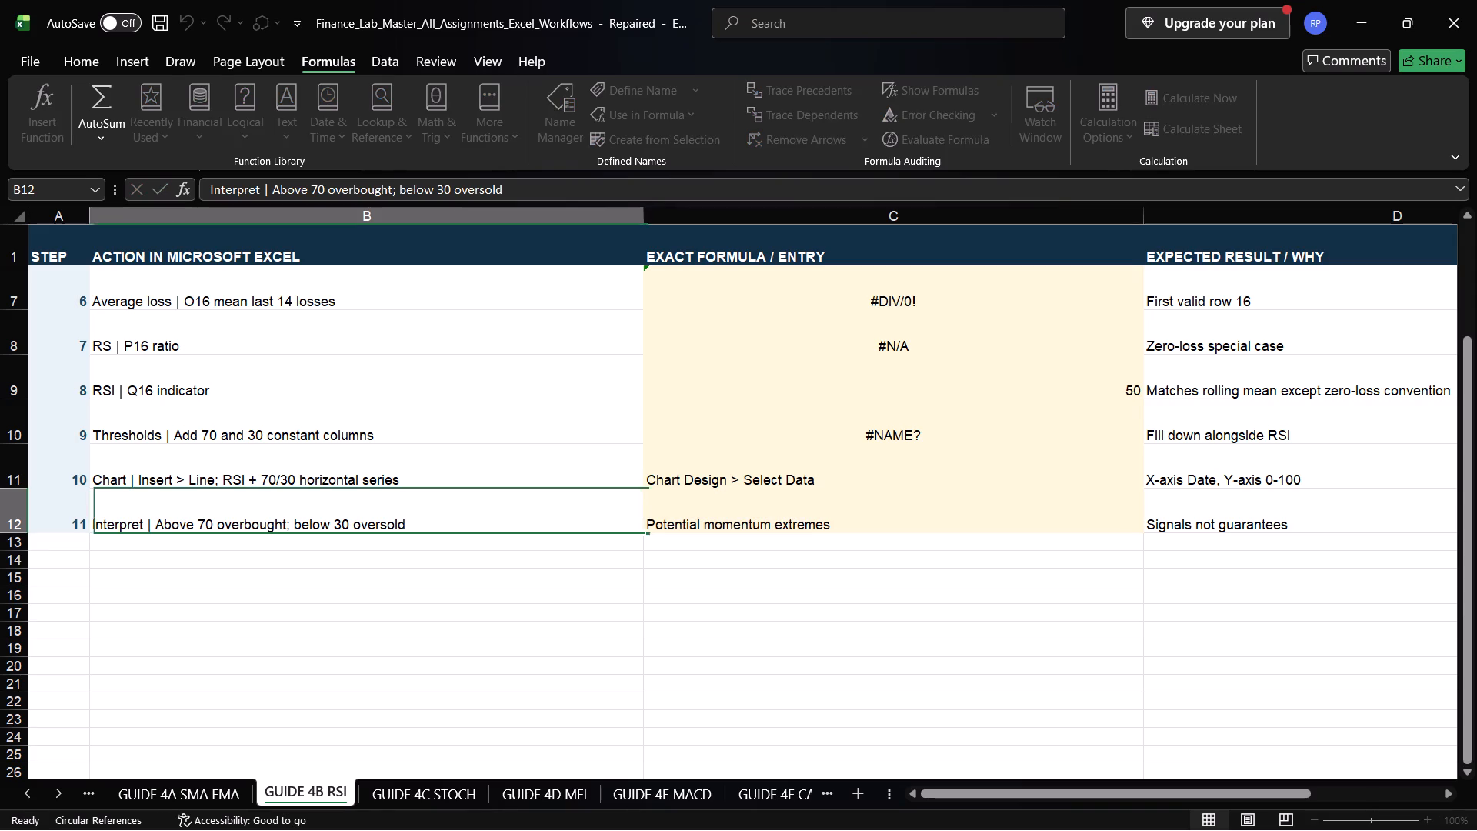
click(540, 512)
click(599, 572)
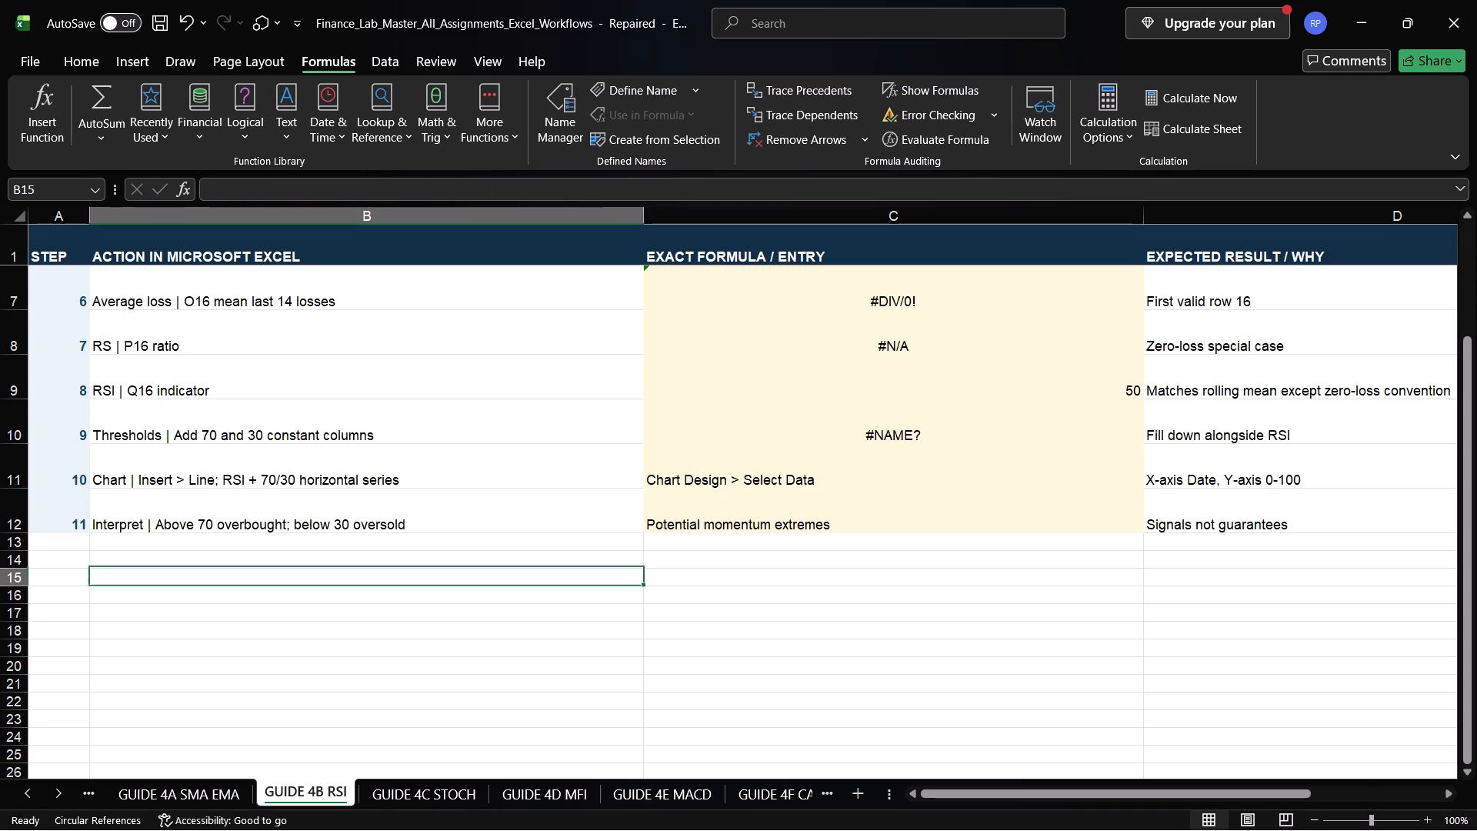
drag(48, 510, 524, 506)
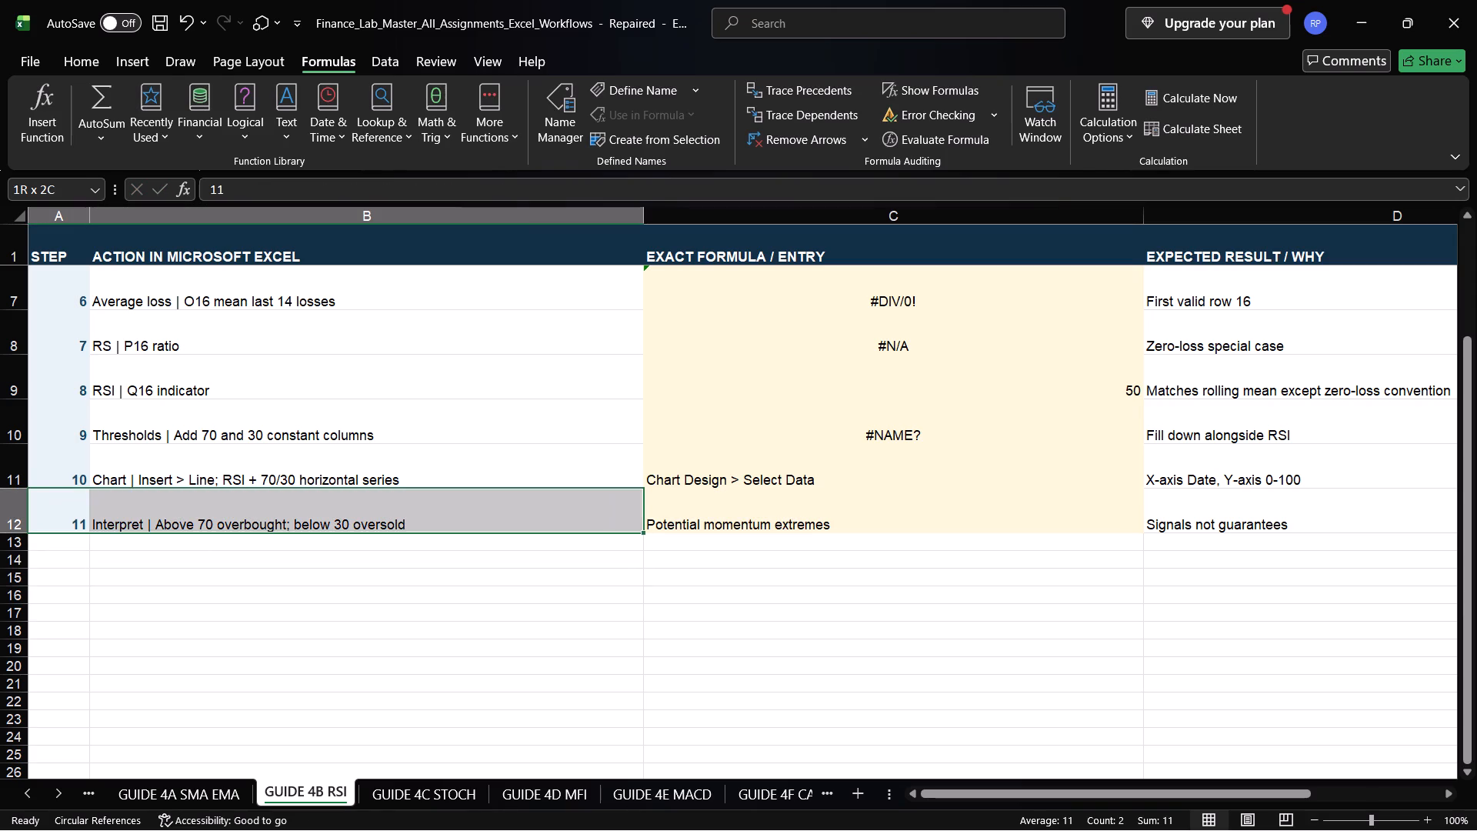
drag(524, 506, 972, 529)
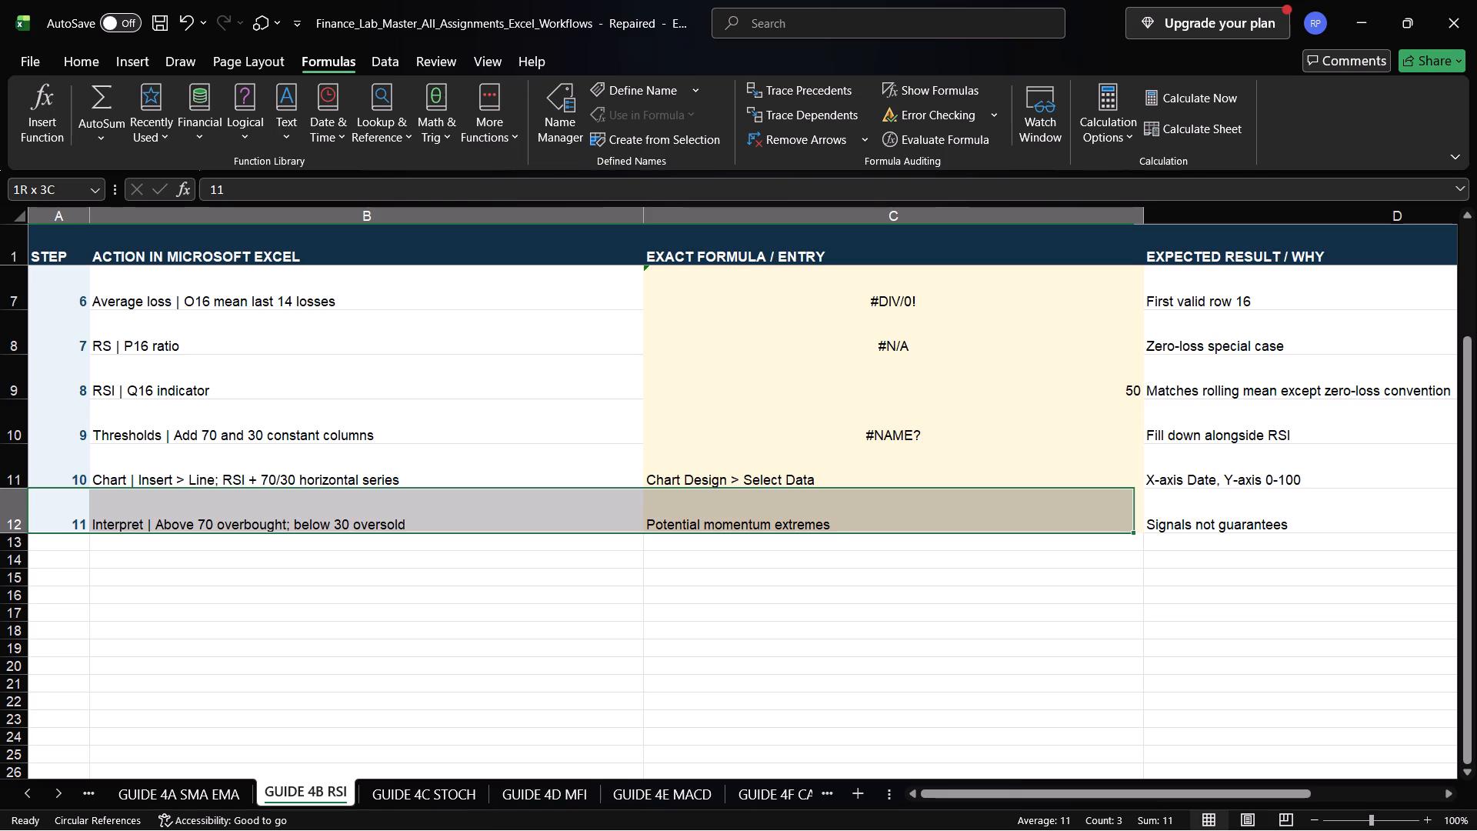
drag(972, 529, 999, 529)
key(ctrl+c)
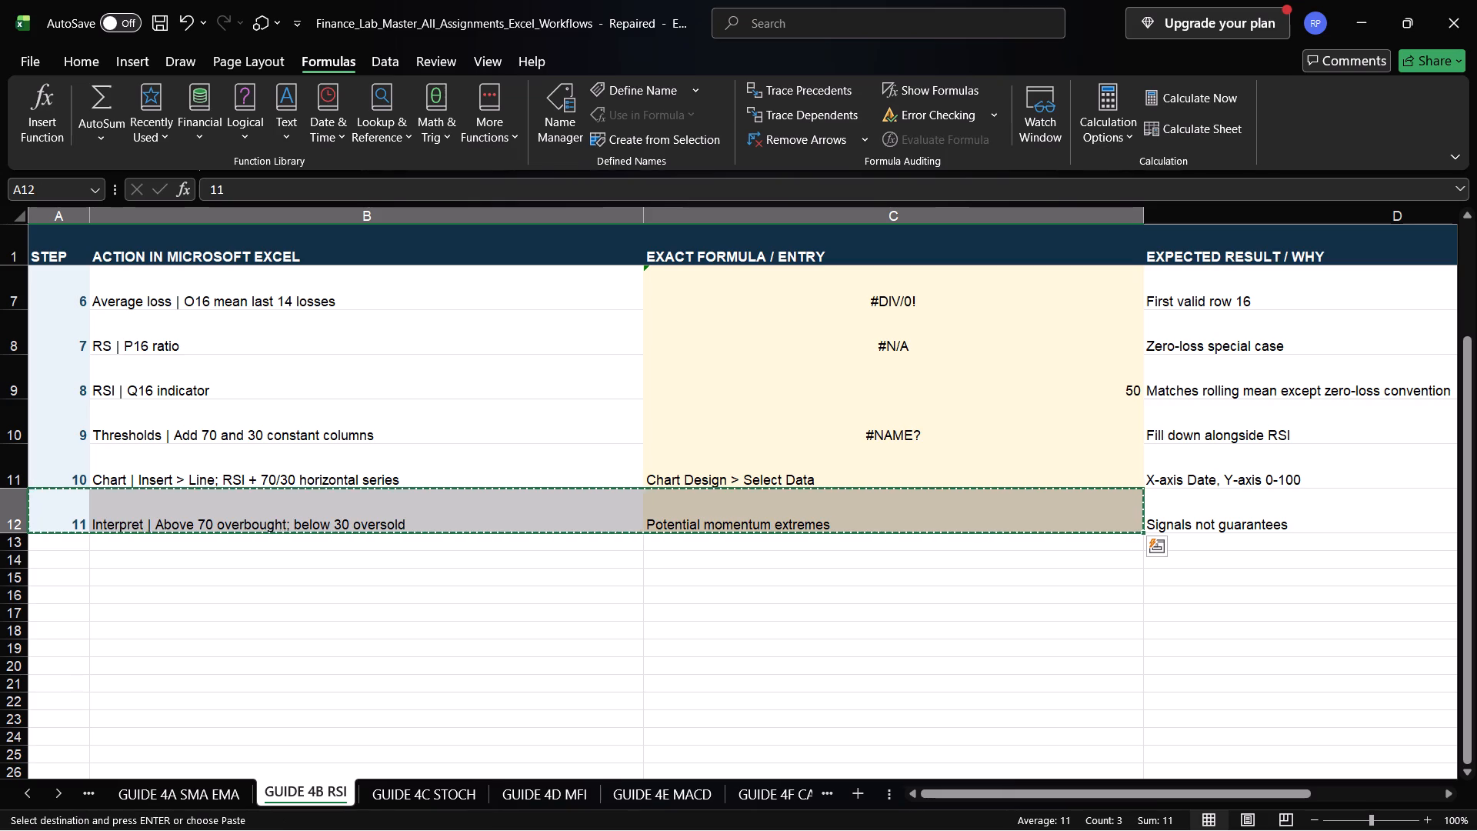
click(775, 641)
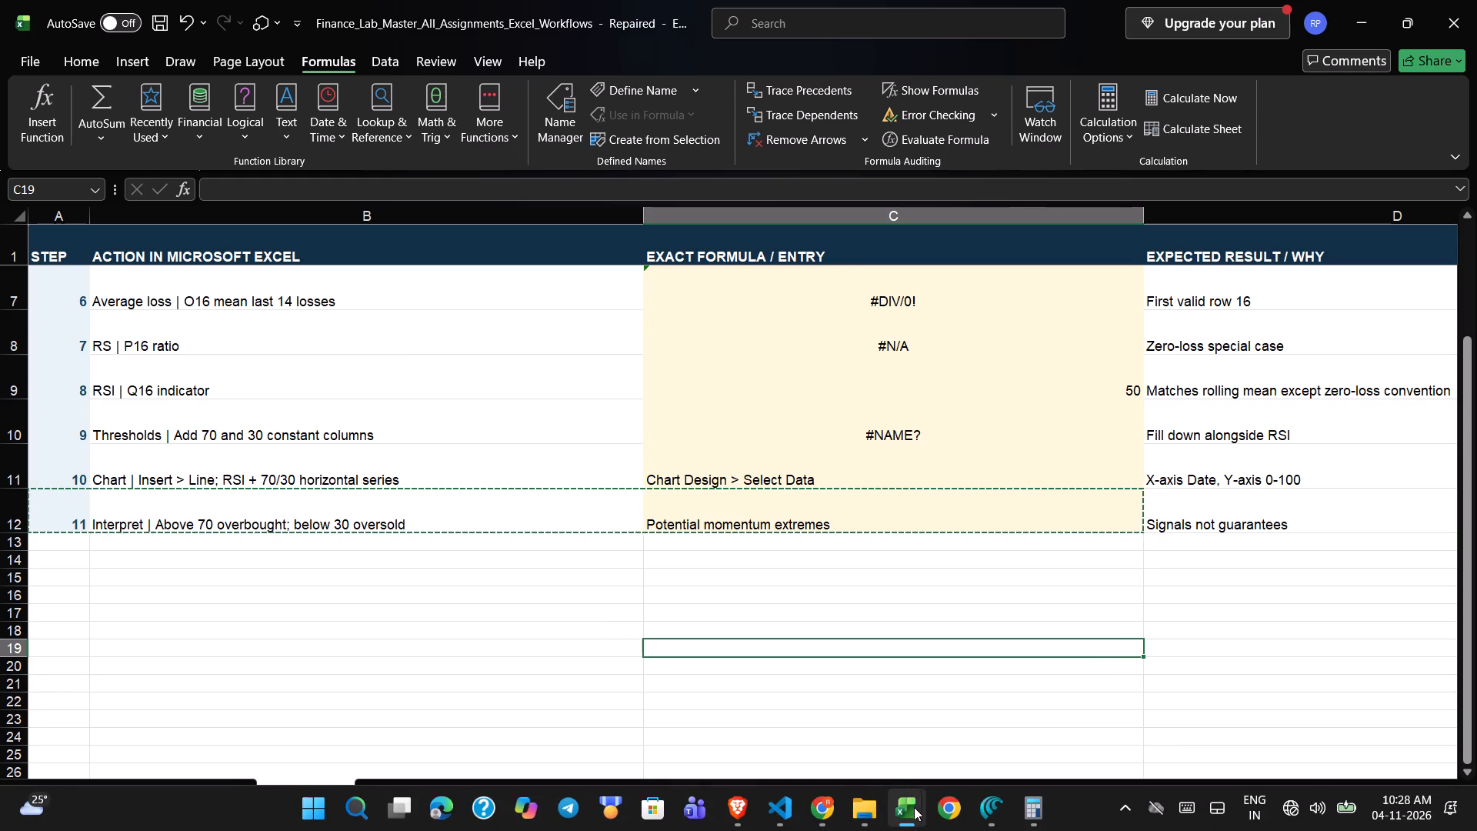
Switch to Book1 and paste the copied RSI interpretation row at cell A21 of sheet Q3, below the RSI data.
click(1194, 692)
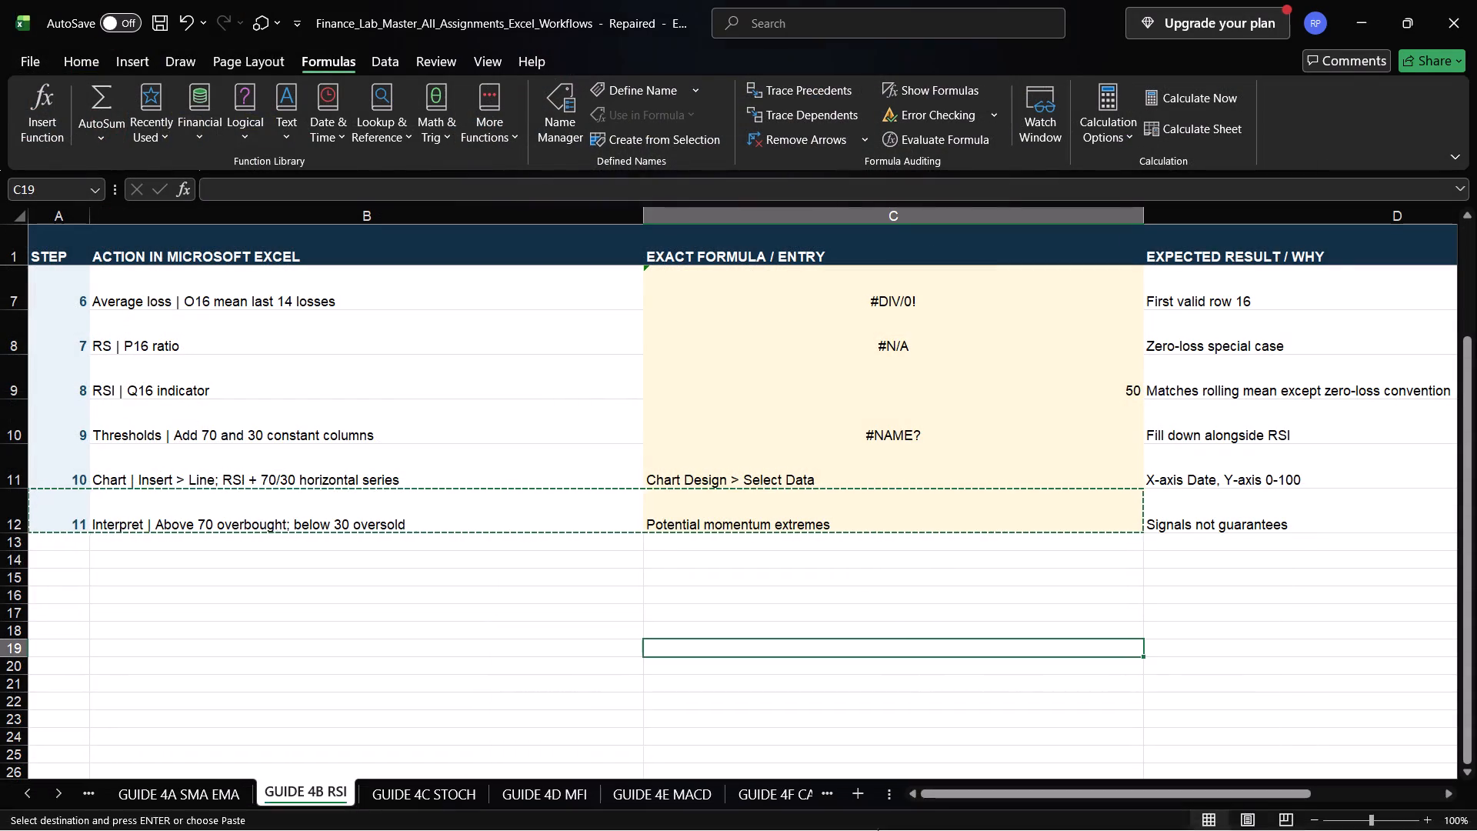
click(914, 793)
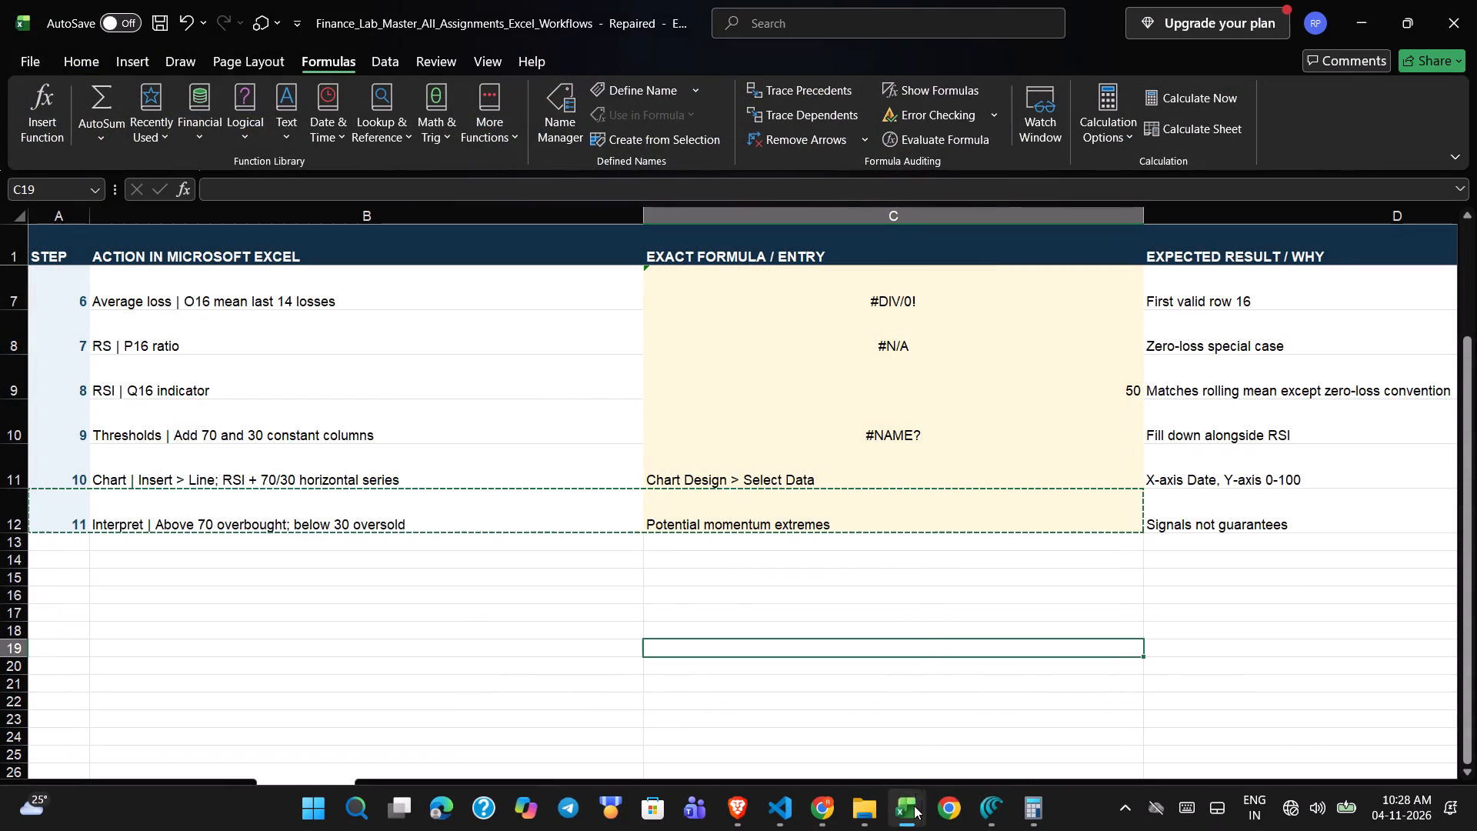
right_click(914, 806)
click(1124, 656)
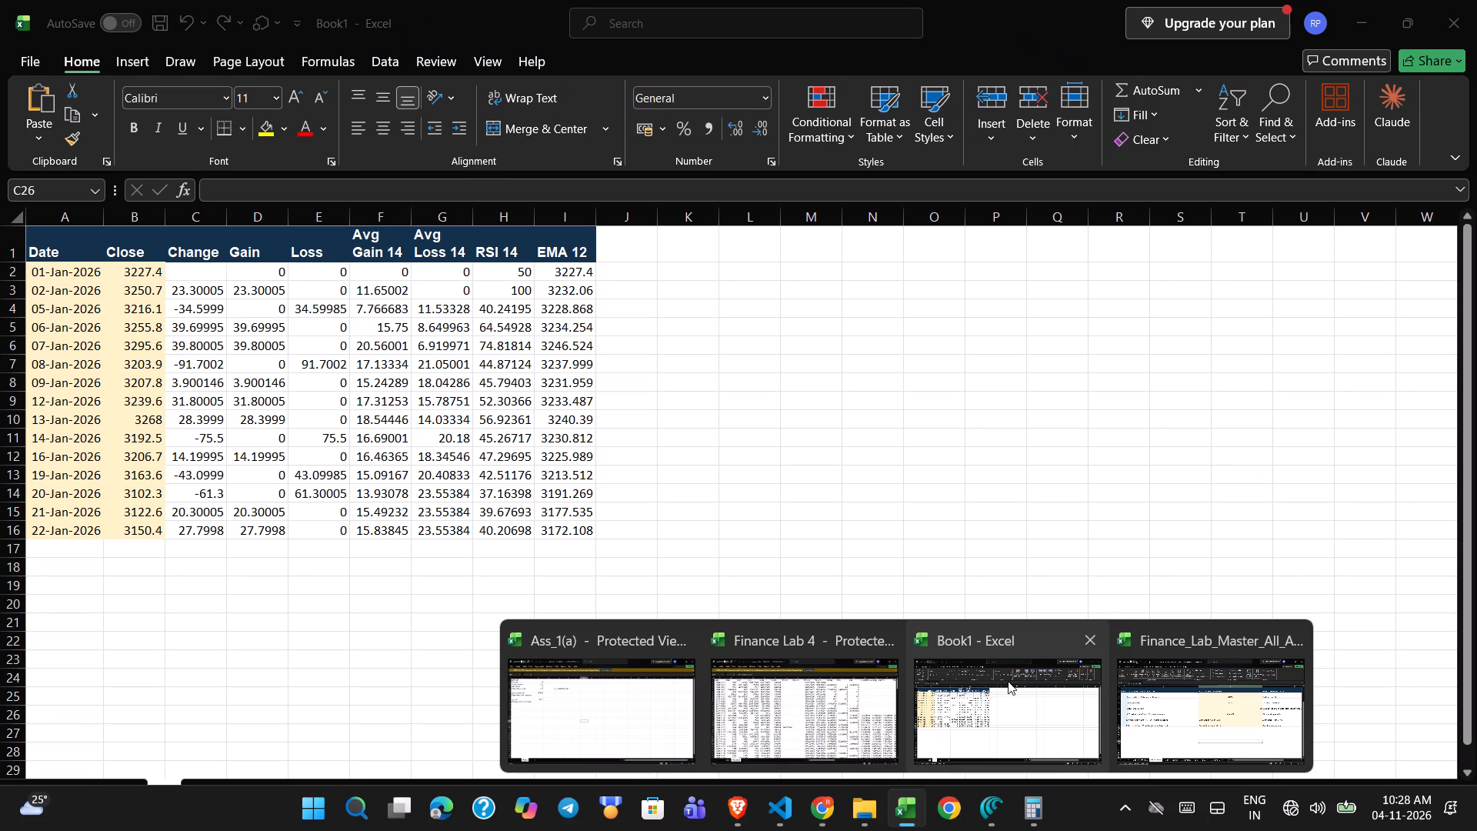
click(1007, 681)
click(482, 626)
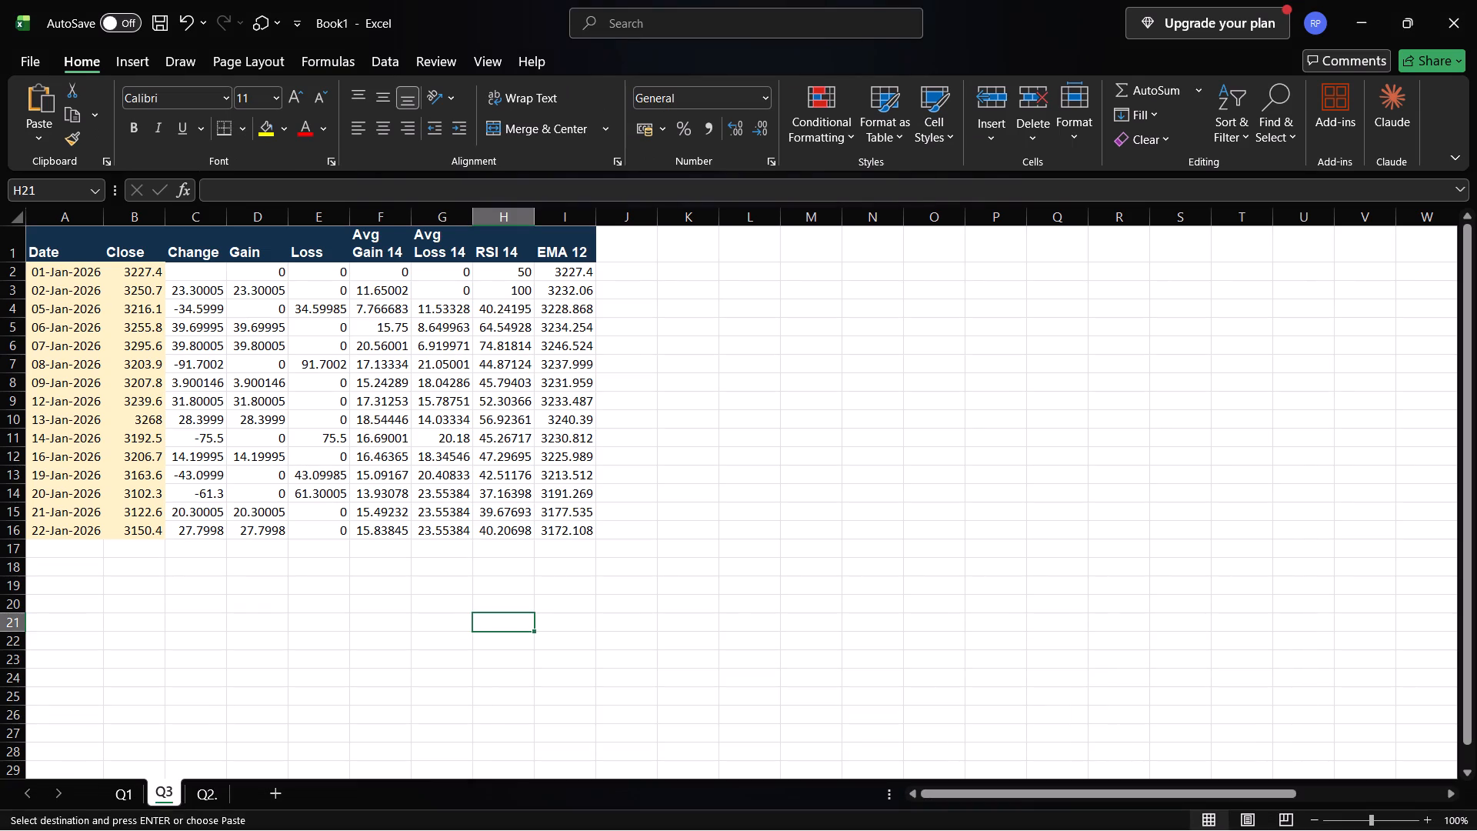
click(799, 342)
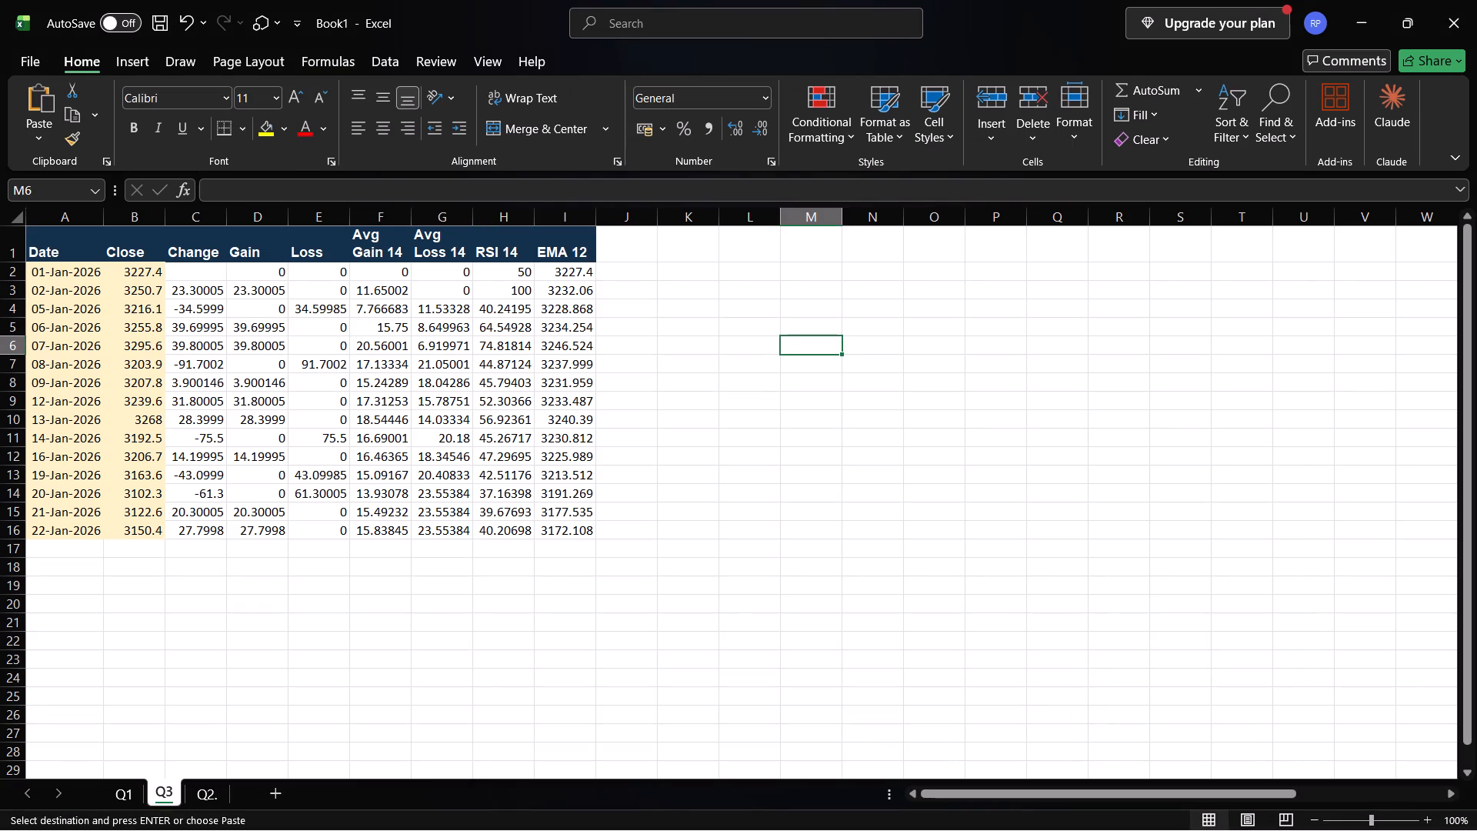
click(42, 625)
key(ctrl+v)
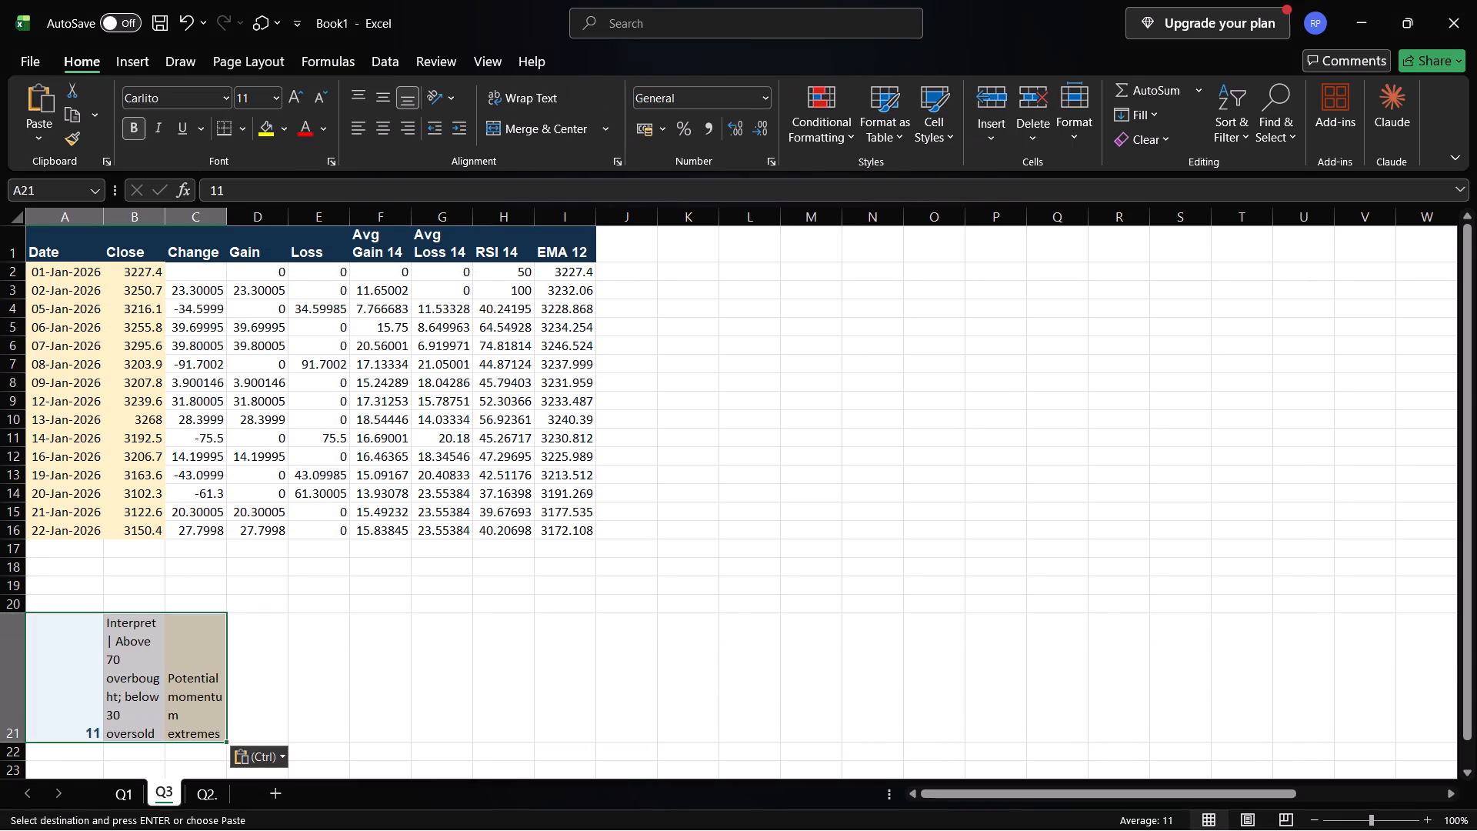
click(805, 577)
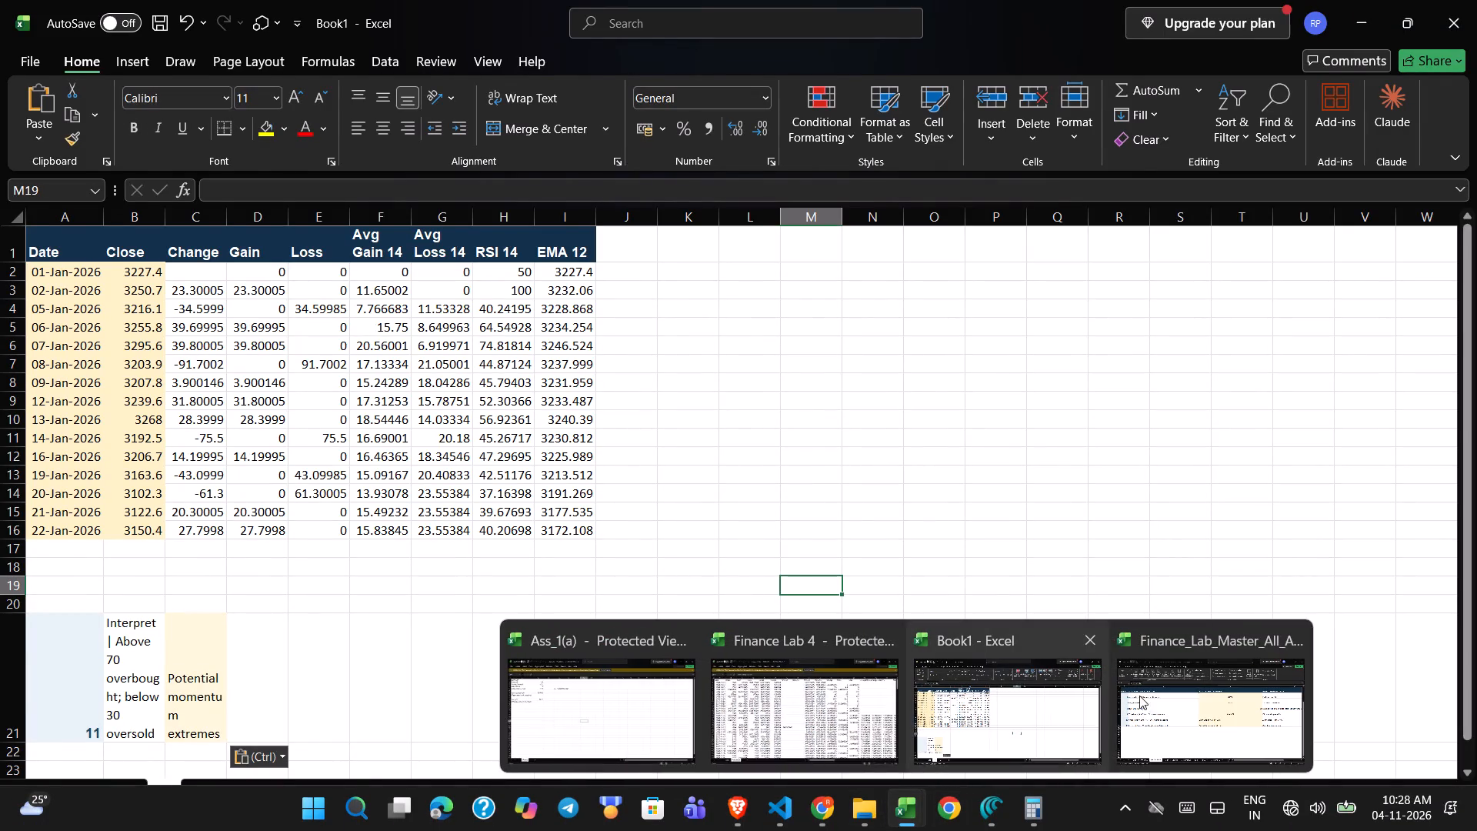
Return to the Finance Lab guide workbook and review the threshold and chart instructions on sheet GUIDE 4B RSI.
click(1195, 692)
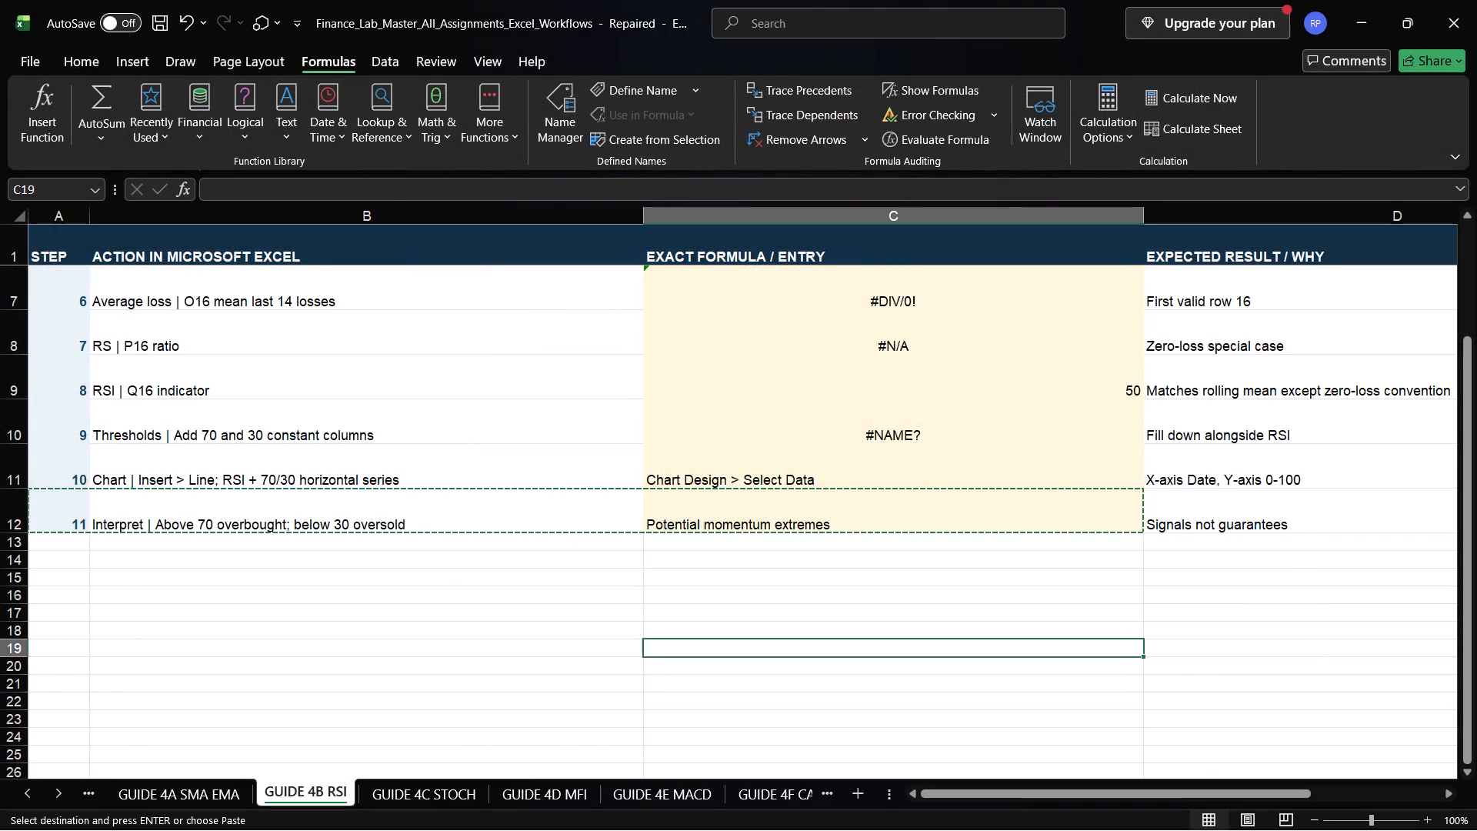
scroll(864, 638, up, 1)
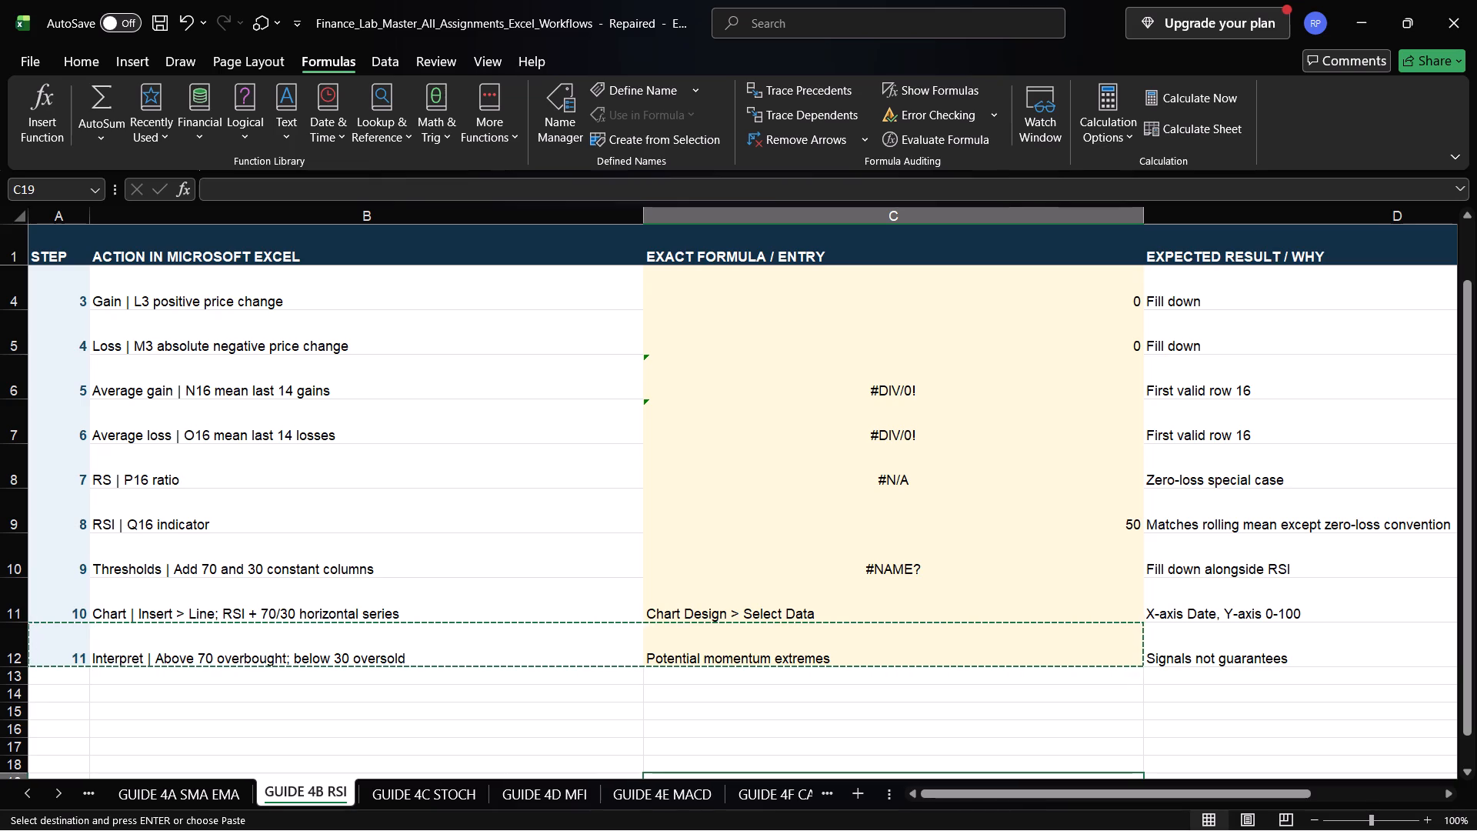
click(732, 567)
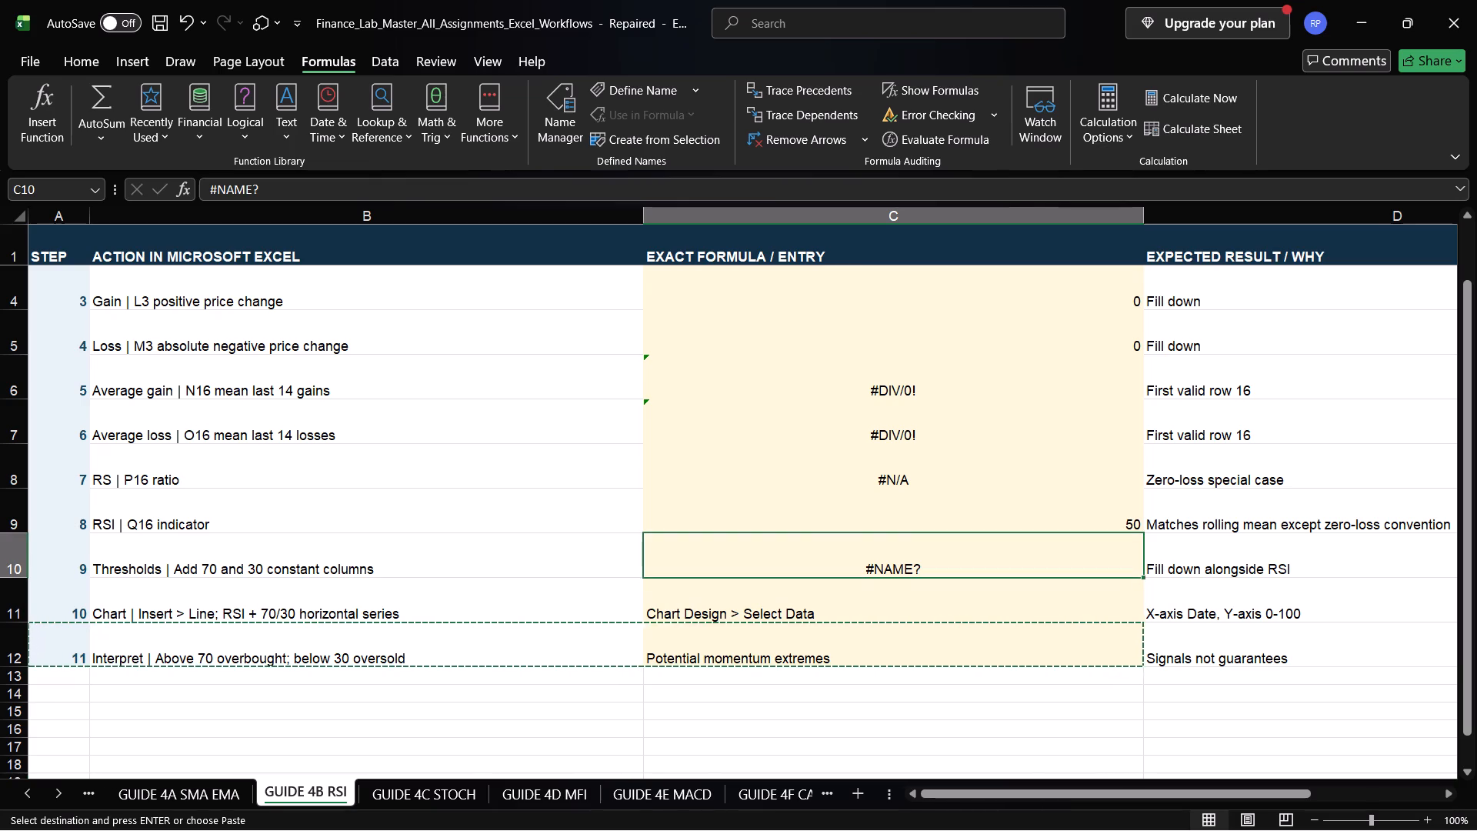
click(501, 620)
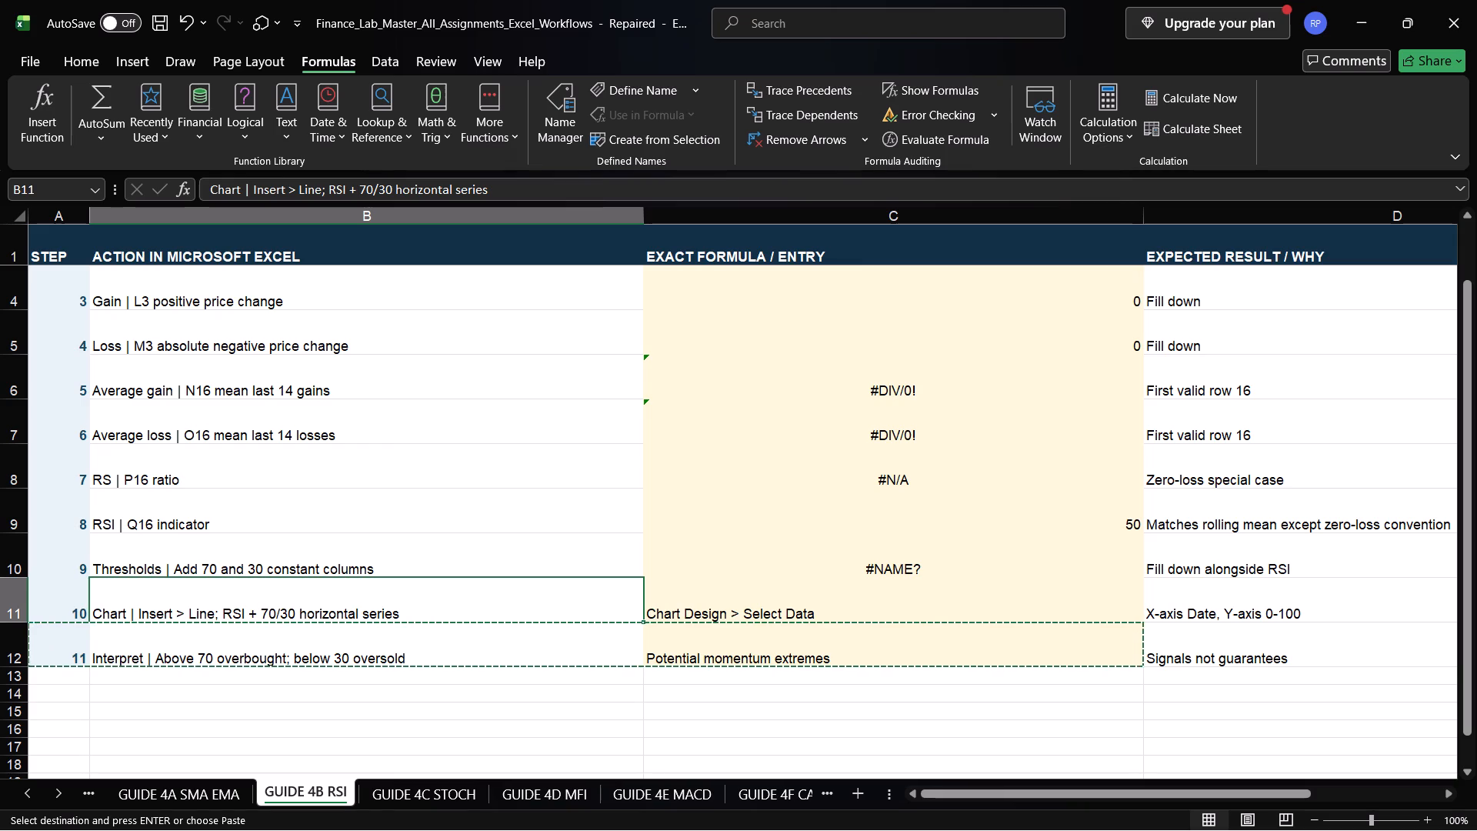
scroll(501, 620, up, 1)
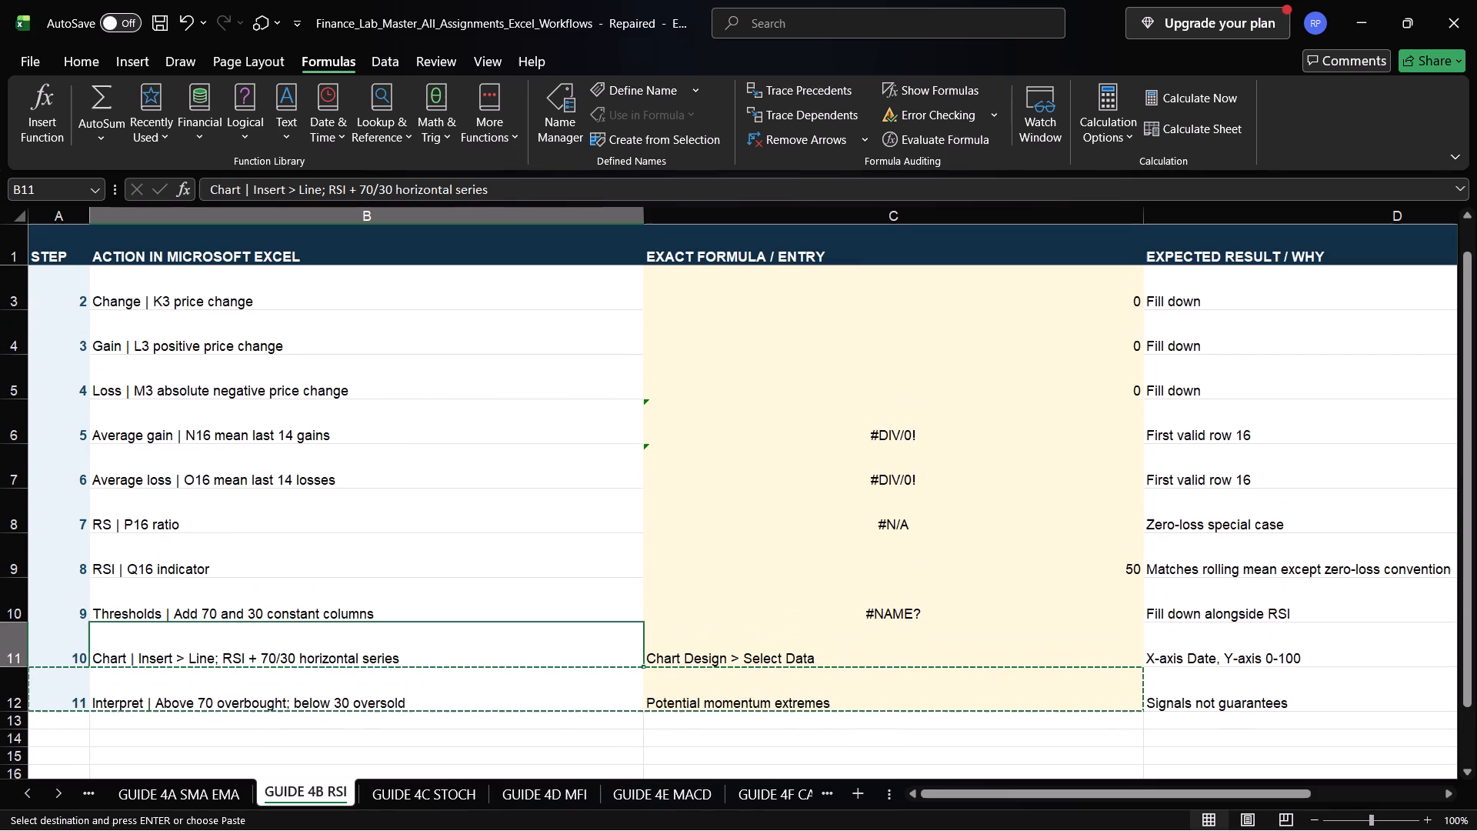
scroll(501, 620, down, 2)
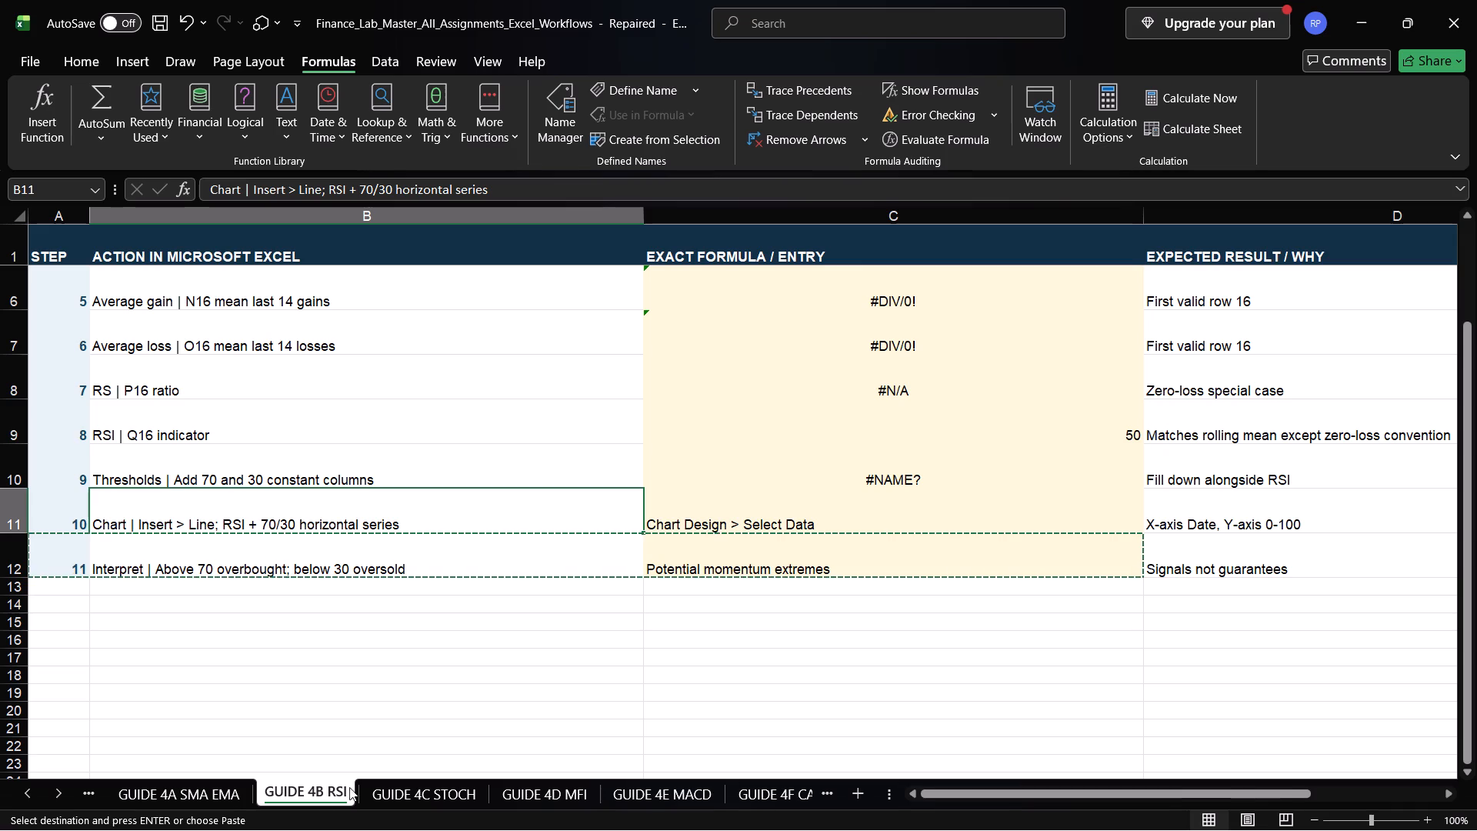
Look through sheets A4 STEP BY STEP, A4 TCS SOLVED and A4 TCS Template in the guide workbook, and return to Book1.
triple_click(35, 791)
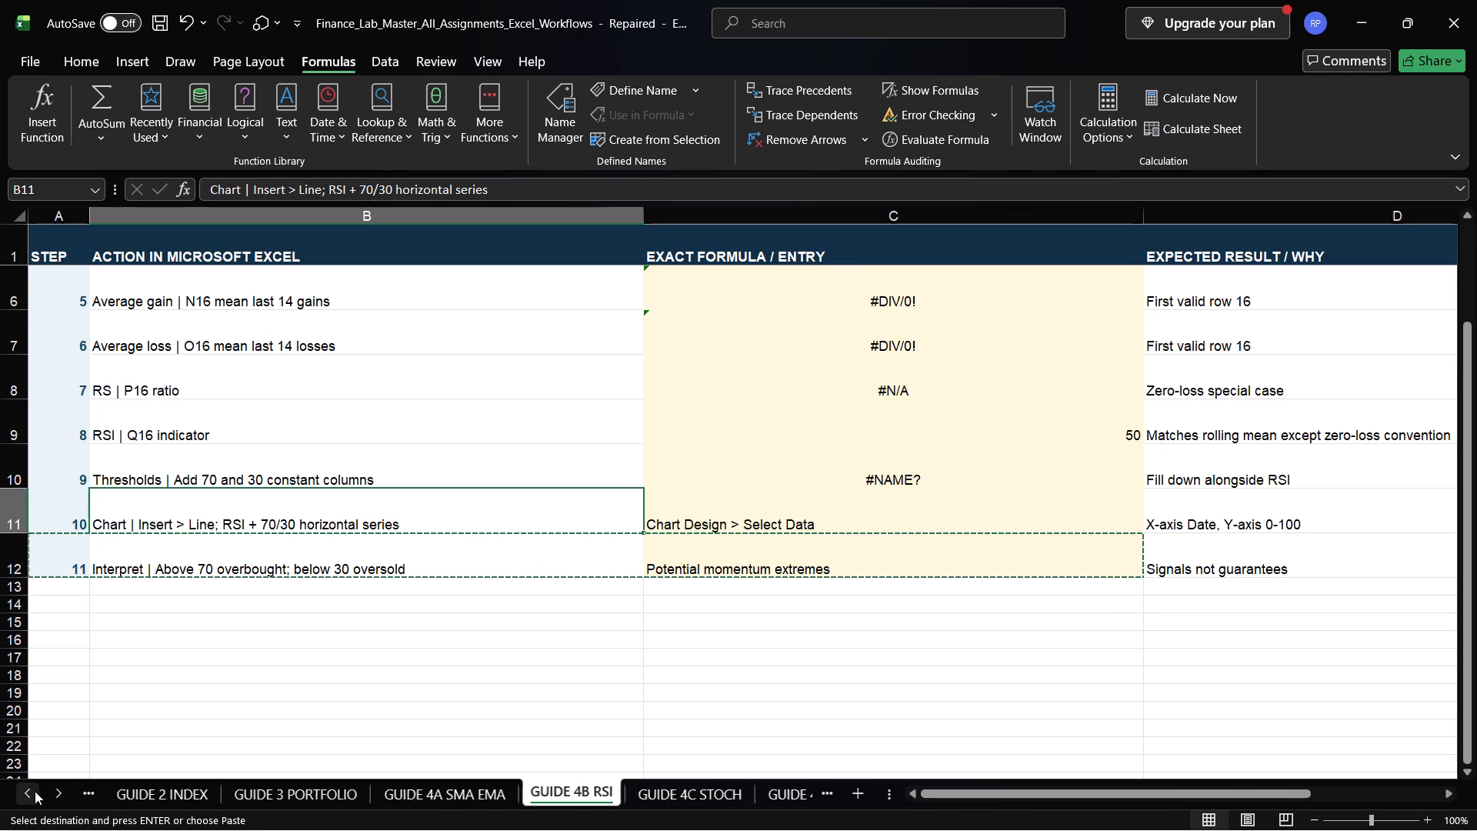
click(35, 791)
click(35, 791)
click(35, 791)
click(35, 791)
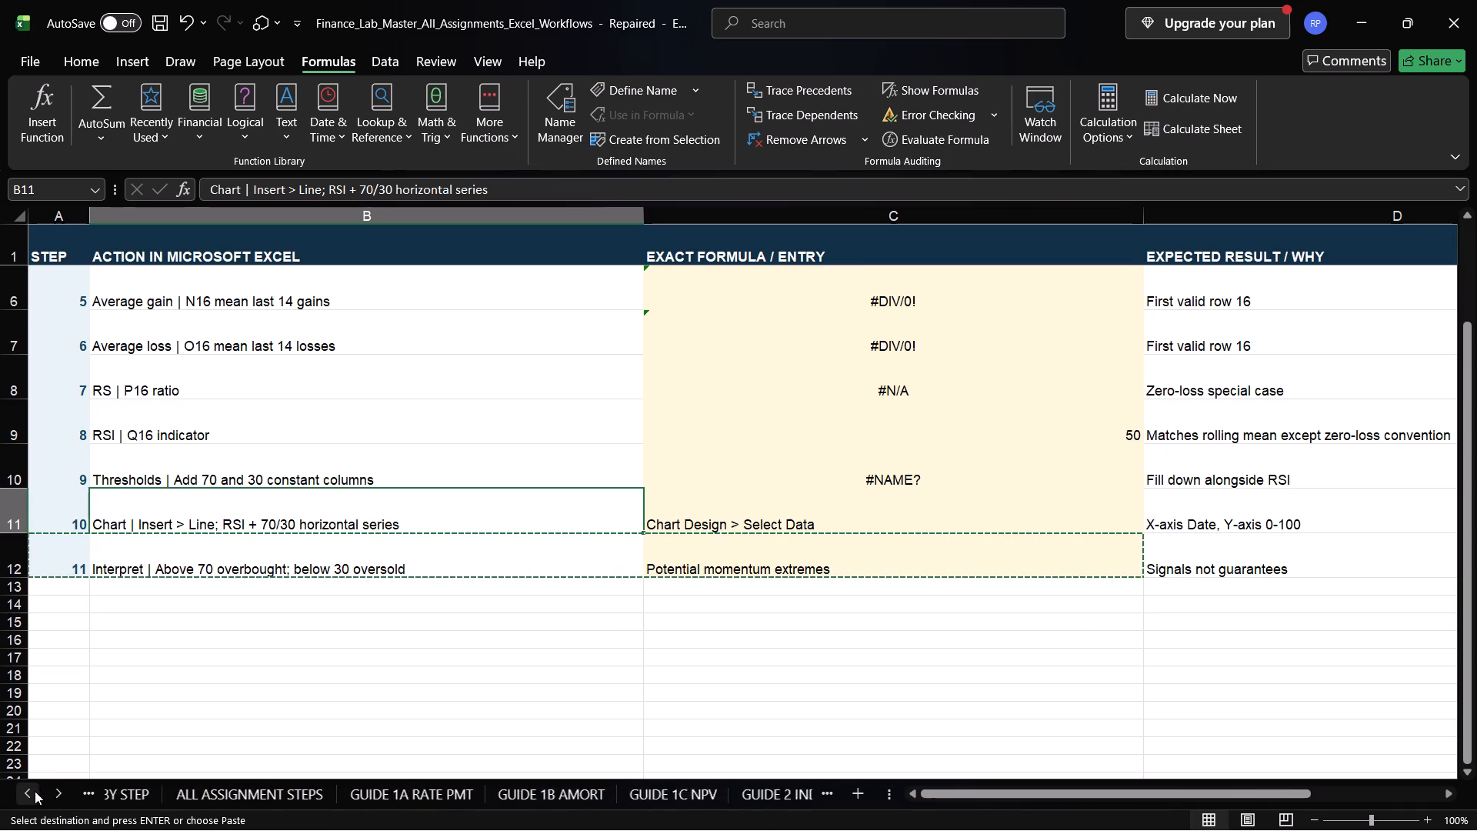
click(35, 791)
click(309, 789)
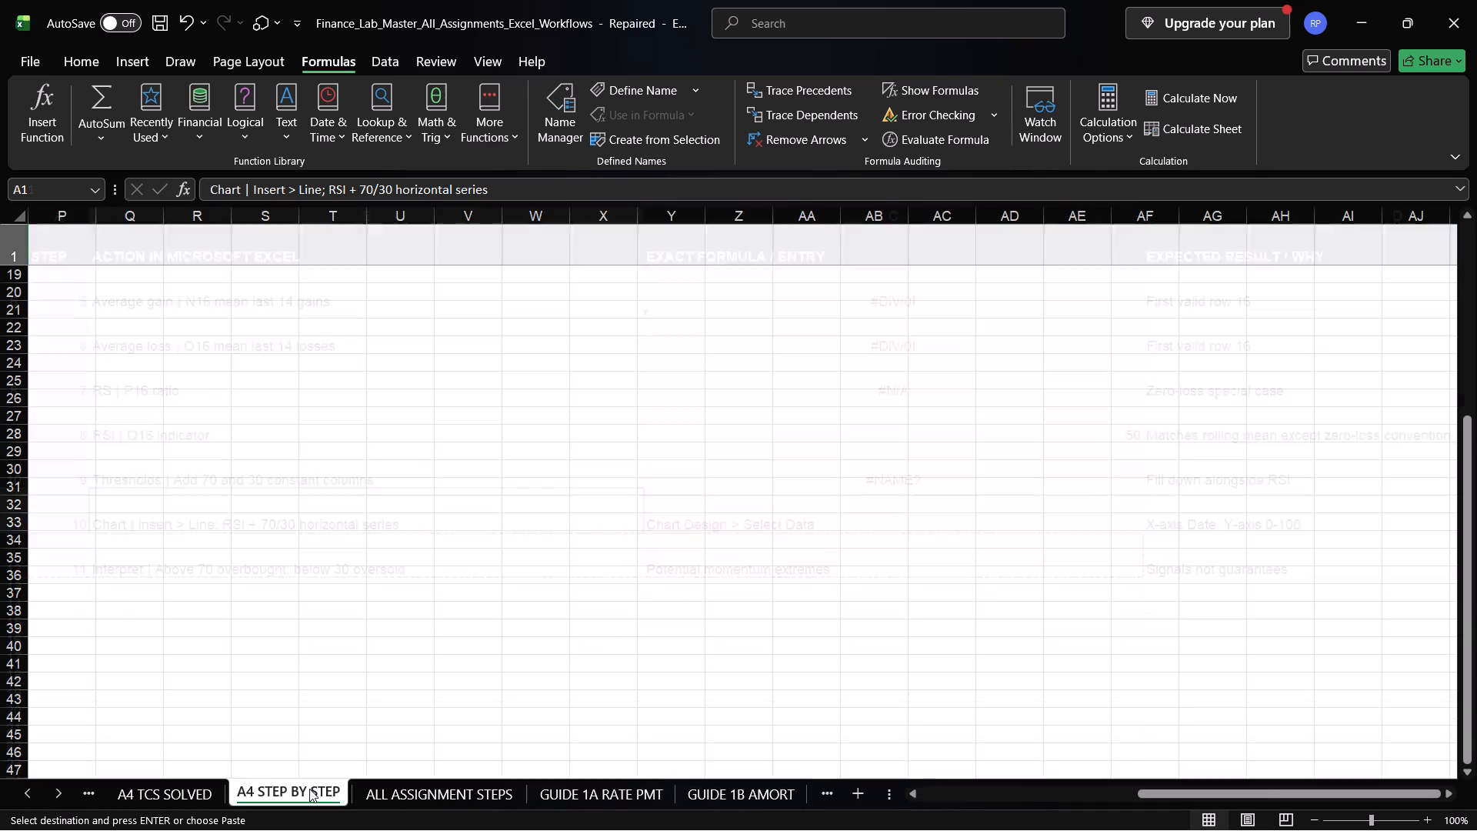
click(190, 790)
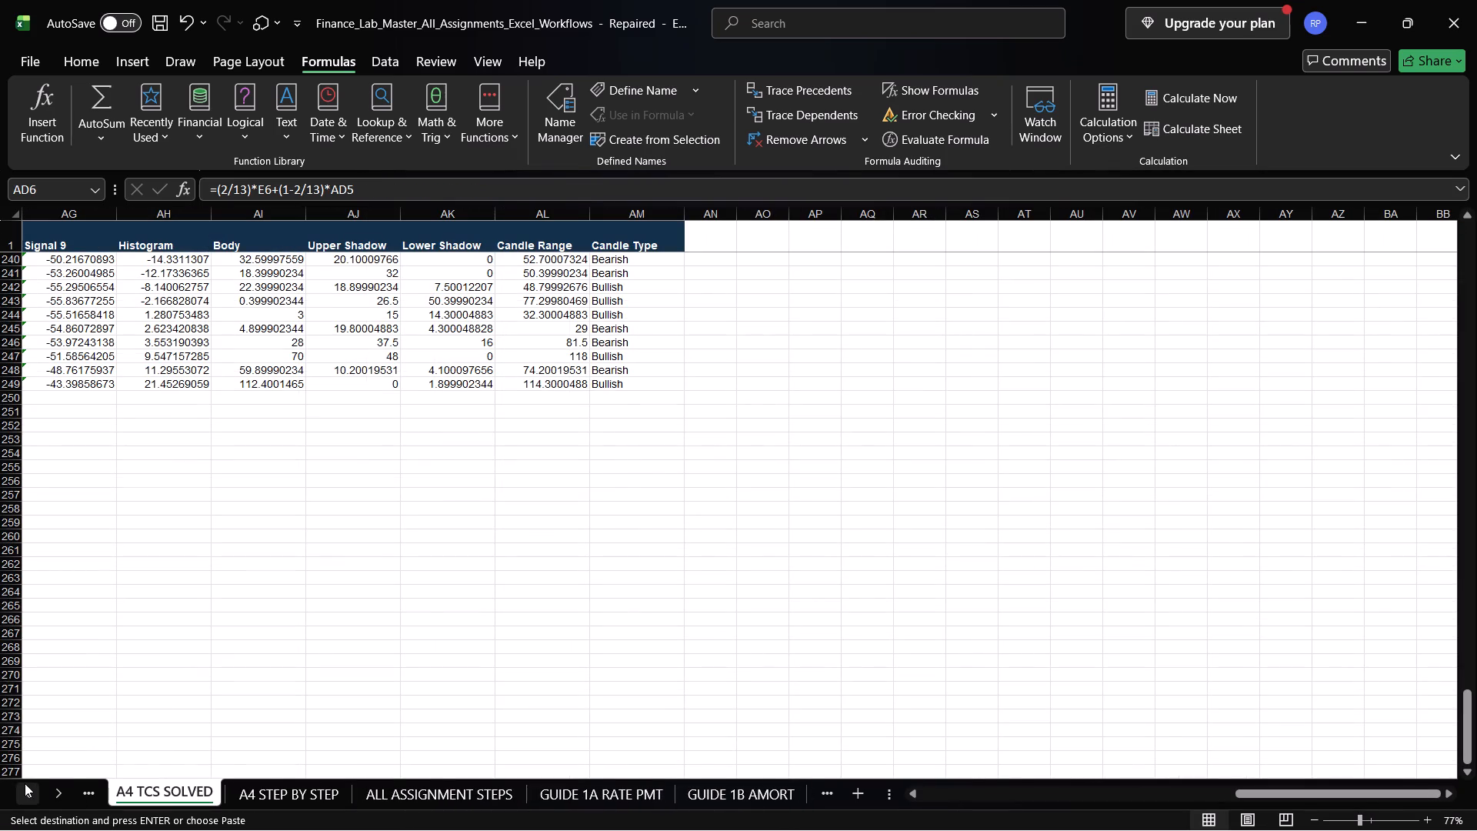
triple_click(25, 783)
click(25, 783)
click(25, 783)
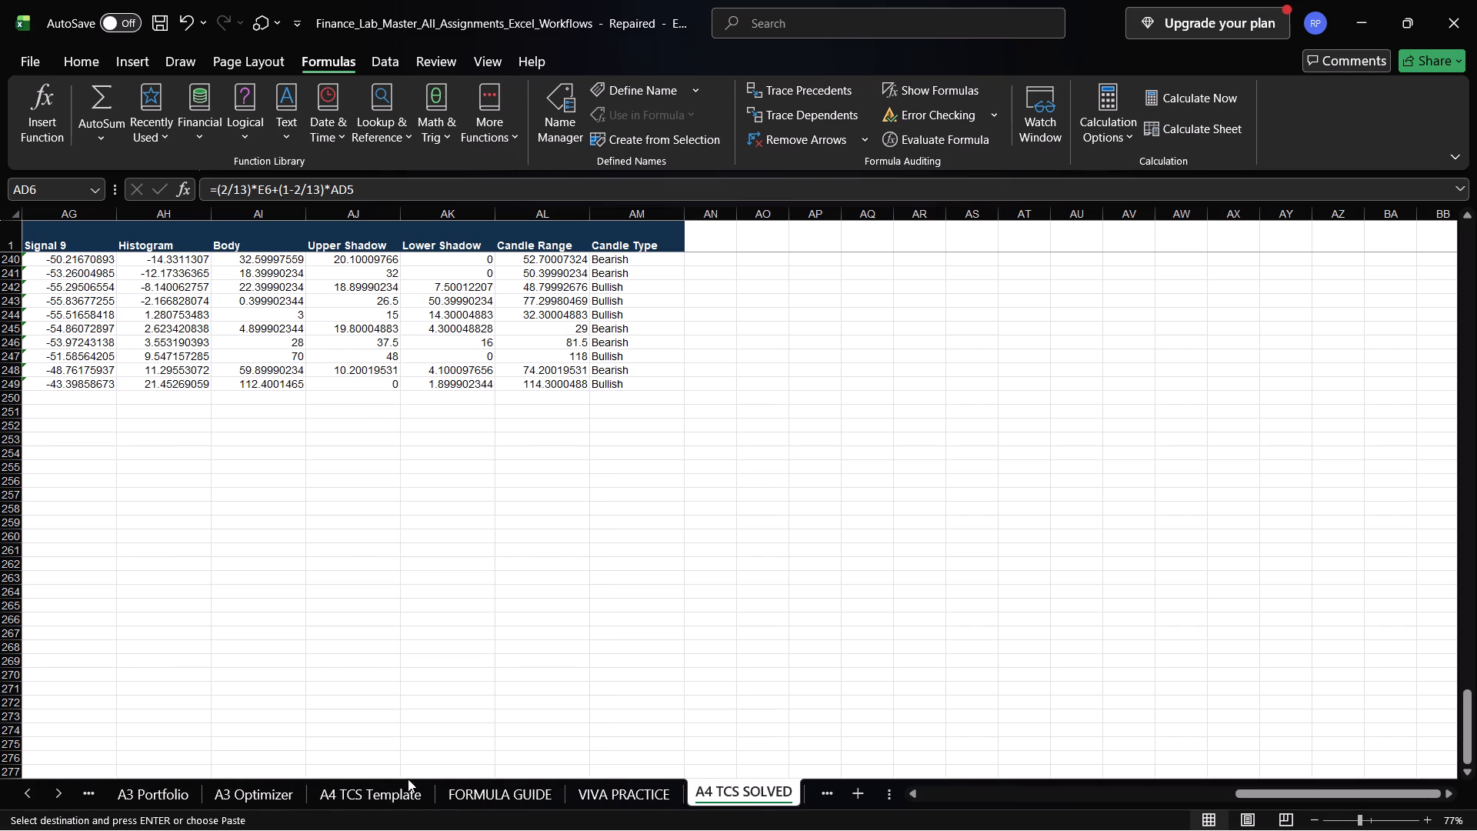
click(372, 798)
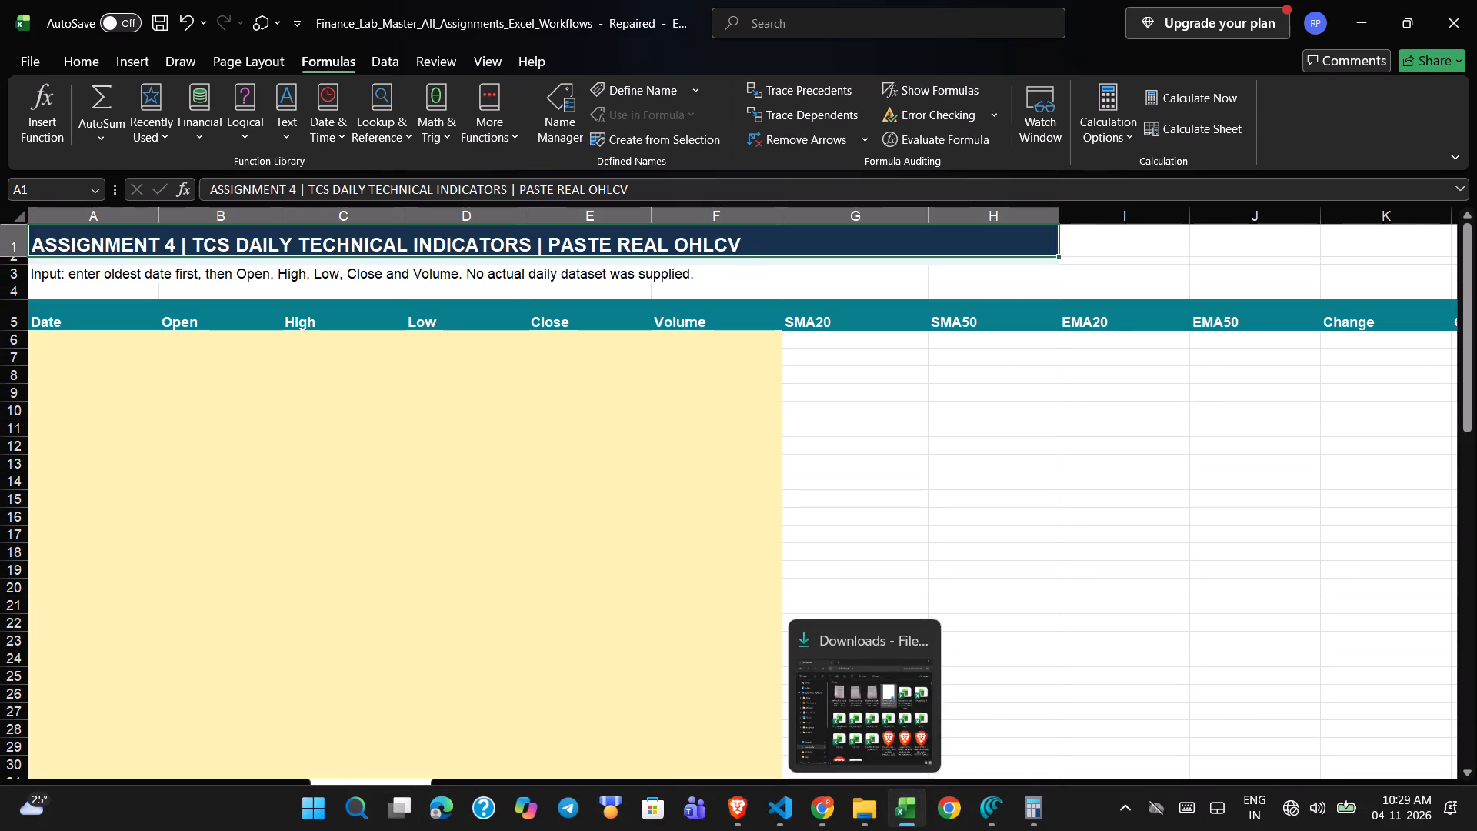
click(1367, 20)
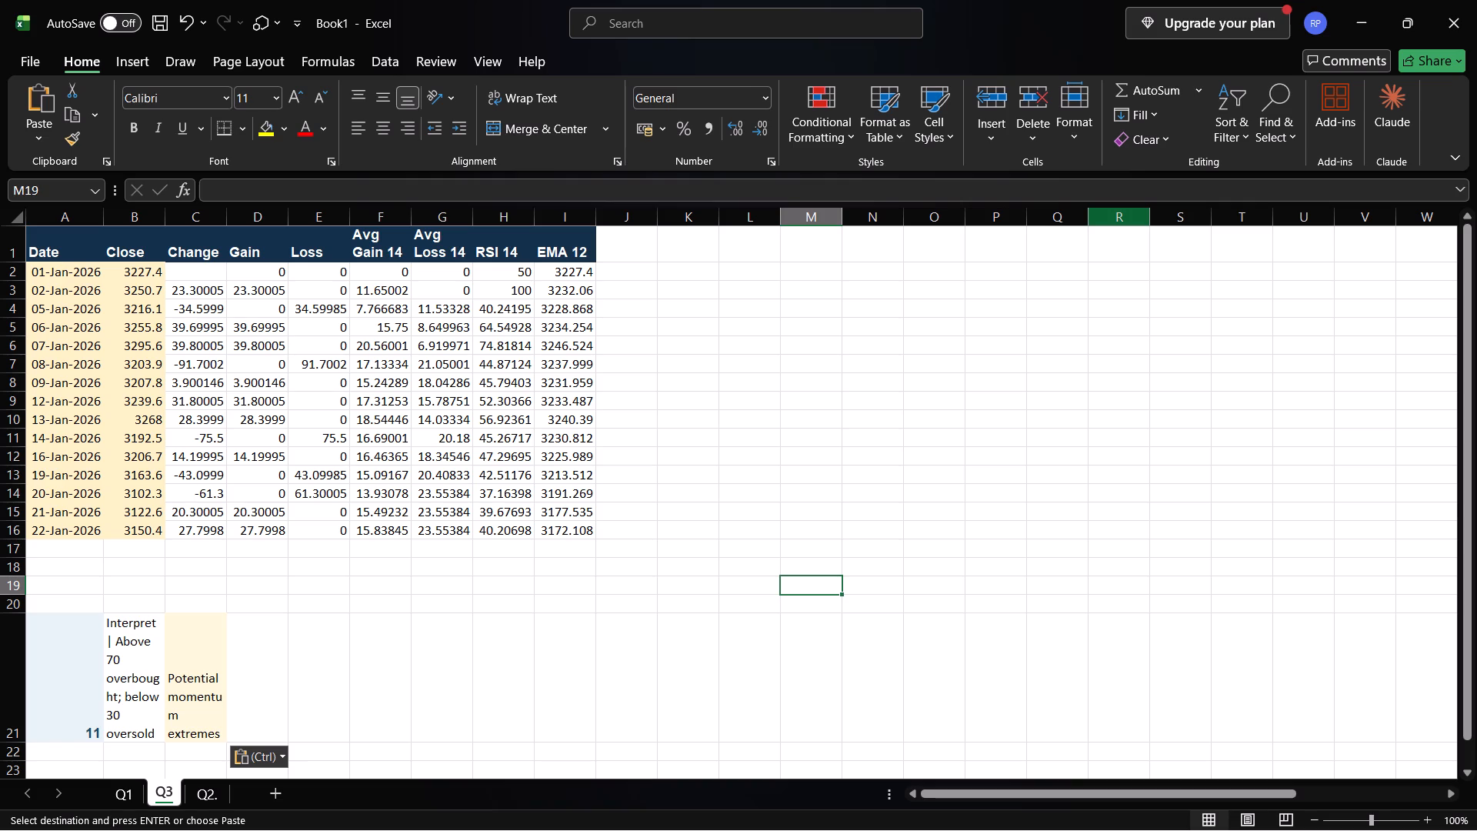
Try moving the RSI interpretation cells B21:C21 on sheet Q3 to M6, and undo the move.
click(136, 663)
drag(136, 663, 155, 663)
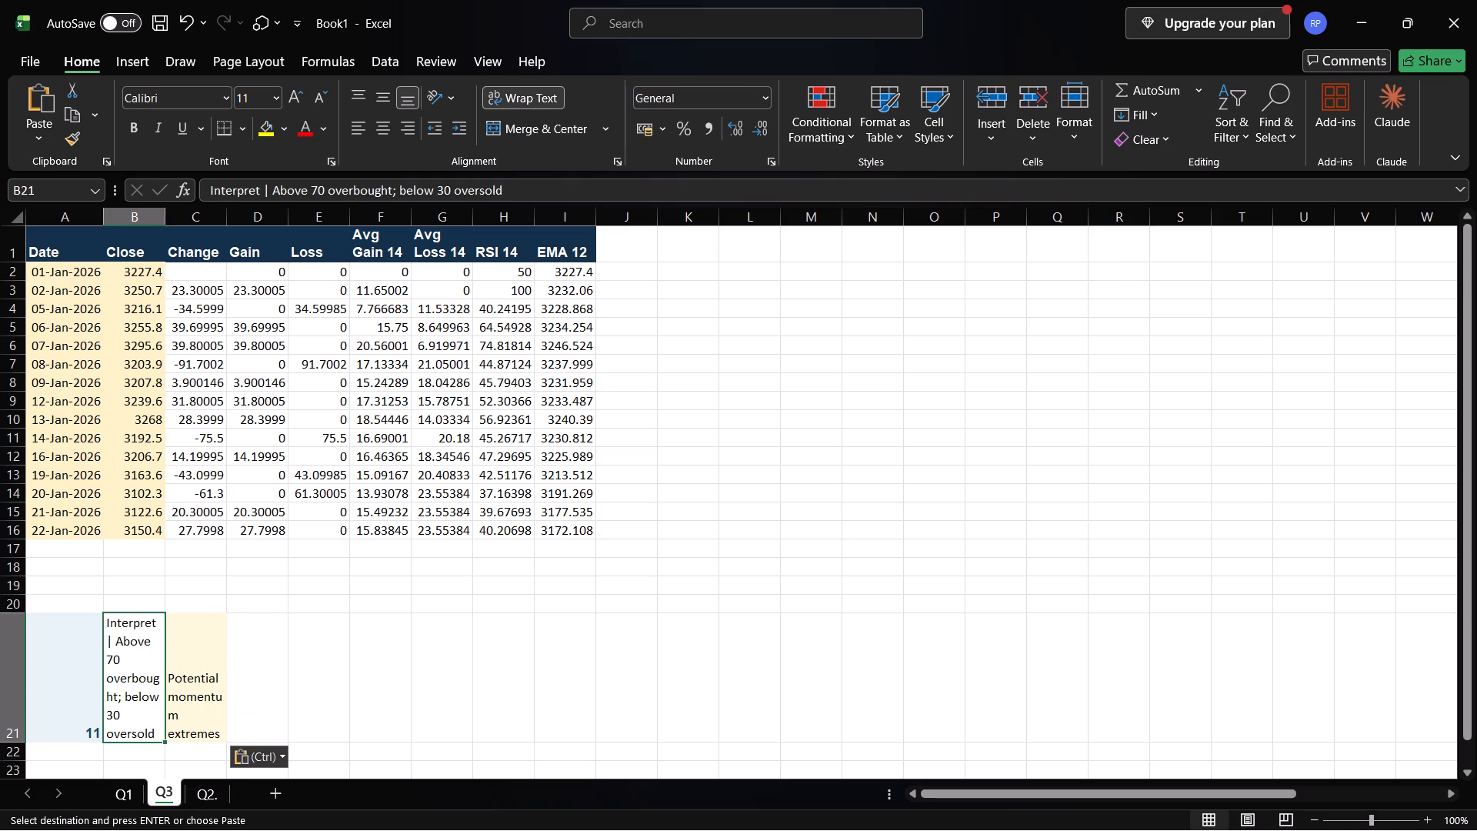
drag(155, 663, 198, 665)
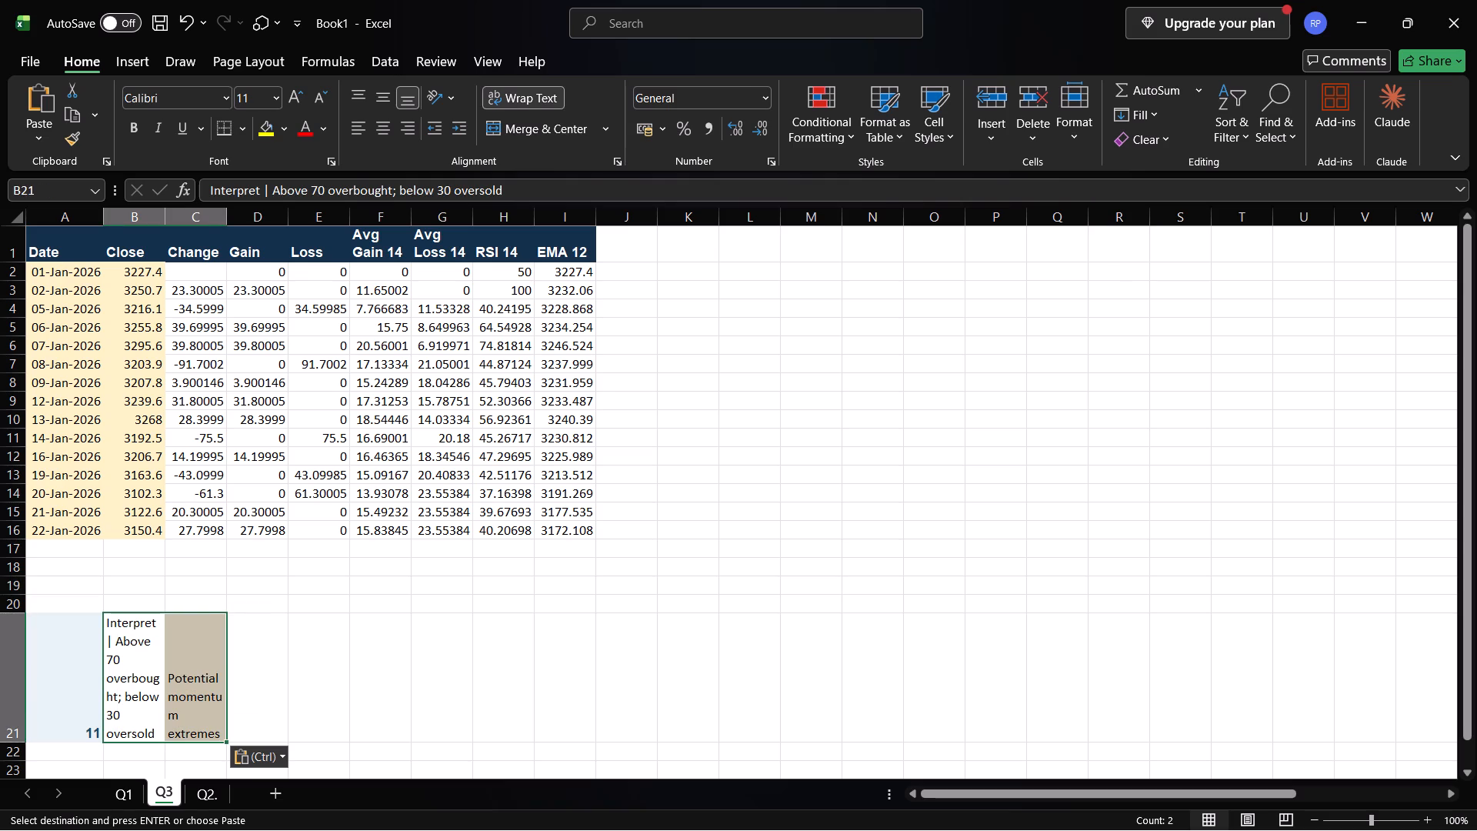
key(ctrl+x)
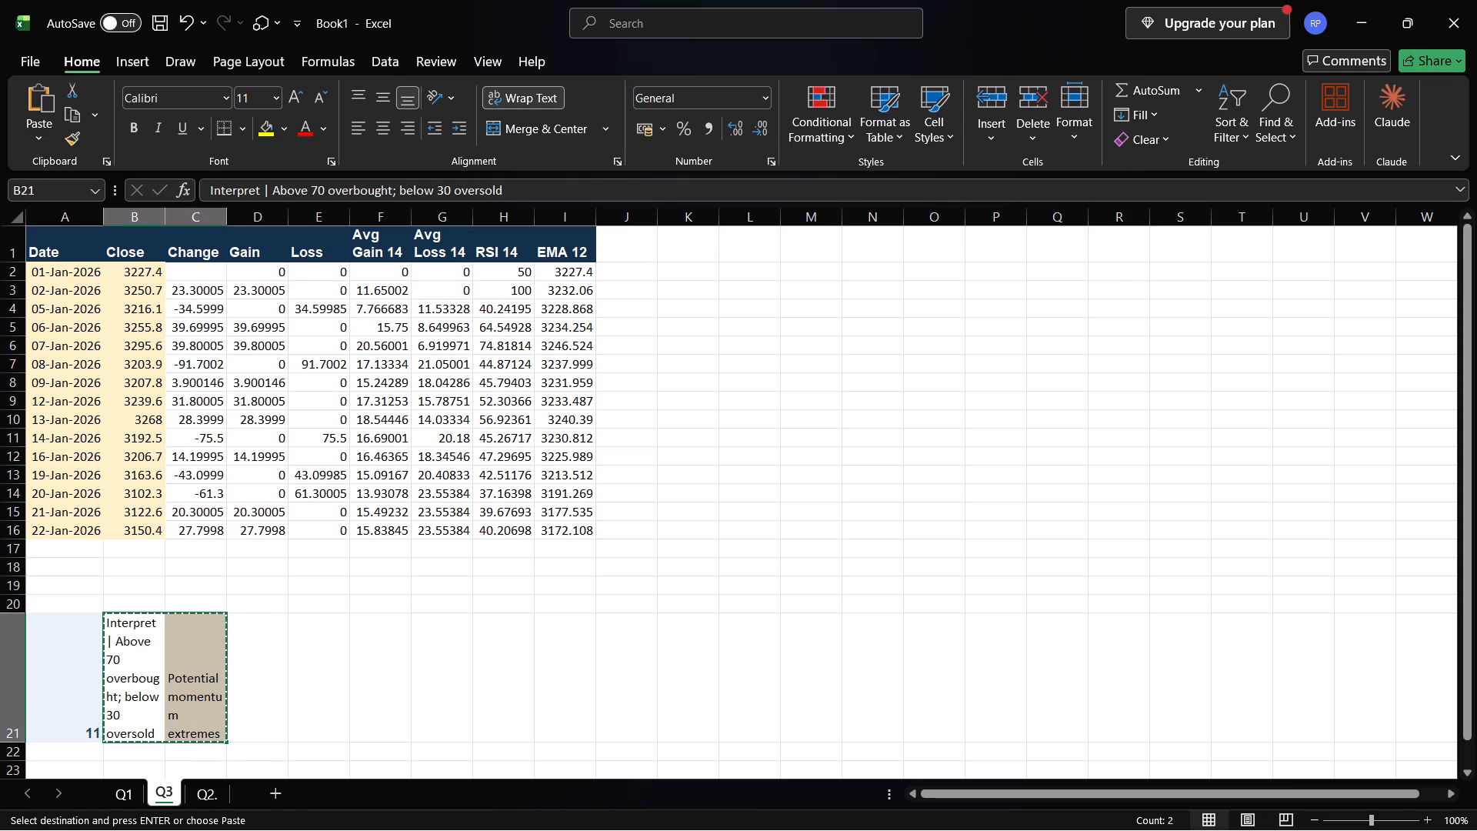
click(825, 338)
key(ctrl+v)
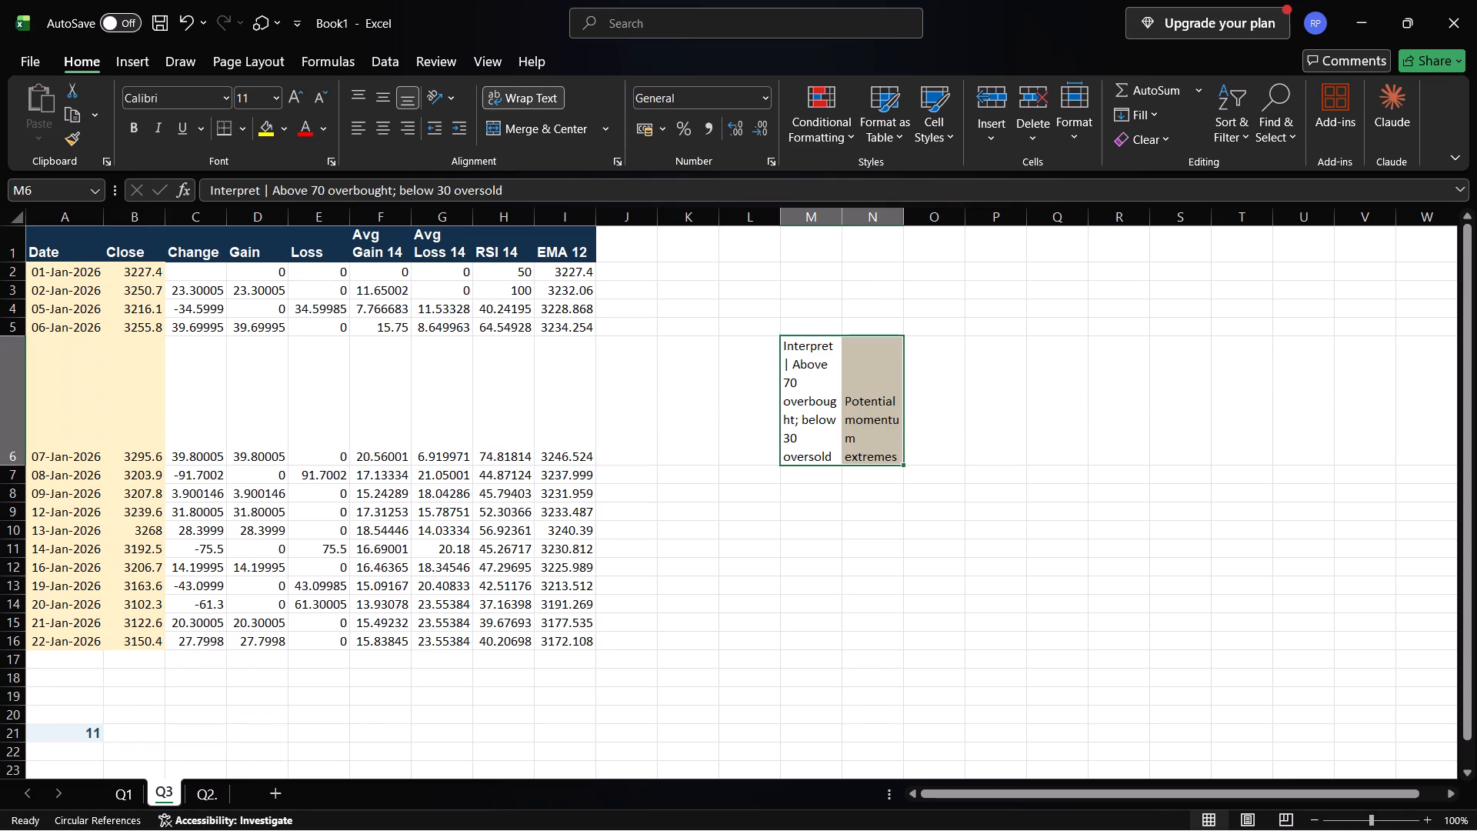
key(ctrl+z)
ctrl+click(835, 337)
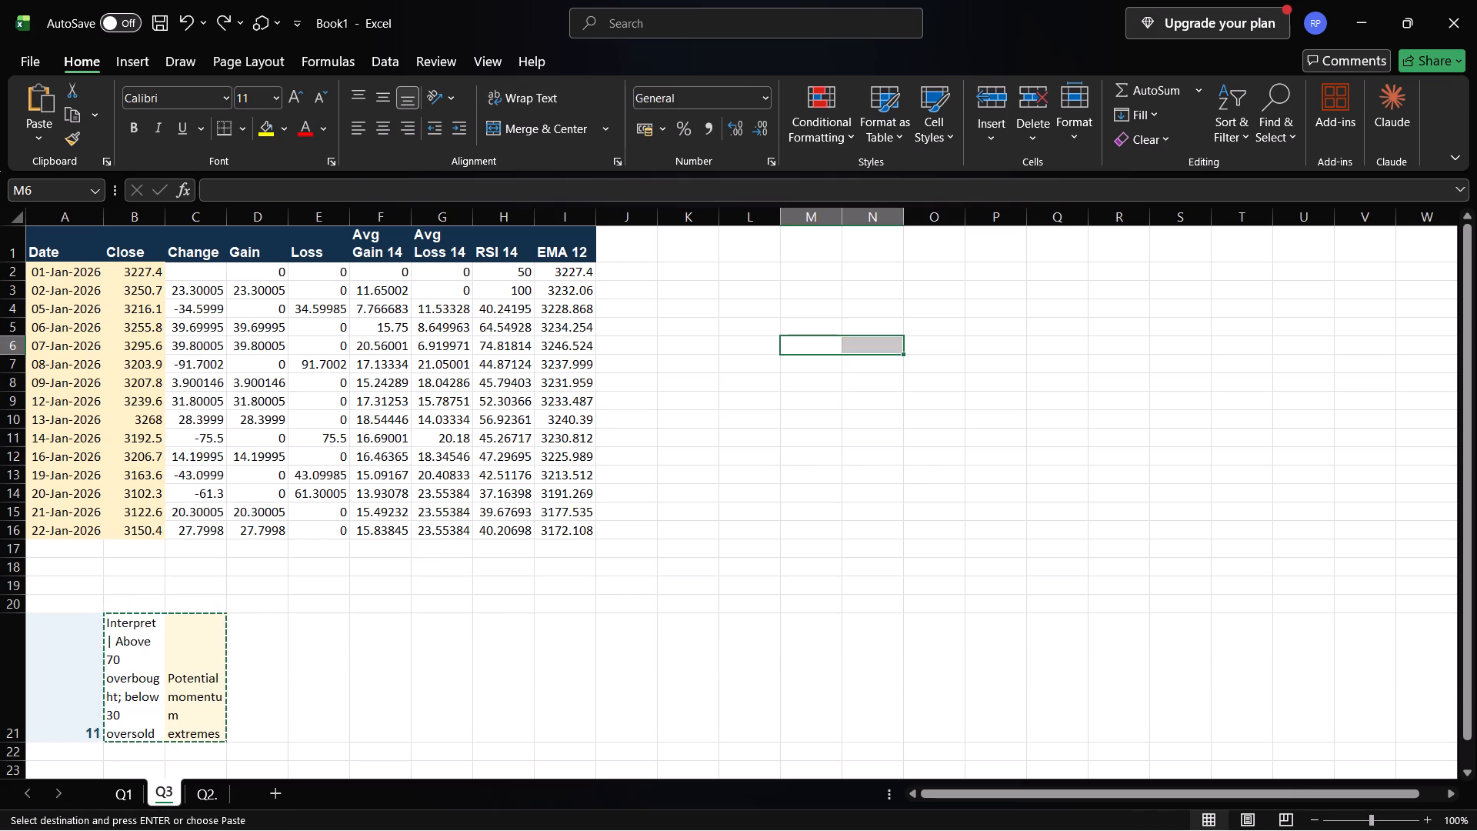
Examine the RSI 14 and EMA 12 columns on sheet Q3 against the overbought and oversold interpretation in row 21.
click(145, 669)
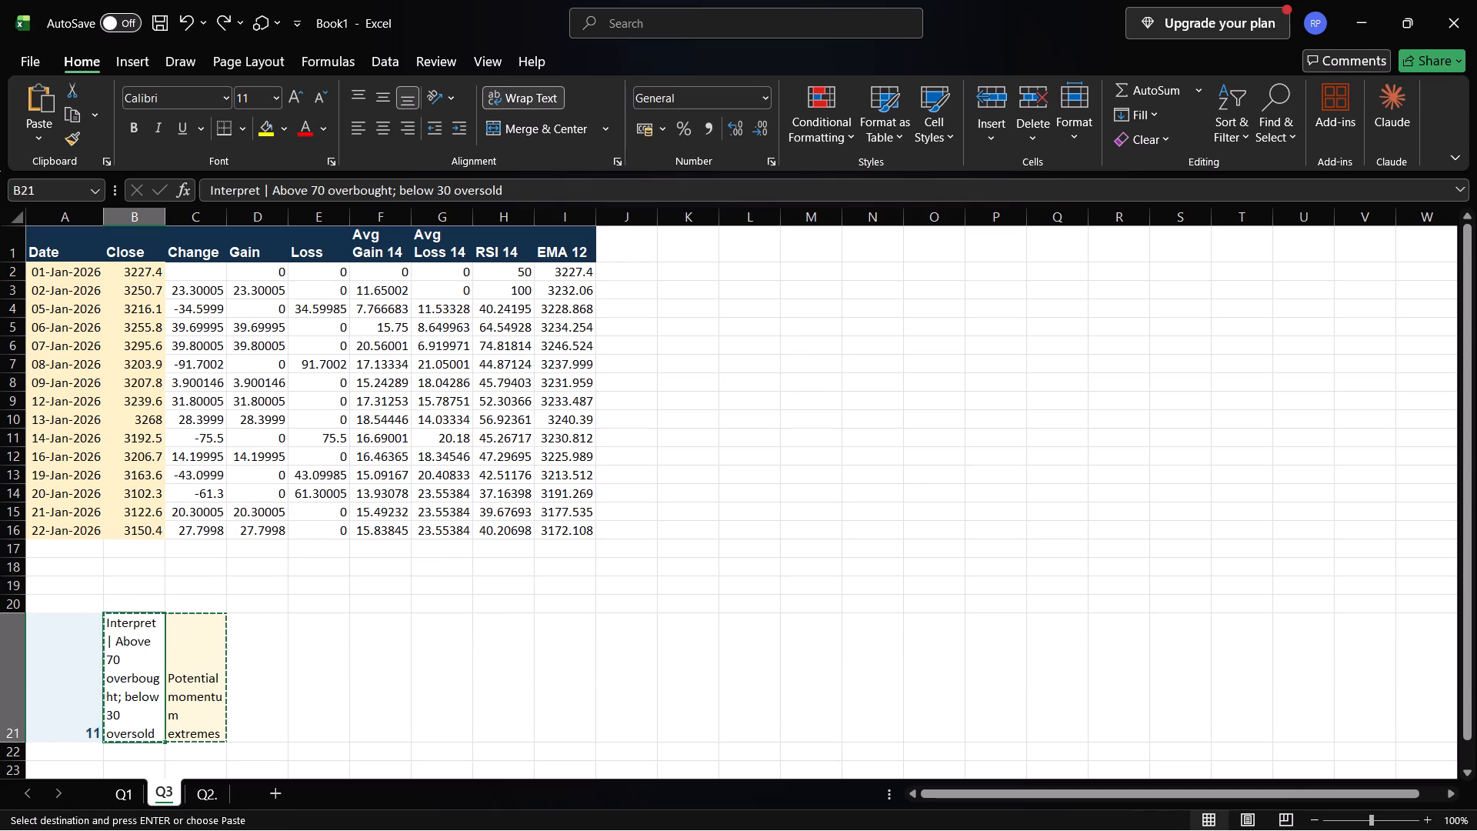
click(433, 464)
click(478, 649)
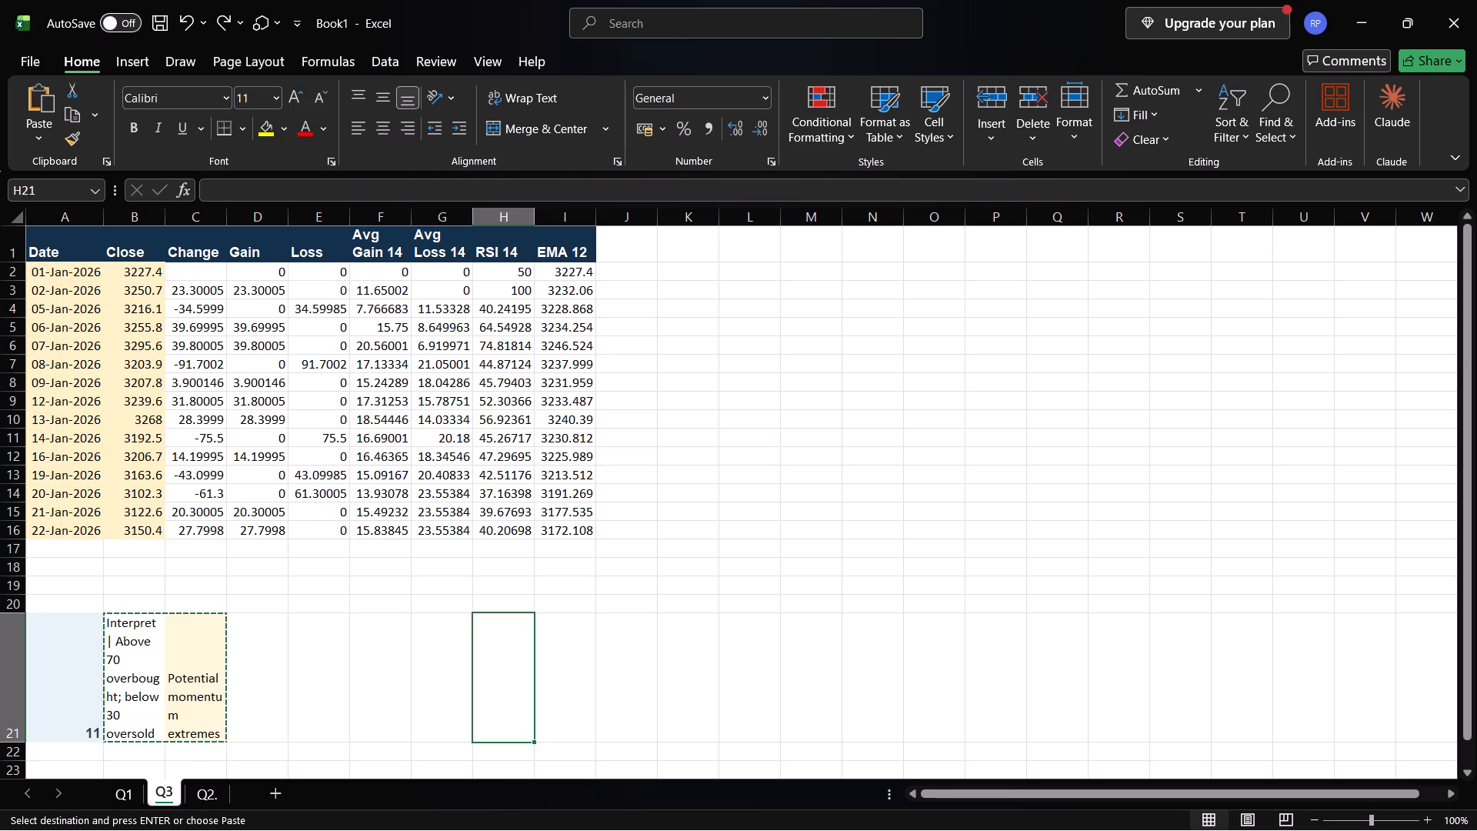
click(125, 687)
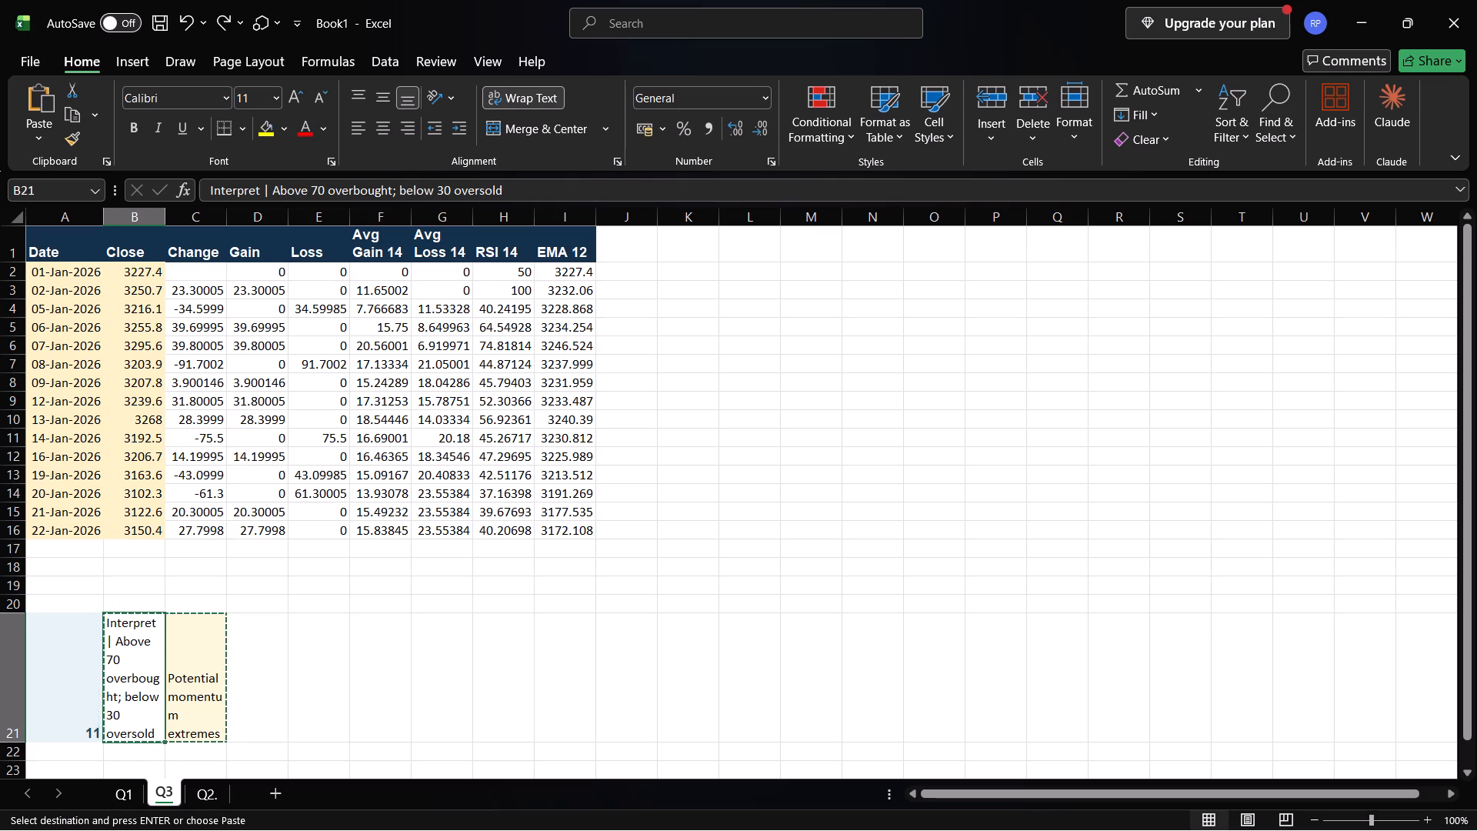
click(515, 251)
click(498, 302)
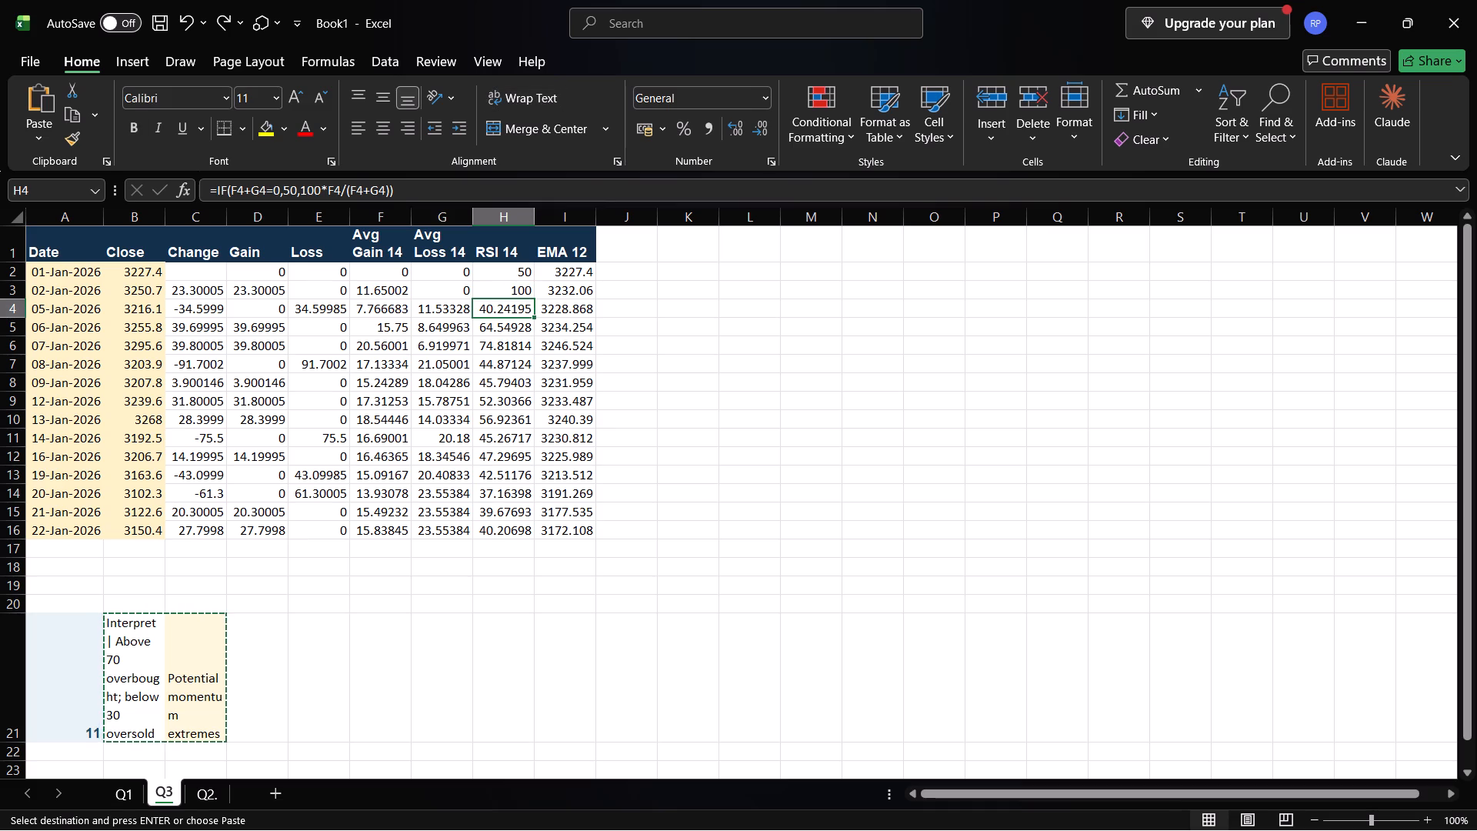
click(571, 289)
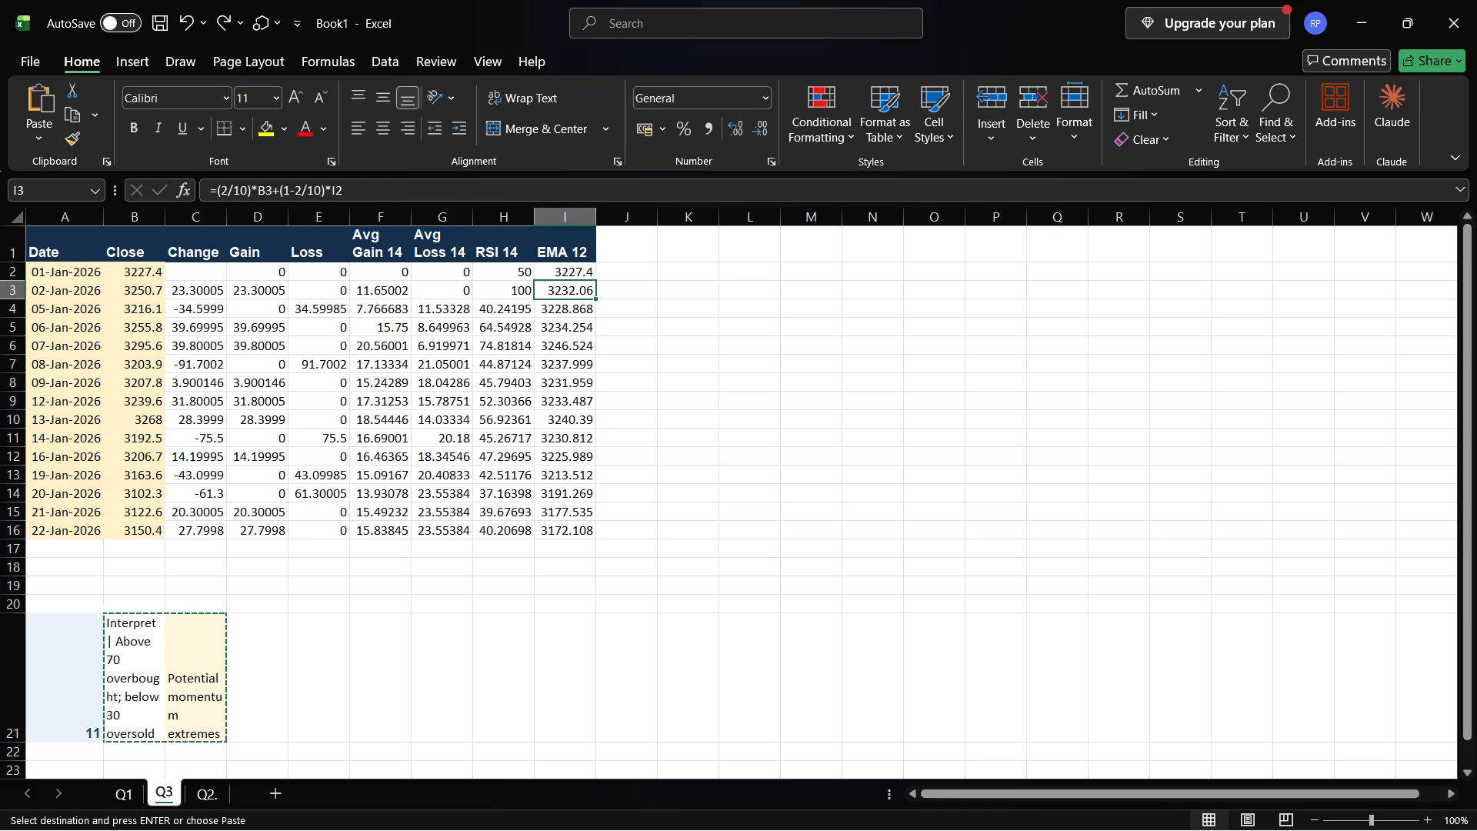
click(519, 272)
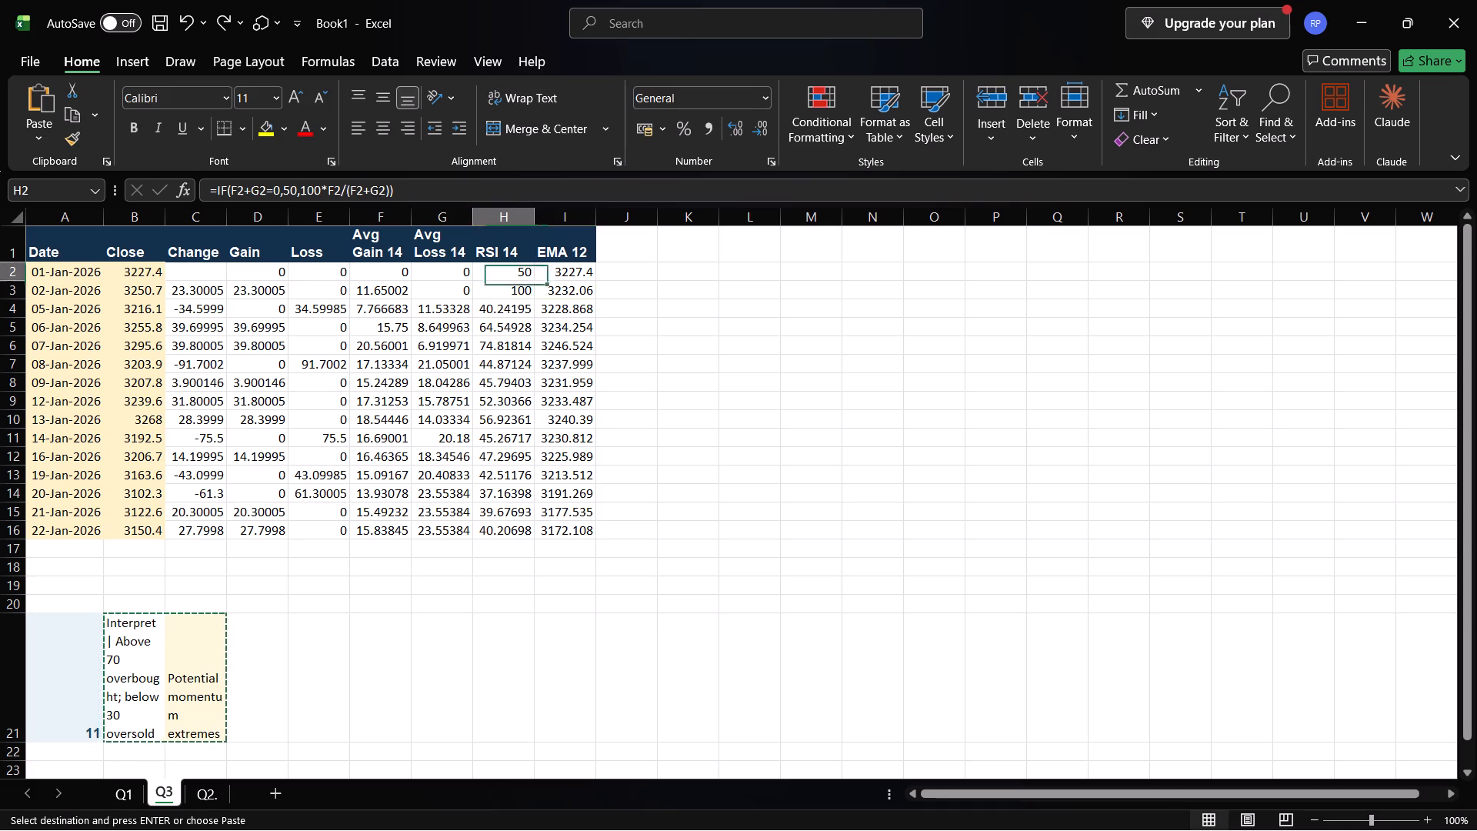
click(517, 317)
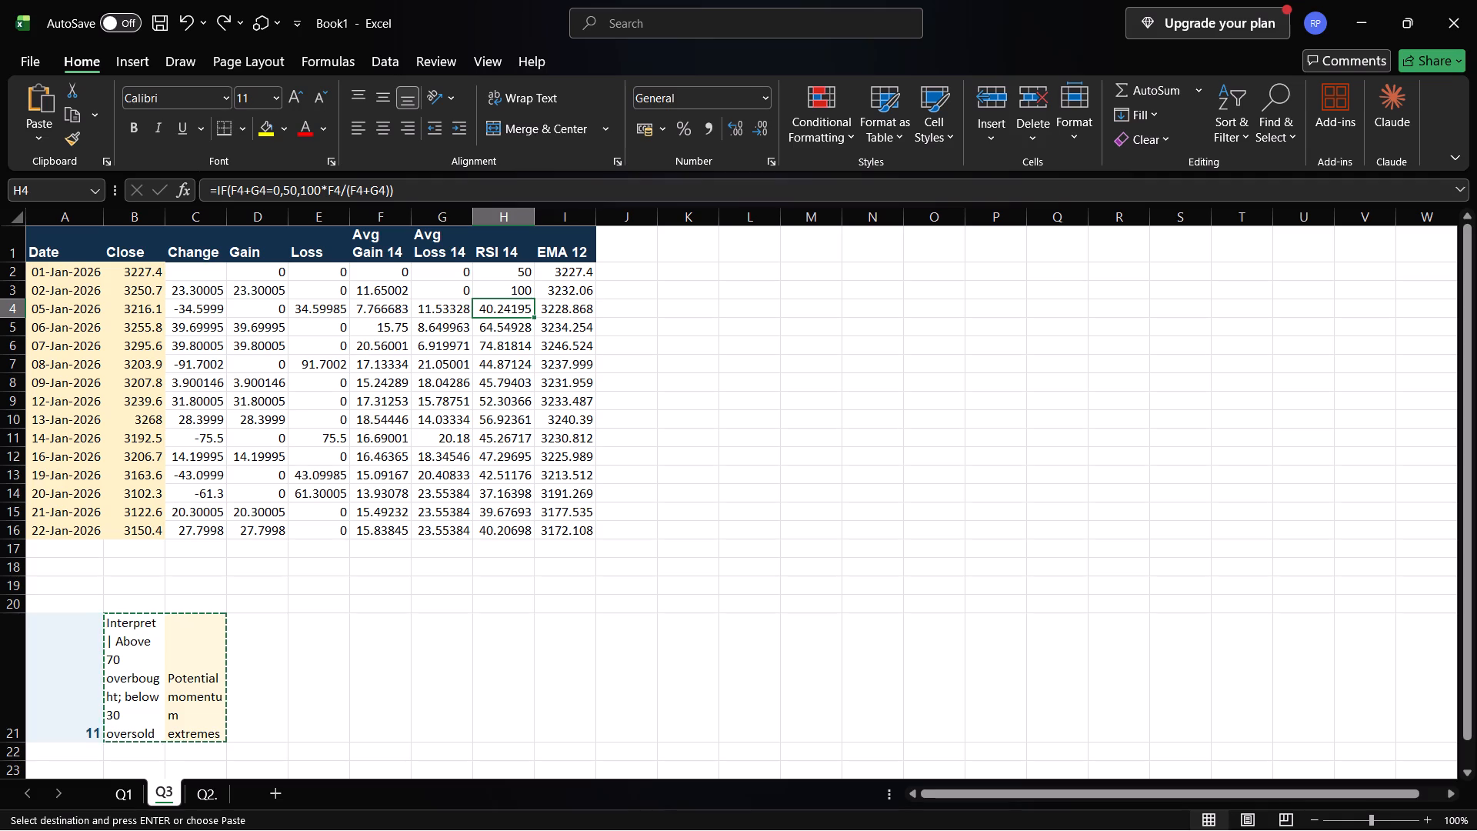
click(512, 273)
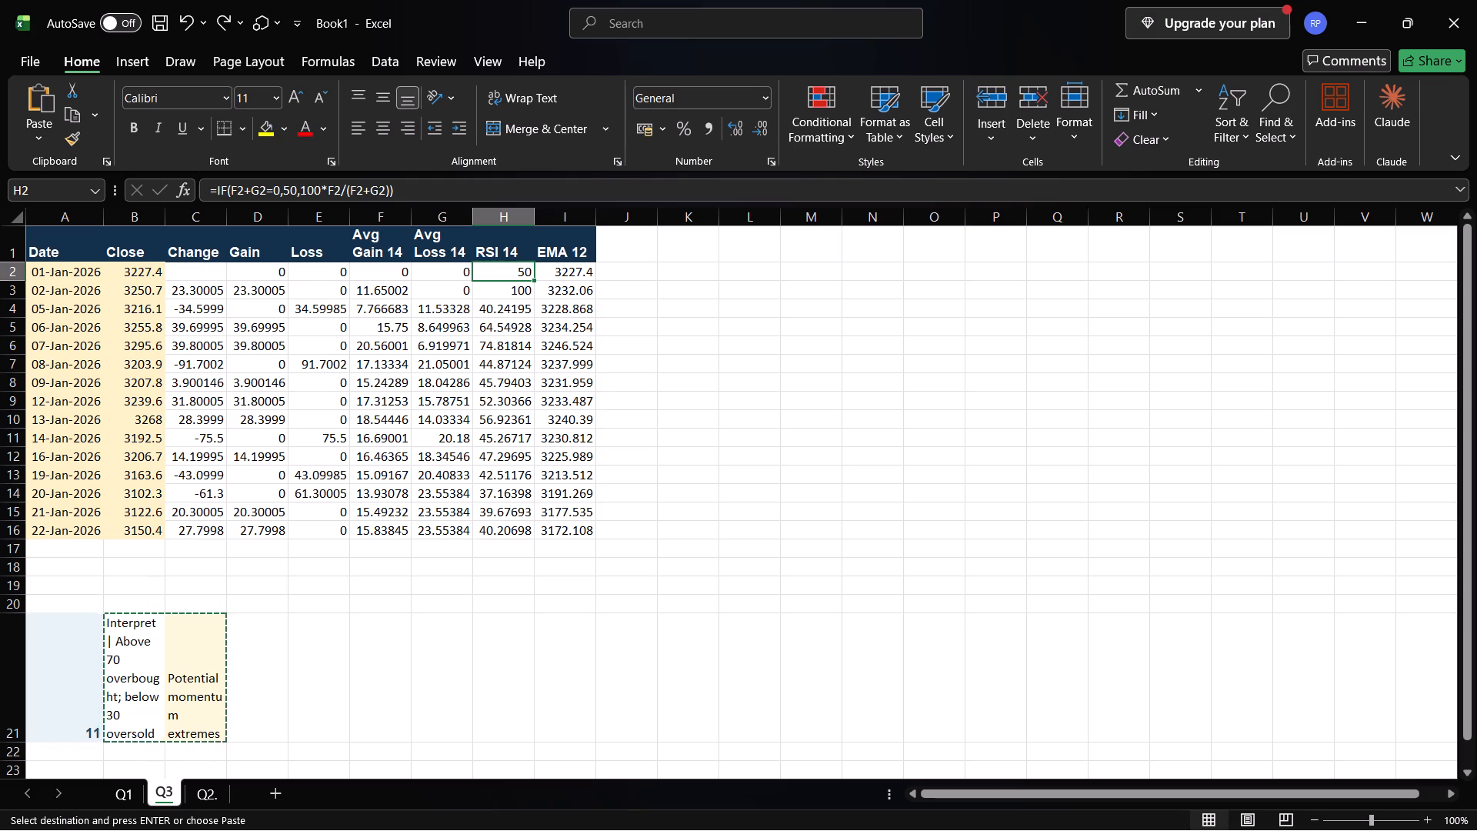
click(513, 385)
click(356, 577)
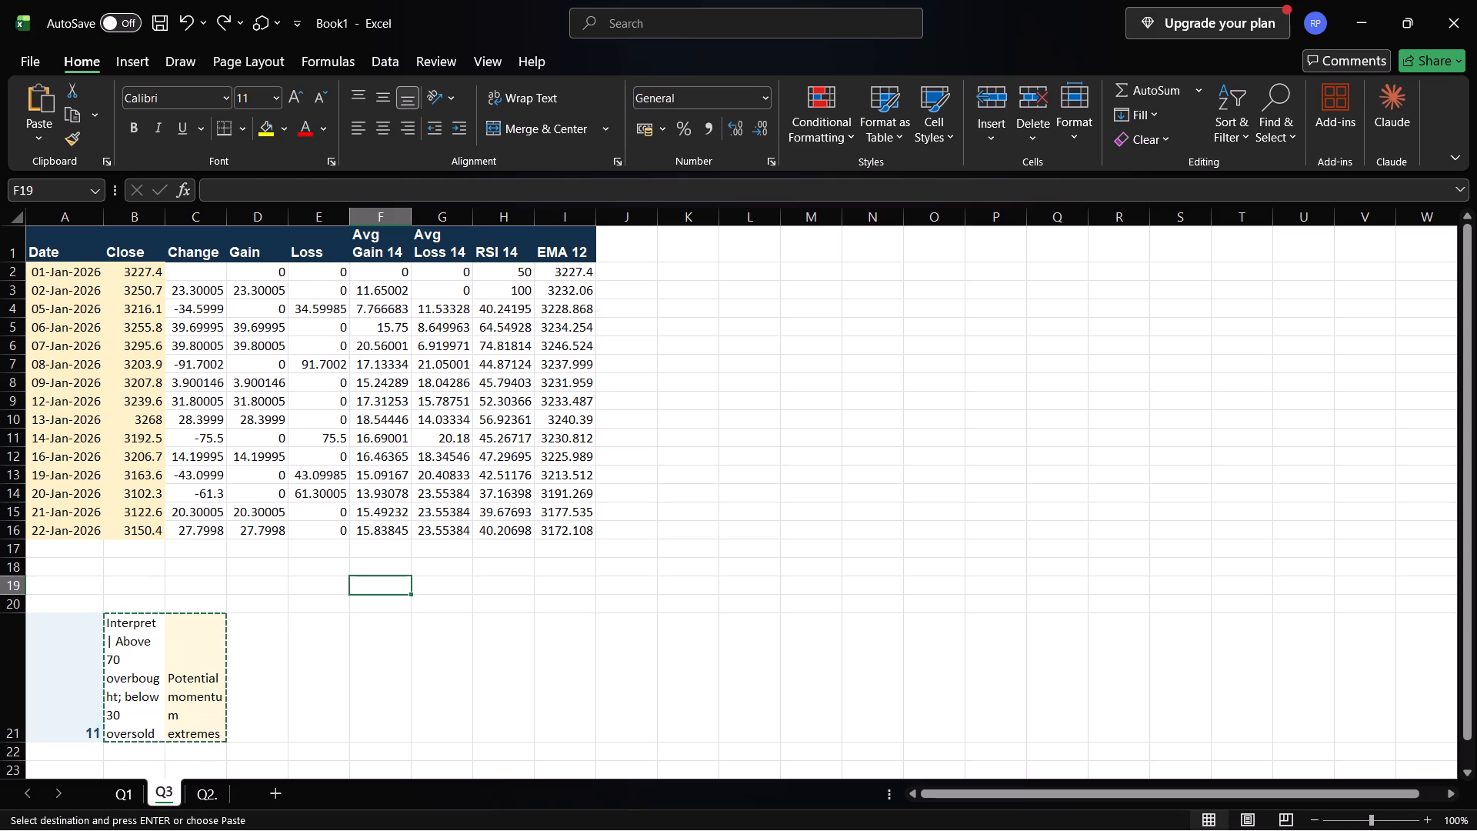
Begin an RSI conclusion note in cell K14 of sheet Q3 with the text "since iRSI".
click(664, 500)
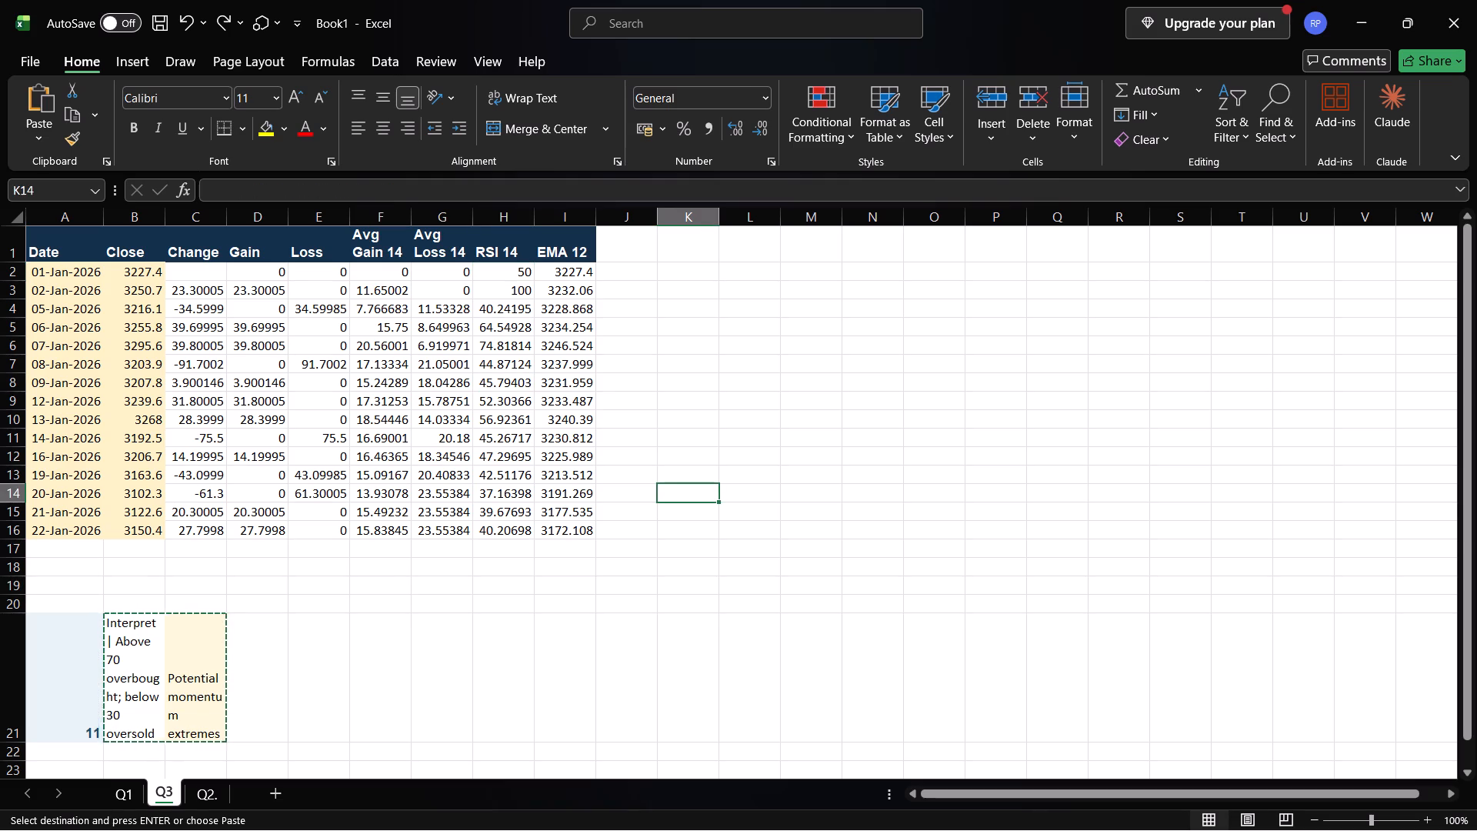
text(since)
key(space)
text(it ios)
key(equal)
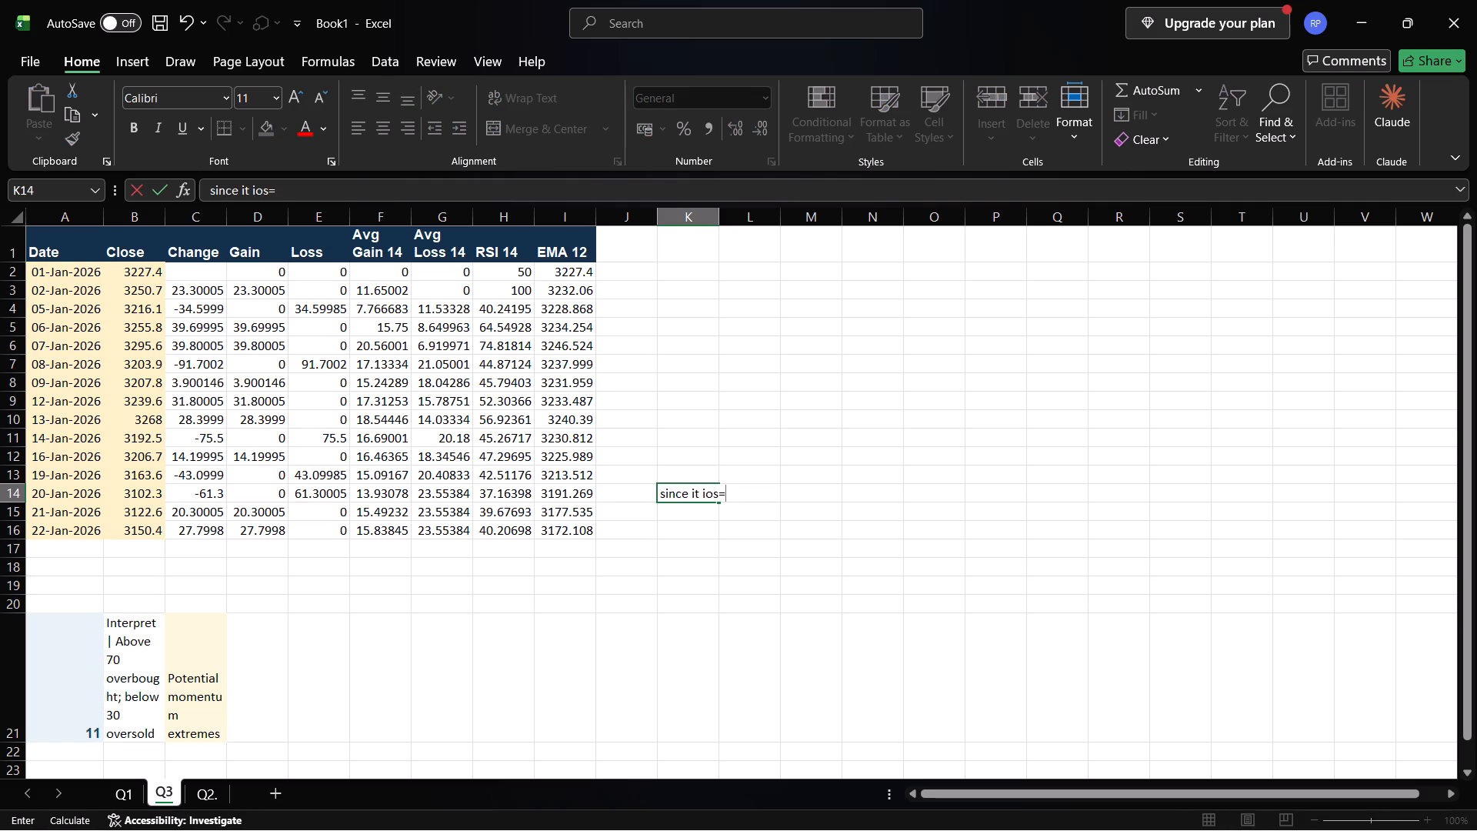
key(BackSpace)
key(BackSpace)
key(BackSpace)
text(s)
key(space)
key(BackSpace)
key(BackSpace)
key(BackSpace)
key(BackSpace)
key(BackSpace)
text(RSI)
key(Left)
key(Left)
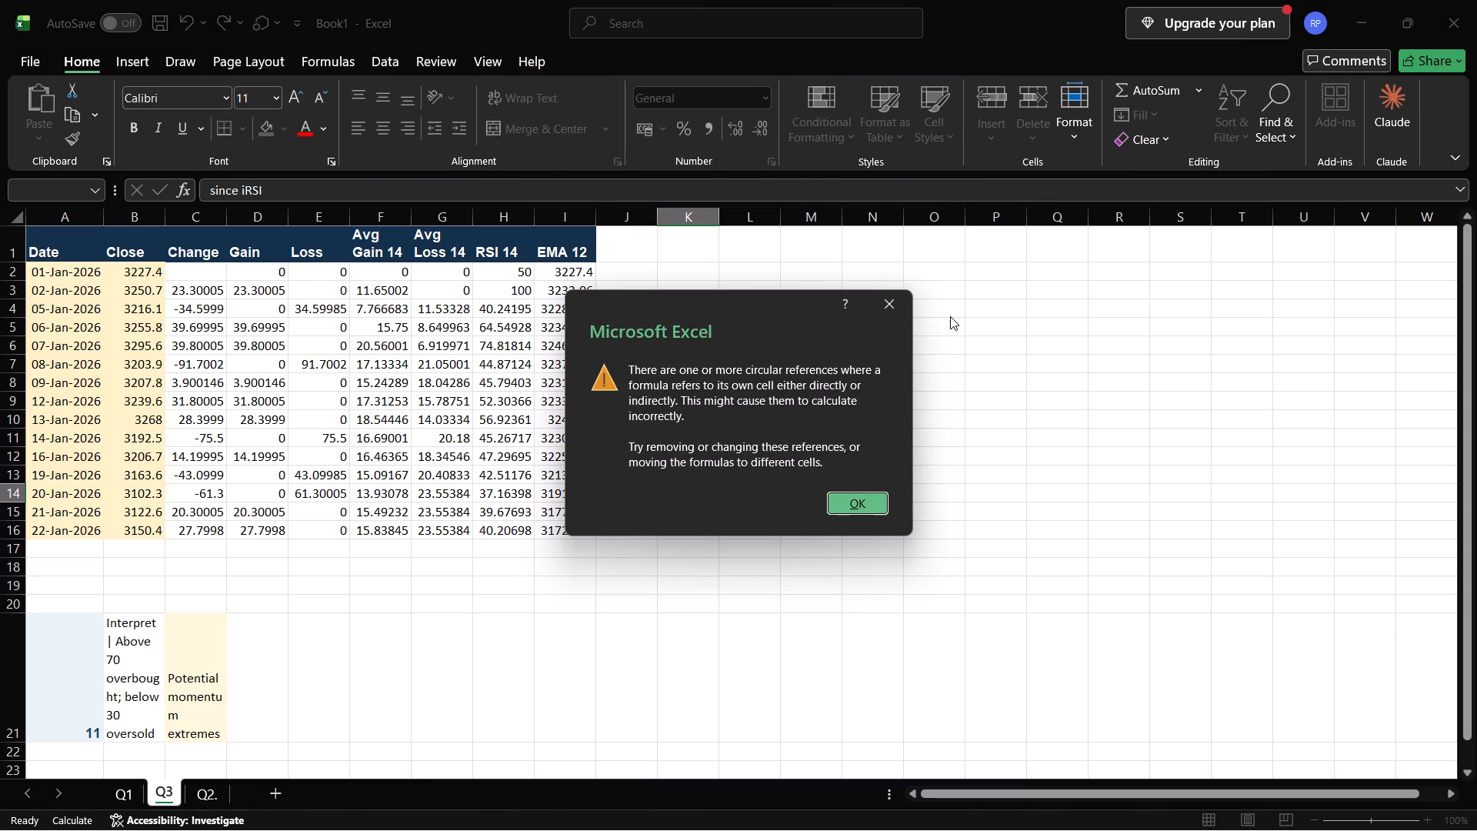
click(887, 307)
Correct the note in cell K14 and extend it to read "since RSI value below".
click(698, 490)
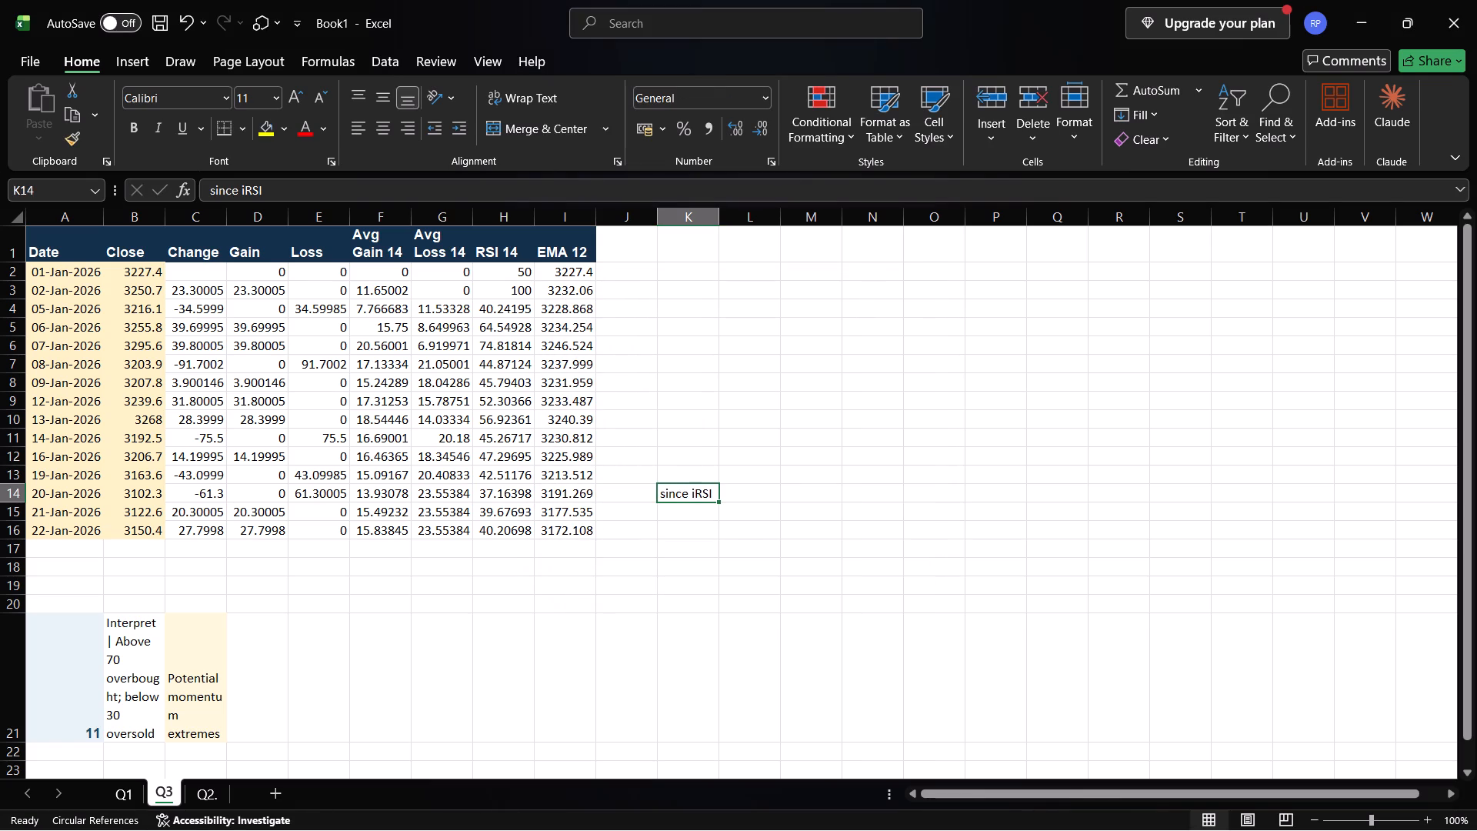
double_click(697, 494)
key(BackSpace)
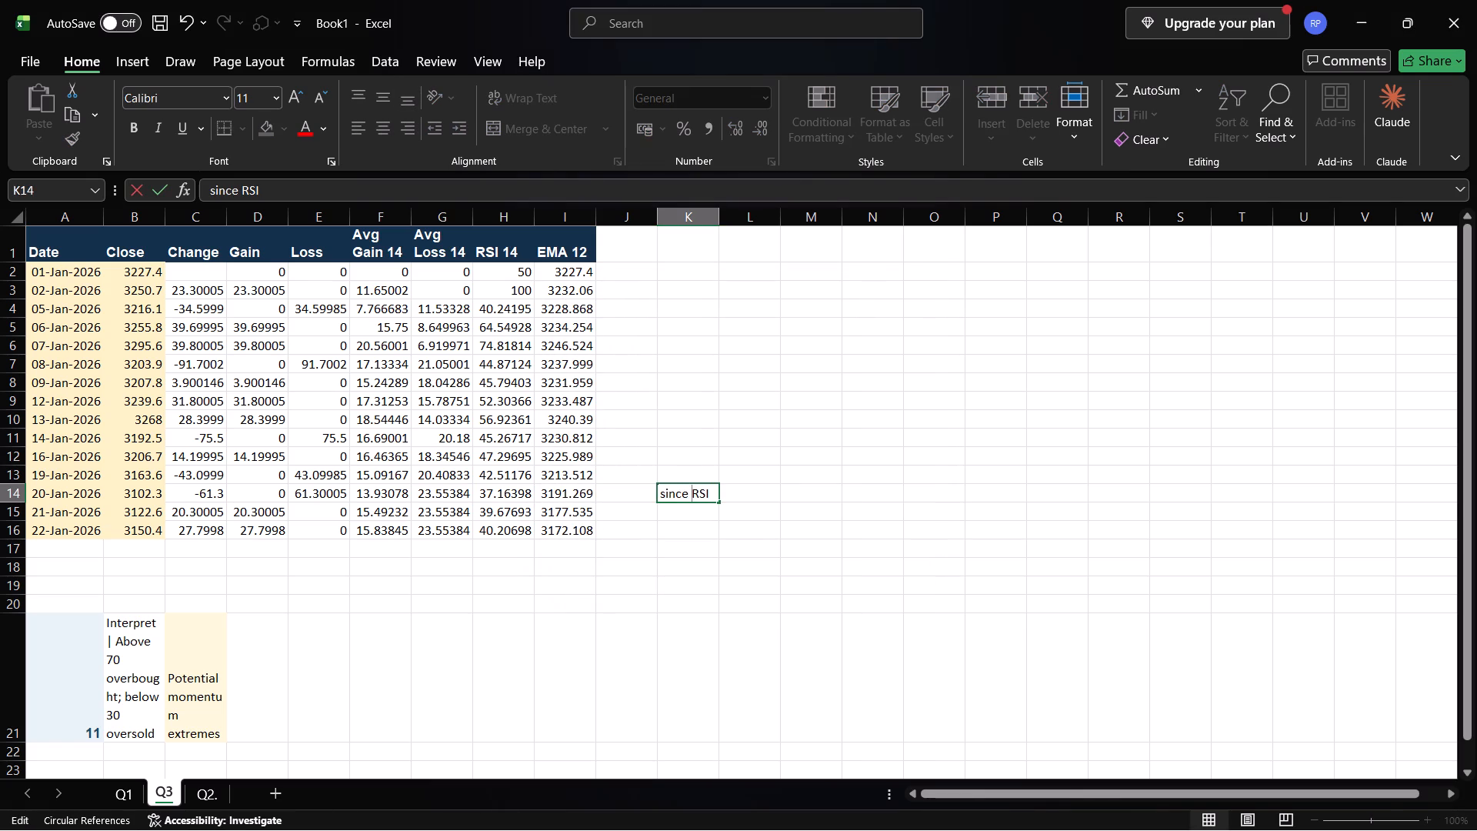
key(Right)
key(Right)
key(Right)
key(space)
text(value)
key(space)
text(above)
key(space)
key(BackSpace)
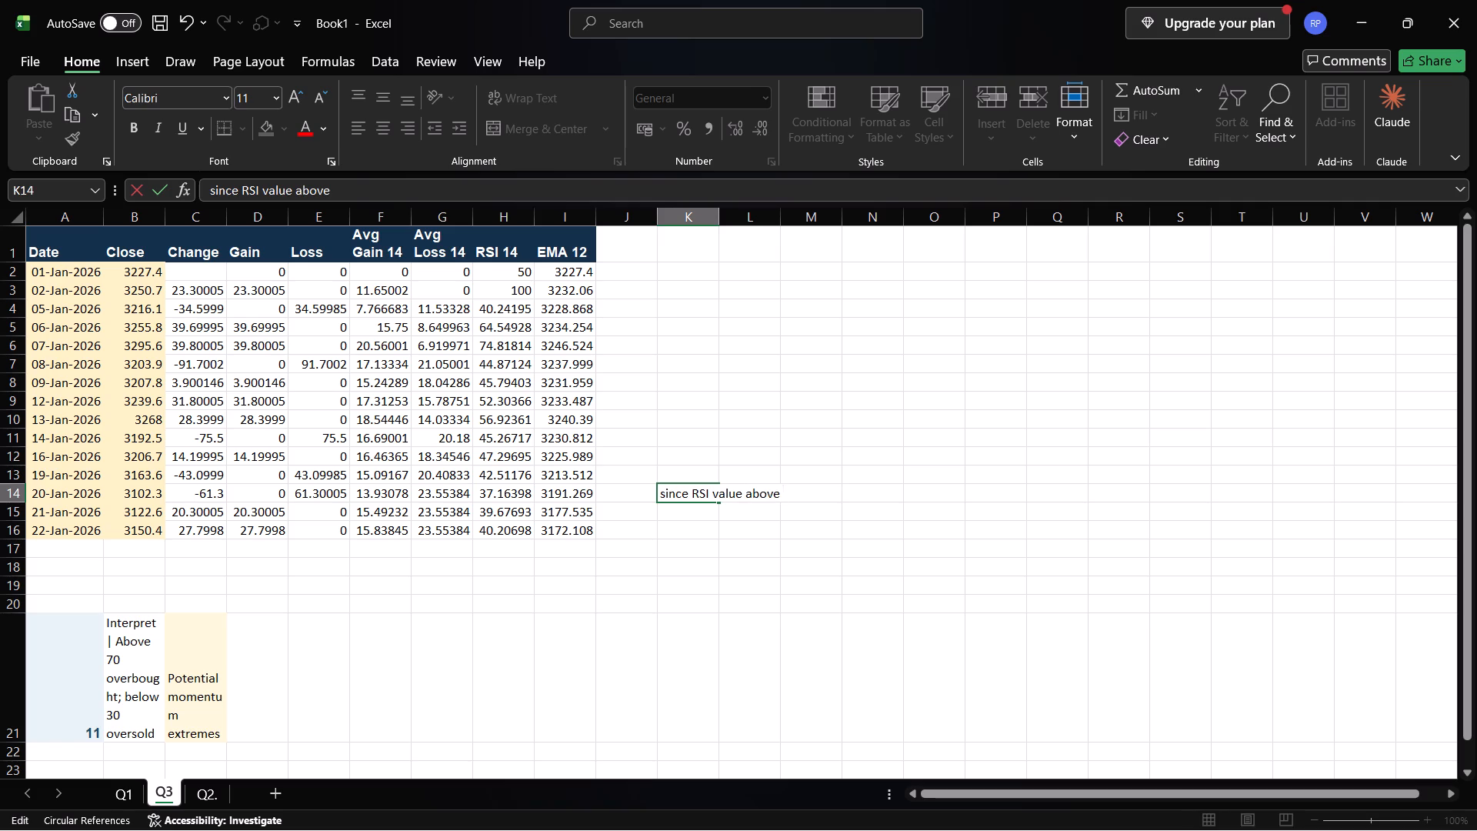
key(BackSpace)
key(BackSpace)
key(BackSpace)
key(BackSpace)
key(BackSpace)
text(below)
key(space)
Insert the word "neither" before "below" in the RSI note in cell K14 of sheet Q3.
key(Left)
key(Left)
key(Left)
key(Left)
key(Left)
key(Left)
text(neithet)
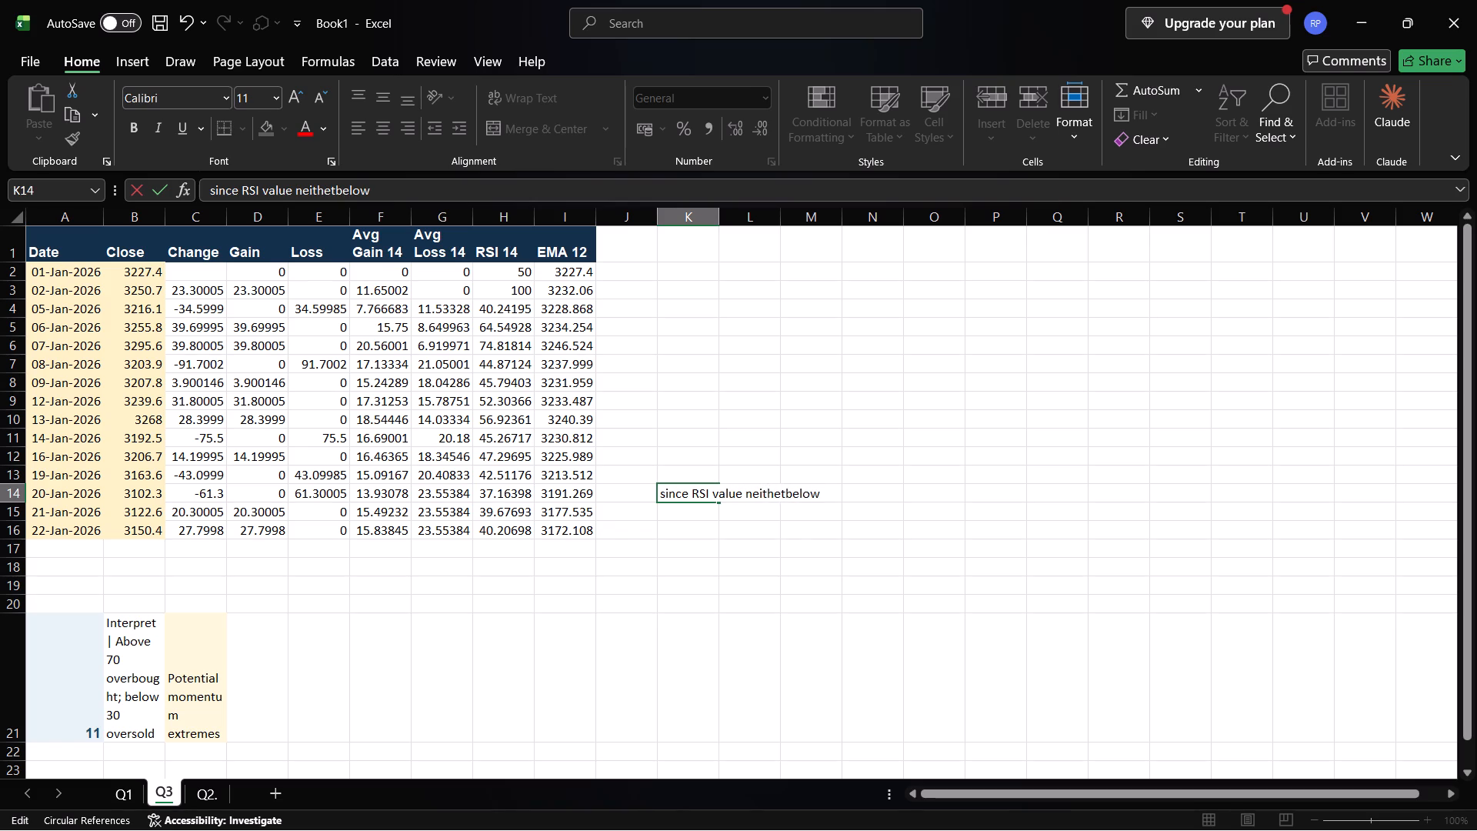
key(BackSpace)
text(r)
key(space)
Cut the note in cell K14 back to "since RSI value".
key(BackSpace)
key(BackSpace)
key(BackSpace)
key(BackSpace)
key(BackSpace)
key(BackSpace)
key(BackSpace)
key(Right)
key(Right)
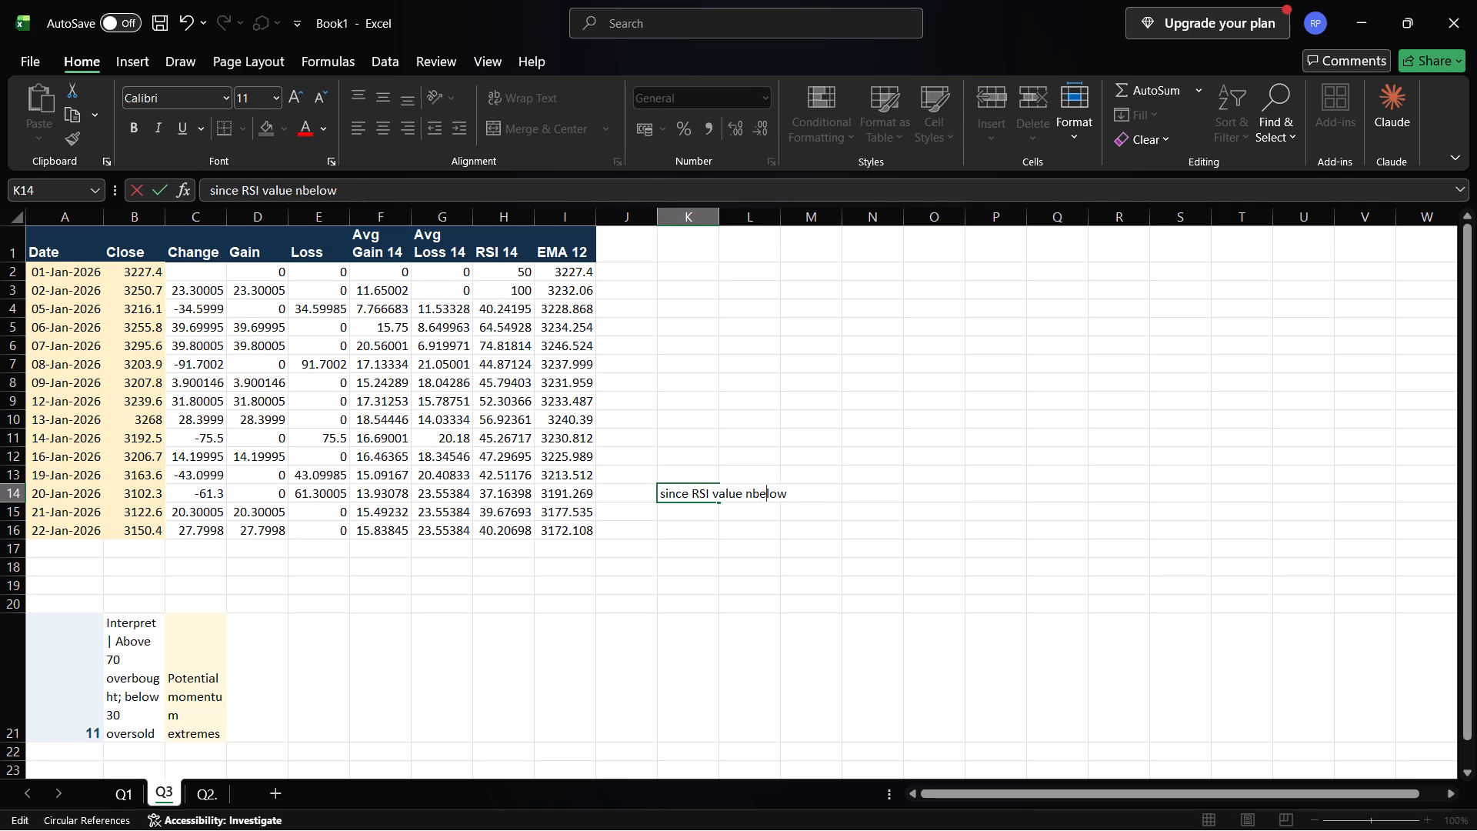
key(Right)
key(Right)
key(Right)
key(Right)
key(BackSpace)
key(BackSpace)
key(BackSpace)
key(BackSpace)
key(BackSpace)
key(BackSpace)
key(BackSpace)
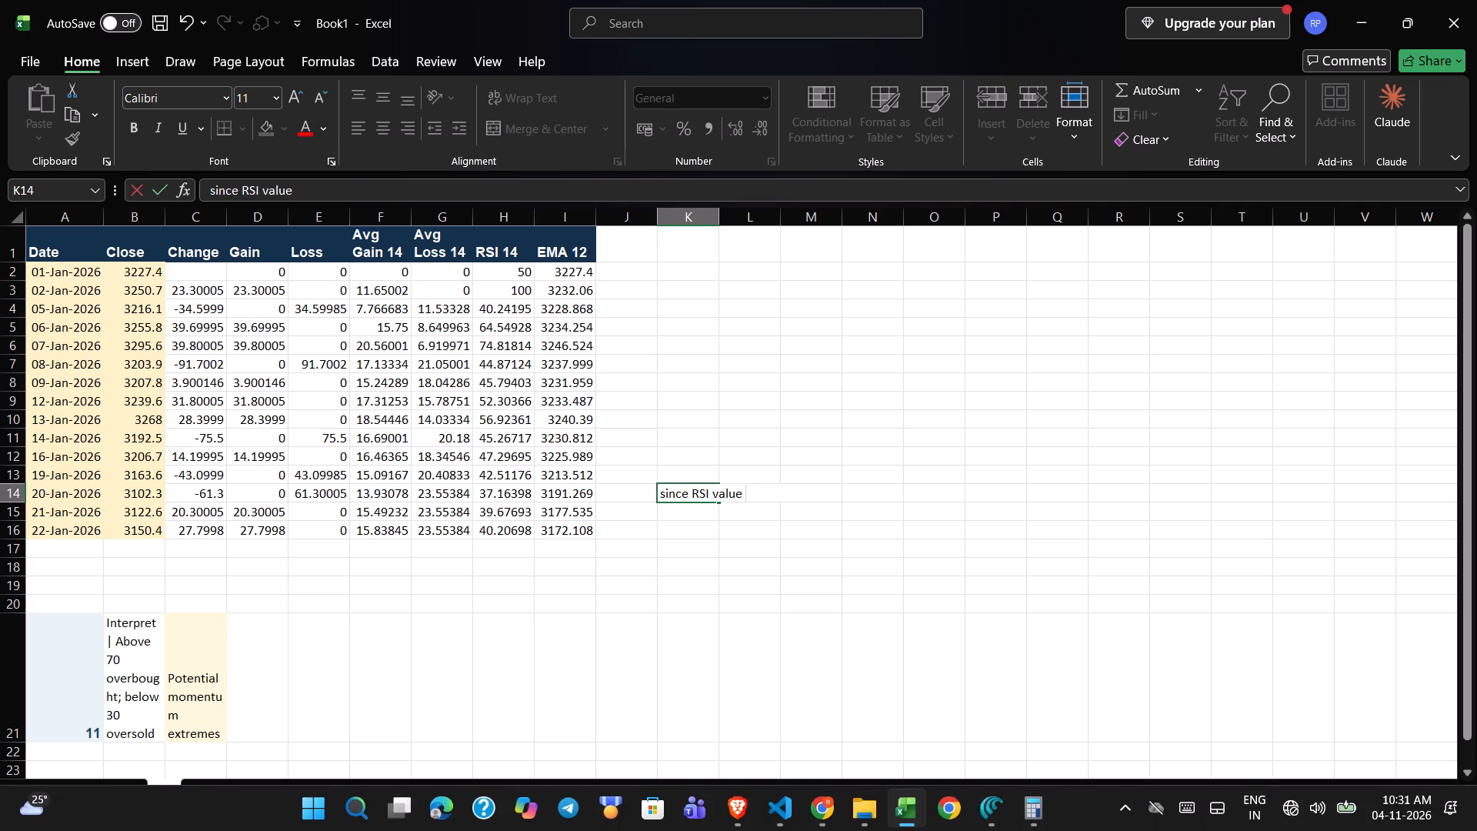
Complete the note in K14 to read "since RSI value exist above 70 so it is in the overbought zone".
text(exist)
key(space)
text(ab)
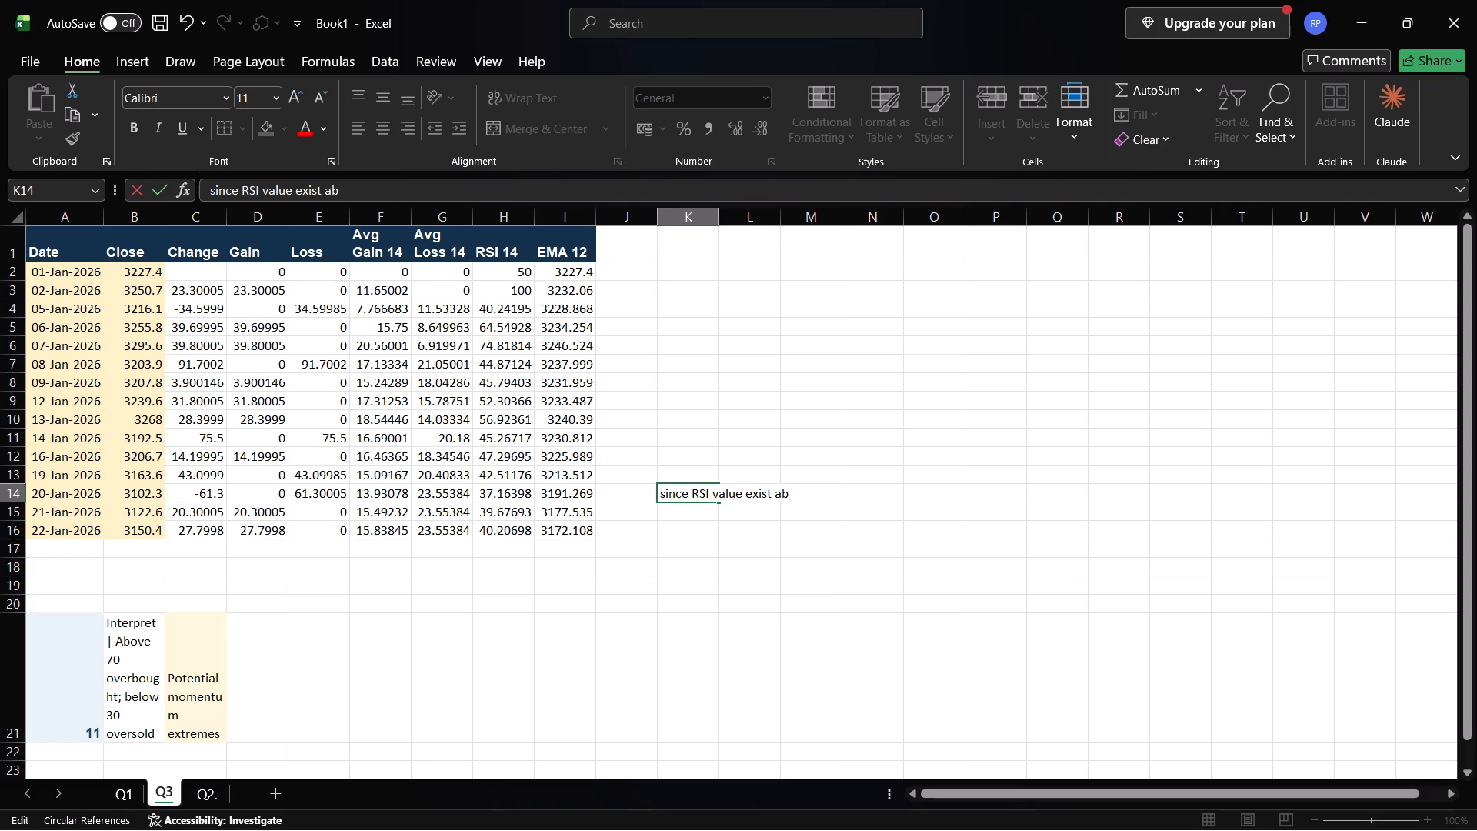
text(ove)
key(space)
text(70 si)
key(space)
key(BackSpace)
key(BackSpace)
text(o it is)
key(space)
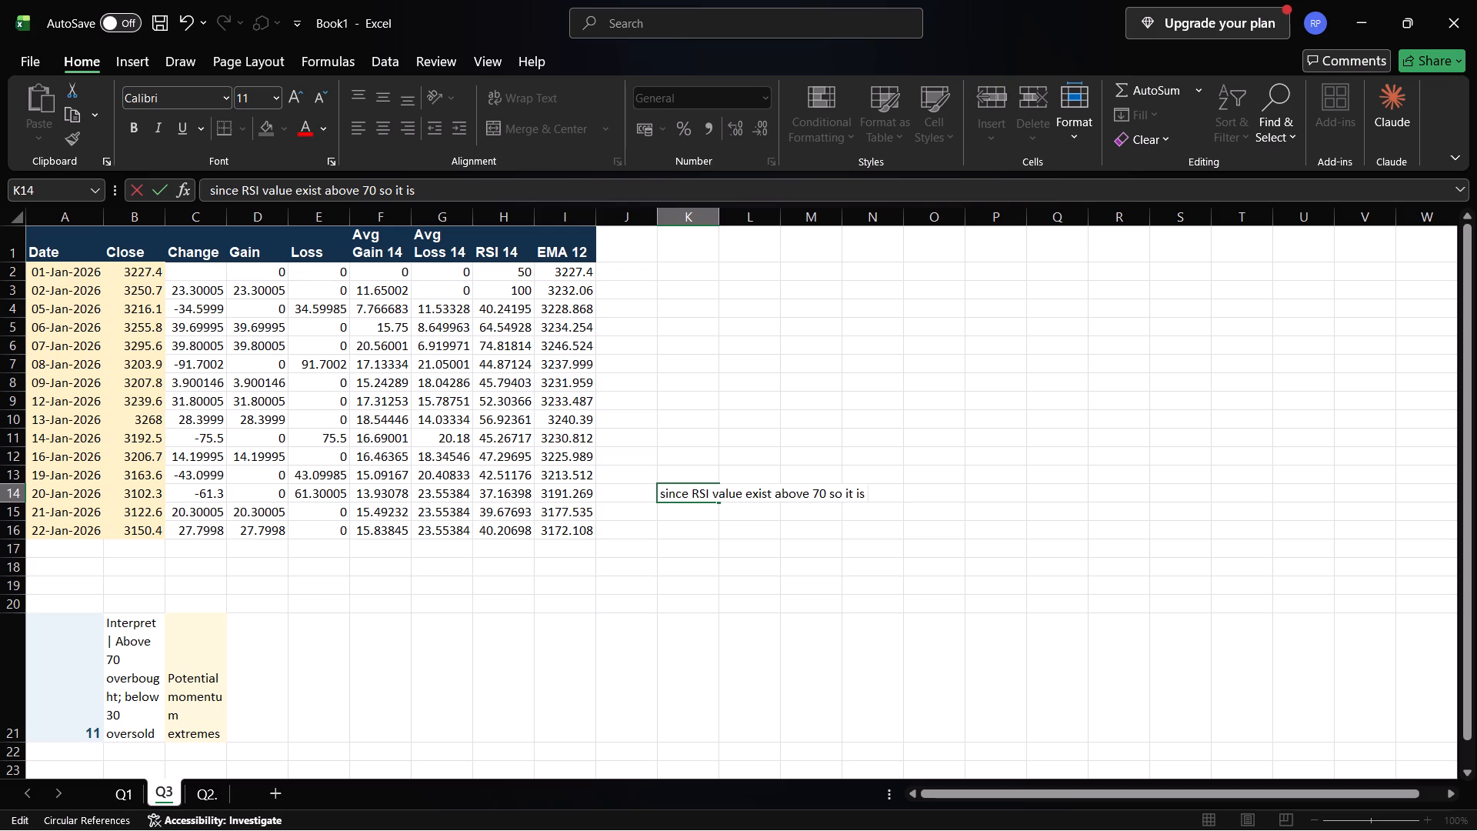
key(o)
key(BackSpace)
text(in the overbought)
key(space)
text(zone)
key(Return)
click(903, 547)
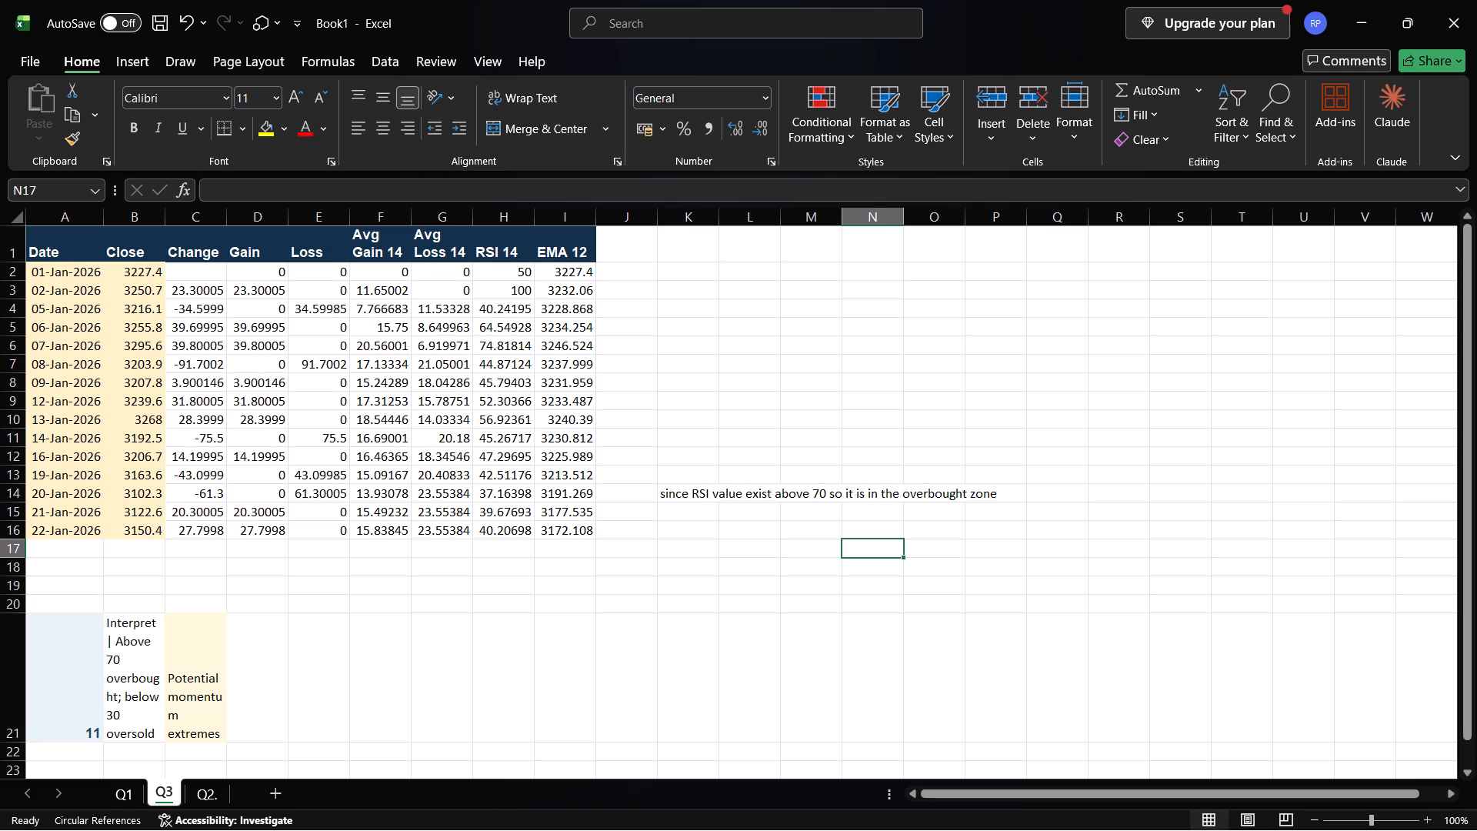
click(911, 549)
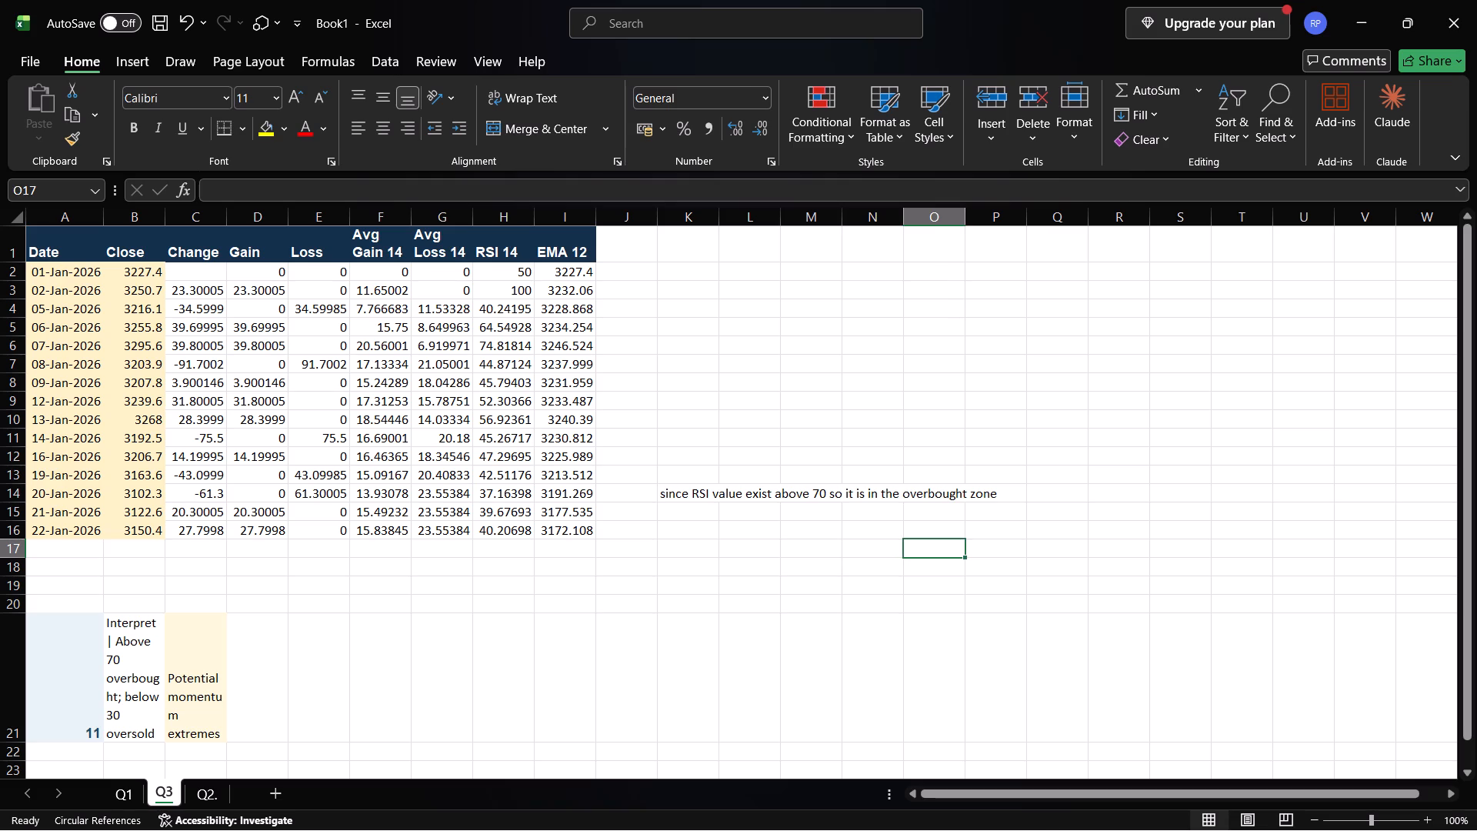
Clear the contents of the copied interpretation cells A21:C21 on sheet Q3.
drag(172, 670, 50, 663)
key(BackSpace)
key(BackSpace)
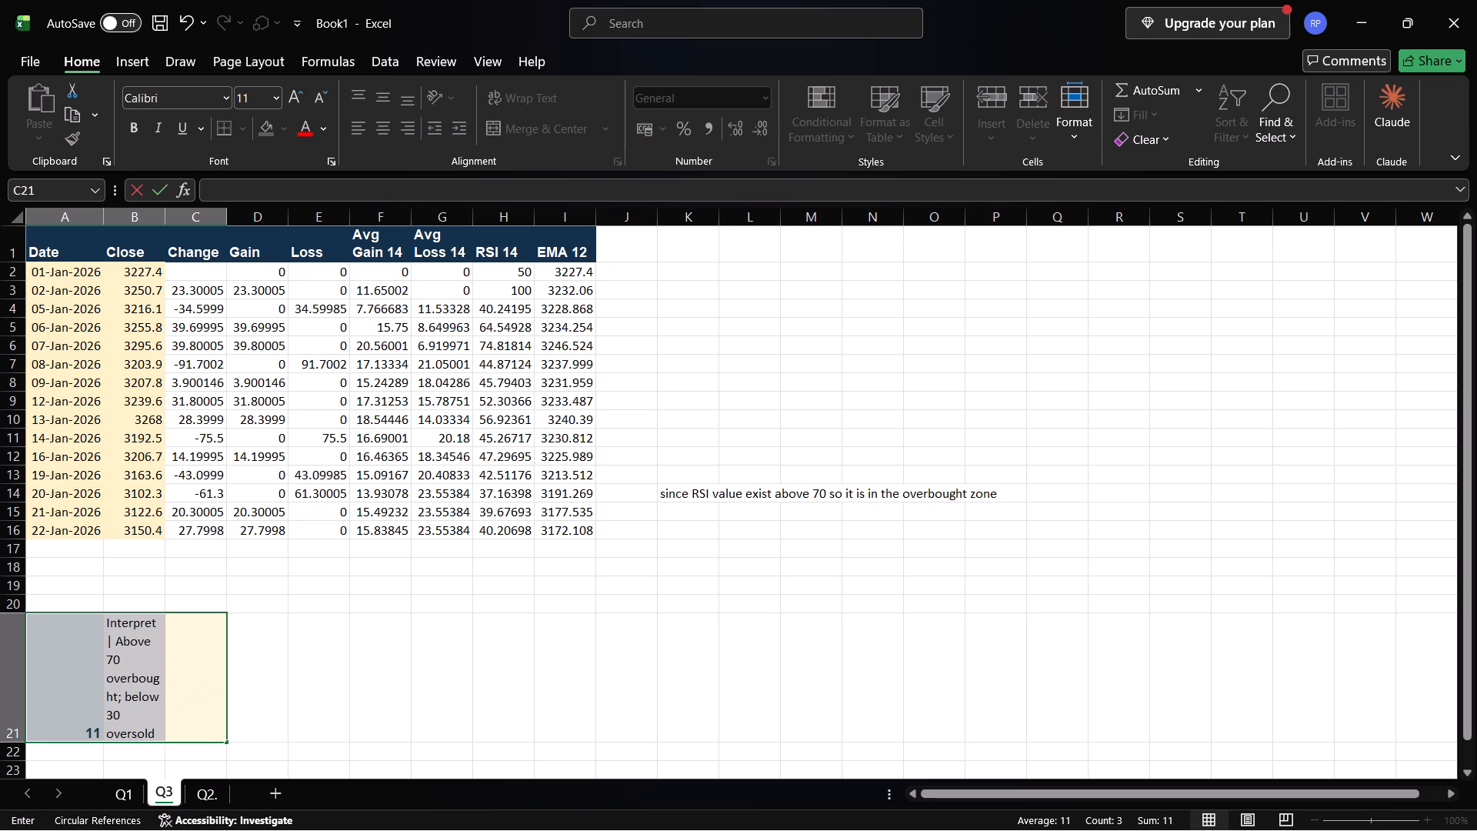
key(BackSpace)
click(129, 673)
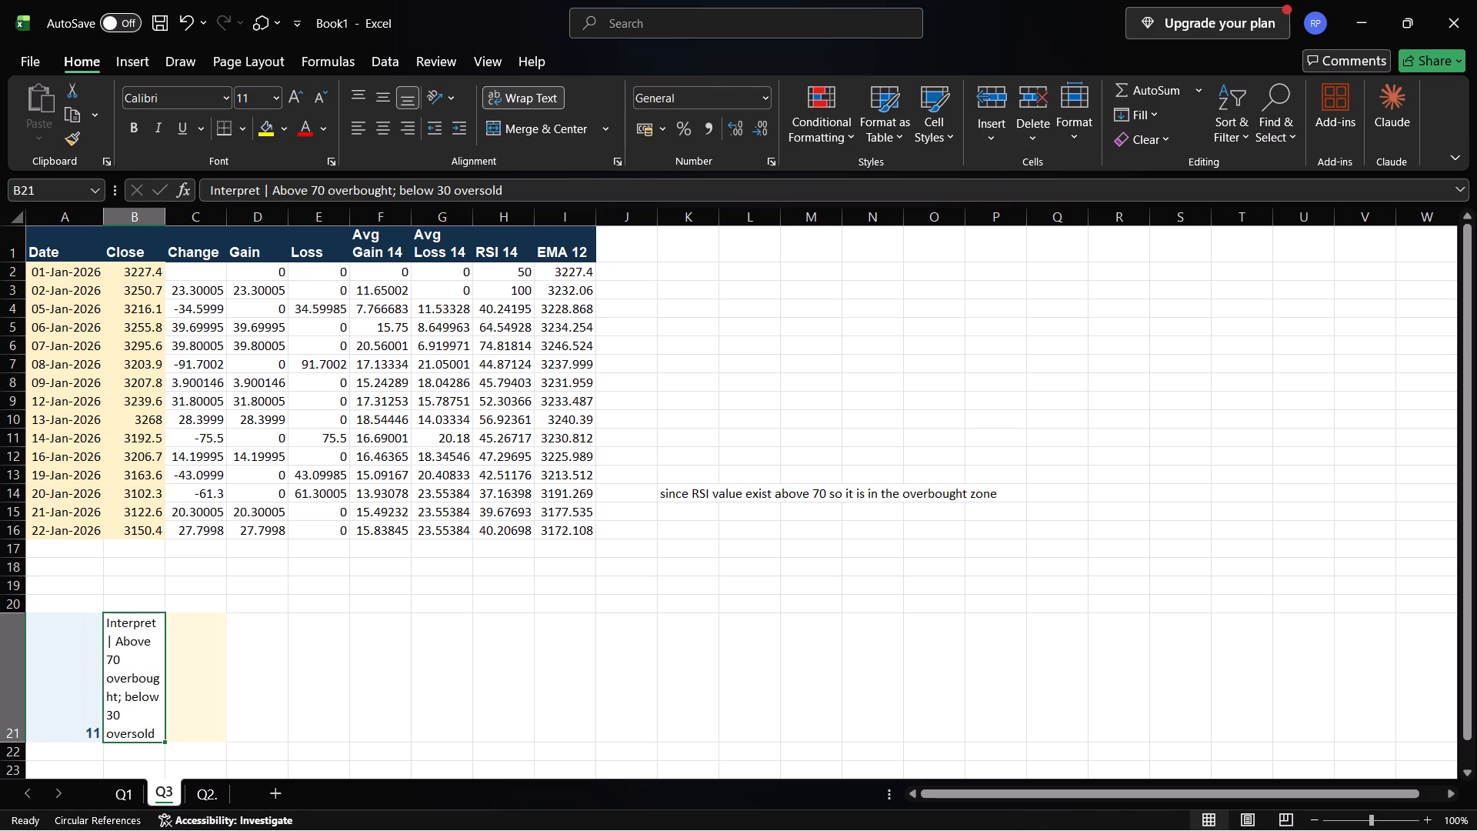
key(BackSpace)
click(40, 671)
key(BackSpace)
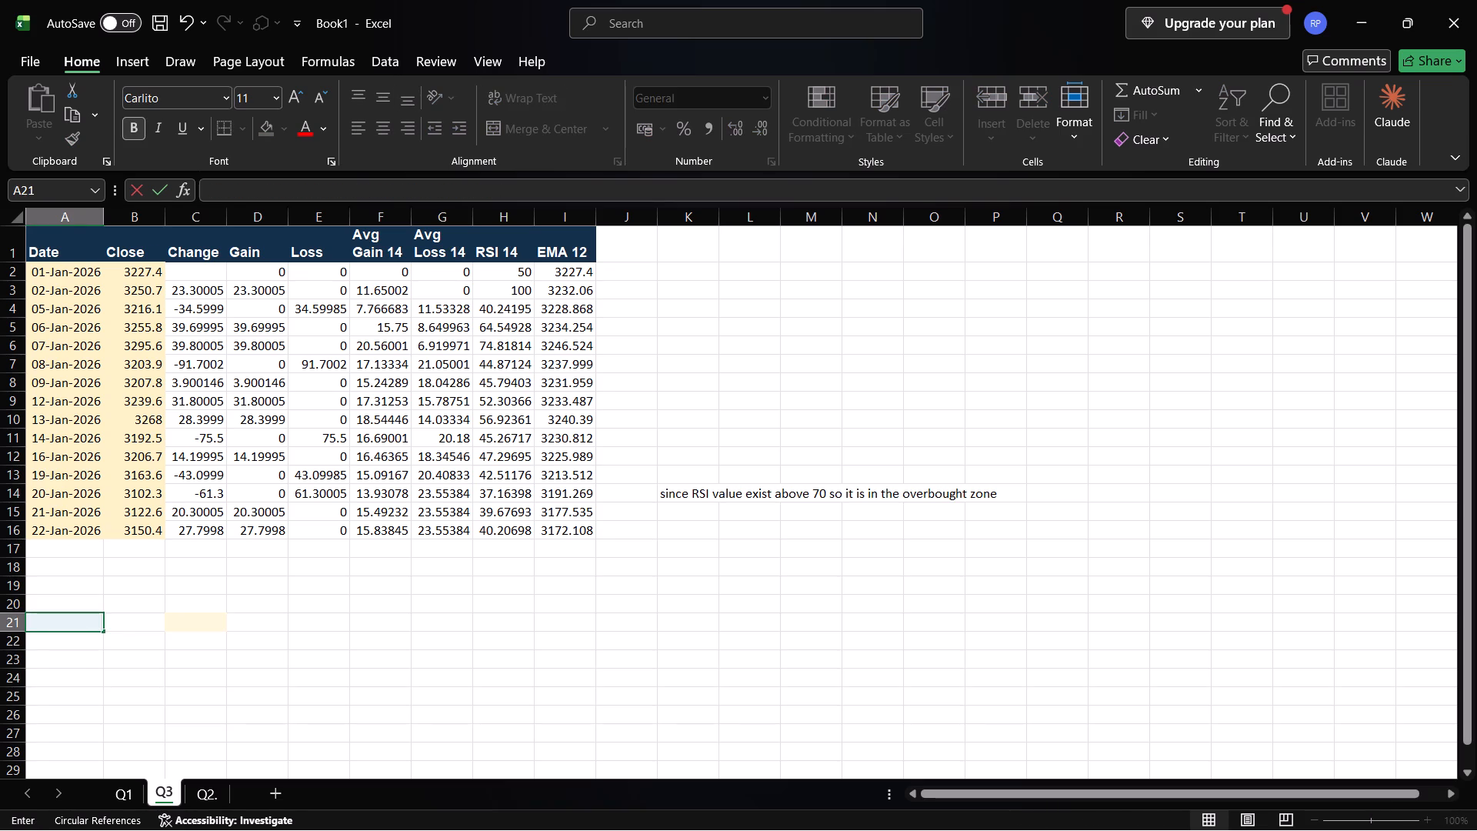
click(269, 639)
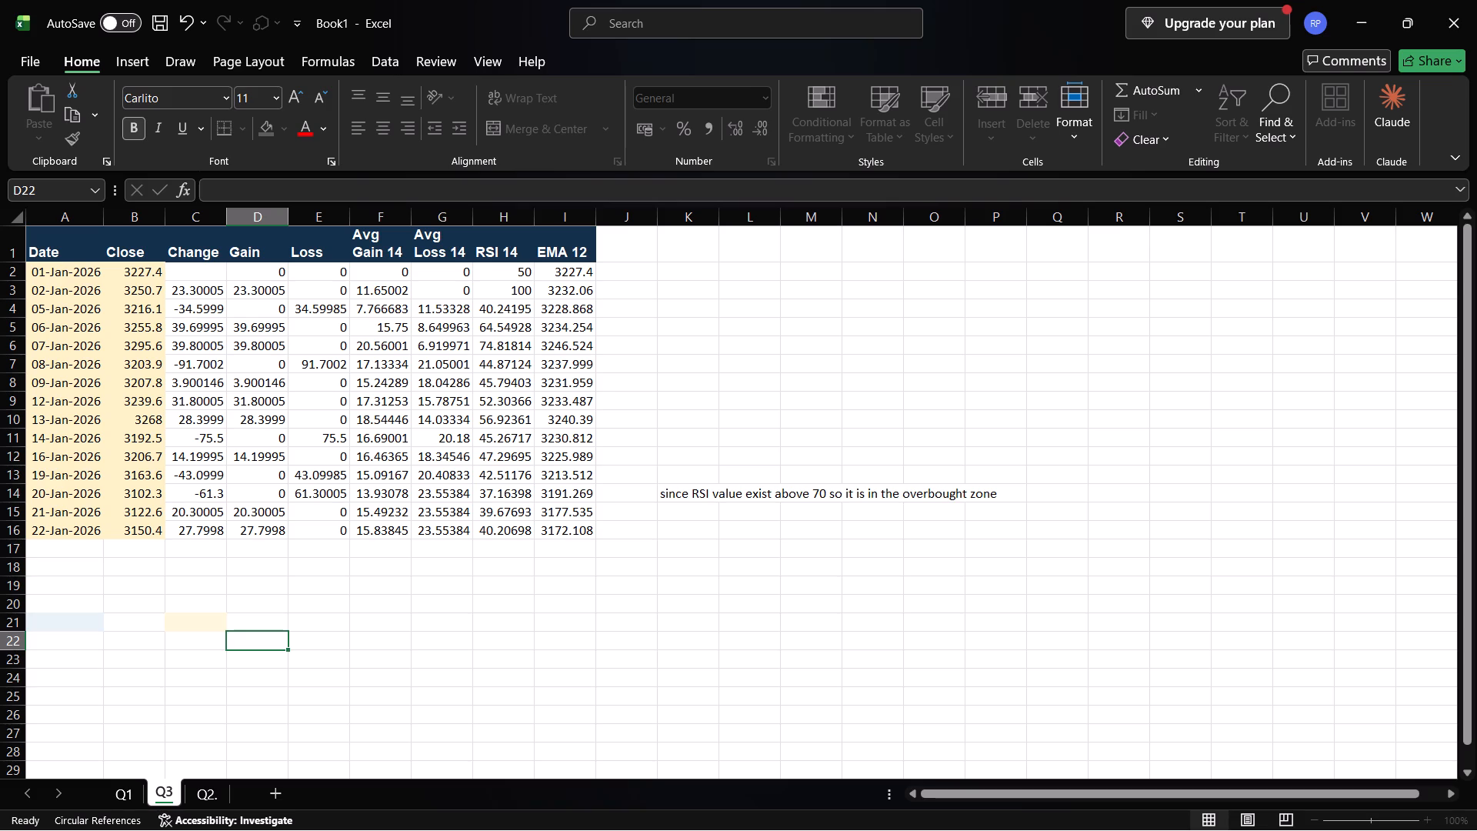
click(366, 596)
Start a COVARIANCE.S formula in cell F20 of sheet Q1, beside the covariance label.
click(139, 796)
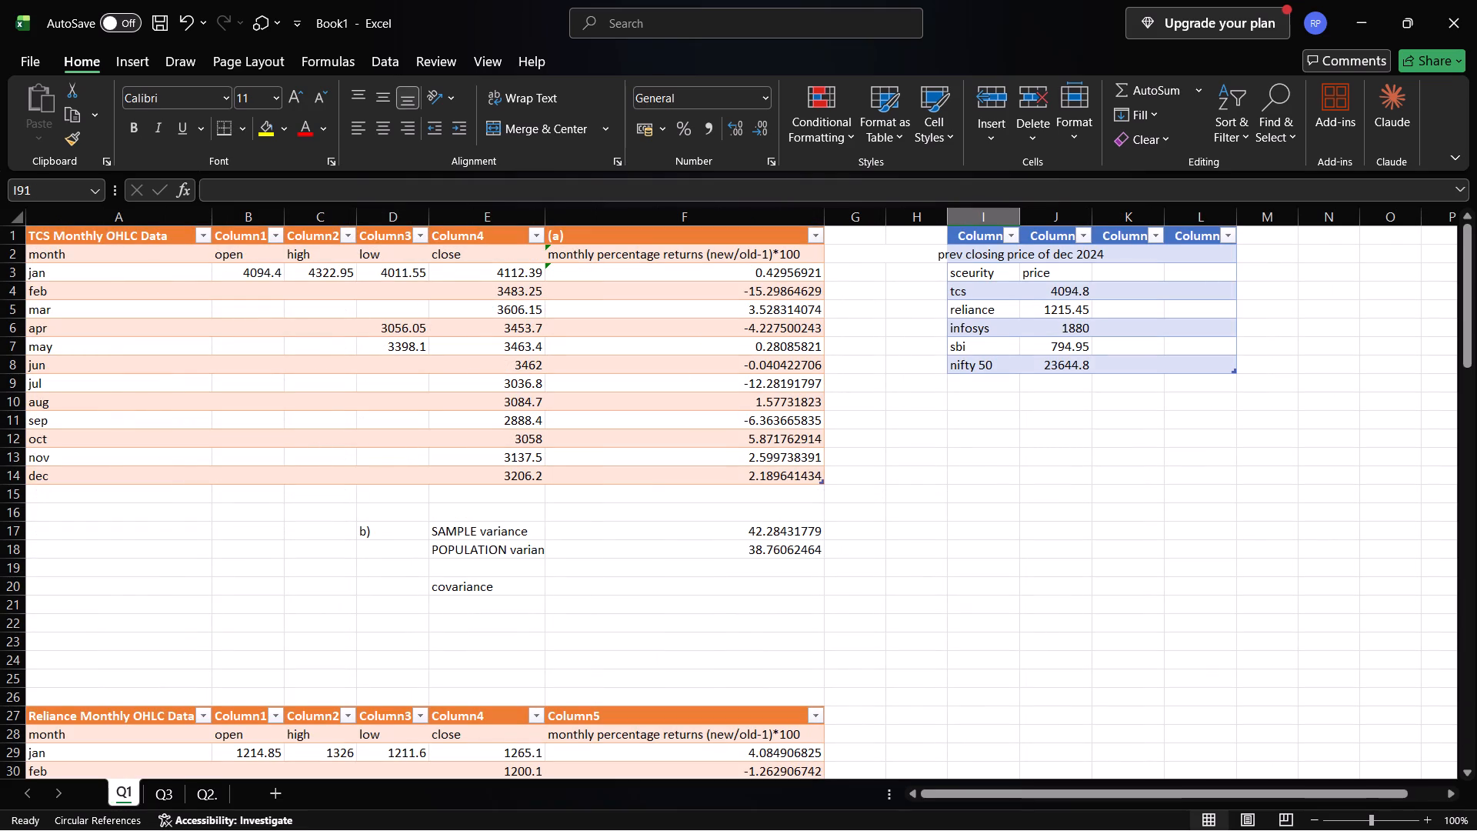
click(585, 592)
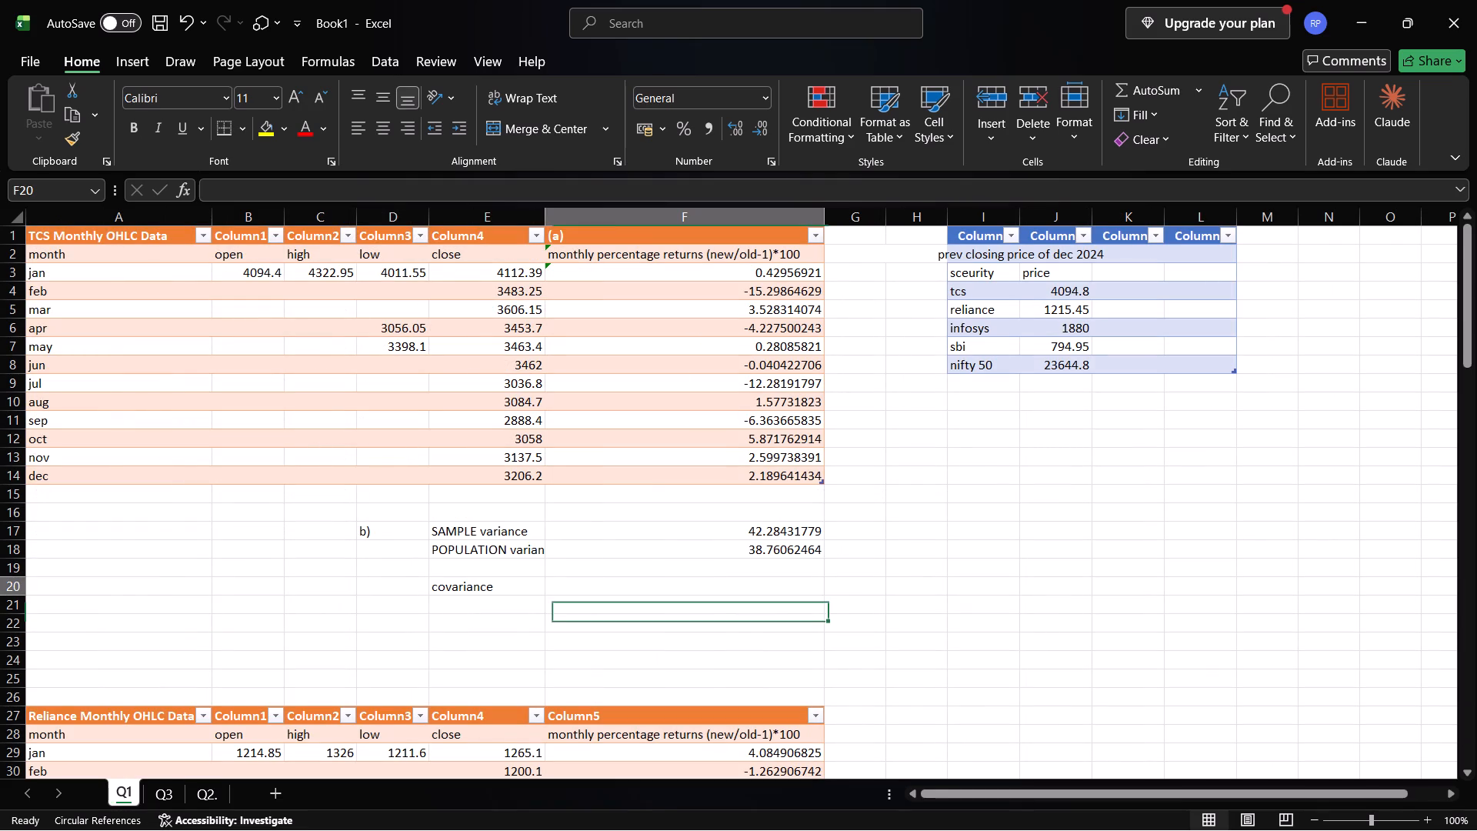
text(=co)
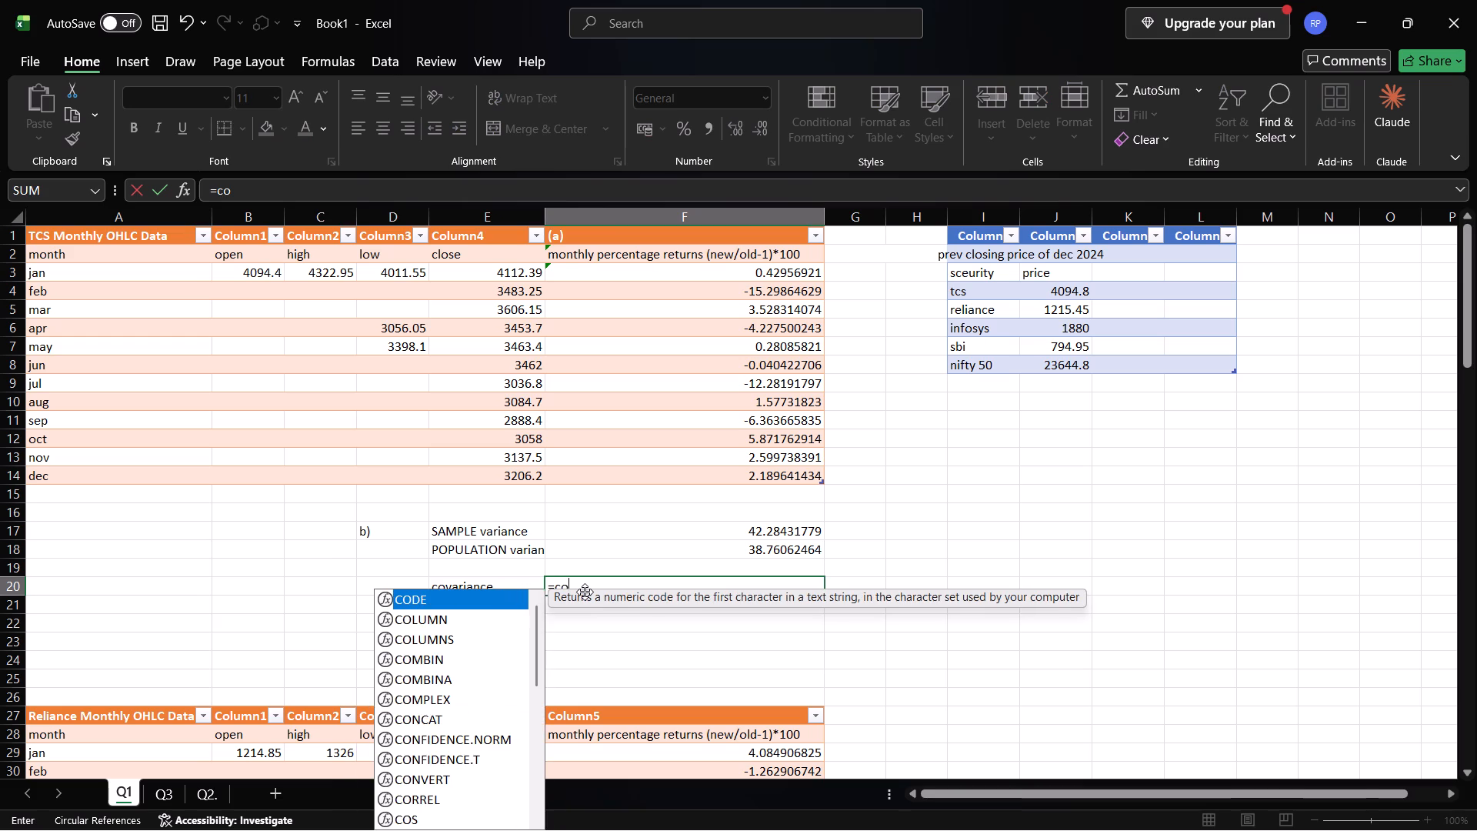
key(v)
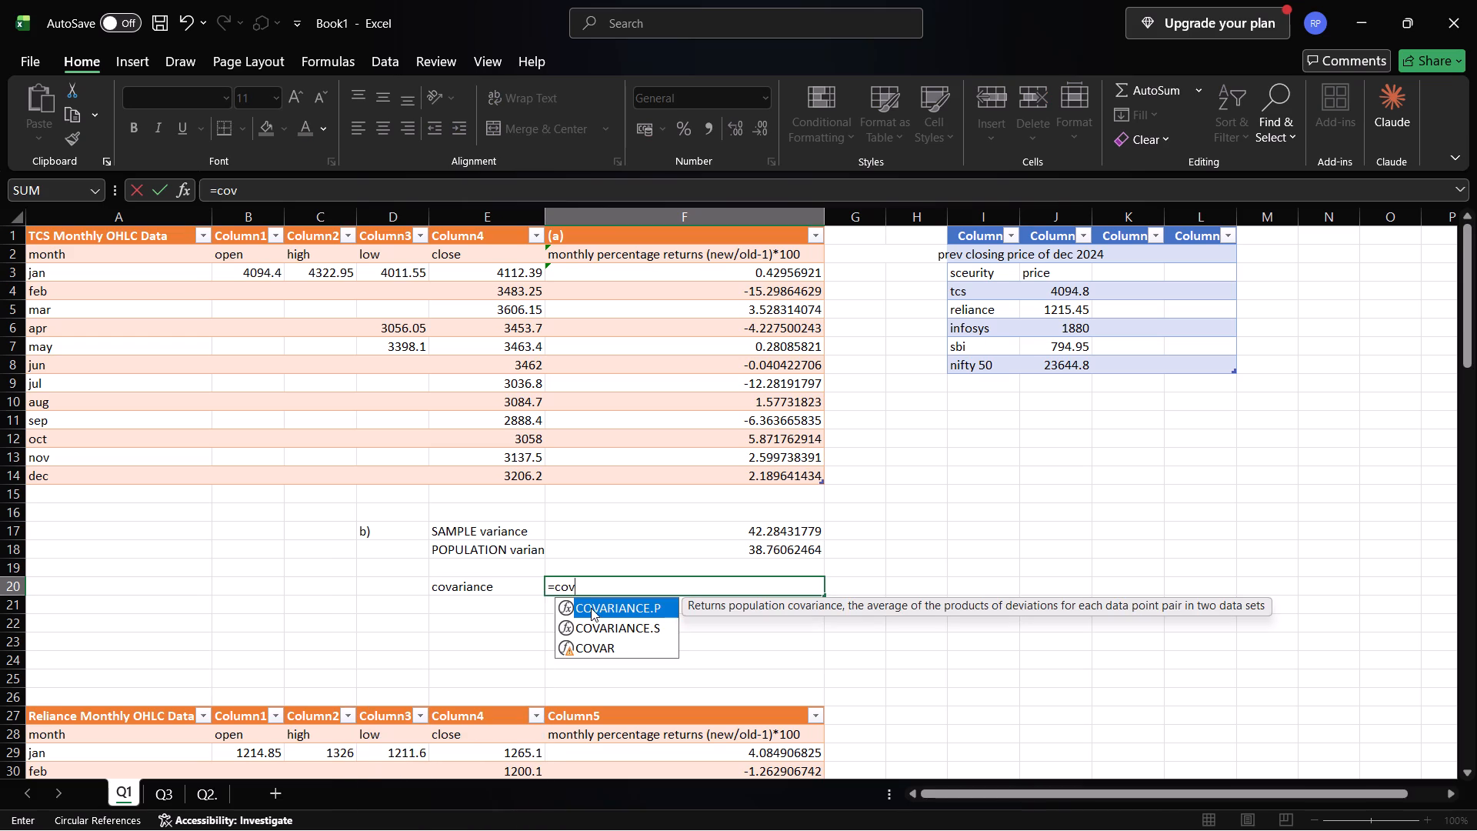
click(591, 609)
click(596, 629)
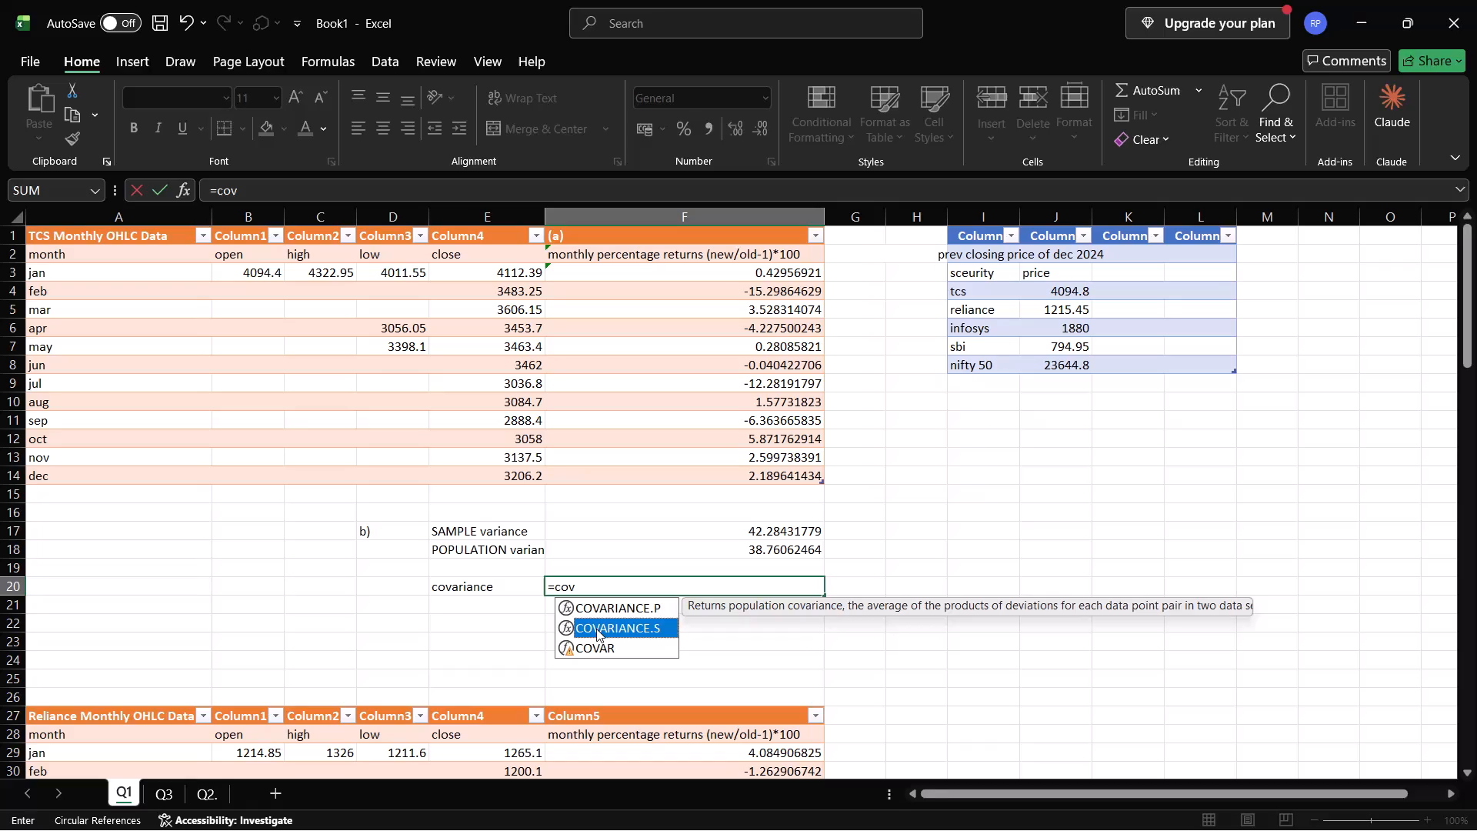
click(595, 626)
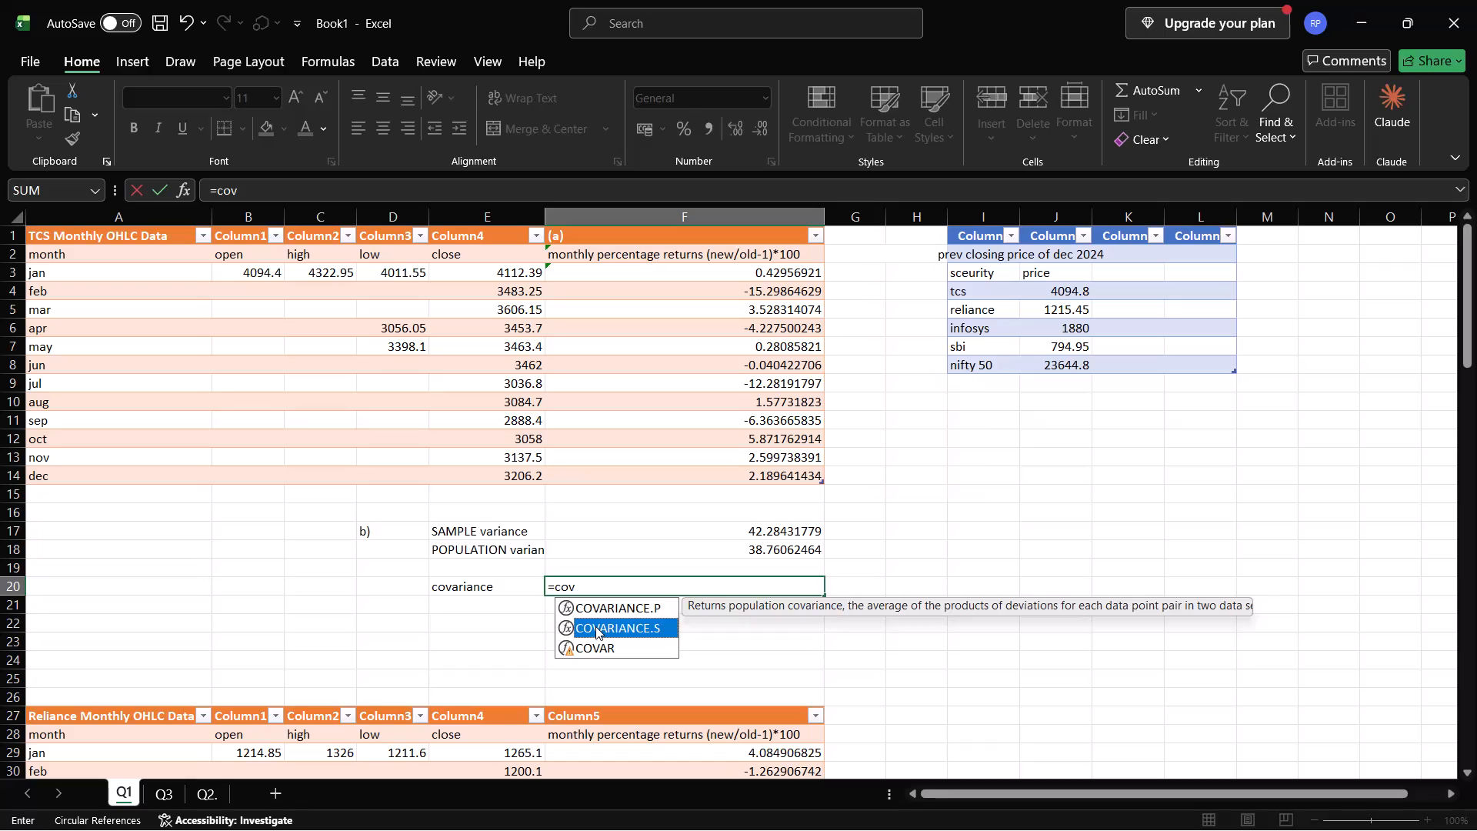
double_click(595, 626)
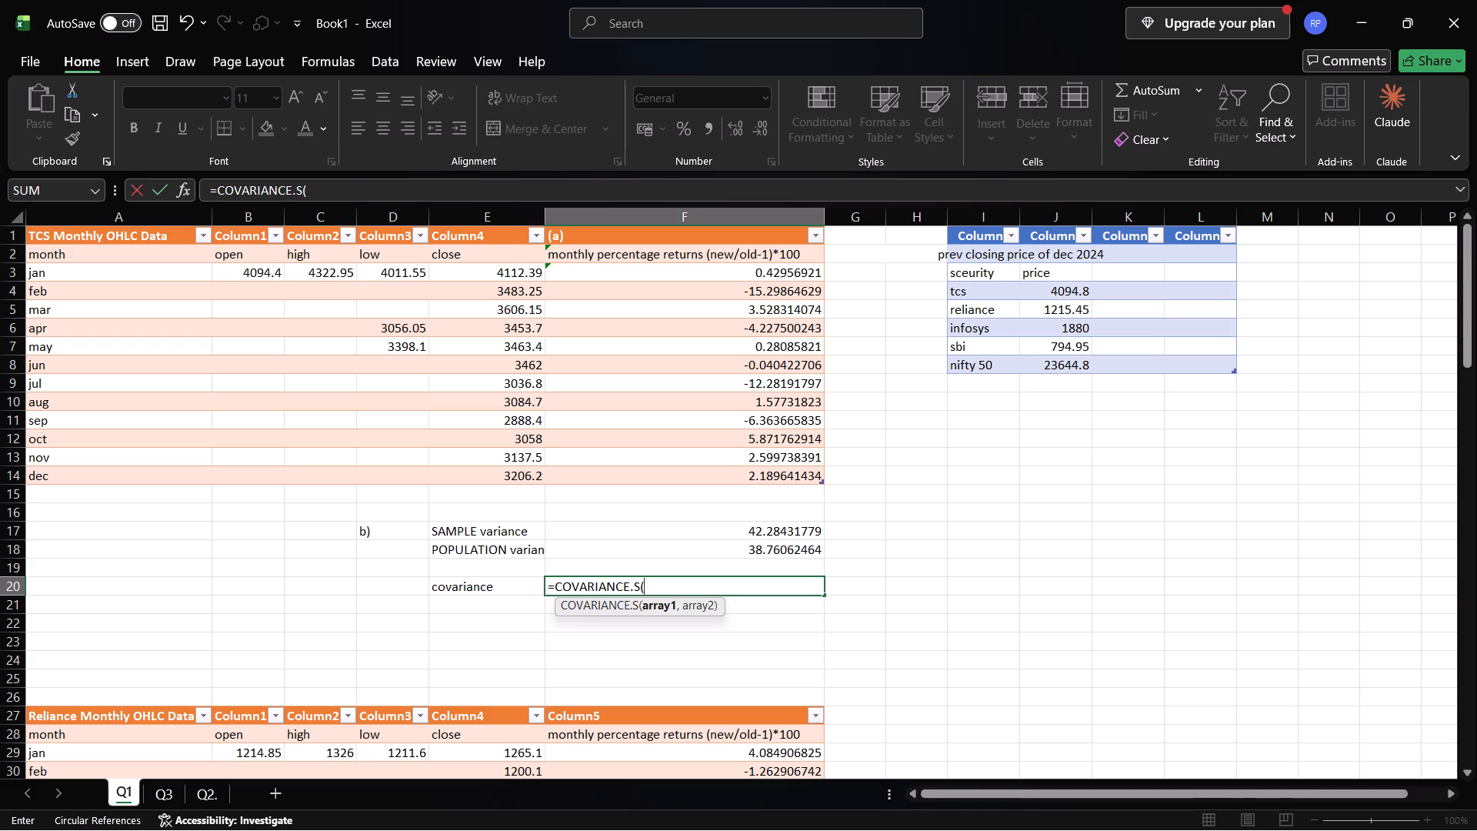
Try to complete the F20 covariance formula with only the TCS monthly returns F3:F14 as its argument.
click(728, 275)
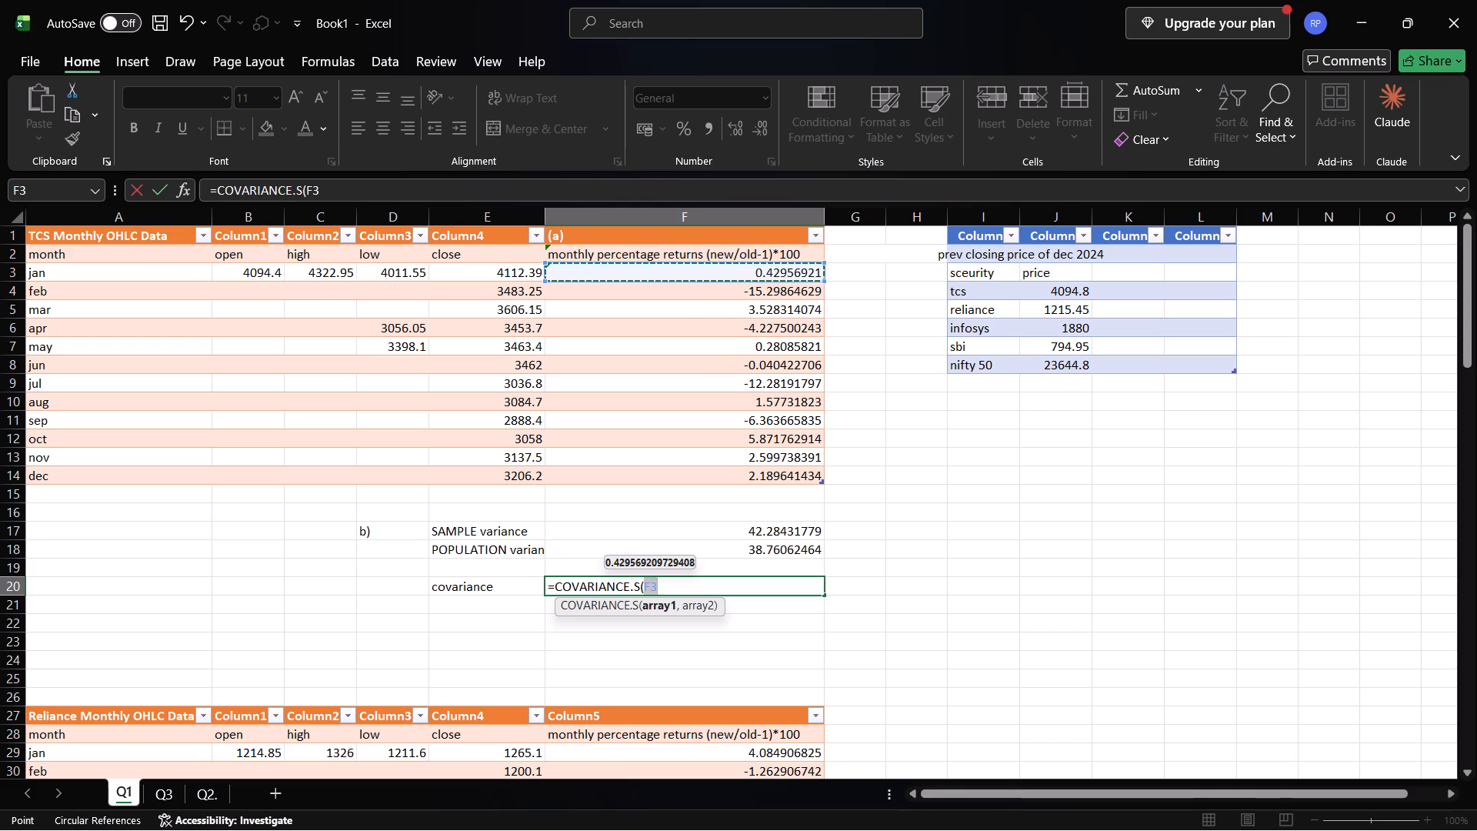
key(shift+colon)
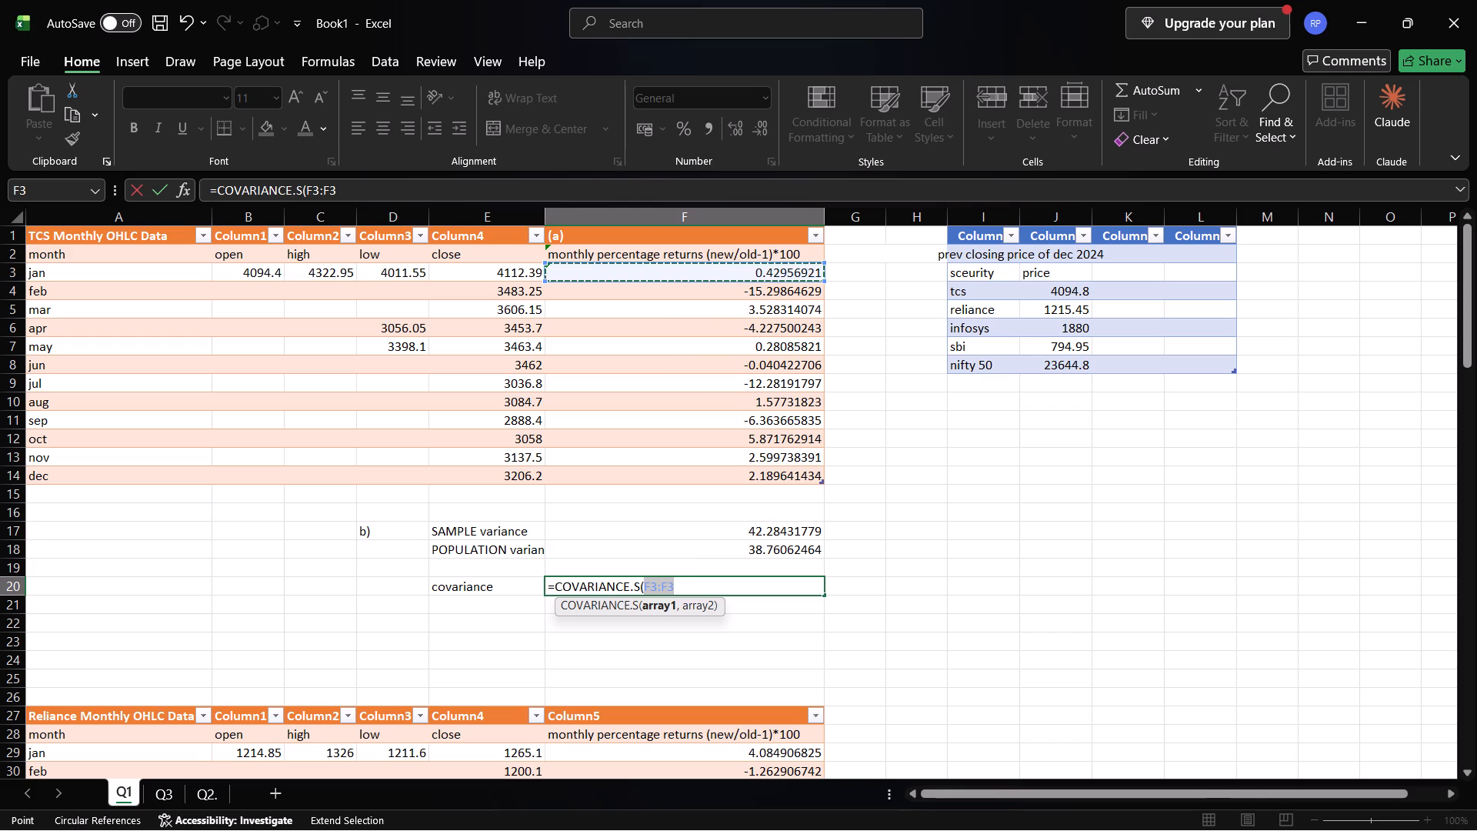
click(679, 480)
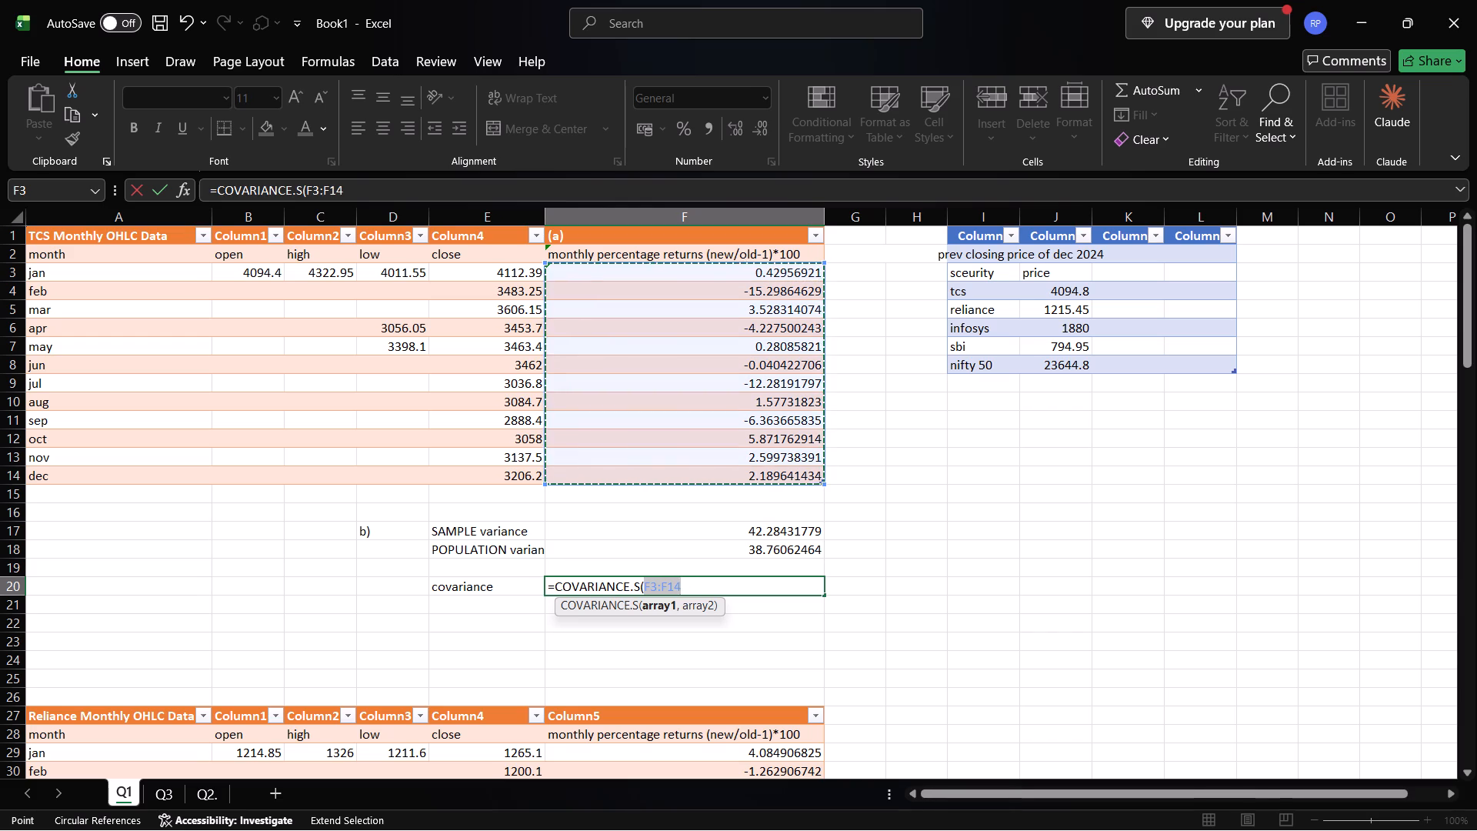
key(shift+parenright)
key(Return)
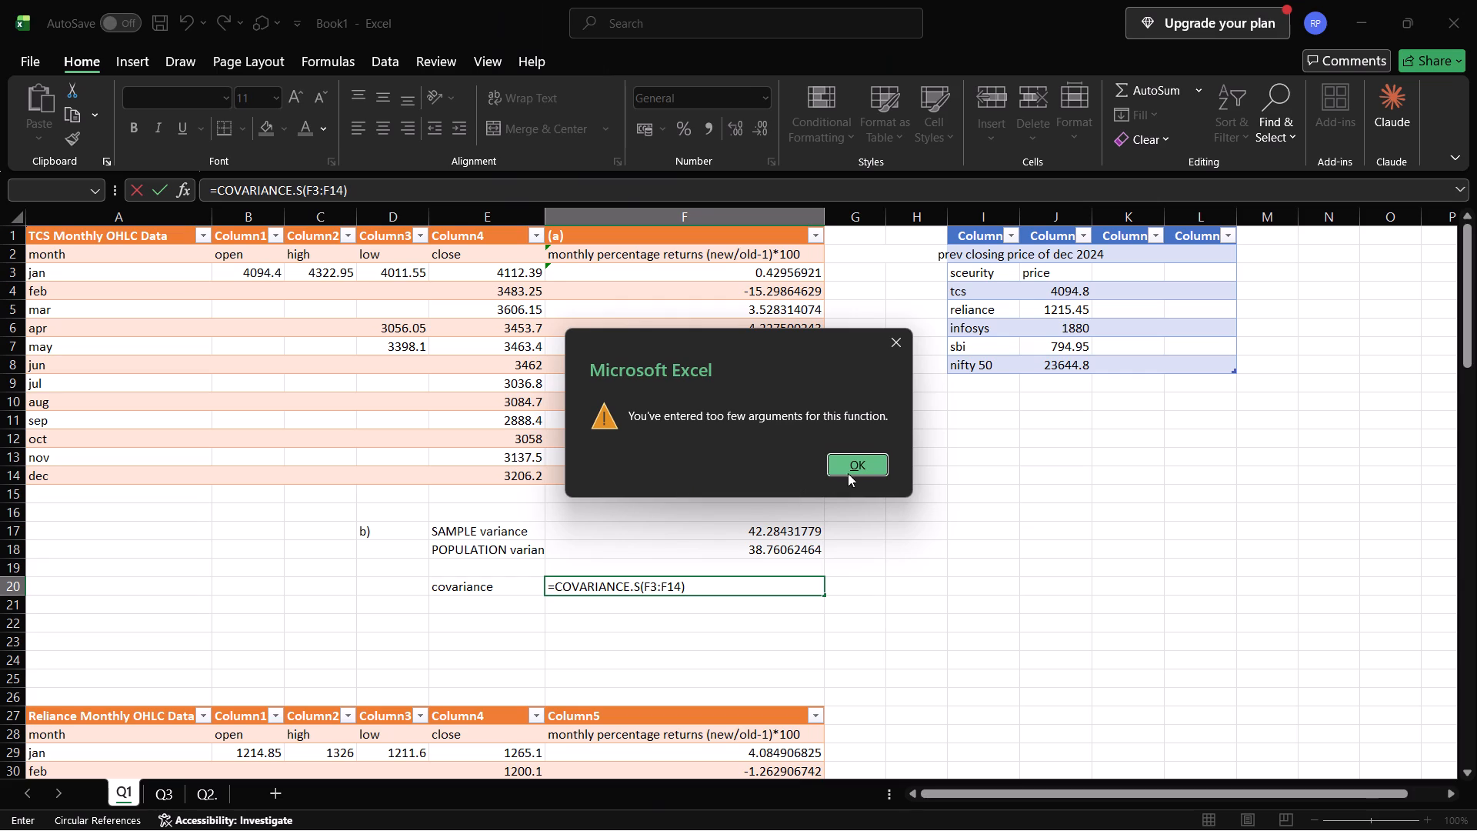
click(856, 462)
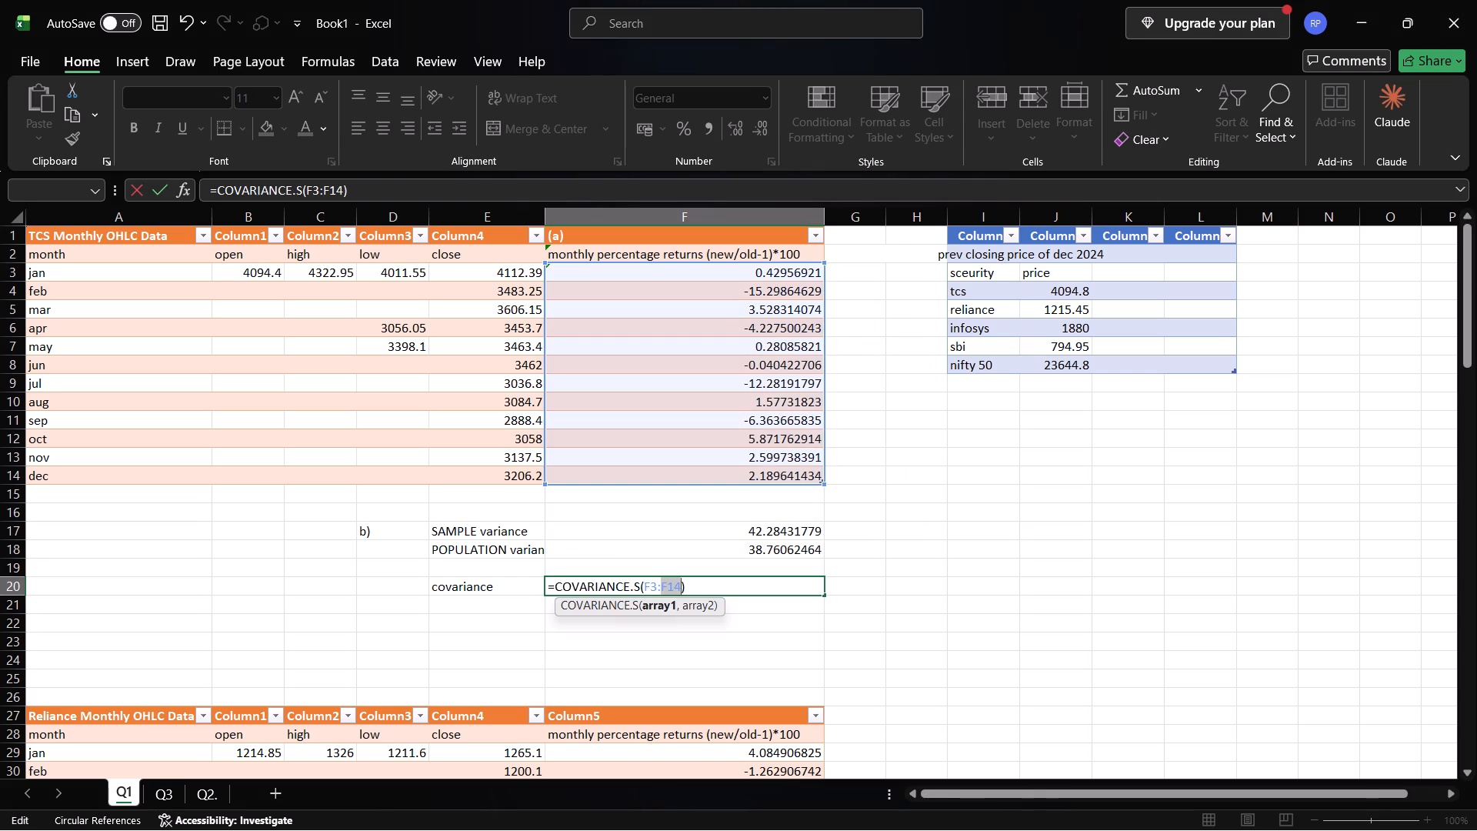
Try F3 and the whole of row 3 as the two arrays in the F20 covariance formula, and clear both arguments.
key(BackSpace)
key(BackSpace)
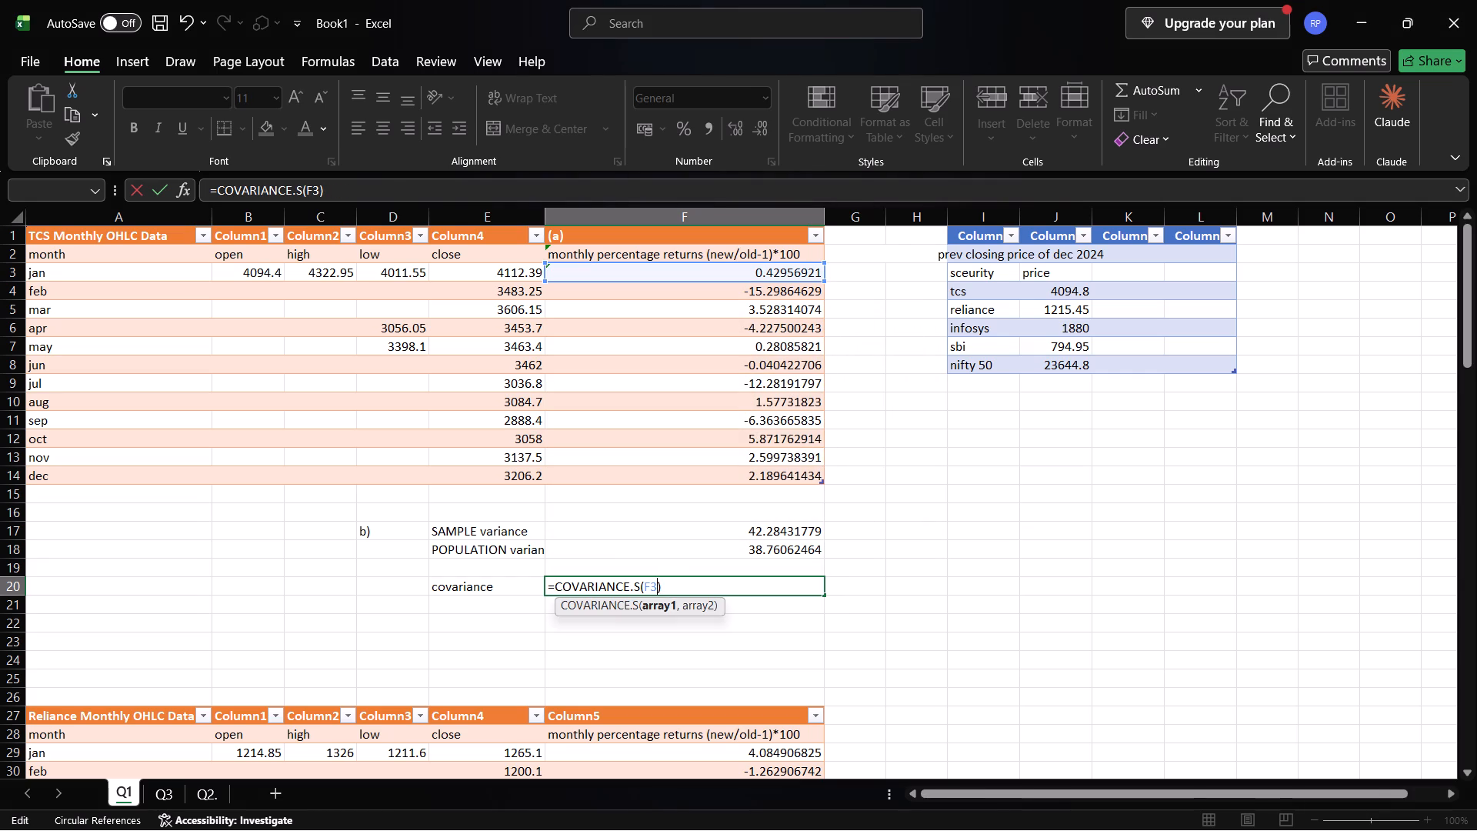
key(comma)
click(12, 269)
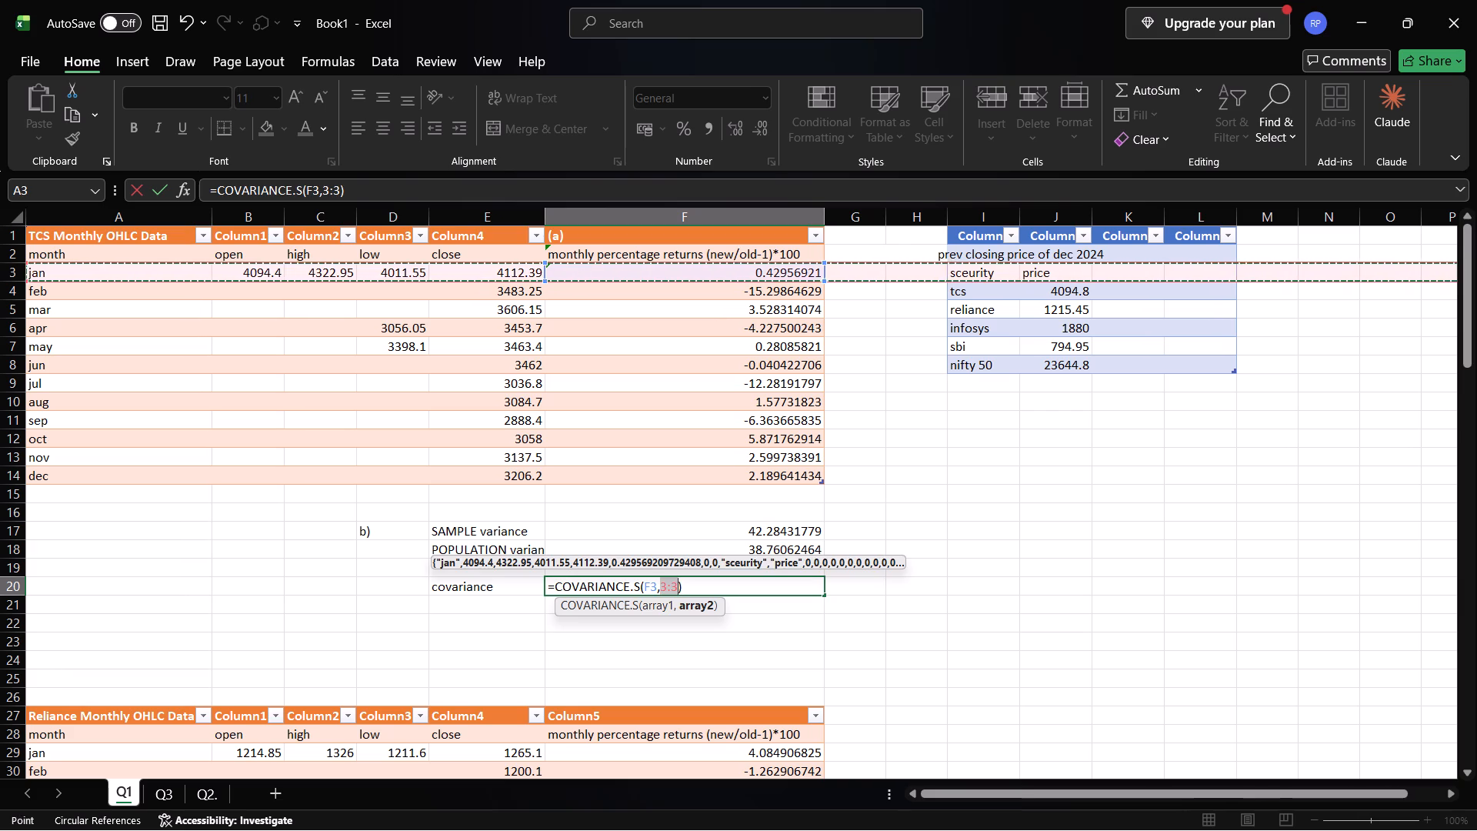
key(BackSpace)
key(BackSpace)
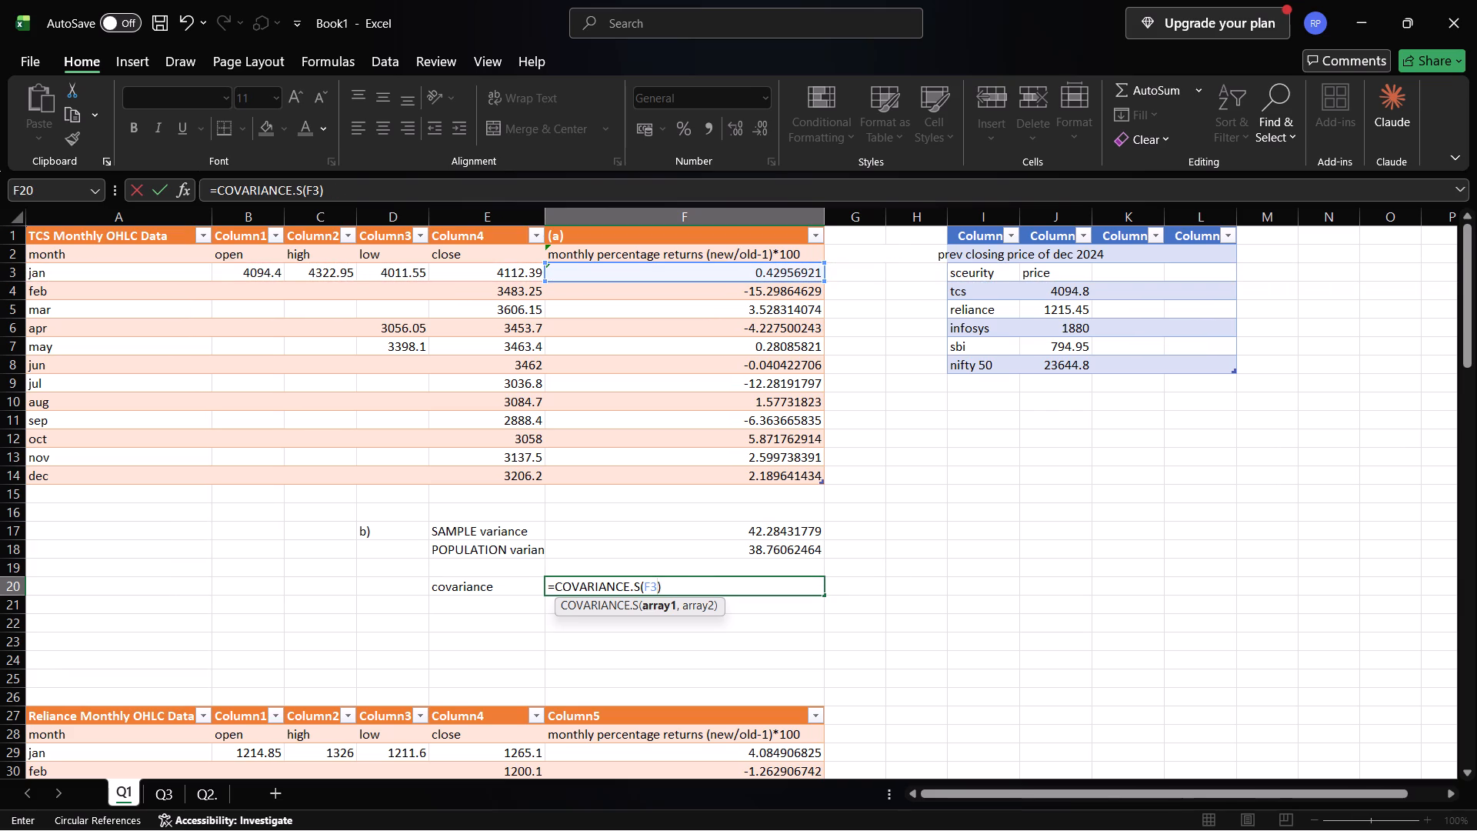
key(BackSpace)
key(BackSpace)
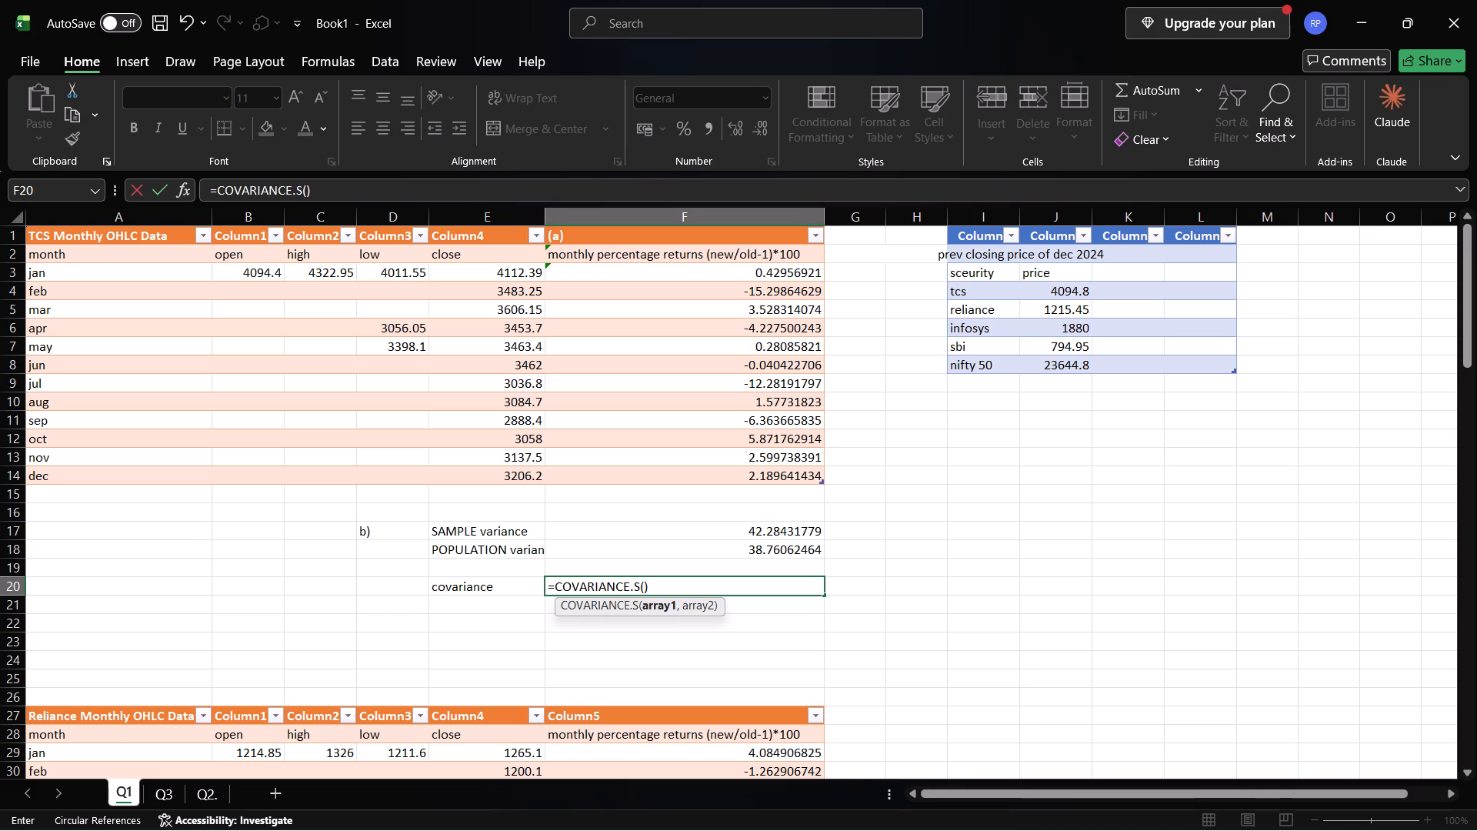
Set the TCS monthly returns F3:F14 as the first array of the COVARIANCE.S formula in F20.
click(564, 269)
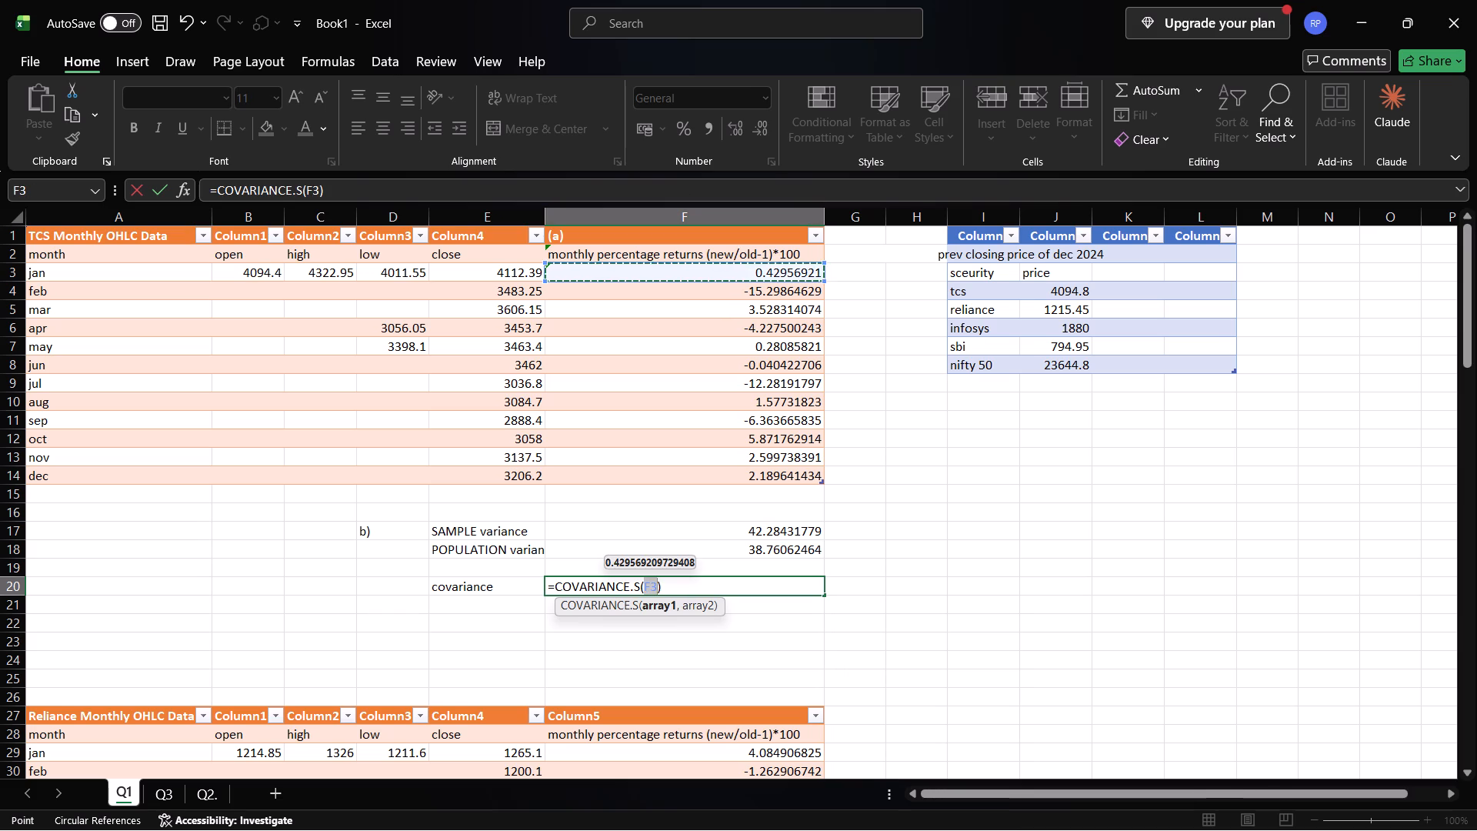
click(621, 472)
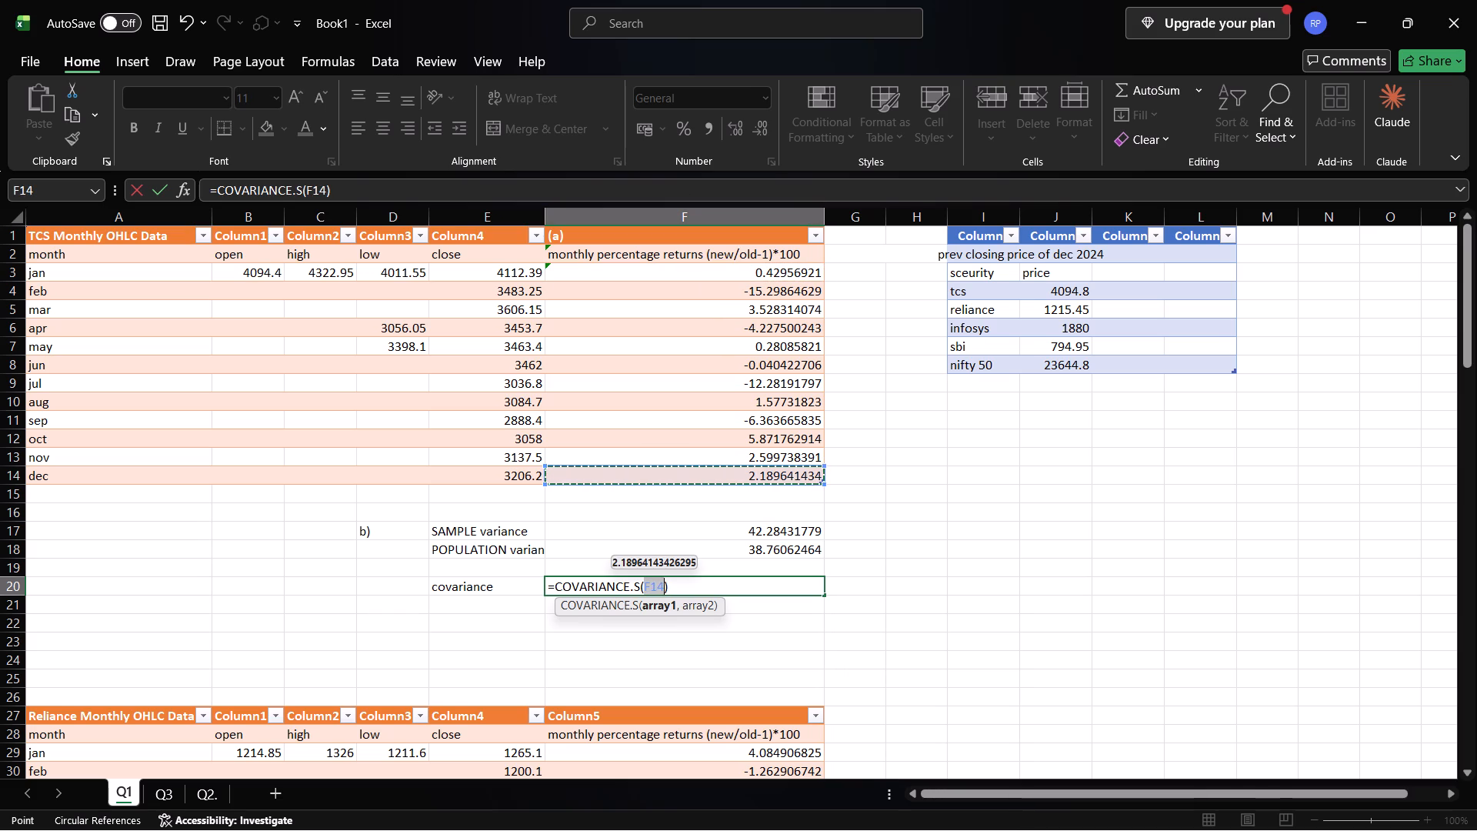
click(625, 275)
key(shift+colon)
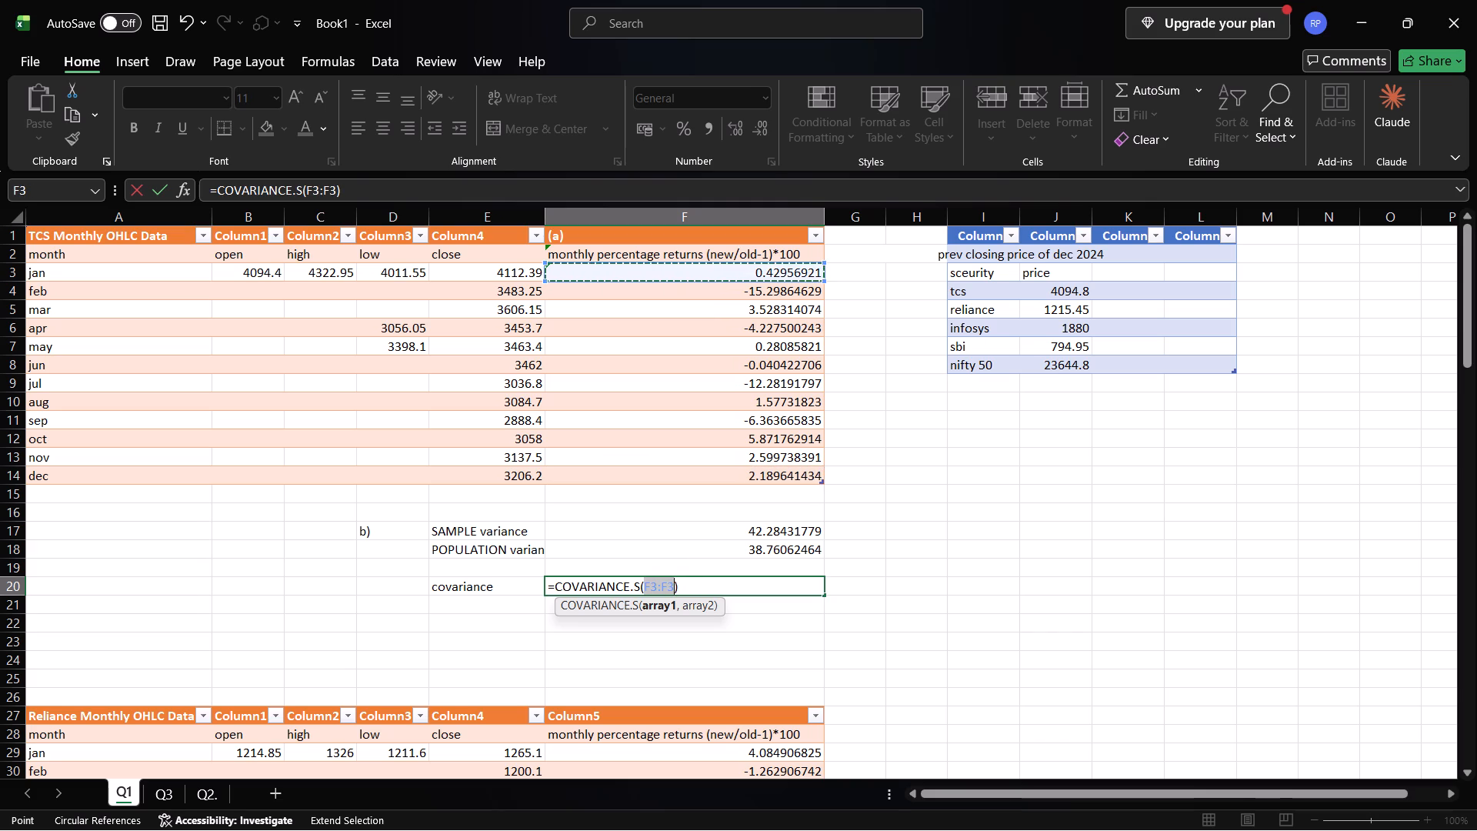
click(611, 471)
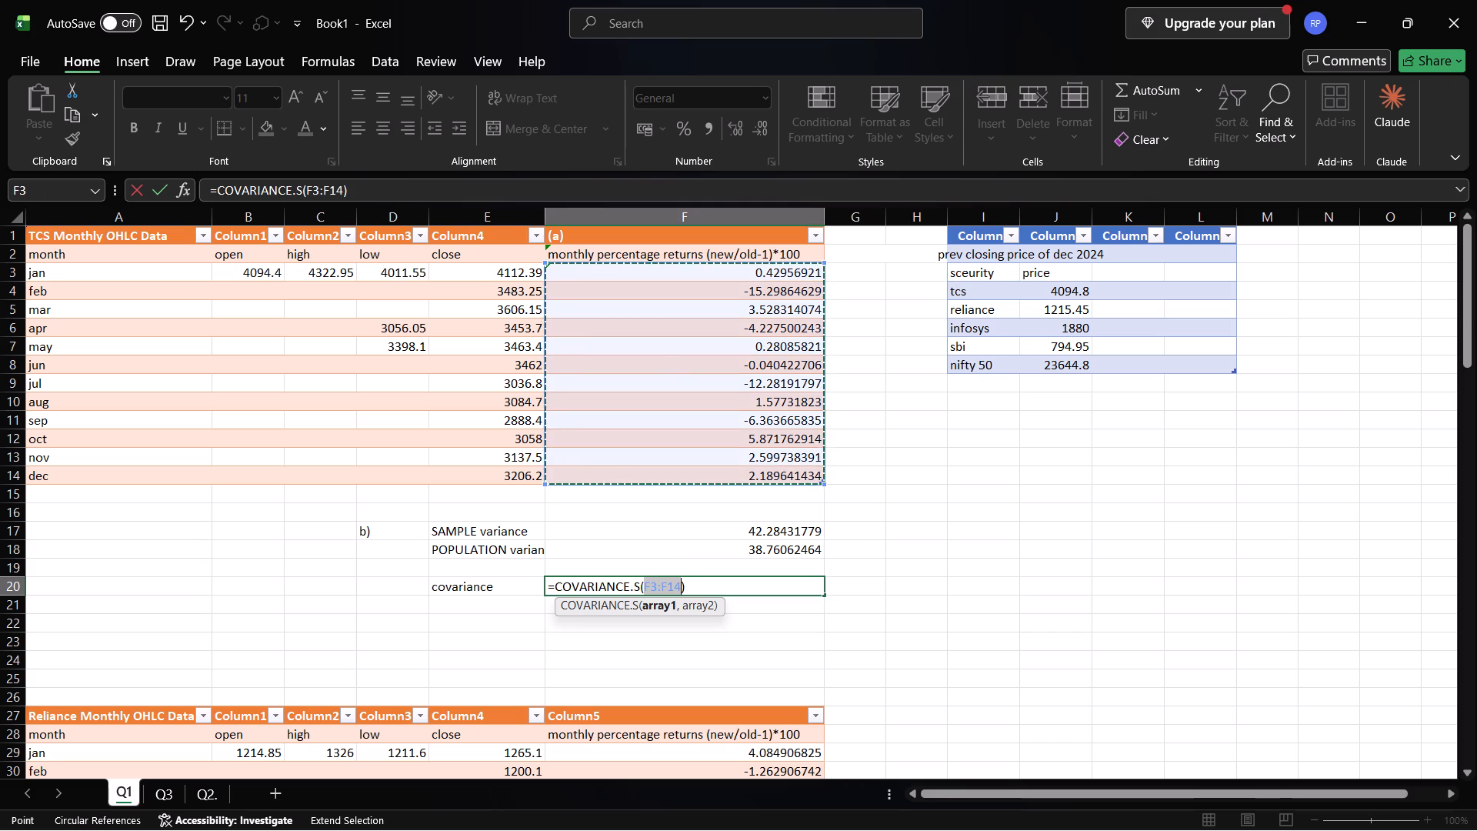
text(,)
key(space)
Add the Reliance monthly returns F30:F40 as the second array and enter the F20 covariance formula.
scroll(666, 567, down, 2)
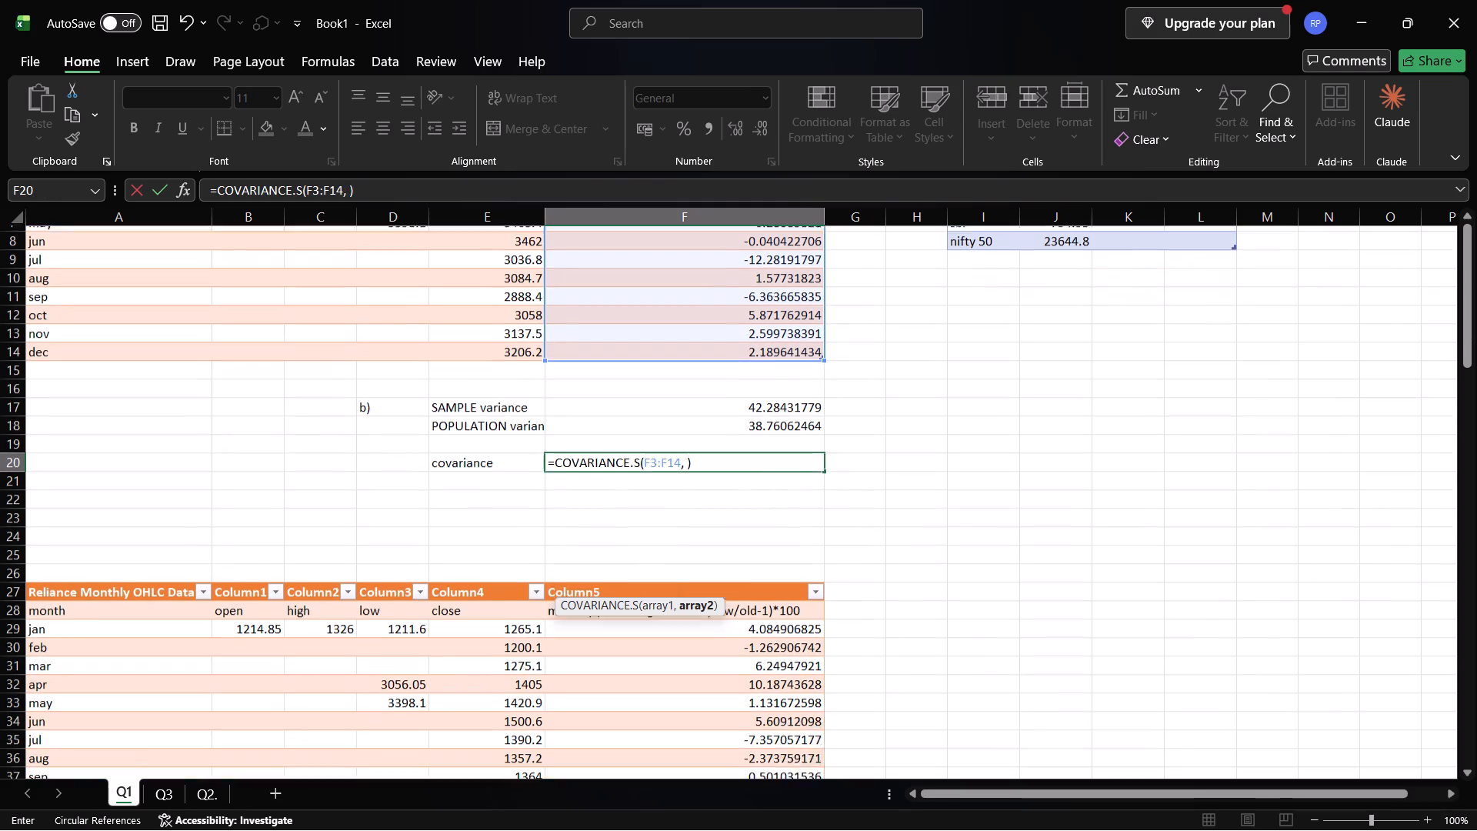
scroll(631, 613, down, 1)
click(580, 529)
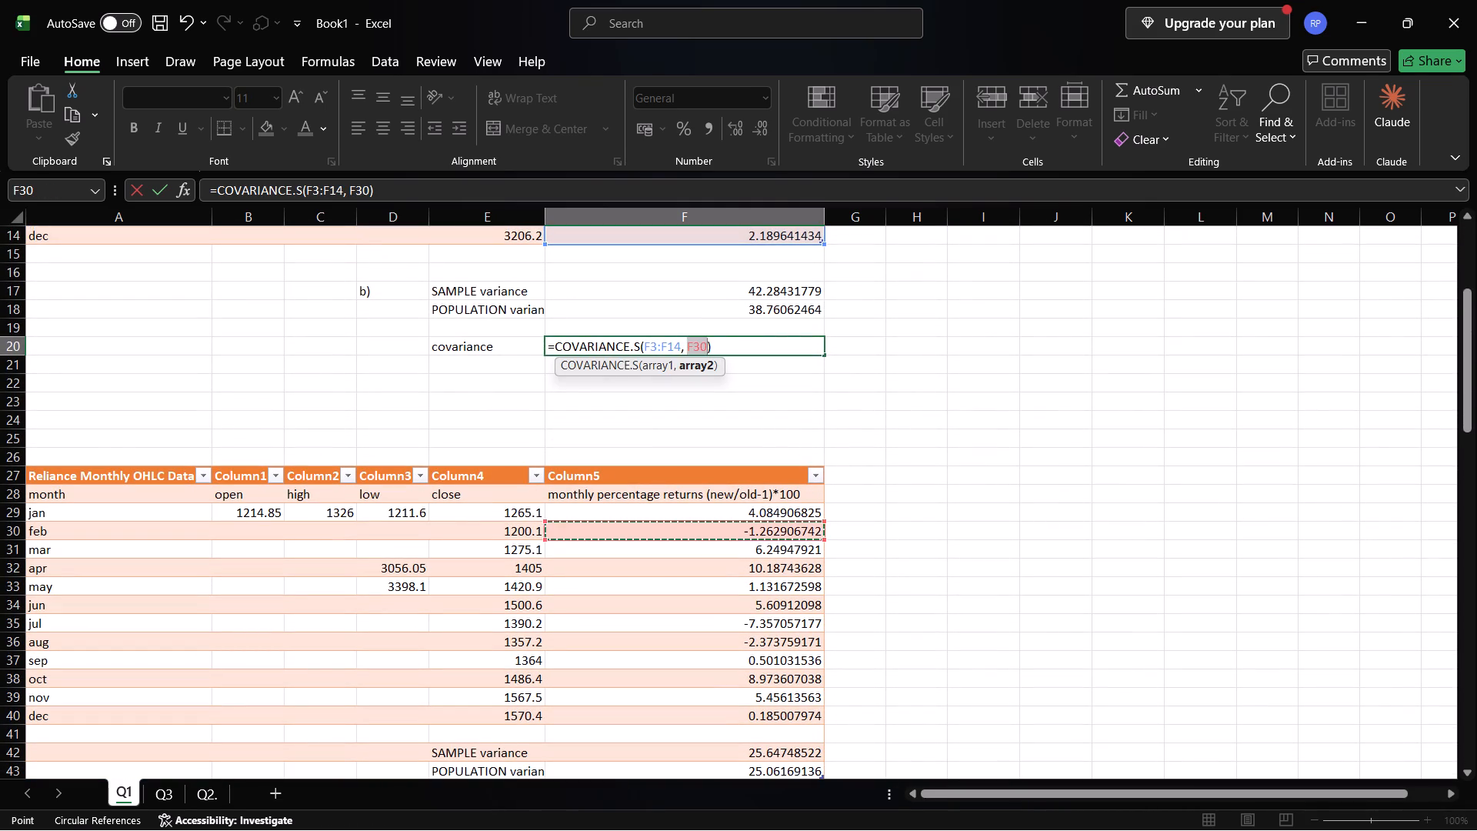
scroll(580, 529, down, 2)
key(shift+colon)
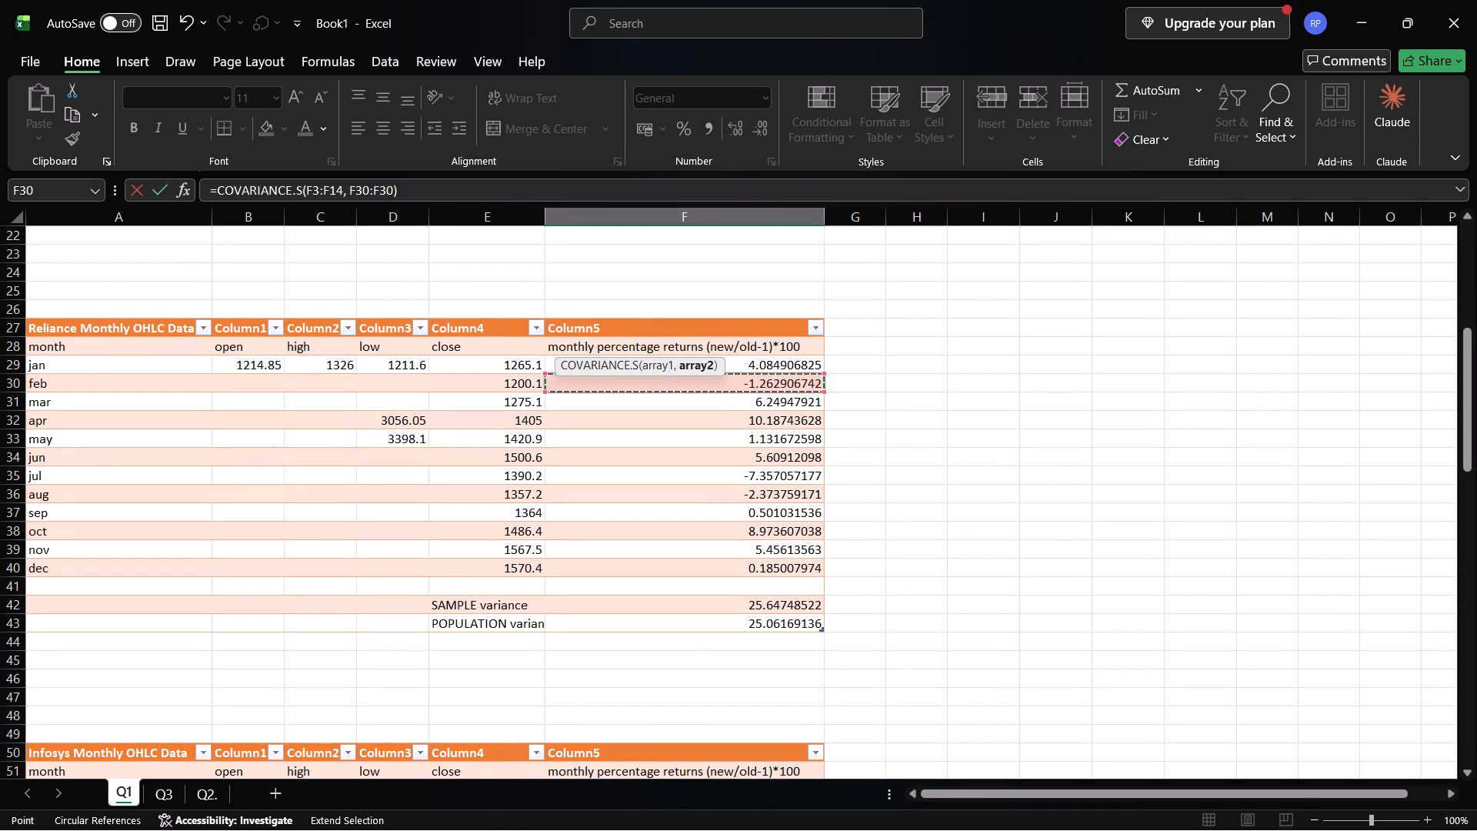
click(579, 566)
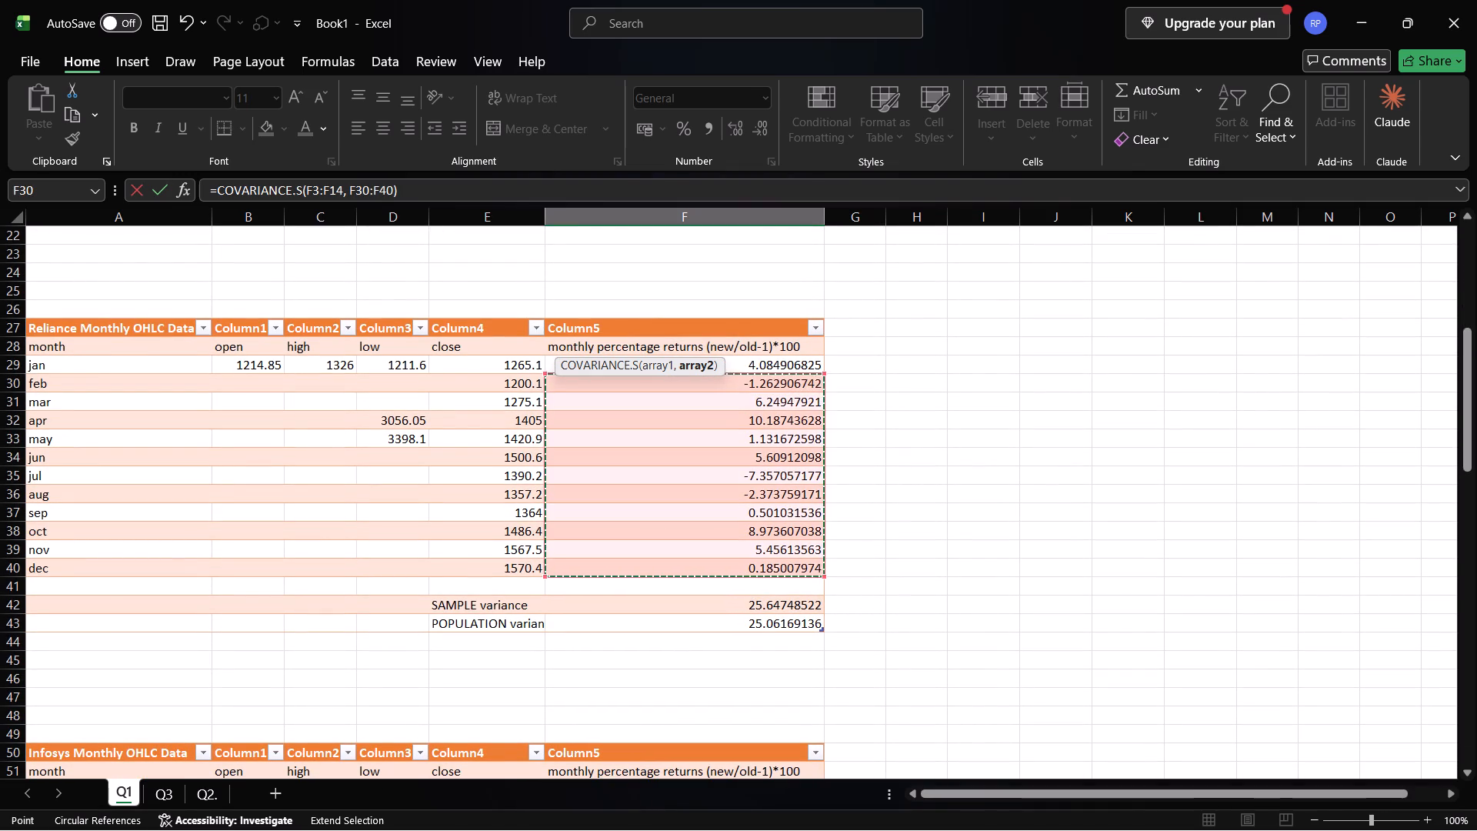
scroll(1072, 502, up, 3)
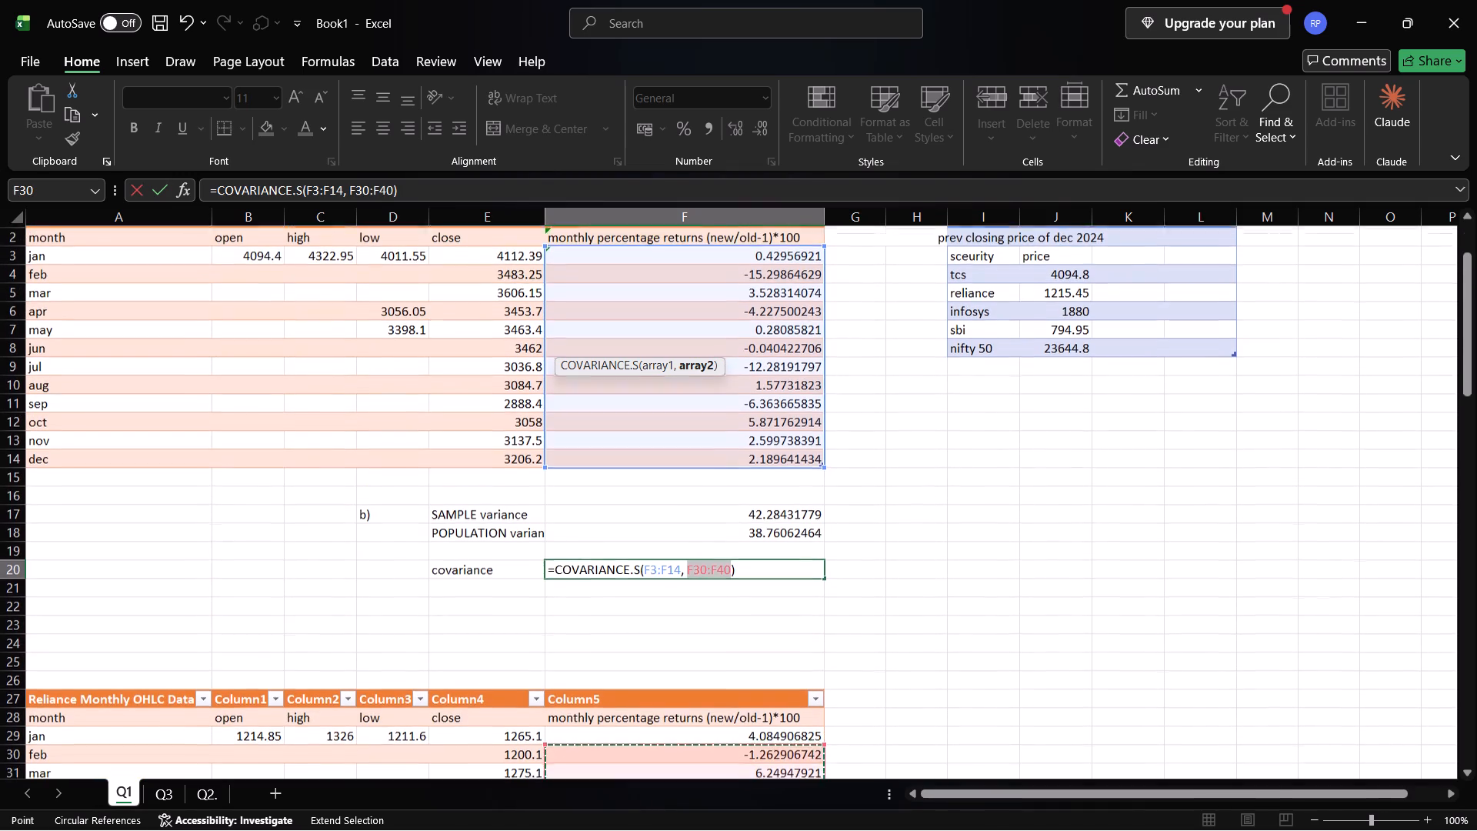
key(Return)
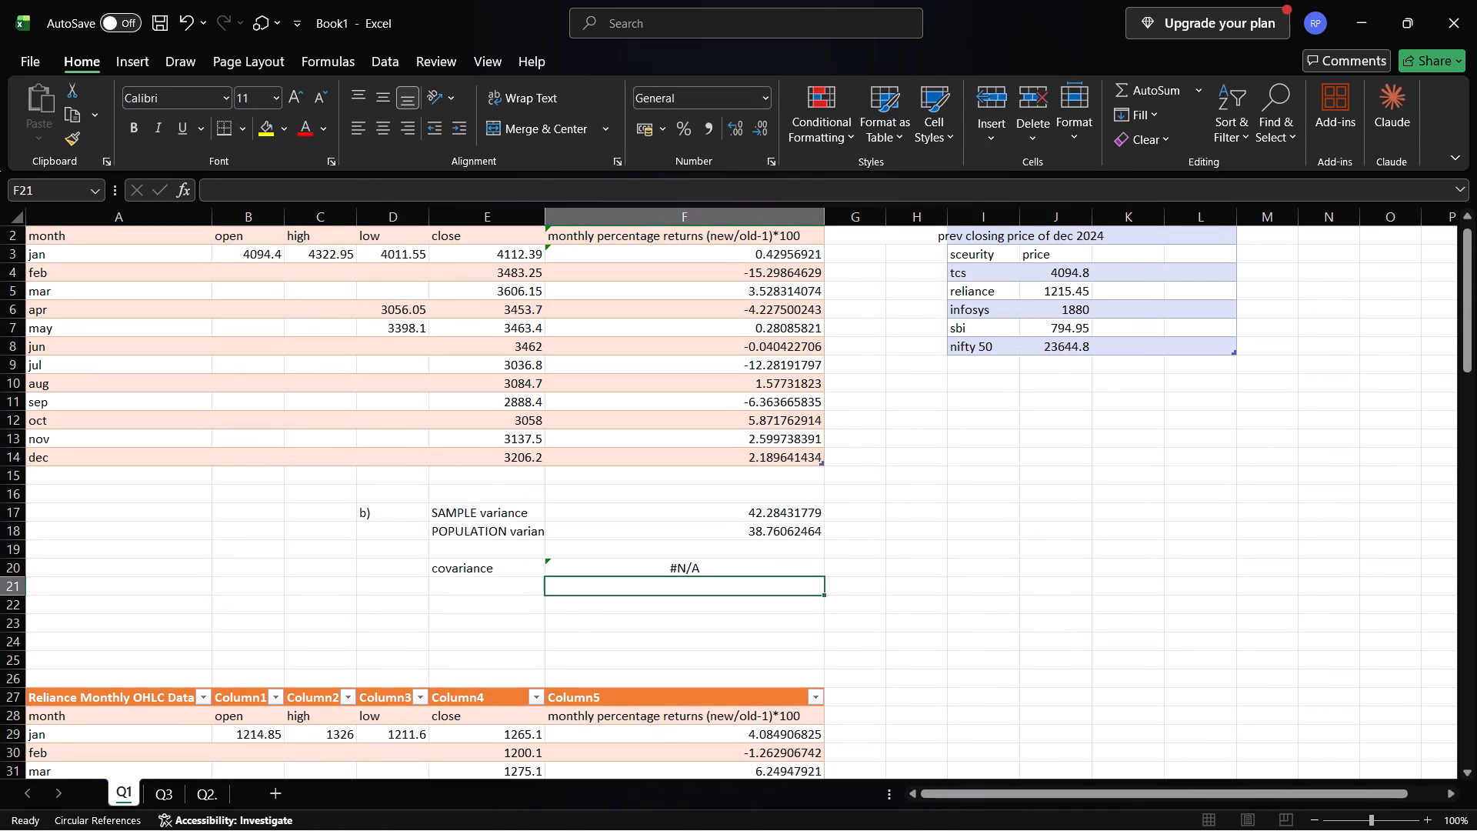
Check the error-checking options offered for the covariance cell F20, without applying any.
click(771, 568)
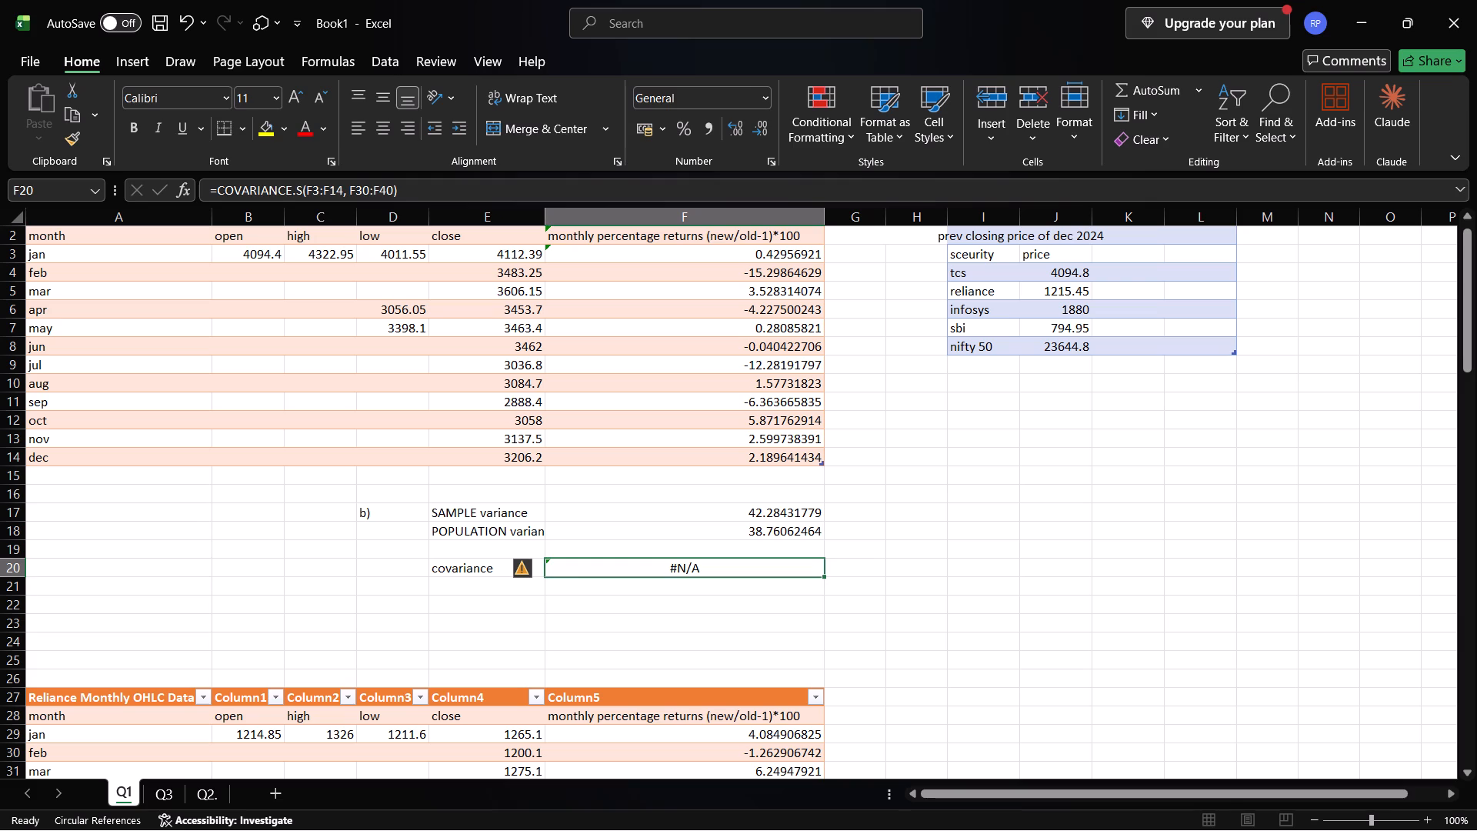
click(518, 572)
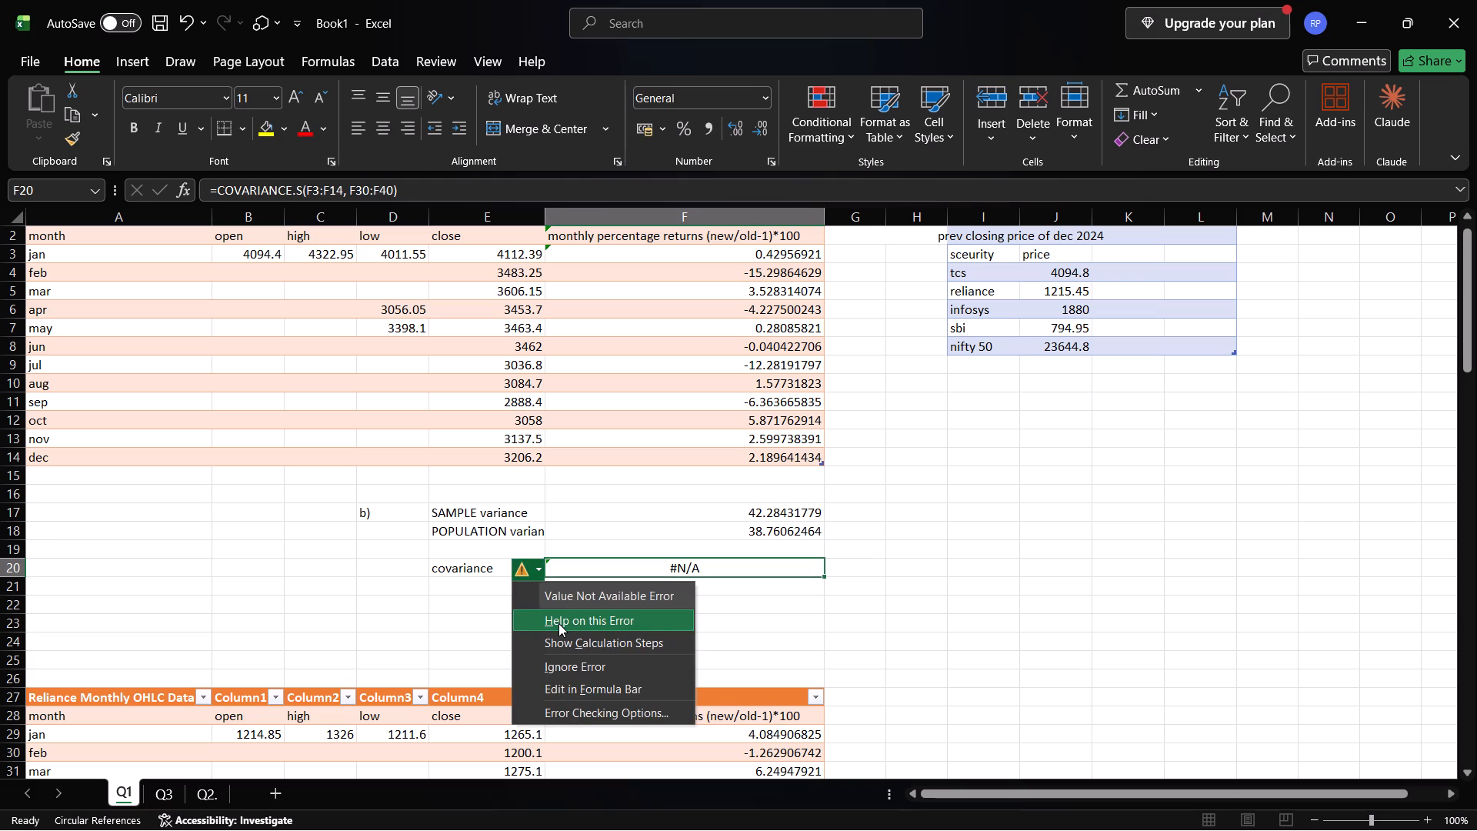
click(800, 632)
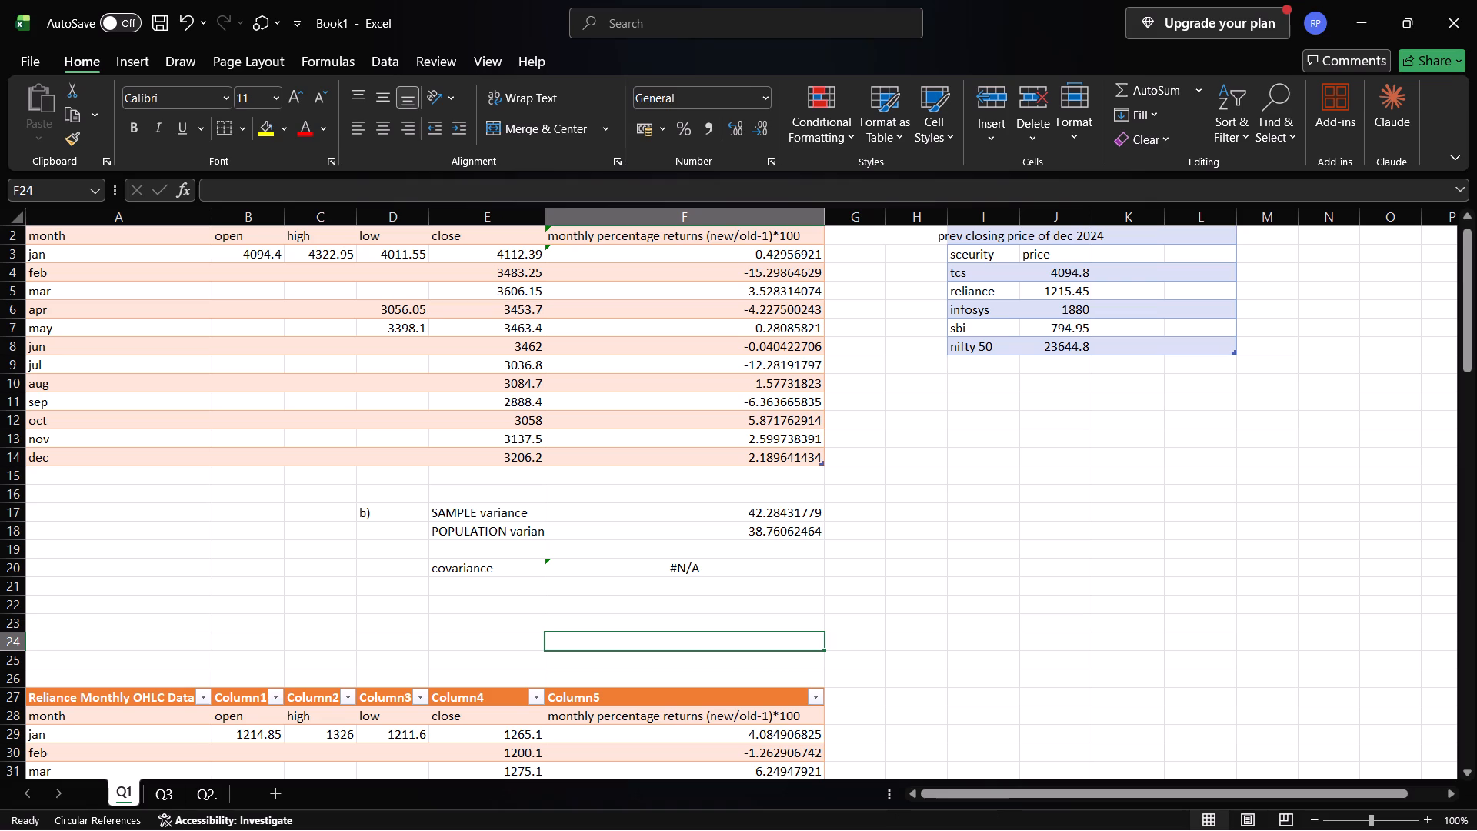
Switch to sheet Q3.
click(1305, 621)
scroll(1305, 621, down, 3)
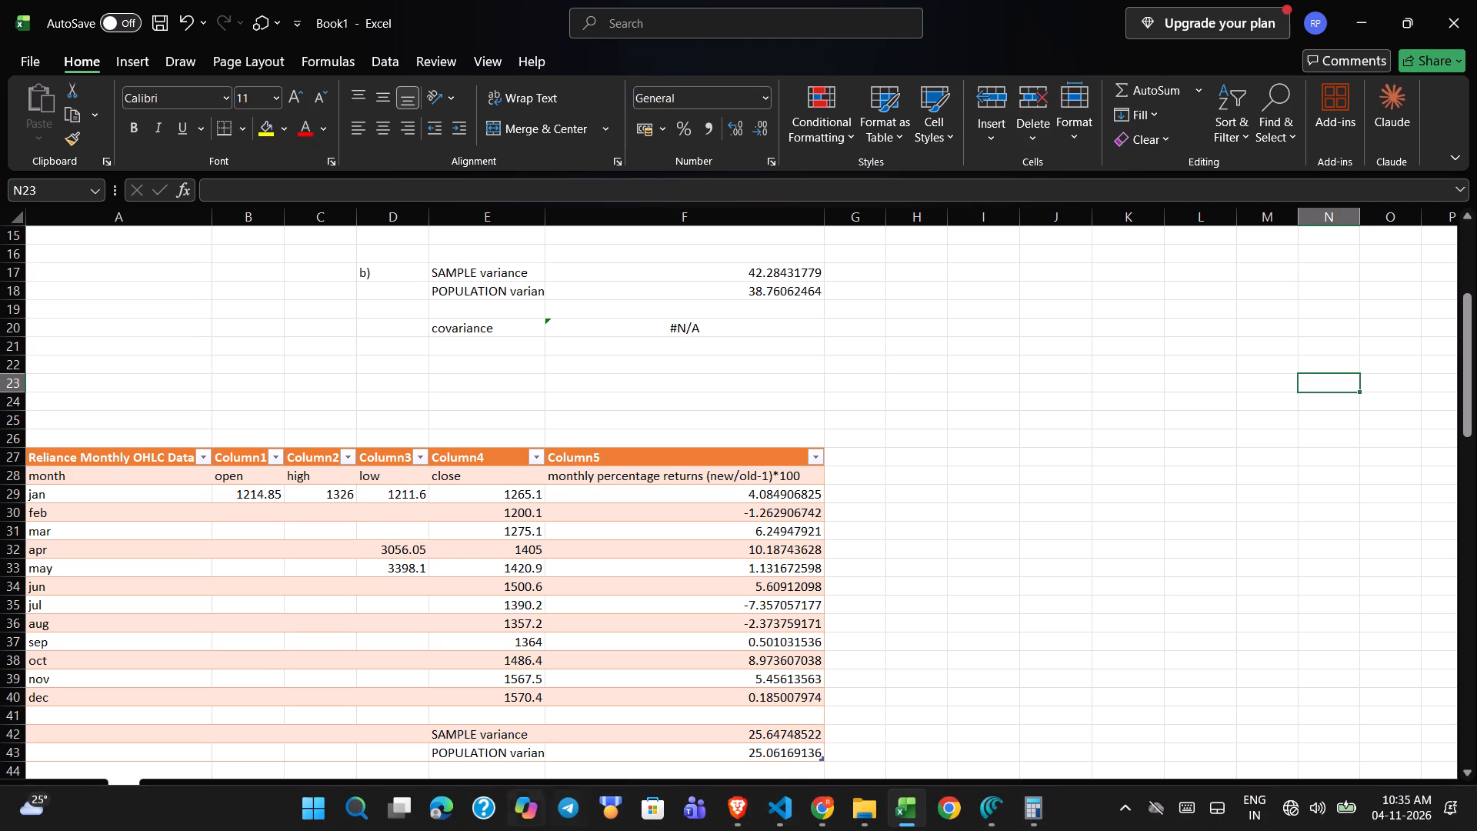
click(168, 786)
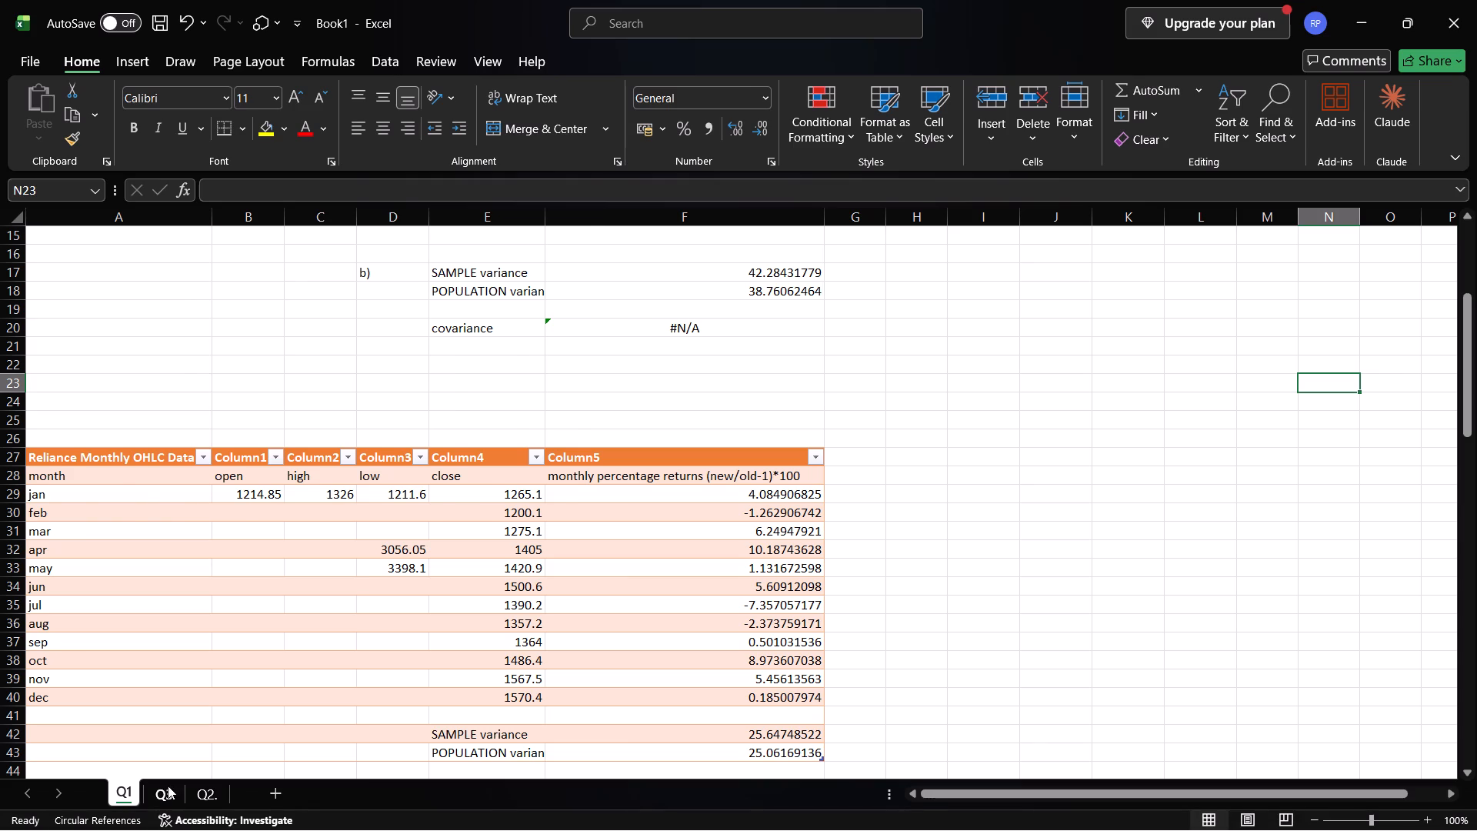